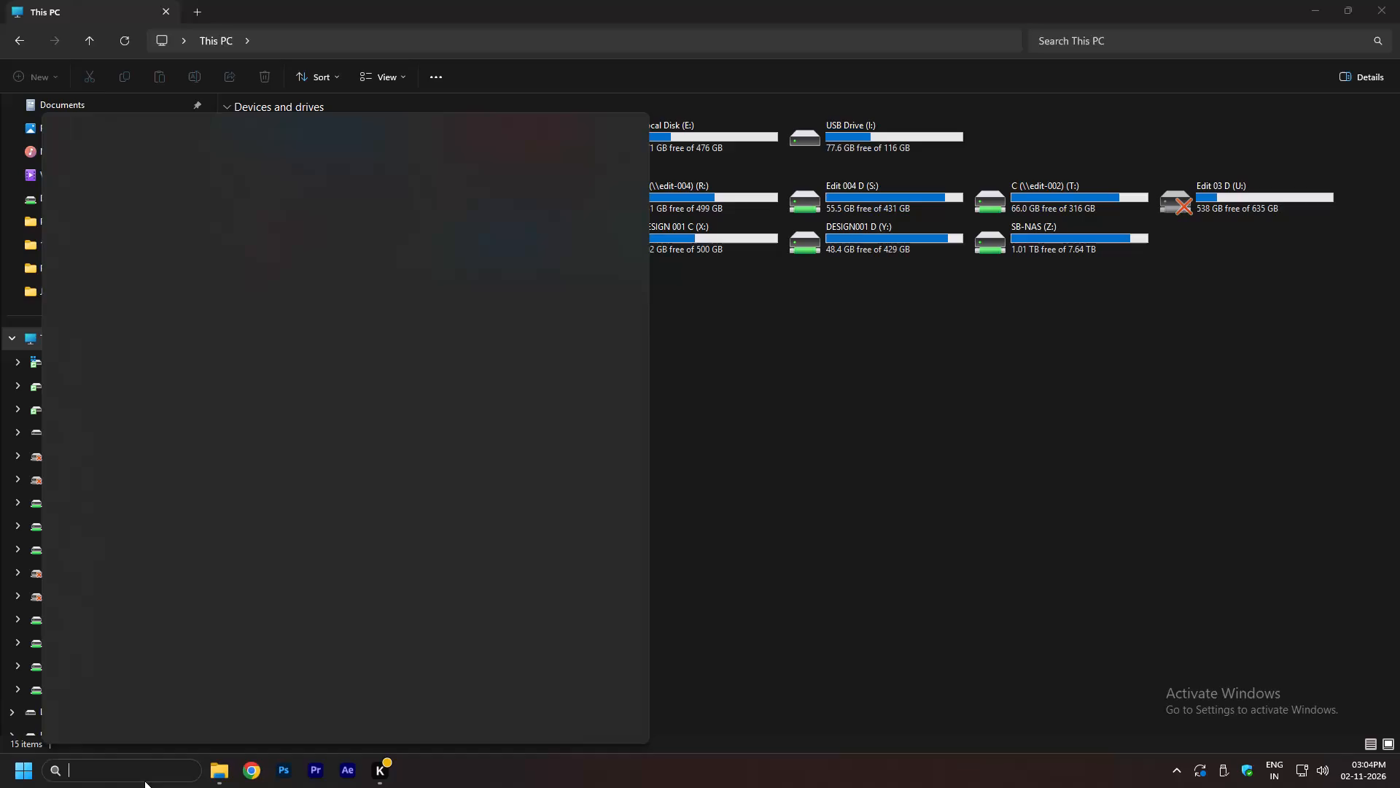
# Open the Main Animation V2 scene from the Tabby > Mizuin > 3D > Edit folder on the DATA (D:) drive.
pyautogui.click(1074, 512)
pyautogui.doubleClick(500, 131)
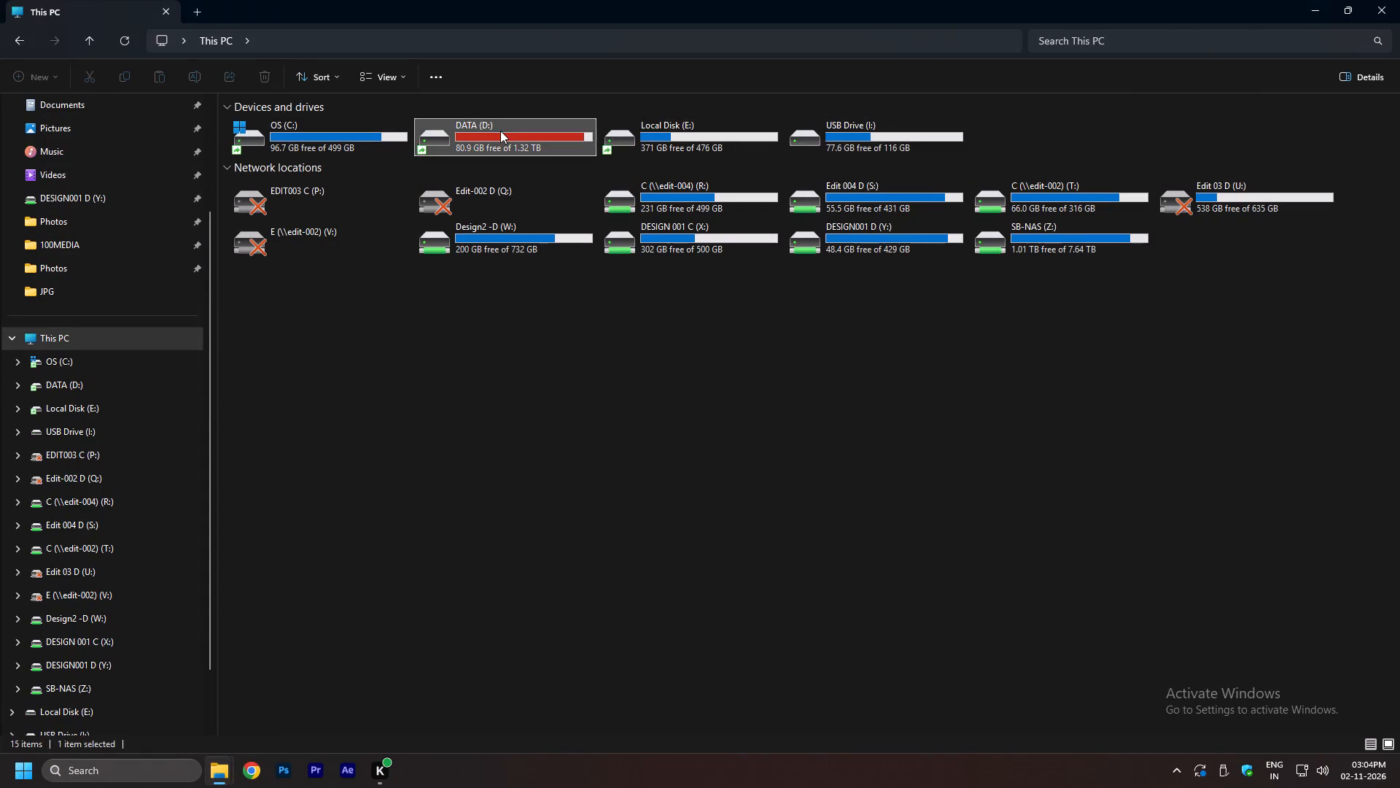
pyautogui.doubleClick(324, 436)
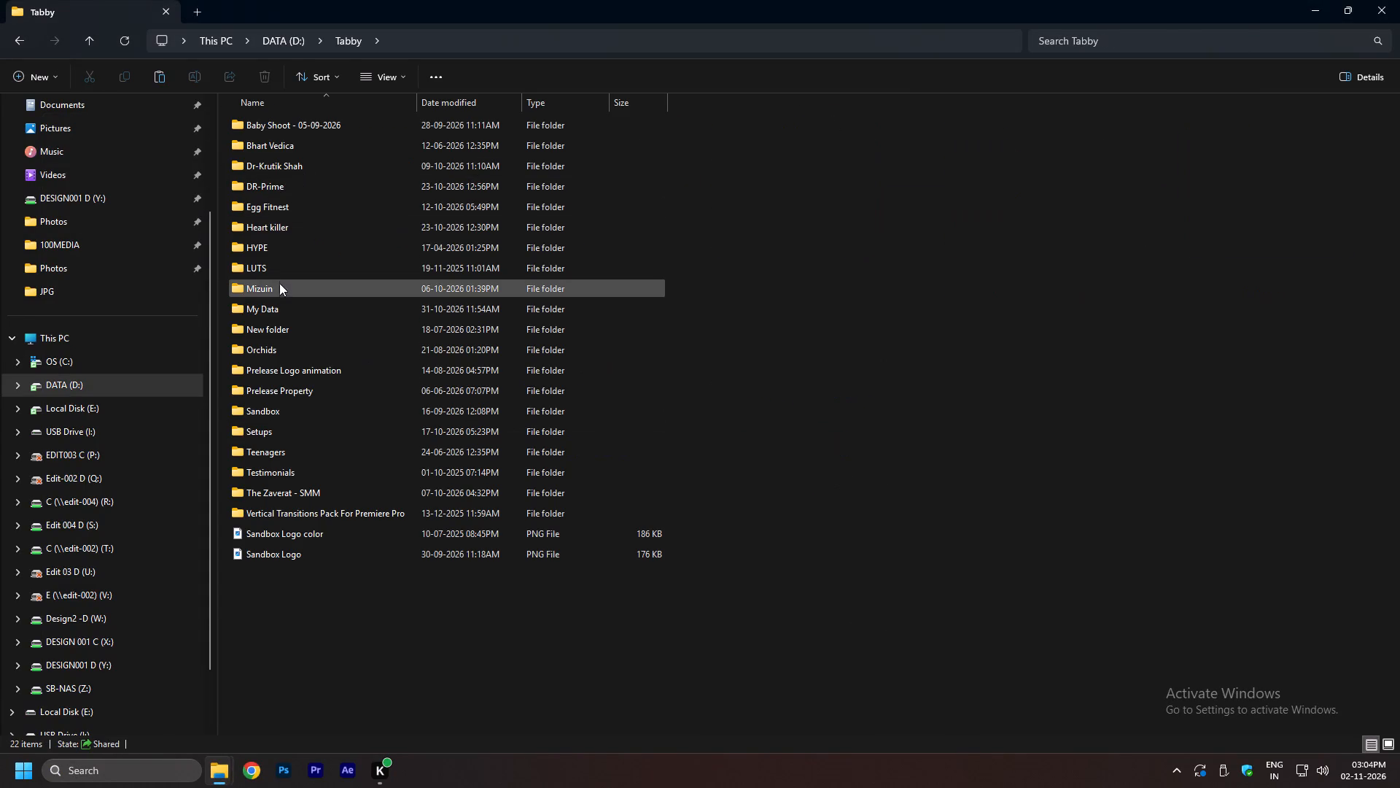
pyautogui.doubleClick(279, 285)
pyautogui.click(538, 190)
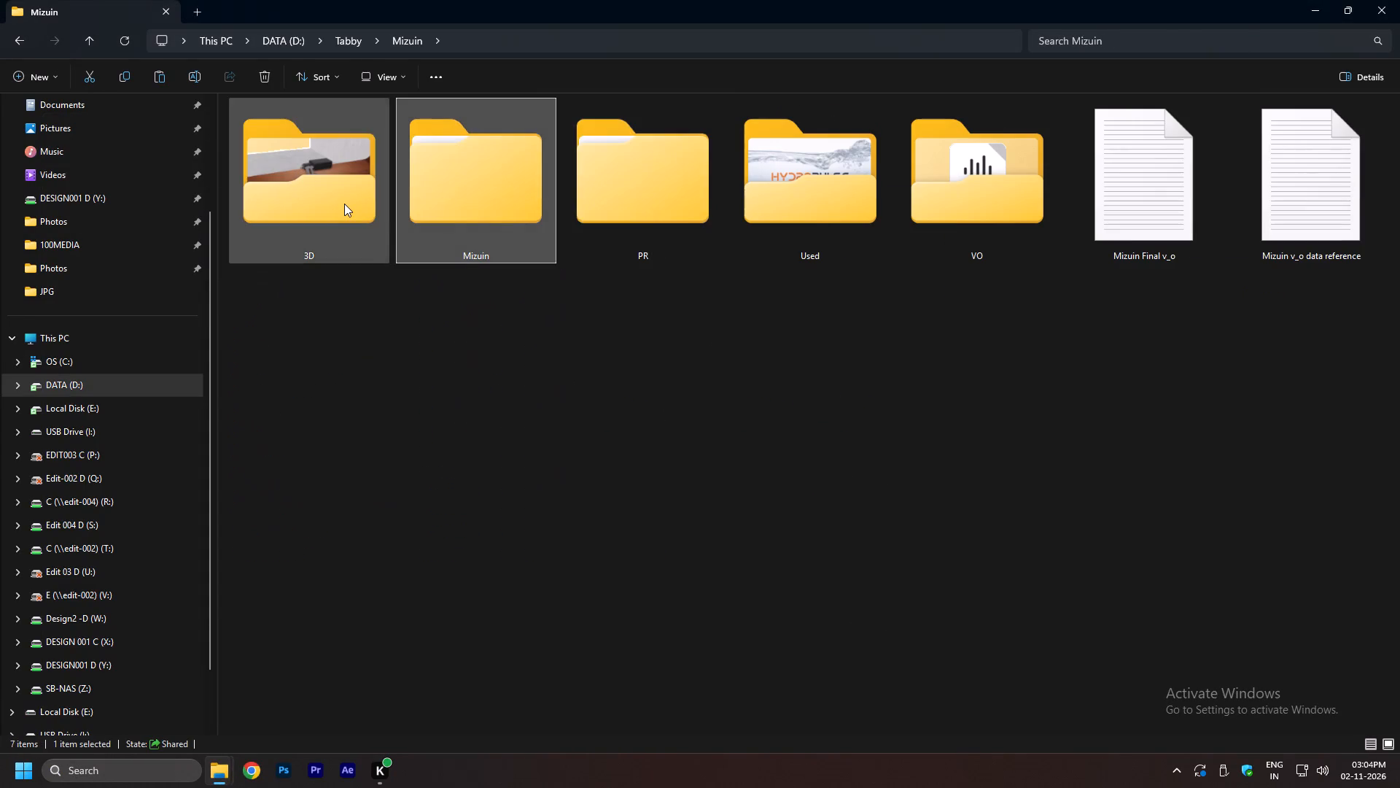
pyautogui.doubleClick(344, 204)
pyautogui.doubleClick(345, 140)
pyautogui.click(543, 636)
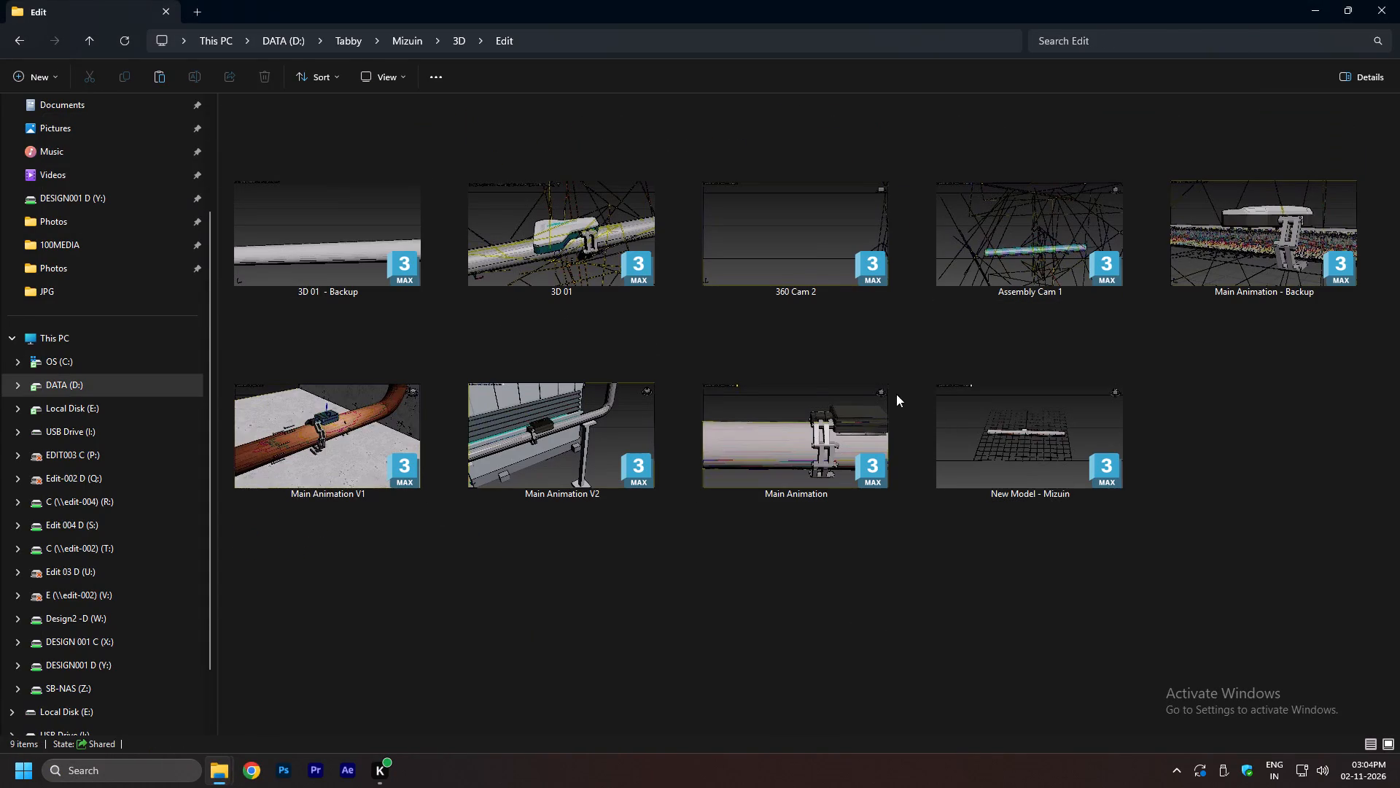
pyautogui.doubleClick(633, 433)
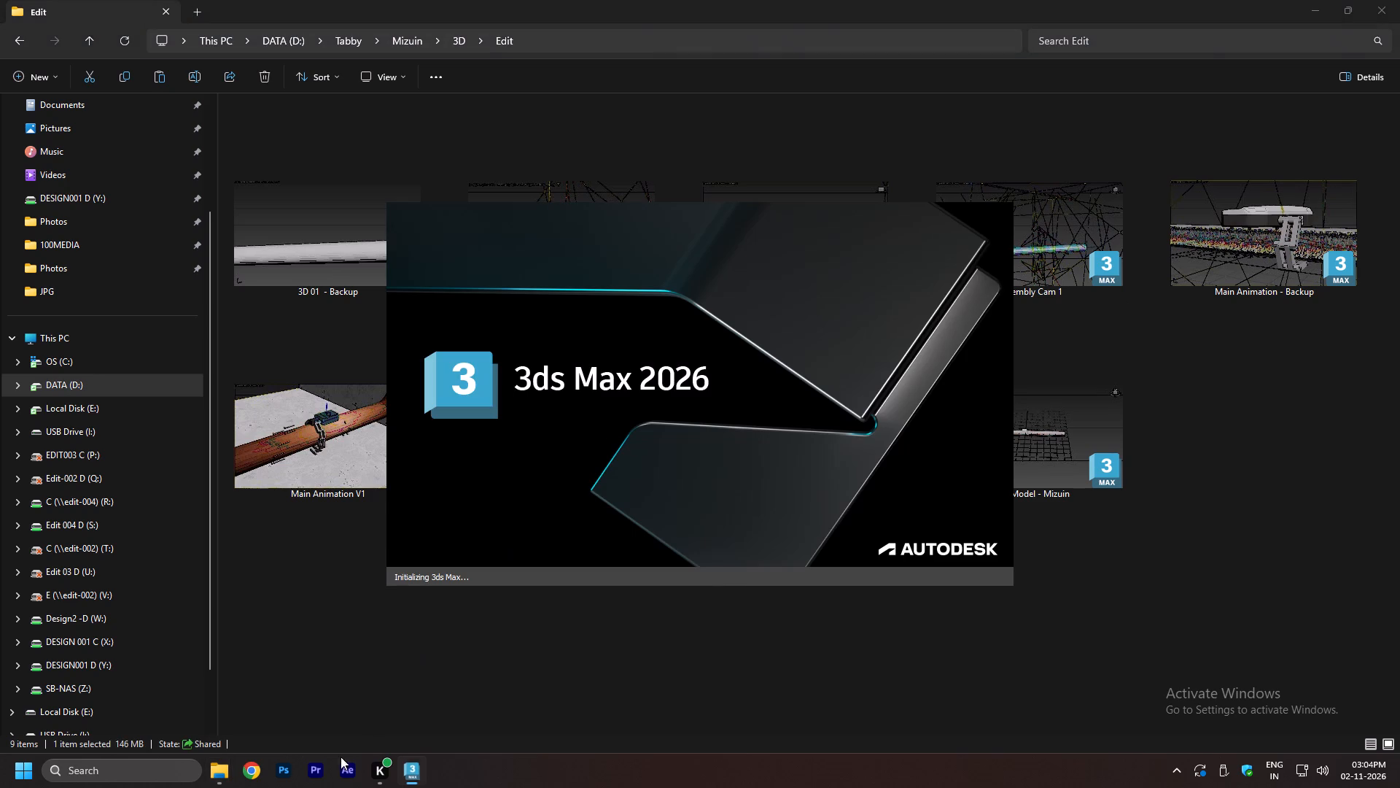
# Launch Premiere Pro and open the Mizuin - Ref project.
pyautogui.click(319, 773)
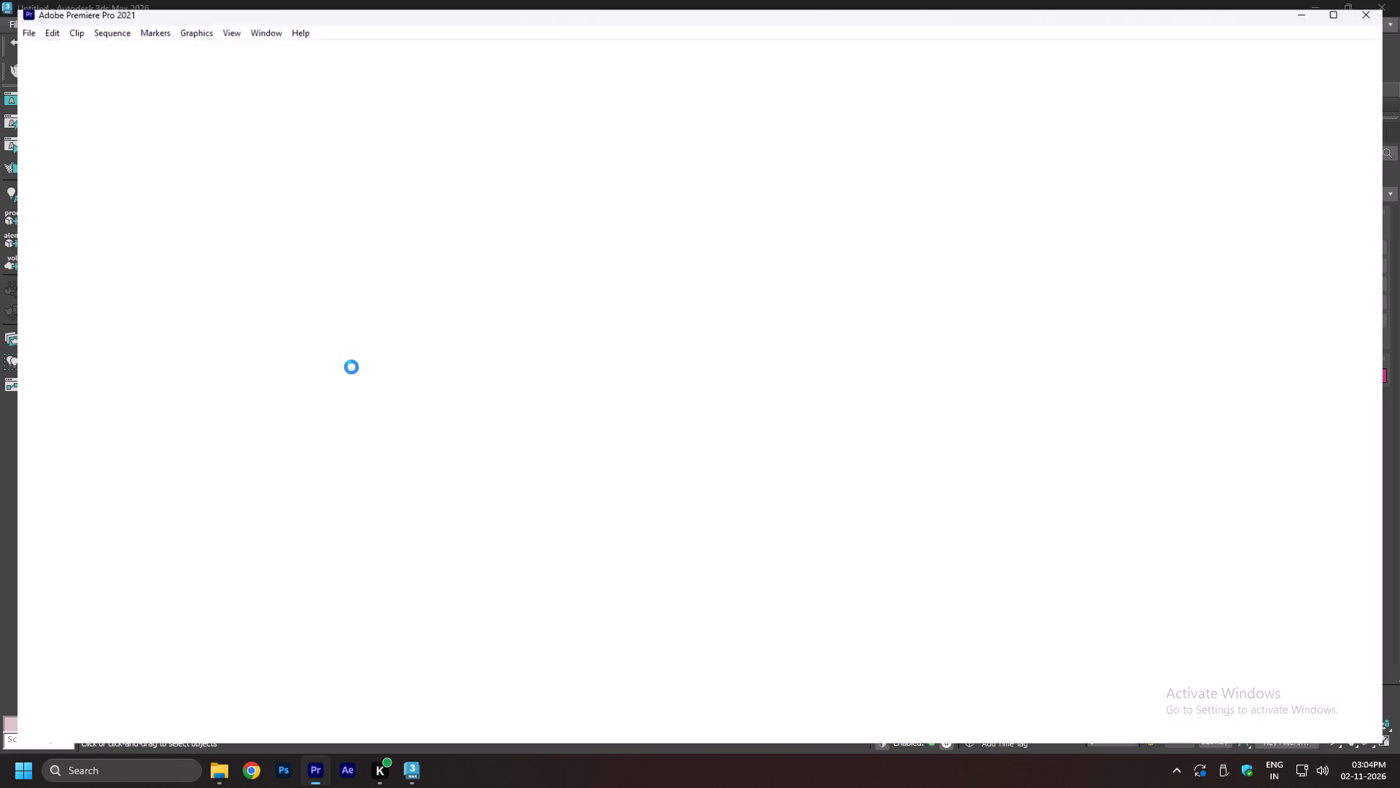
pyautogui.click(341, 307)
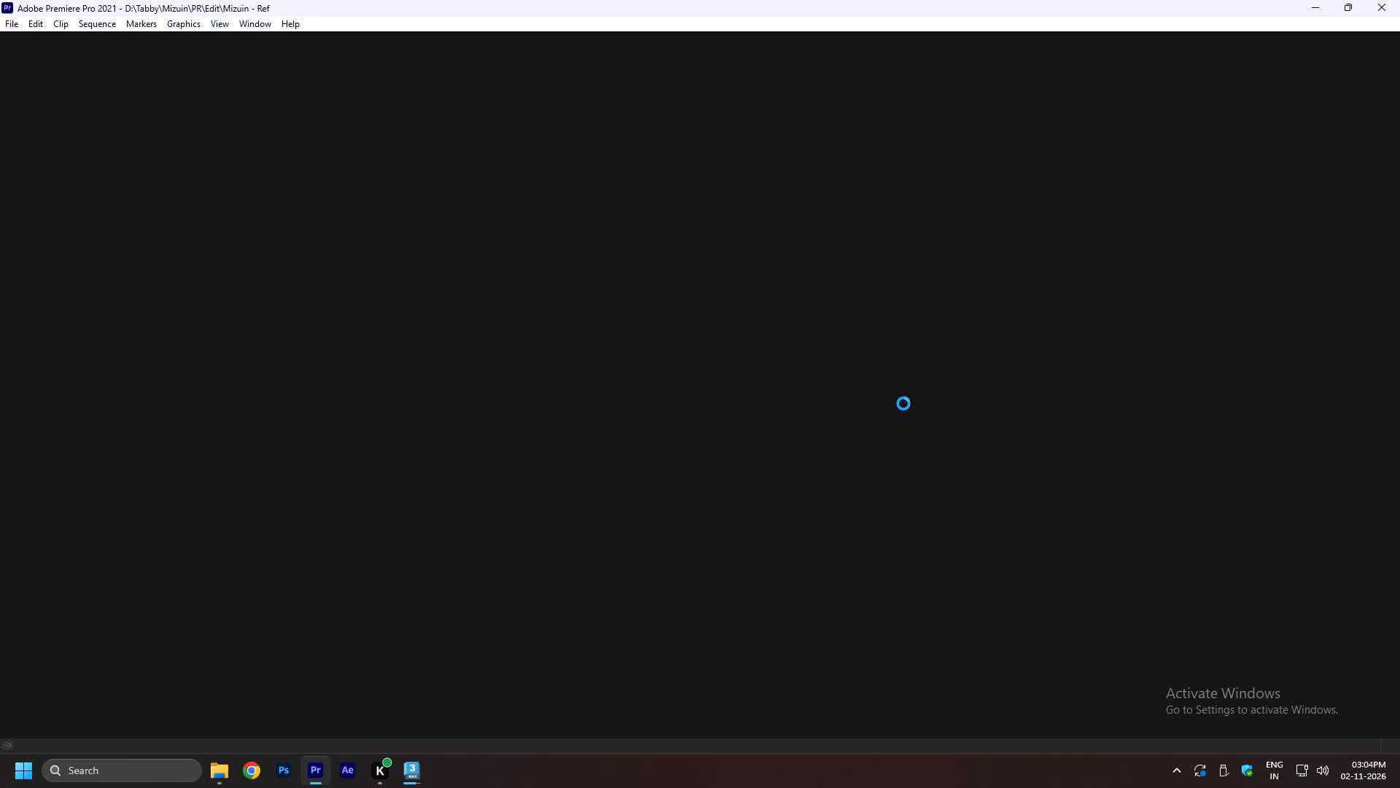
# Scrub the Mizuin Ad Film sequence from the 360 Video section through the dodecahedron and scale-filled pipe shots.
pyautogui.moveTo(595, 392); pyautogui.dragTo(421, 422)
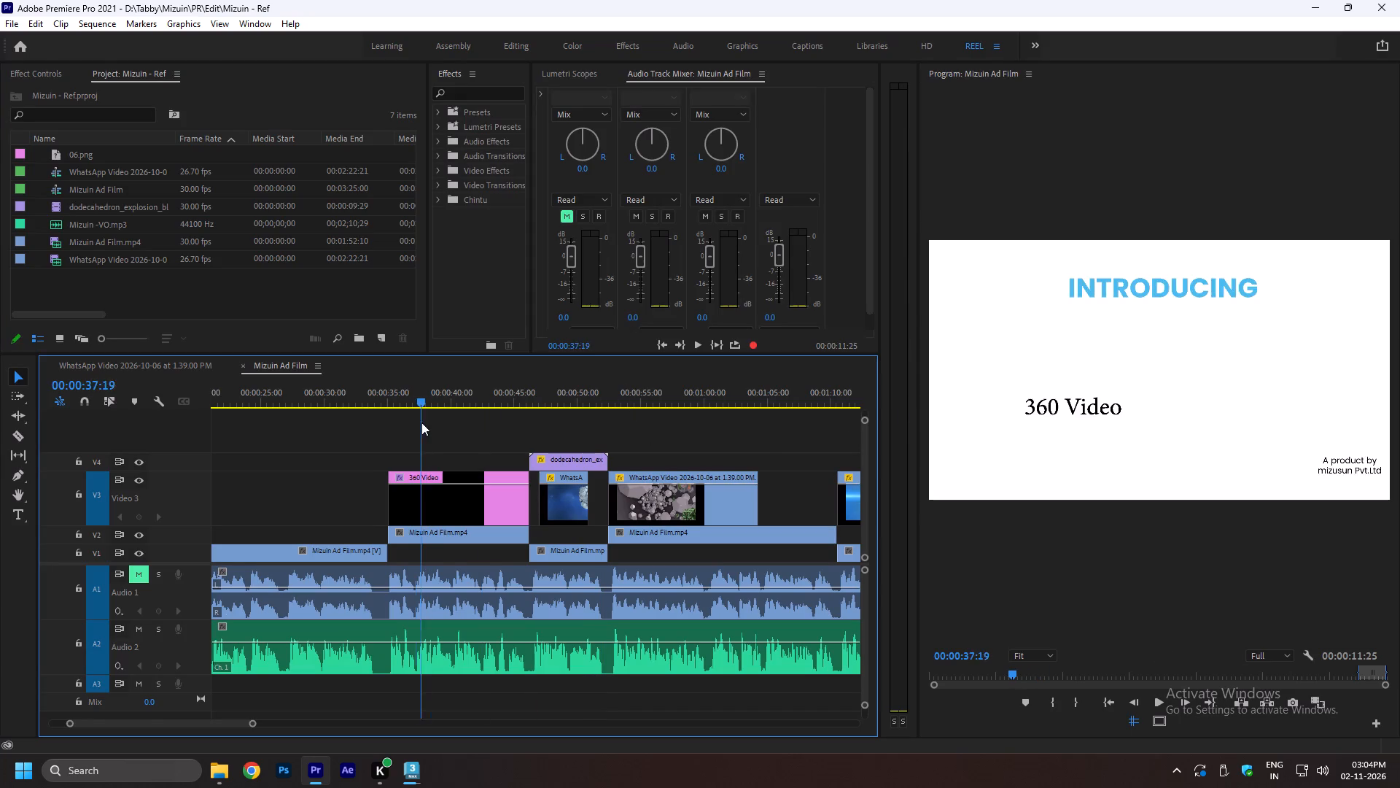
pyautogui.moveTo(421, 422); pyautogui.dragTo(561, 406)
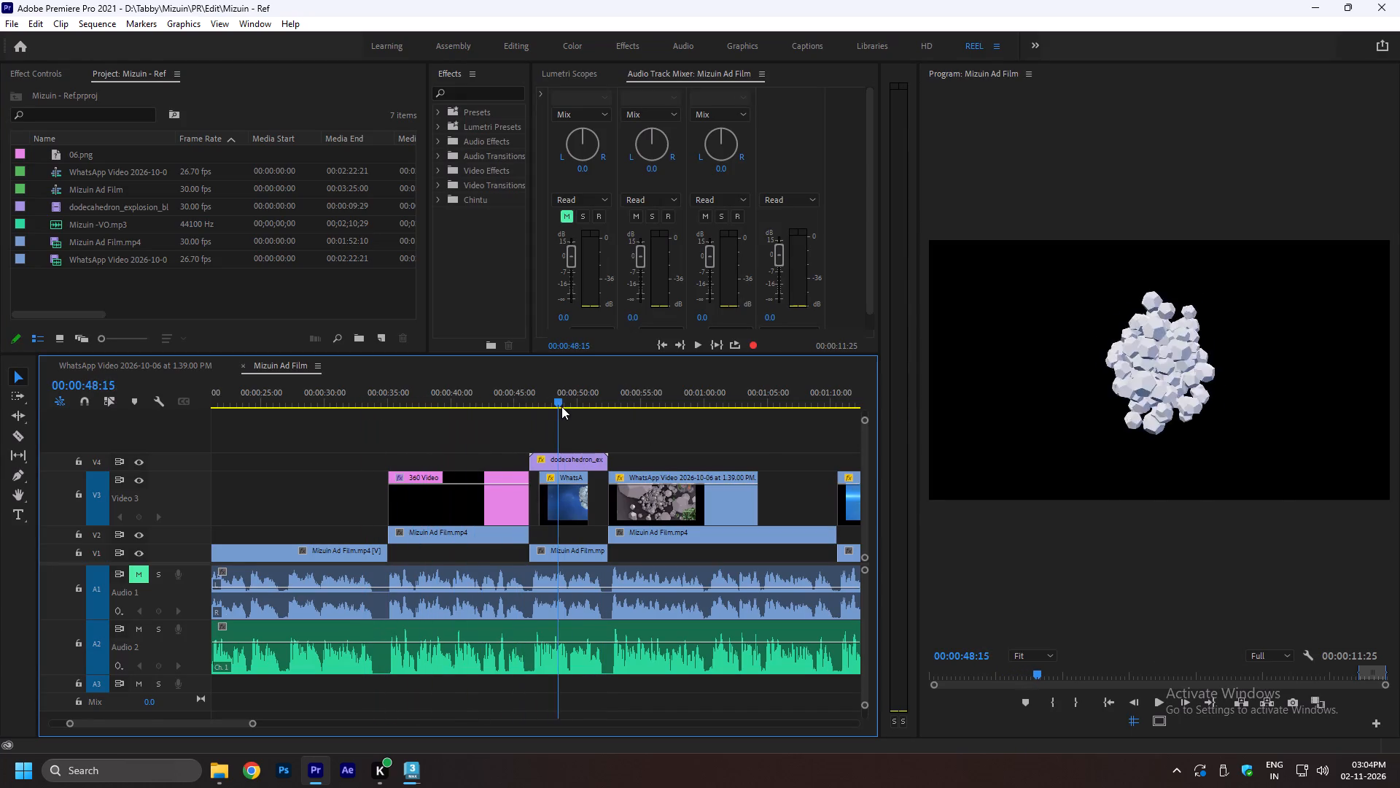
pyautogui.moveTo(561, 406); pyautogui.dragTo(707, 406)
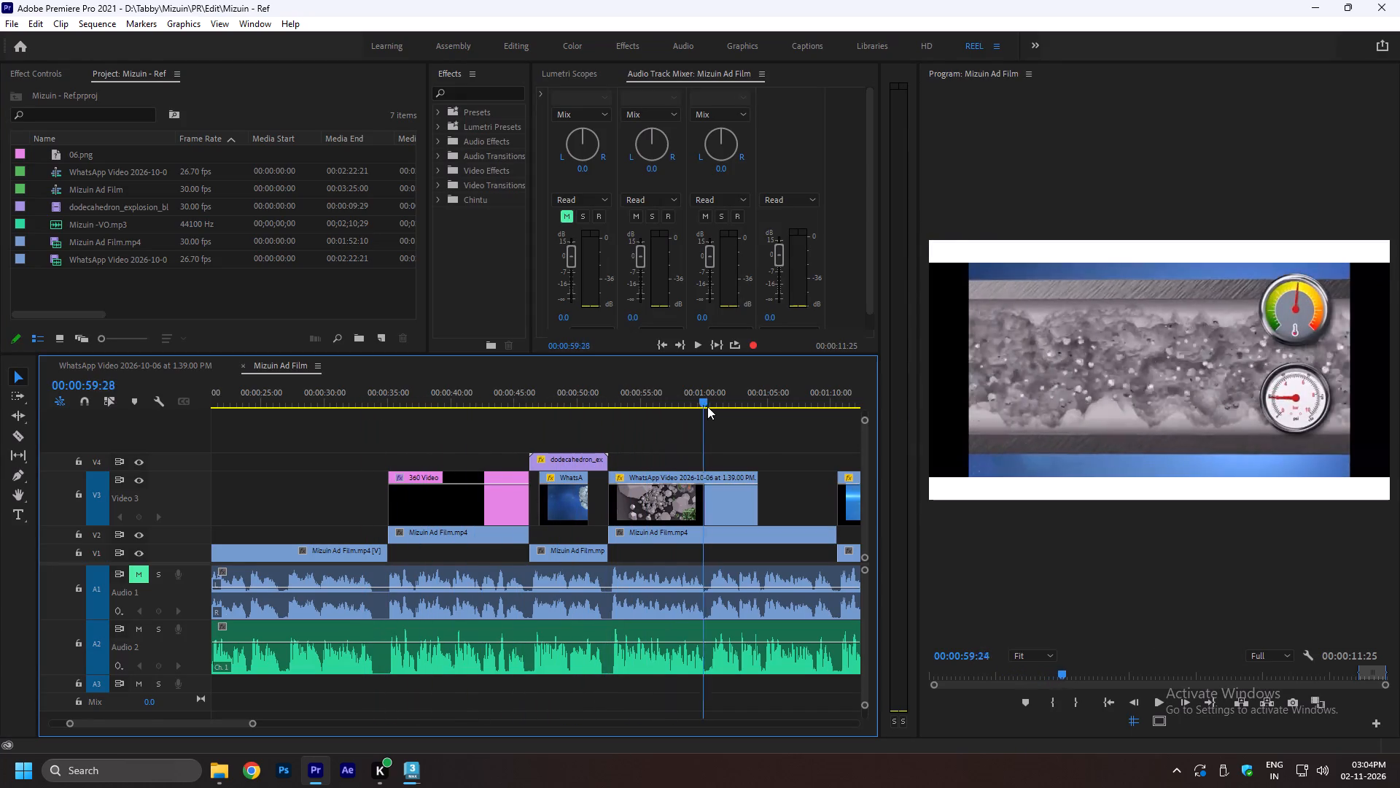
pyautogui.moveTo(707, 406); pyautogui.dragTo(615, 424)
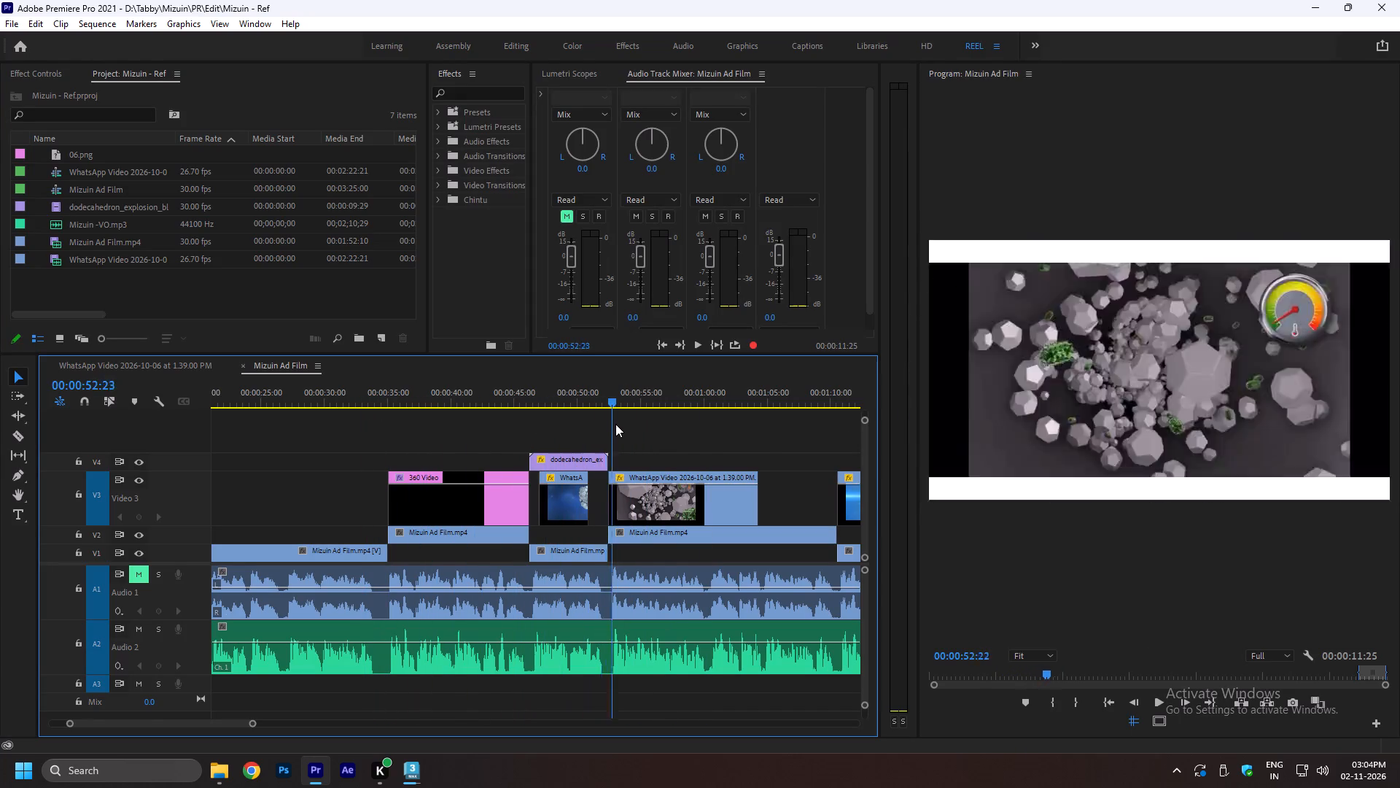
pyautogui.moveTo(615, 424); pyautogui.dragTo(583, 425)
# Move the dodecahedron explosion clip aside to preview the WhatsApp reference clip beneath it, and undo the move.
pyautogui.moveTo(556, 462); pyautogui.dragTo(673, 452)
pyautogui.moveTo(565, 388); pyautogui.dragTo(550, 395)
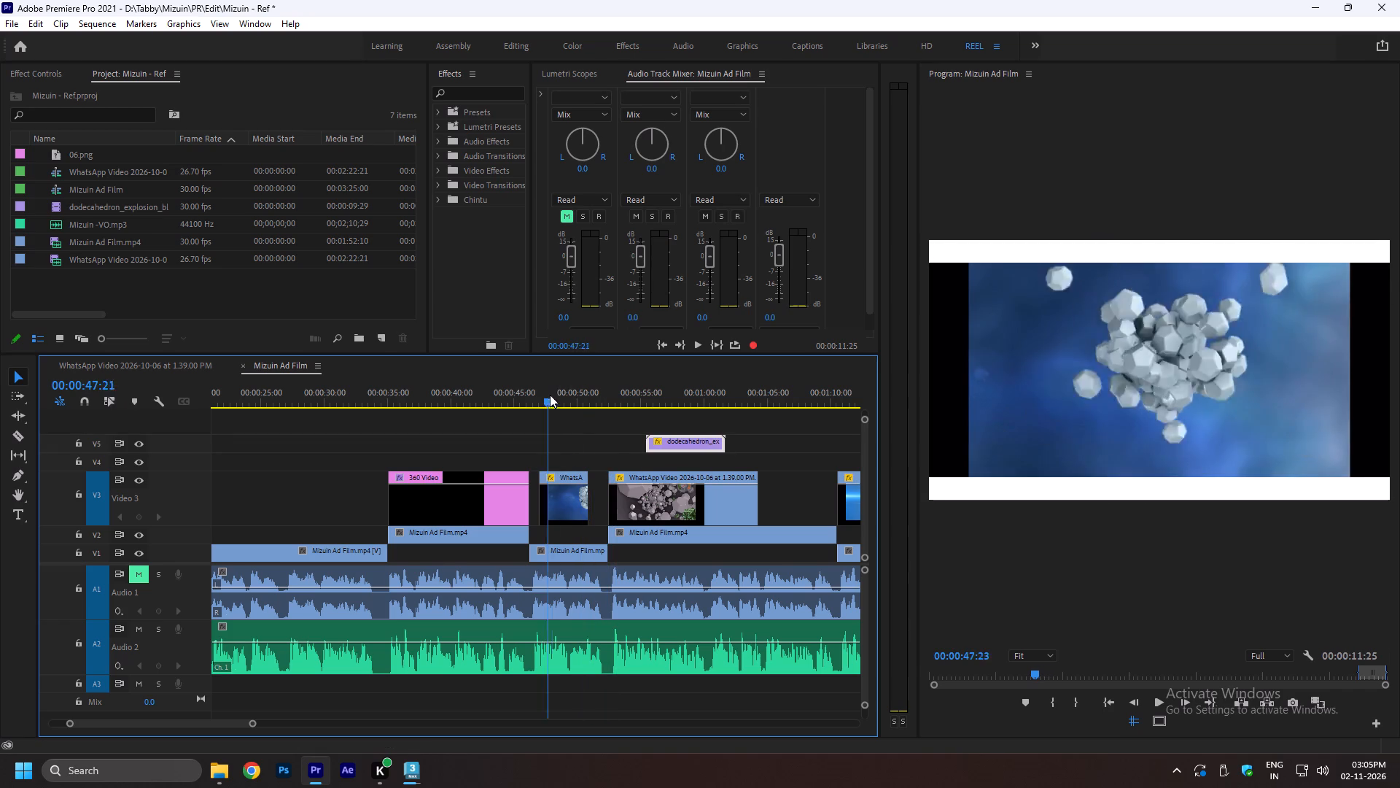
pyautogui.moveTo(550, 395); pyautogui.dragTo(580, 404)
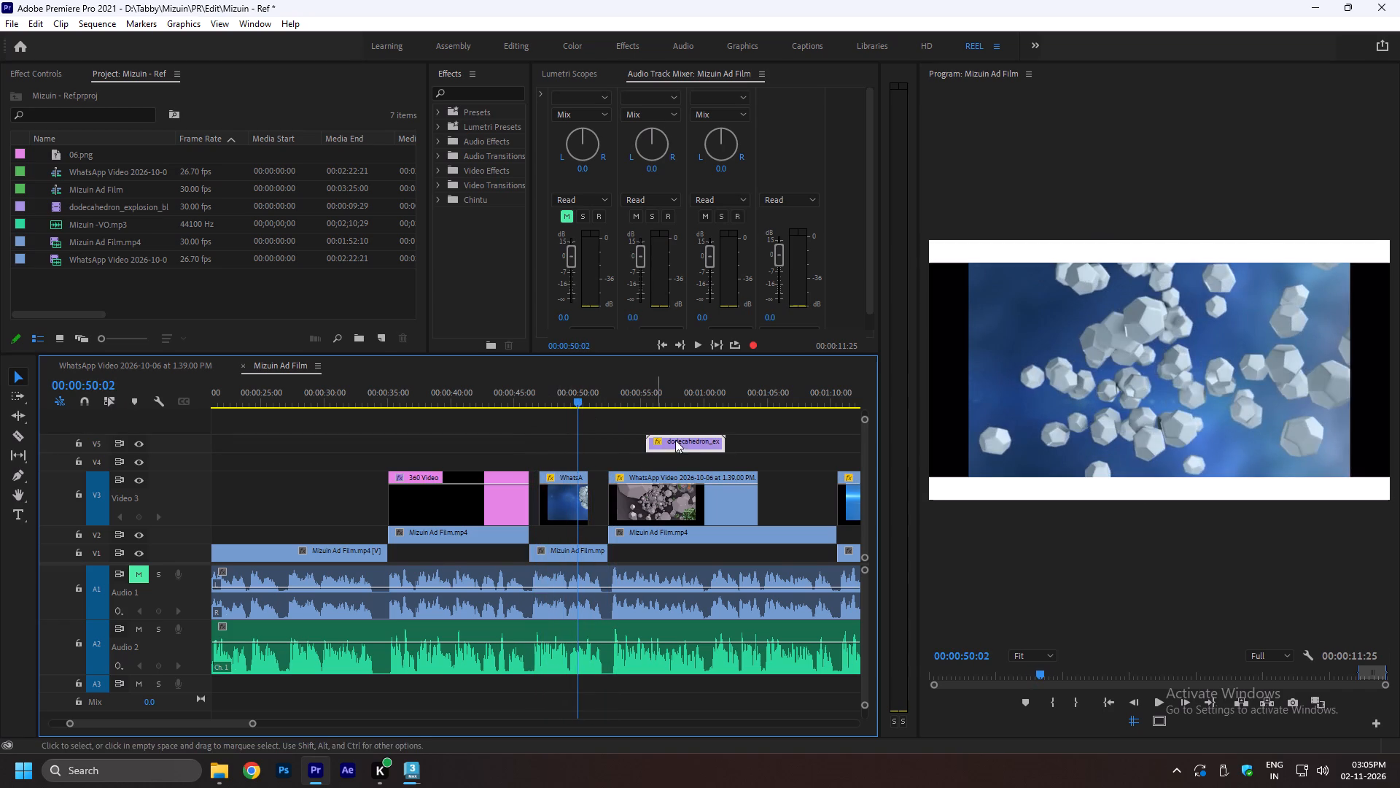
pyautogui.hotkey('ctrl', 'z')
# Switch back to 3ds Max with the Main Animation V2 scene.
pyautogui.hotkey('alt', 'Tab')
pyautogui.keyDown('alt'); pyautogui.click(620, 311); pyautogui.keyUp('alt')
pyautogui.click(618, 614)
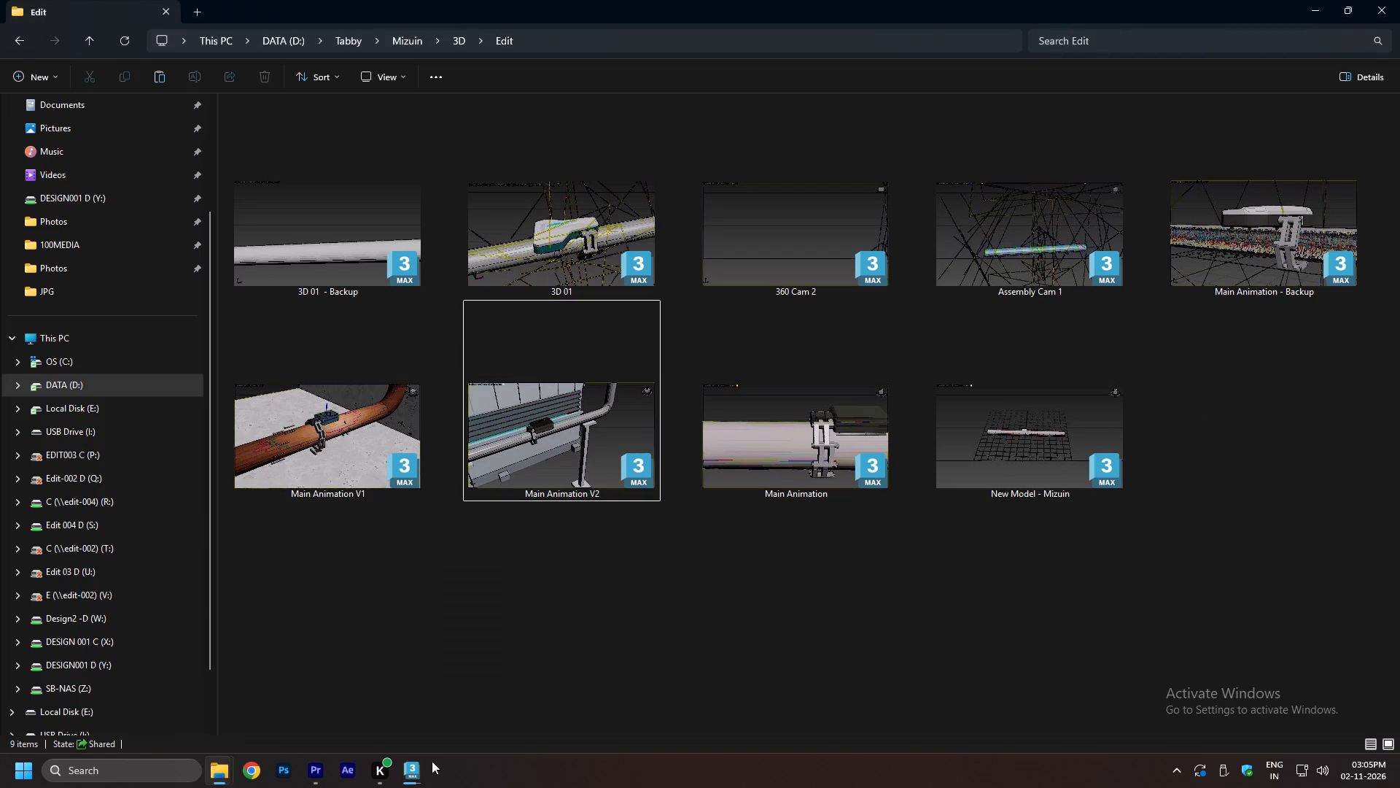
pyautogui.click(425, 768)
pyautogui.click(755, 396)
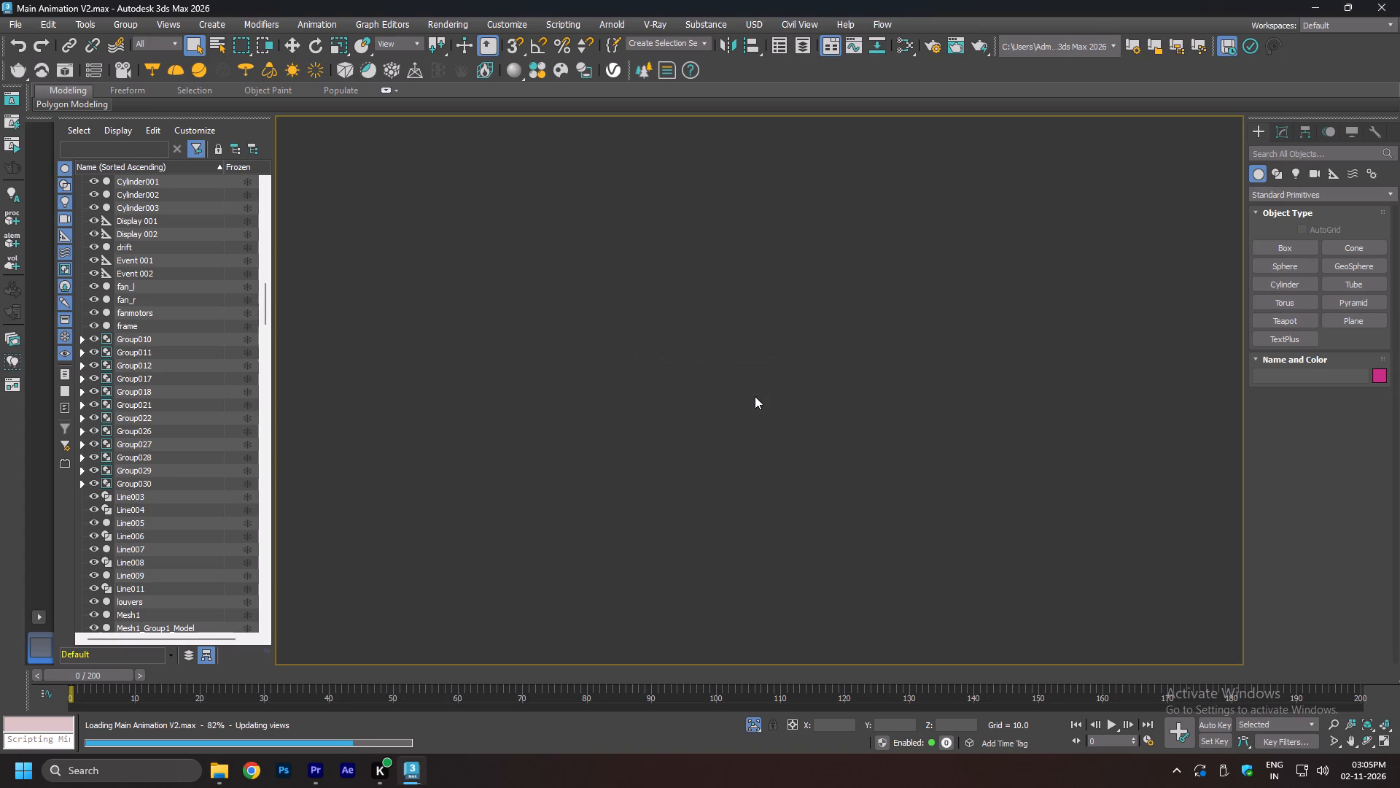
pyautogui.click(1032, 410)
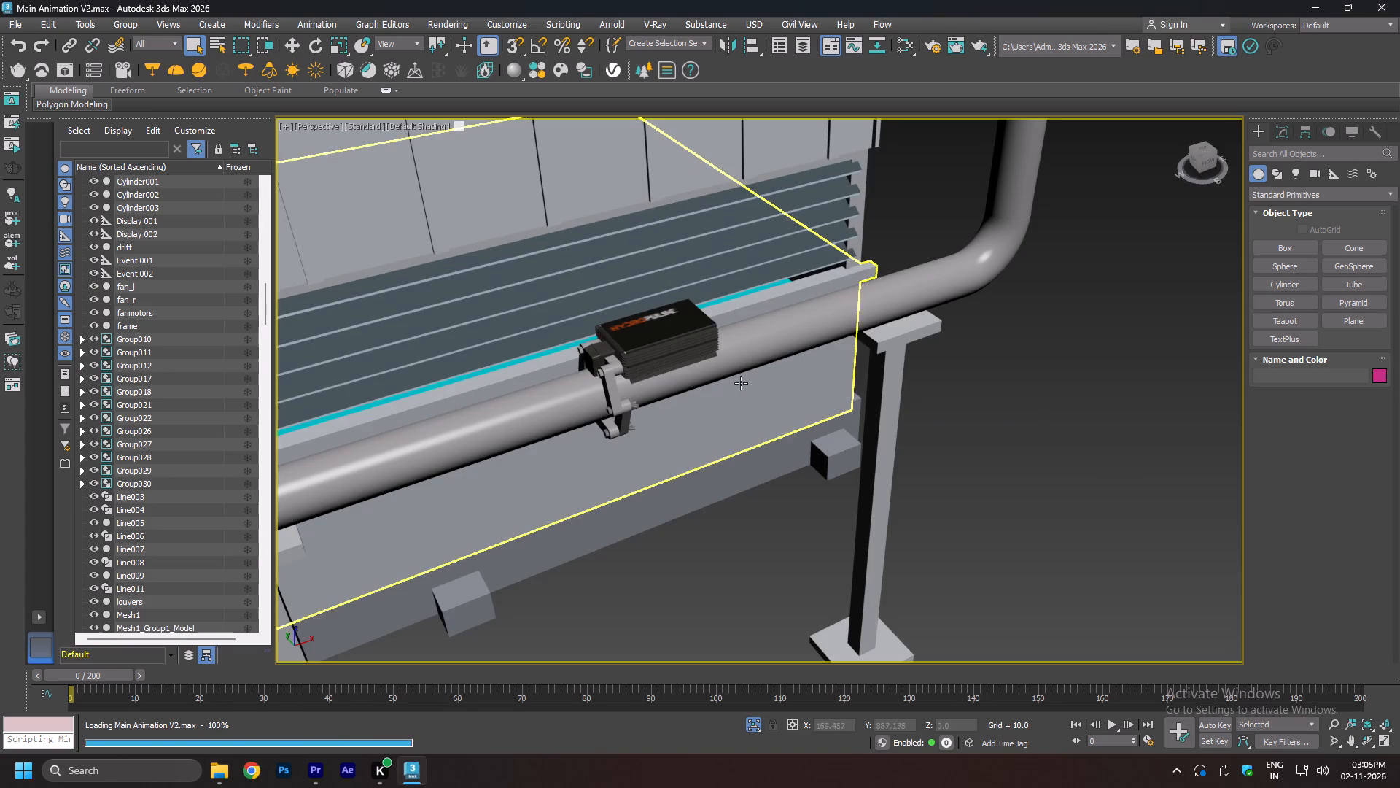
# Hide the cooling tower's casing_front and casing_back panels.
pyautogui.keyDown('alt'); pyautogui.scroll(-5, 757, 412); pyautogui.keyUp('alt')
pyautogui.scroll(-2, 764, 428)
pyautogui.keyDown('alt'); pyautogui.moveTo(820, 436); pyautogui.dragTo(777, 422, button='middle'); pyautogui.keyUp('alt')
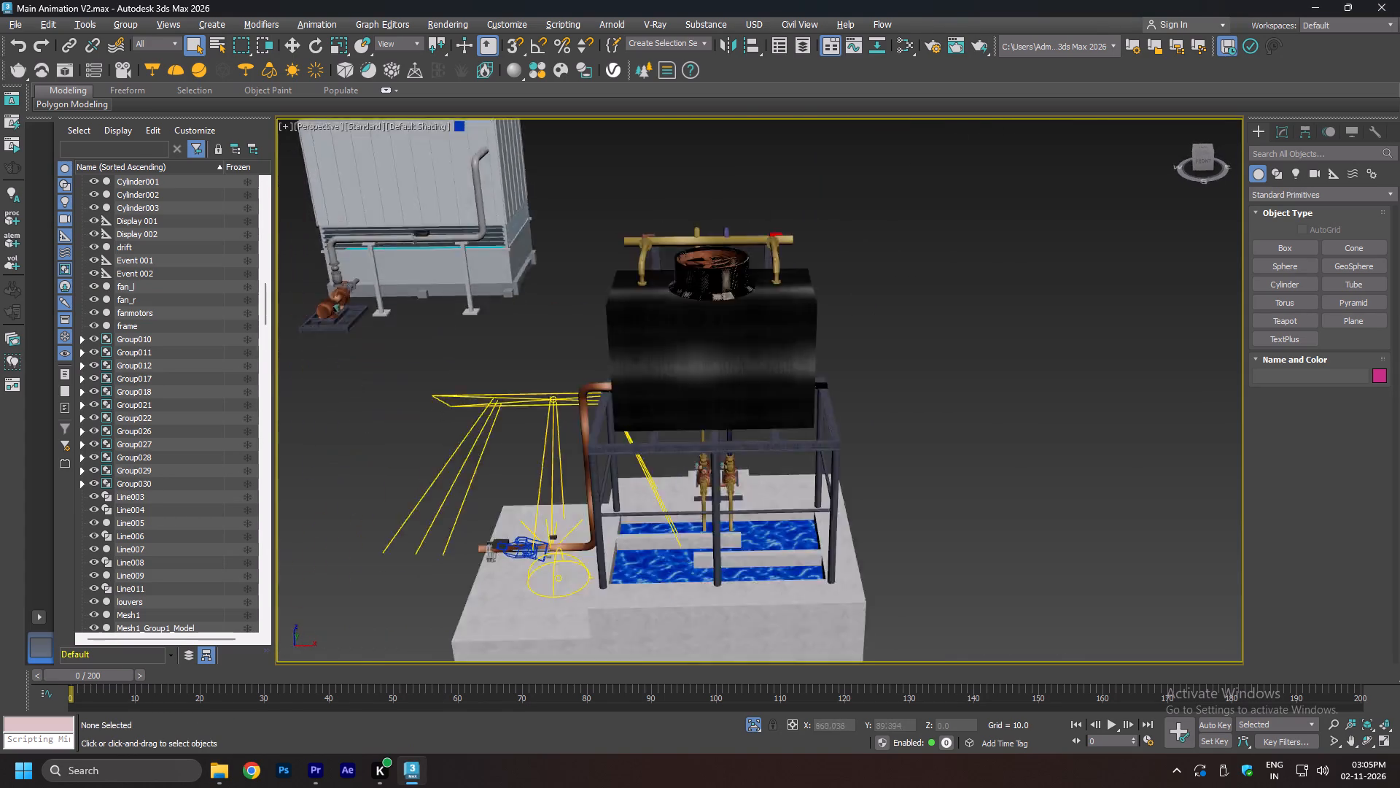
pyautogui.keyDown('alt'); pyautogui.moveTo(777, 422); pyautogui.dragTo(822, 424, button='middle'); pyautogui.keyUp('alt')
pyautogui.moveTo(794, 373); pyautogui.dragTo(814, 463, button='middle')
pyautogui.click(727, 341)
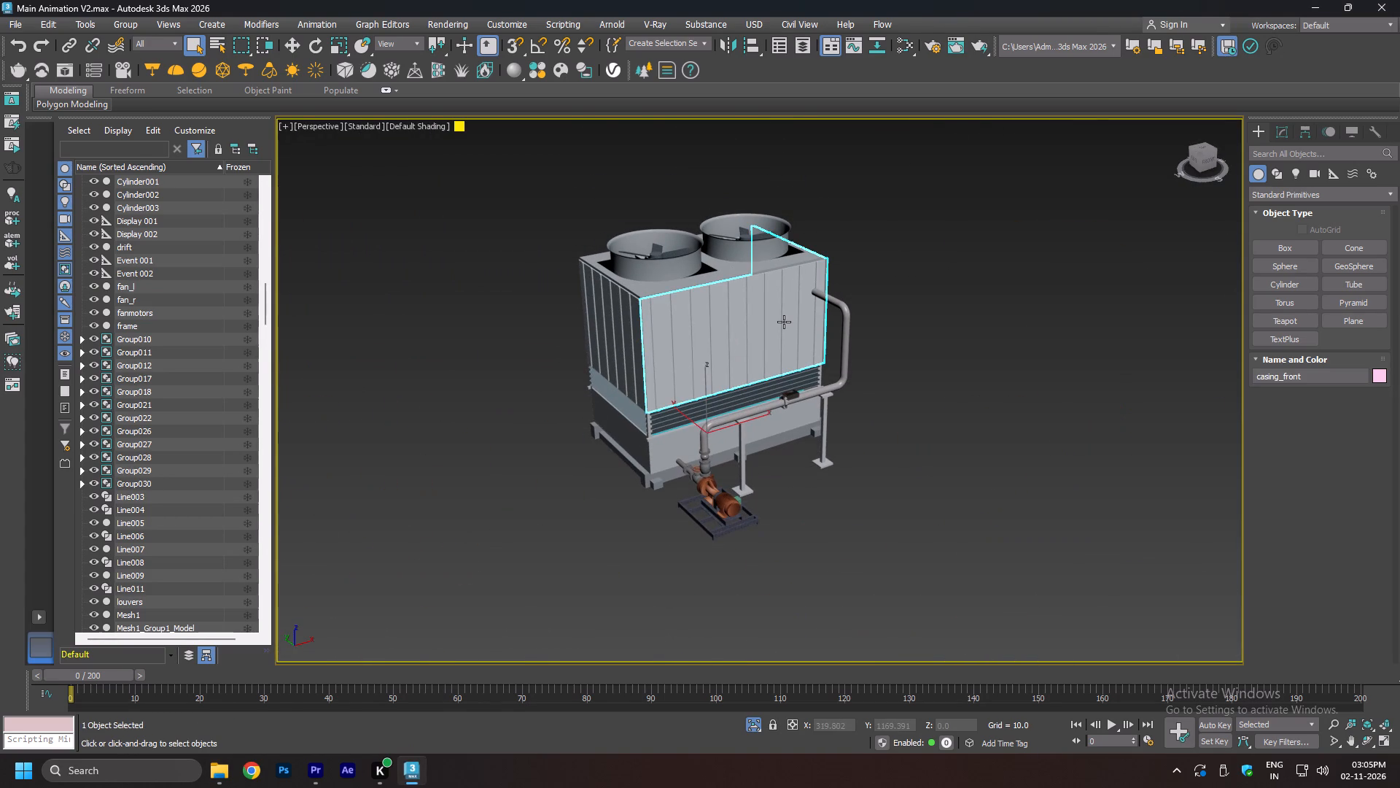
pyautogui.press('w')
pyautogui.keyDown('ctrl'); pyautogui.click(620, 326); pyautogui.keyUp('ctrl')
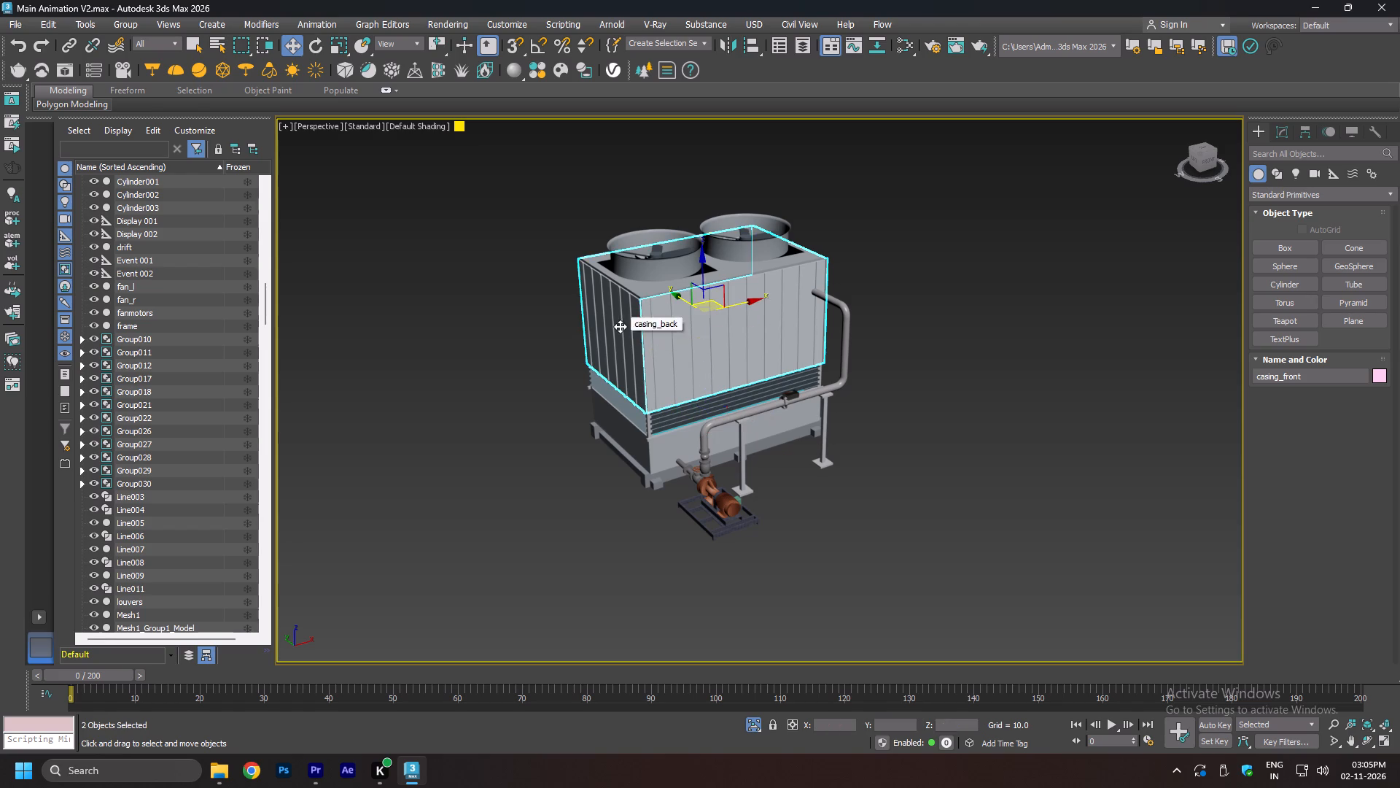
pyautogui.keyDown('alt'); pyautogui.scroll(2, 761, 363); pyautogui.keyUp('alt')
pyautogui.rightClick(756, 347)
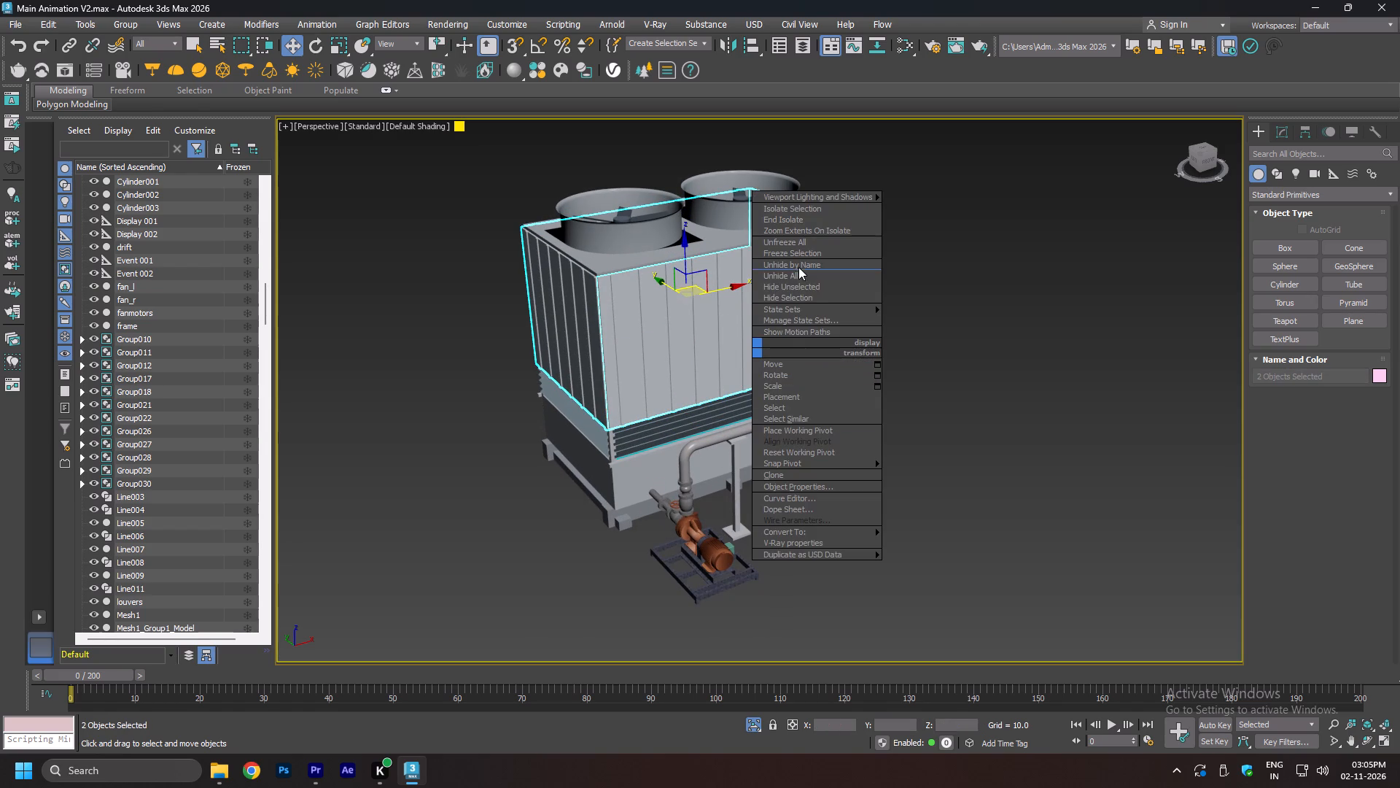
pyautogui.click(817, 301)
pyautogui.click(982, 452)
# Examine the pump motor, its base frame and the pipework beside the cooling tower from several angles.
pyautogui.click(713, 546)
pyautogui.keyDown('alt'); pyautogui.scroll(5, 733, 560); pyautogui.keyUp('alt')
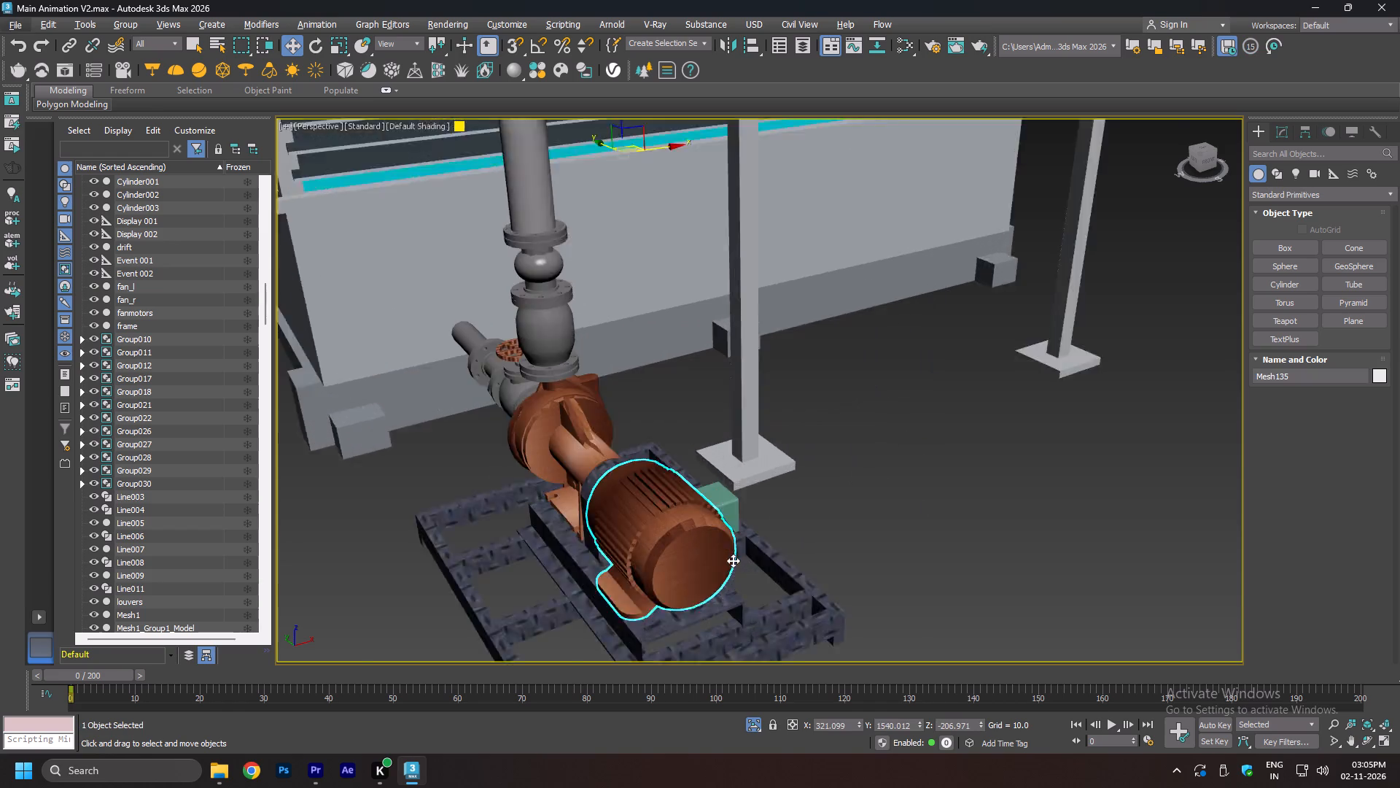
pyautogui.keyDown('alt'); pyautogui.scroll(1, 733, 560); pyautogui.keyUp('alt')
pyautogui.keyDown('alt'); pyautogui.moveTo(673, 553); pyautogui.dragTo(763, 541, button='middle'); pyautogui.keyUp('alt')
pyautogui.scroll(-2, 696, 531)
pyautogui.moveTo(823, 494); pyautogui.dragTo(794, 504, button='middle')
pyautogui.moveTo(624, 505); pyautogui.dragTo(867, 398, button='middle')
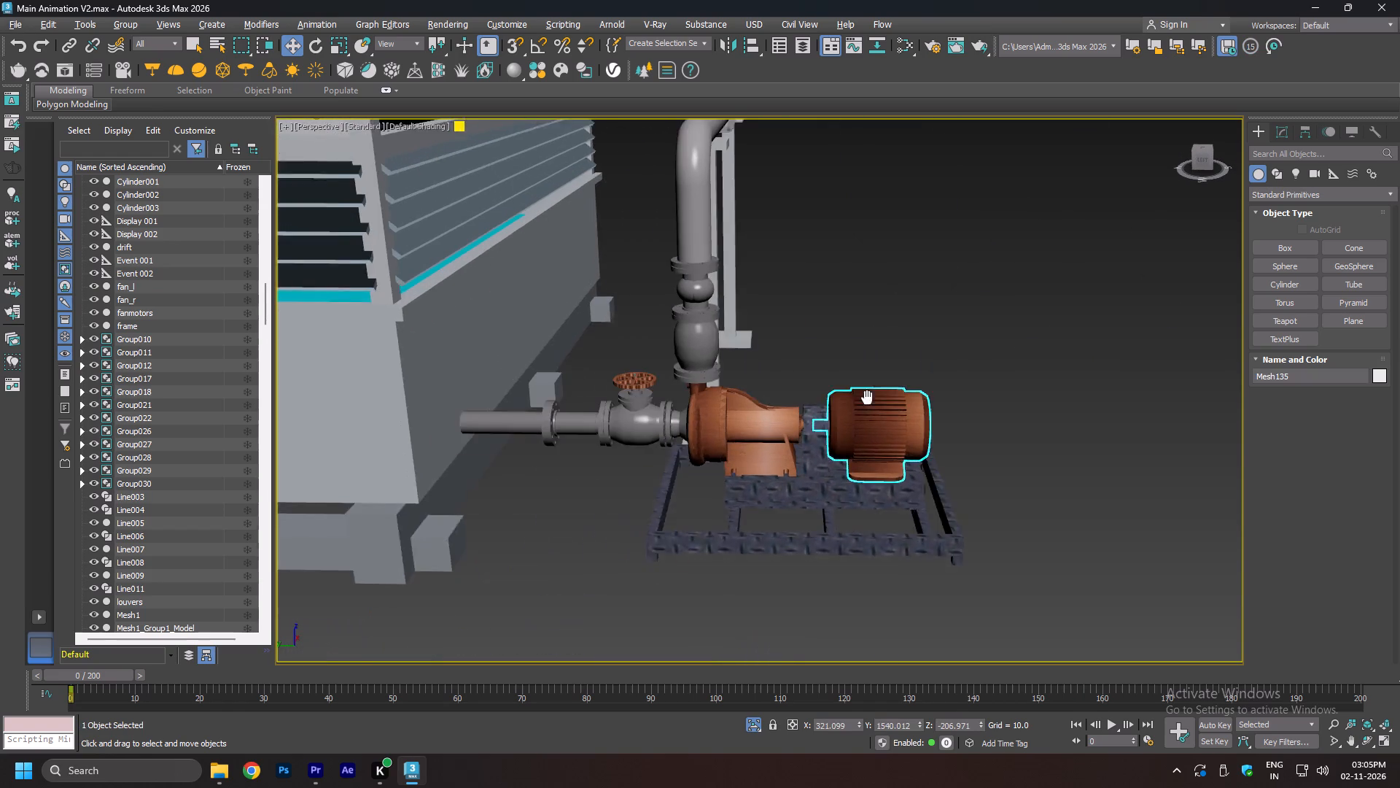
pyautogui.moveTo(867, 398); pyautogui.dragTo(826, 434, button='middle')
pyautogui.keyDown('alt'); pyautogui.moveTo(876, 411); pyautogui.dragTo(817, 439, button='middle'); pyautogui.keyUp('alt')
pyautogui.moveTo(903, 354); pyautogui.dragTo(810, 433, button='middle')
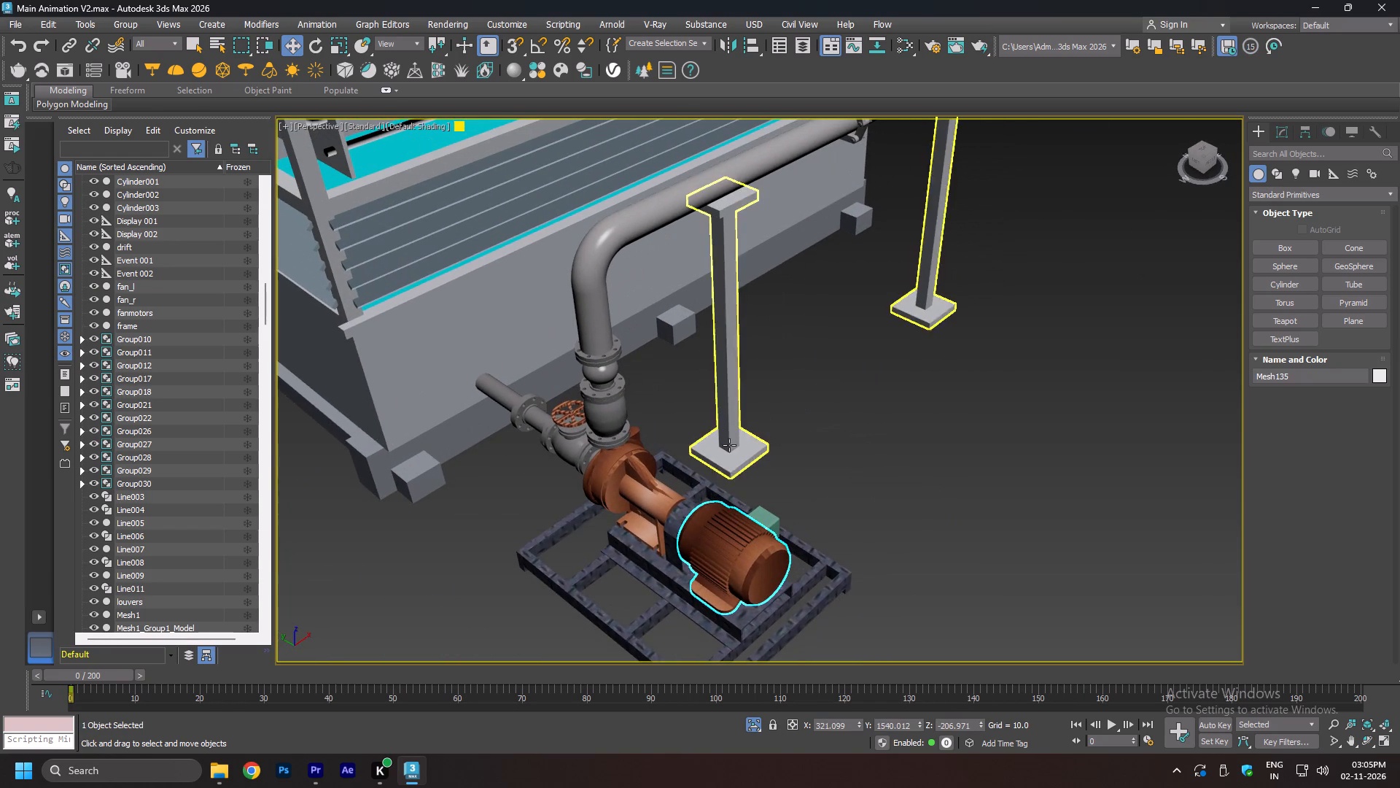
pyautogui.keyDown('alt'); pyautogui.scroll(-1, 746, 450); pyautogui.keyUp('alt')
pyautogui.moveTo(854, 422); pyautogui.dragTo(790, 472, button='middle')
pyautogui.keyDown('alt'); pyautogui.moveTo(830, 501); pyautogui.dragTo(814, 473, button='middle'); pyautogui.keyUp('alt')
pyautogui.moveTo(828, 472); pyautogui.dragTo(828, 470, button='middle')
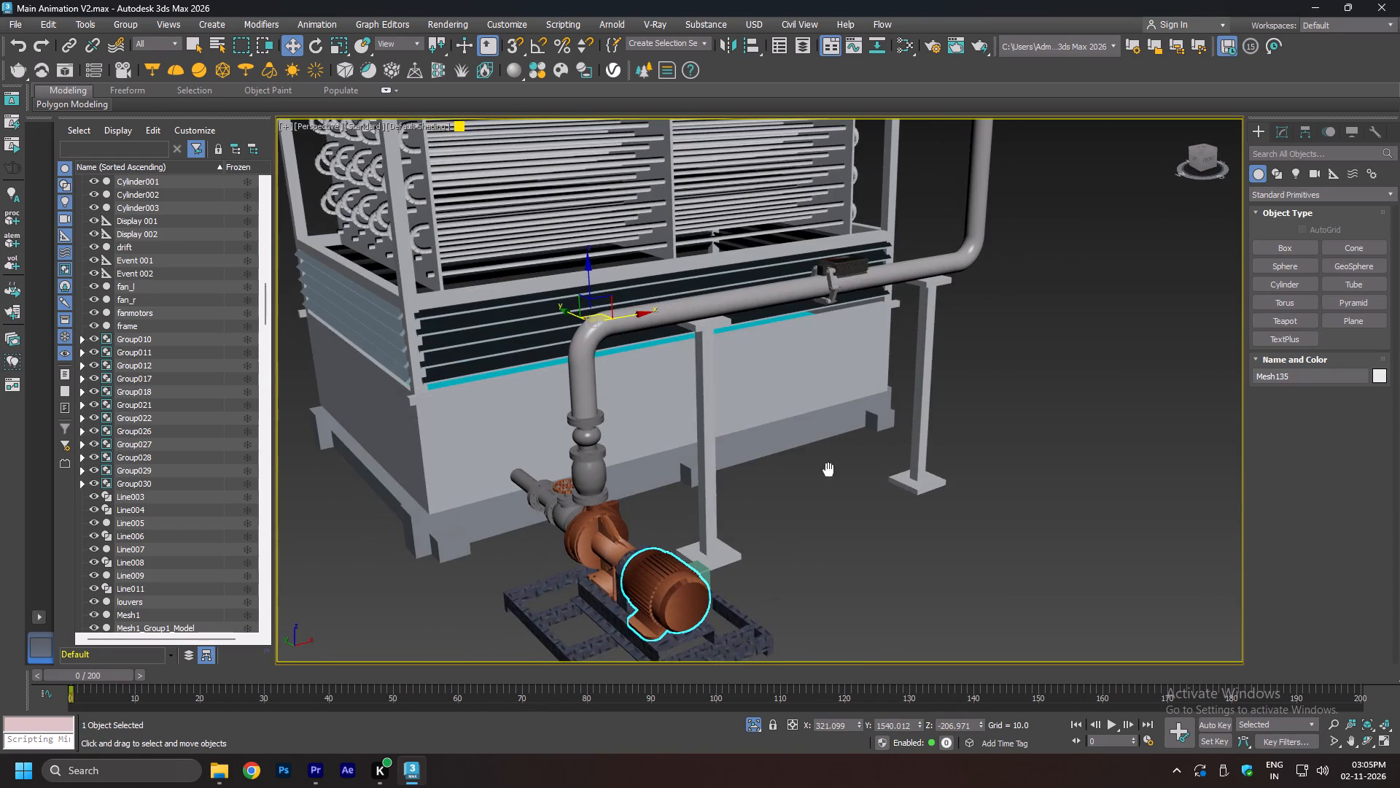
pyautogui.moveTo(828, 470); pyautogui.dragTo(798, 414, button='middle')
pyautogui.keyDown('alt'); pyautogui.moveTo(747, 402); pyautogui.dragTo(775, 409, button='middle'); pyautogui.keyUp('alt')
pyautogui.moveTo(746, 379); pyautogui.dragTo(882, 414, button='middle')
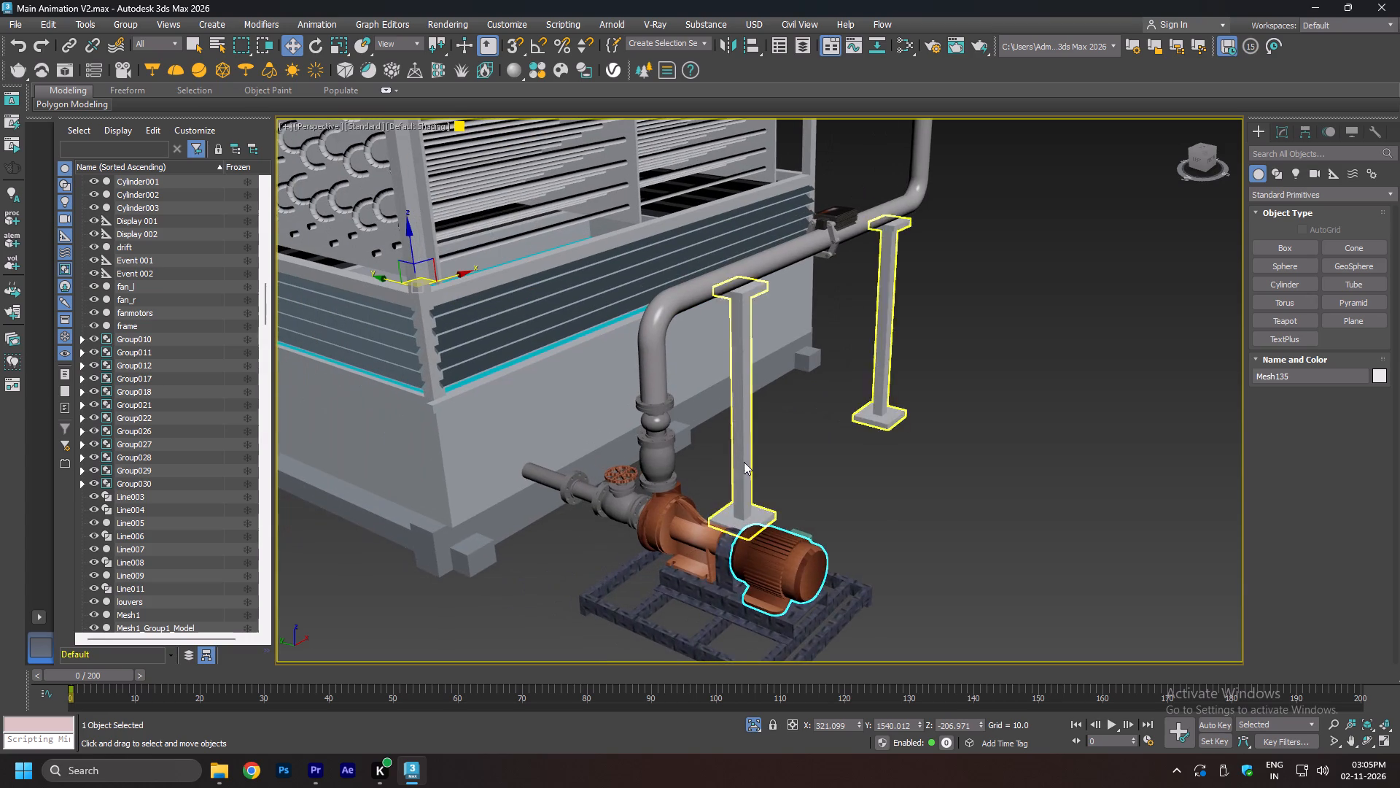
# Examine the valve handwheel, the pump housing and the horizontal pipe carrying the HydroPulse device.
pyautogui.click(626, 476)
pyautogui.scroll(6, 624, 484)
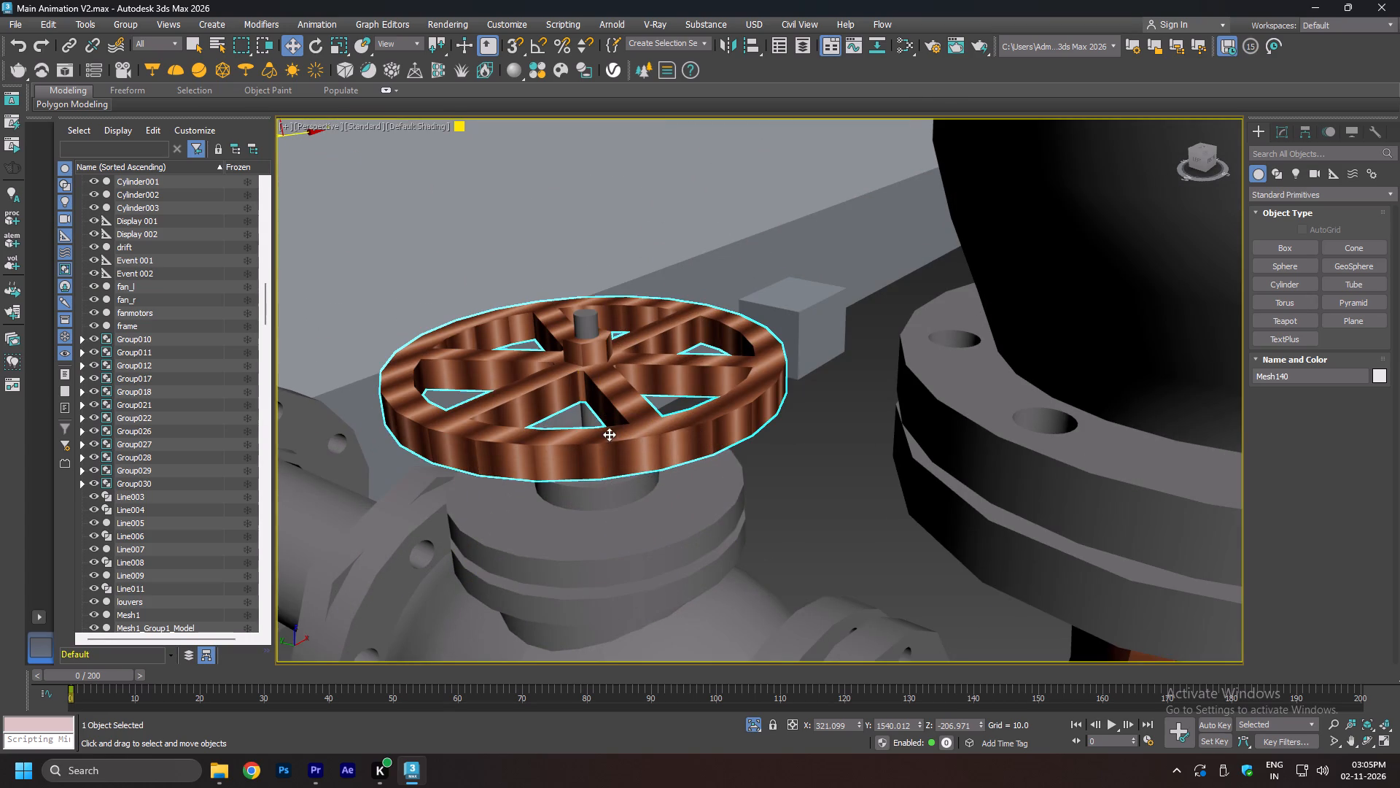
pyautogui.click(593, 330)
pyautogui.scroll(-4, 625, 469)
pyautogui.click(744, 528)
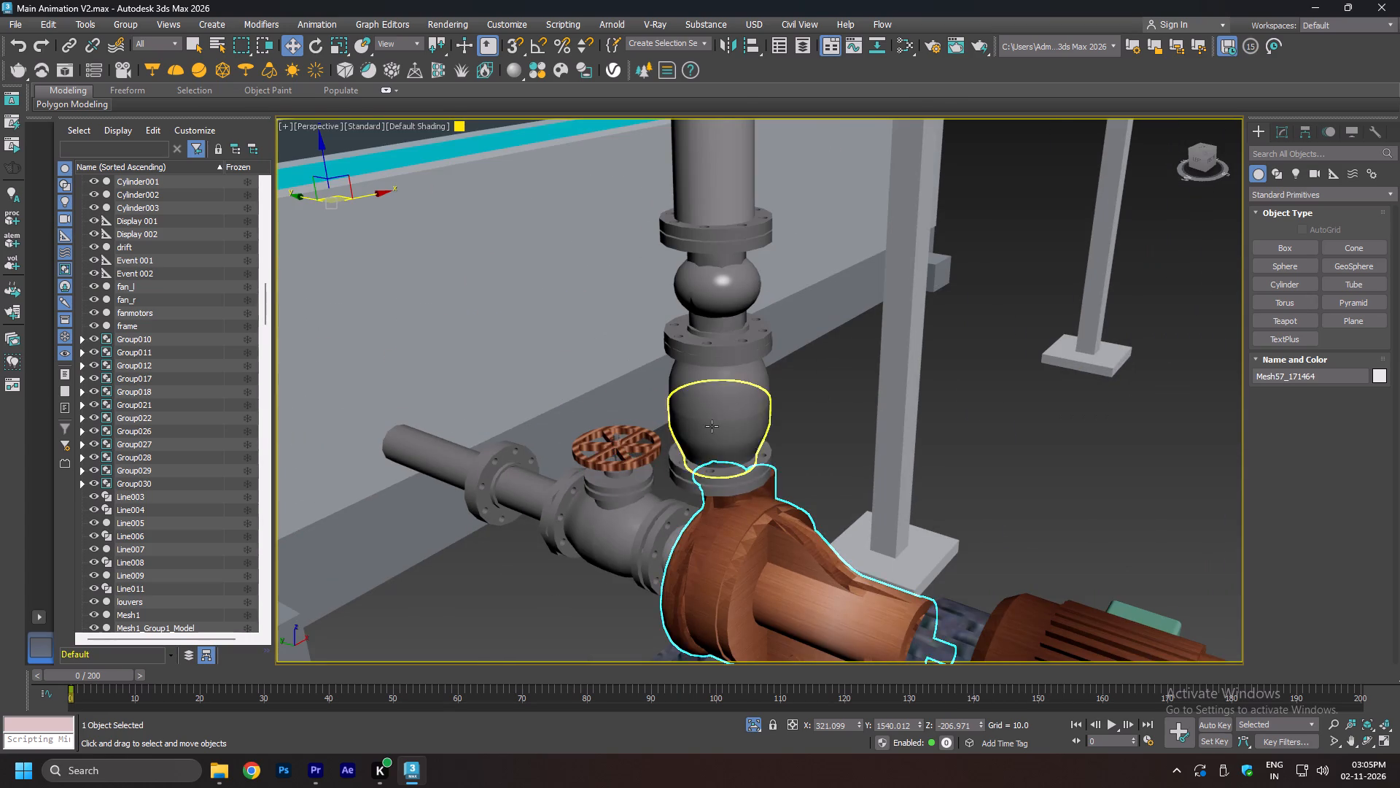
pyautogui.scroll(-1, 712, 426)
pyautogui.keyDown('alt'); pyautogui.moveTo(1024, 482); pyautogui.dragTo(922, 498, button='middle'); pyautogui.keyUp('alt')
pyautogui.scroll(-1, 787, 409)
pyautogui.keyDown('alt'); pyautogui.moveTo(1003, 509); pyautogui.dragTo(944, 466, button='middle'); pyautogui.keyUp('alt')
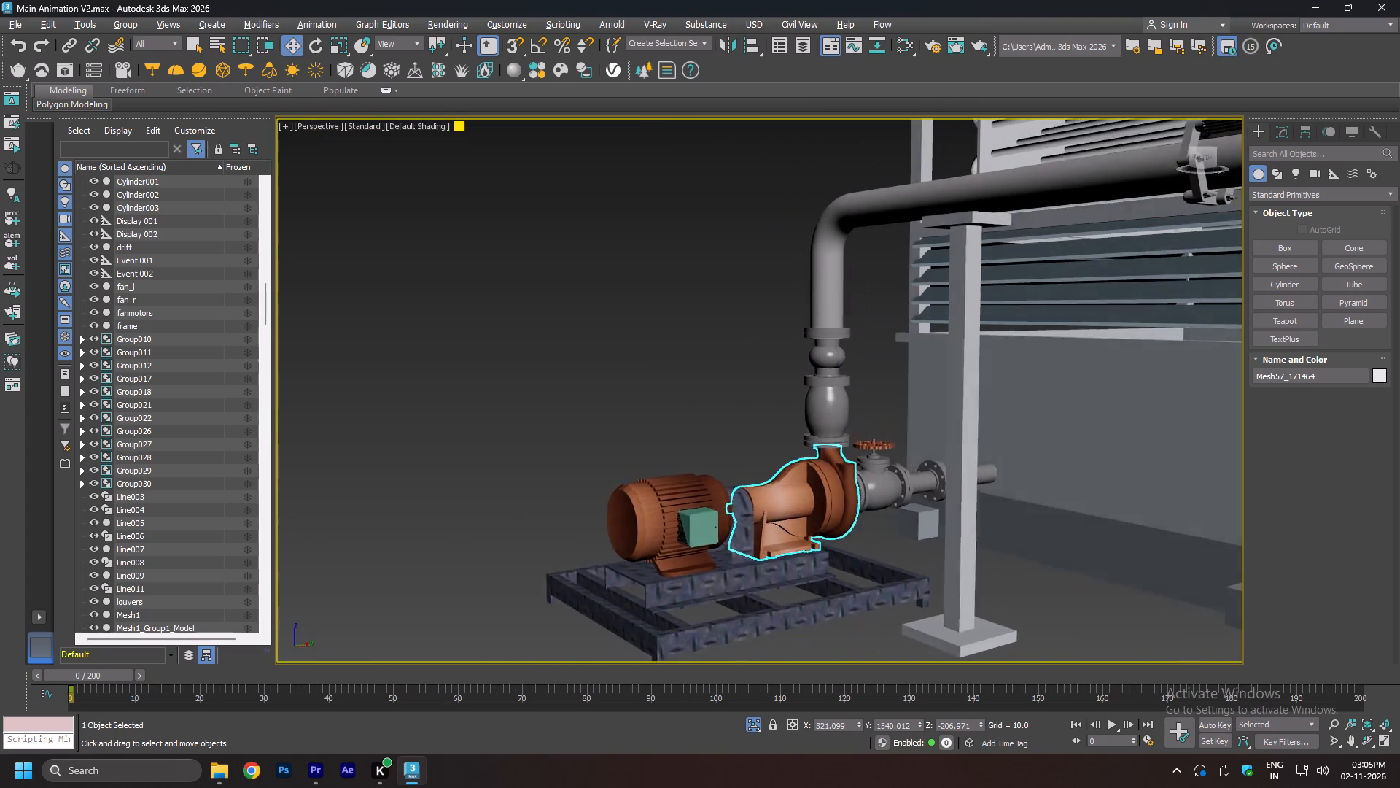
pyautogui.keyDown('alt'); pyautogui.moveTo(944, 466); pyautogui.dragTo(1078, 459, button='middle'); pyautogui.keyUp('alt')
pyautogui.moveTo(968, 406); pyautogui.dragTo(949, 457, button='middle')
pyautogui.click(914, 314)
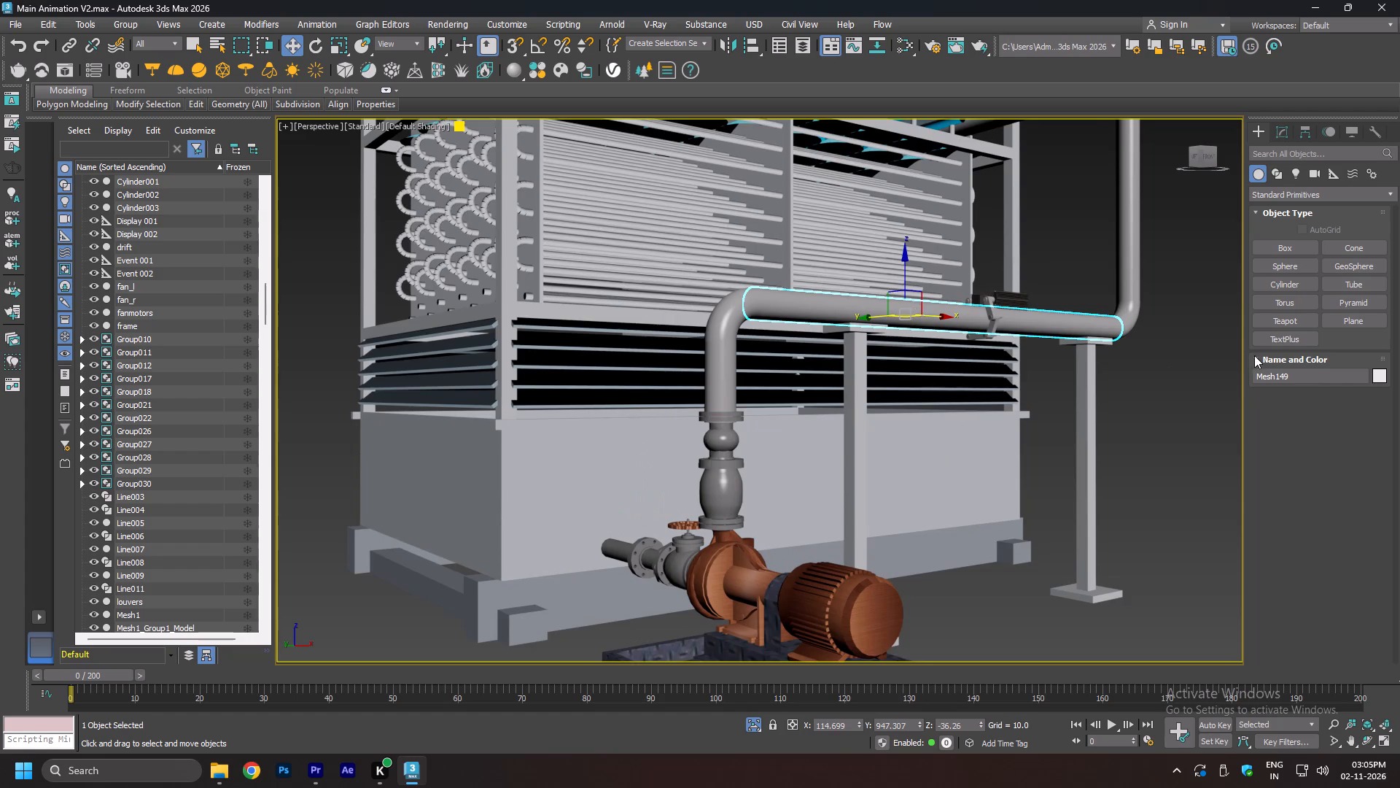
# Examine the HydroPulse device and its clamp links around the pipe from below, the side and above.
pyautogui.keyDown('alt'); pyautogui.moveTo(1150, 373); pyautogui.dragTo(1106, 407, button='middle'); pyautogui.keyUp('alt')
pyautogui.scroll(4, 1023, 299)
pyautogui.click(1022, 298)
pyautogui.keyDown('alt'); pyautogui.moveTo(865, 407); pyautogui.dragTo(965, 359, button='middle'); pyautogui.keyUp('alt')
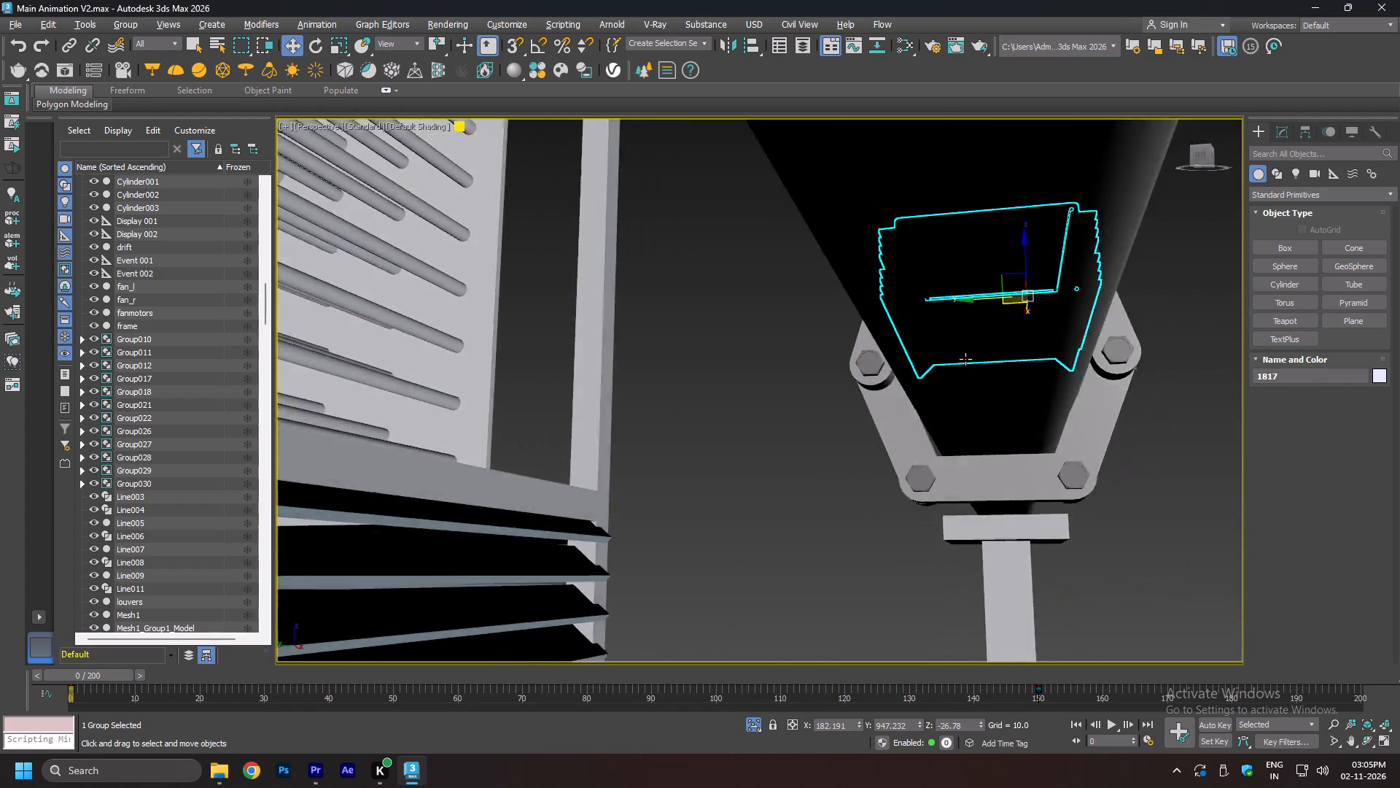
pyautogui.keyDown('alt'); pyautogui.moveTo(965, 359); pyautogui.dragTo(925, 382, button='middle'); pyautogui.keyUp('alt')
pyautogui.click(968, 361)
pyautogui.keyDown('alt'); pyautogui.moveTo(1098, 417); pyautogui.dragTo(1164, 336, button='middle'); pyautogui.keyUp('alt')
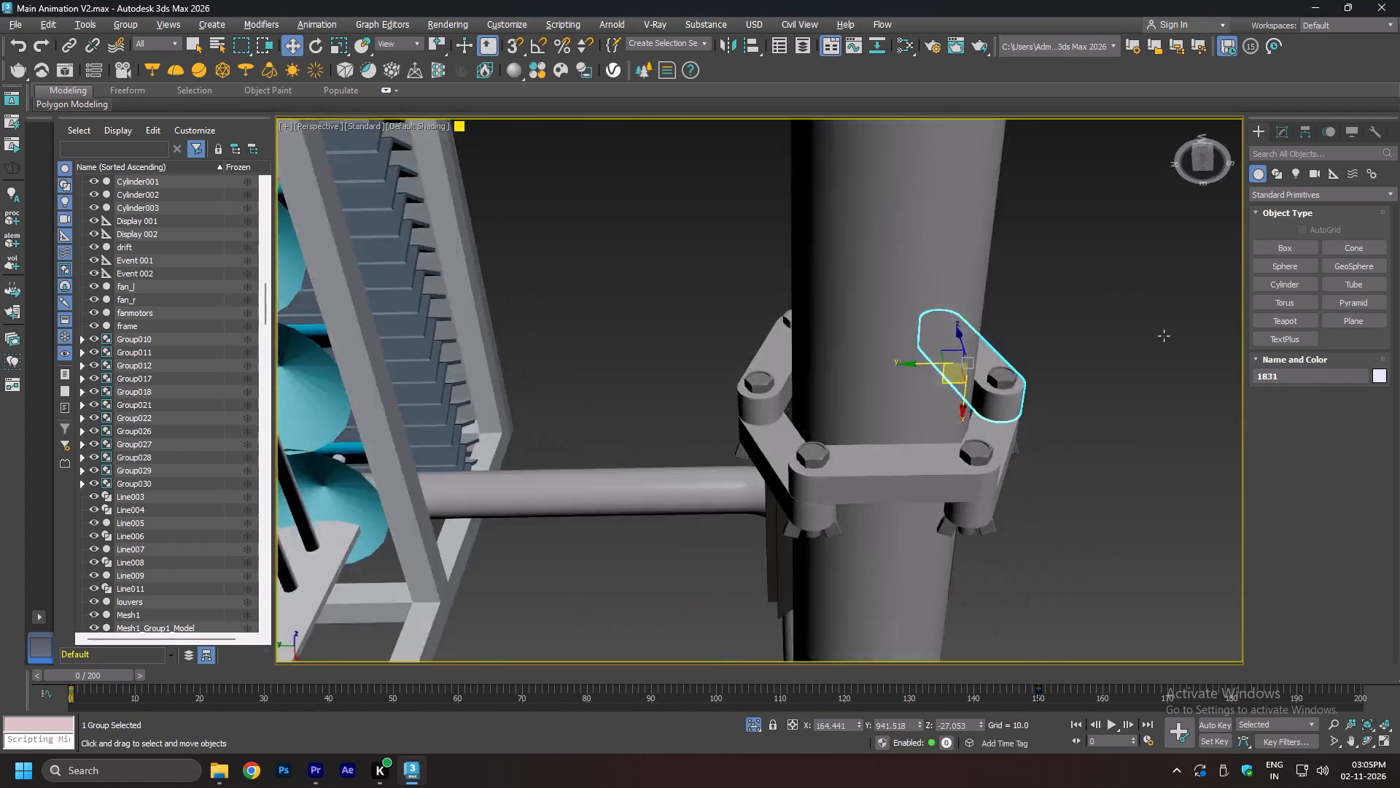
pyautogui.keyDown('alt'); pyautogui.moveTo(1164, 336); pyautogui.dragTo(1190, 390, button='middle'); pyautogui.keyUp('alt')
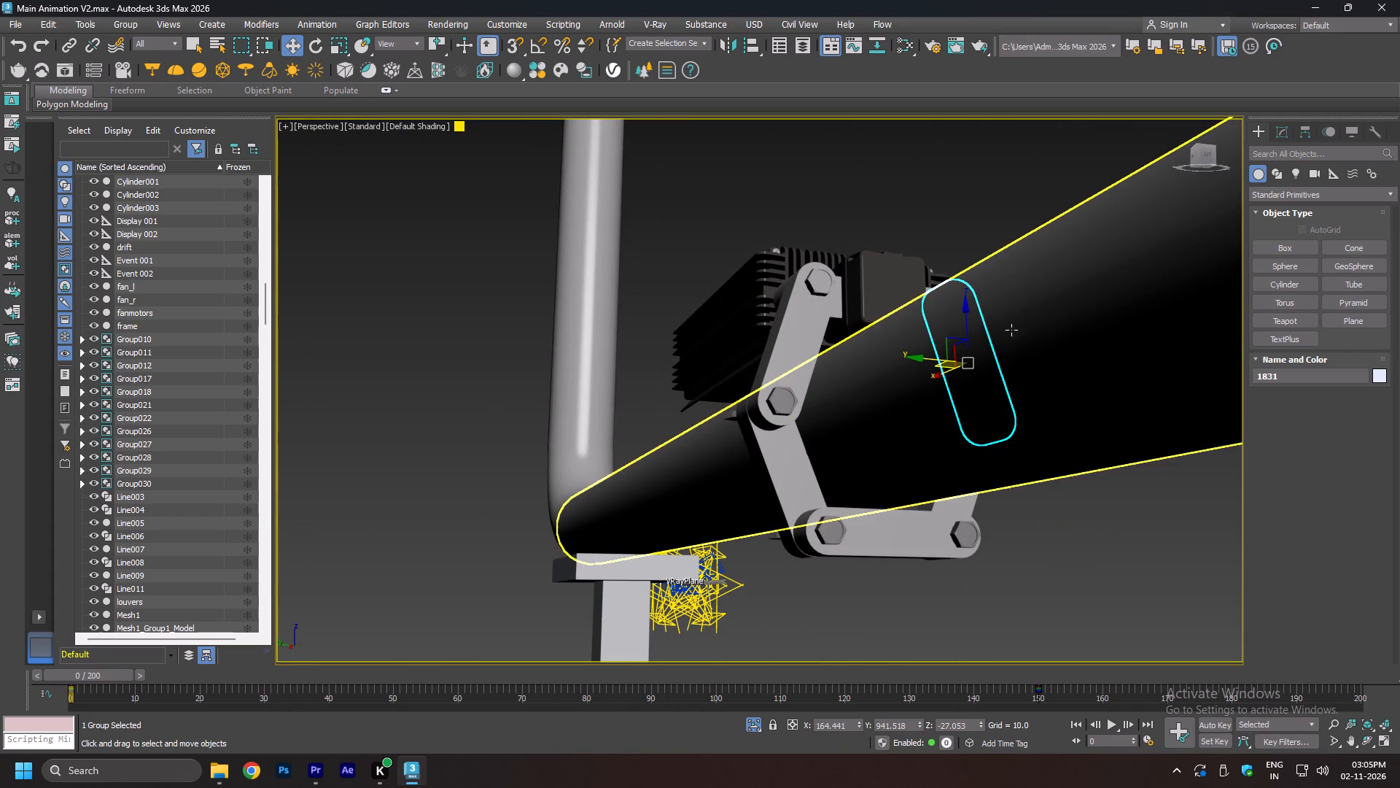
pyautogui.keyDown('alt'); pyautogui.moveTo(937, 371); pyautogui.dragTo(820, 440, button='middle'); pyautogui.keyUp('alt')
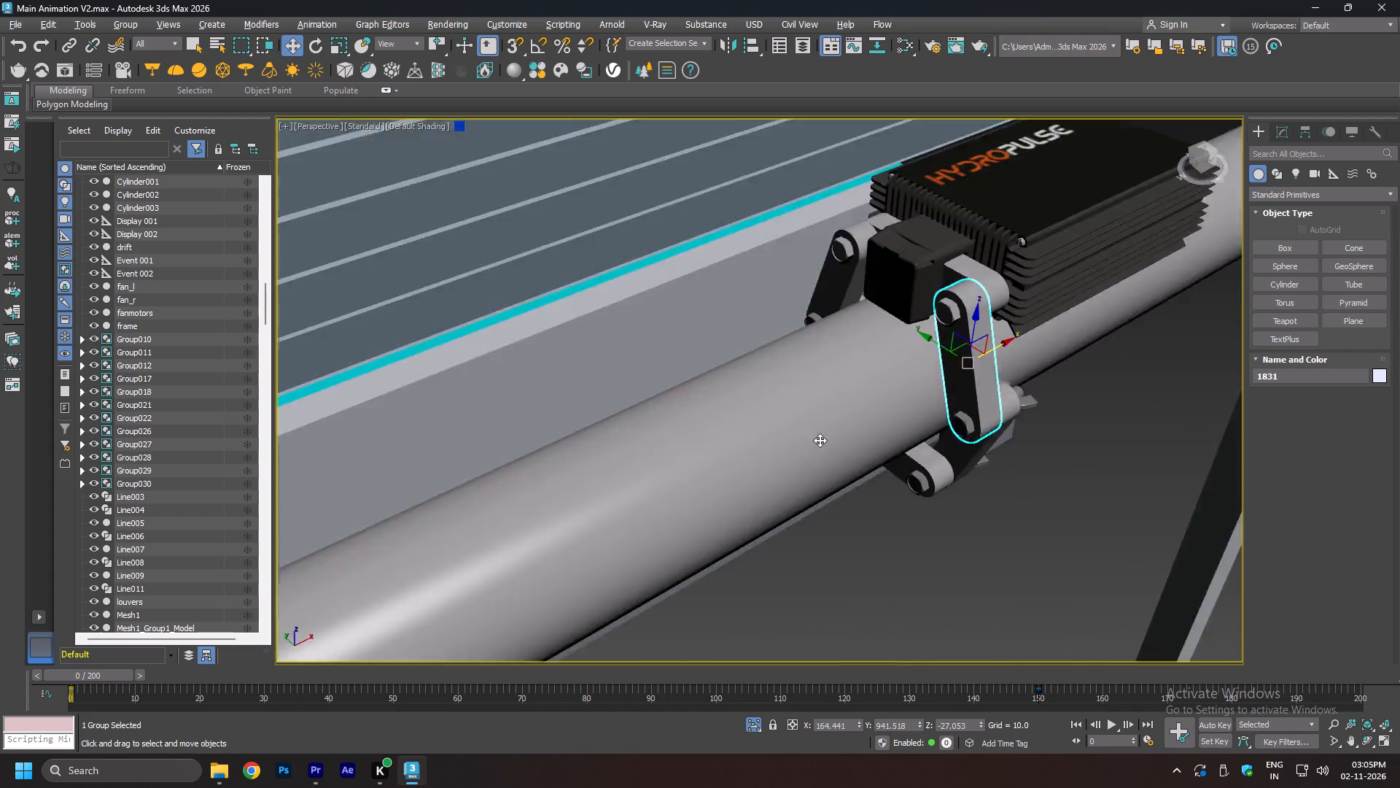
pyautogui.keyDown('alt'); pyautogui.moveTo(820, 440); pyautogui.dragTo(793, 430, button='middle'); pyautogui.keyUp('alt')
pyautogui.moveTo(1132, 356); pyautogui.dragTo(813, 422, button='middle')
pyautogui.scroll(-1, 750, 420)
pyautogui.keyDown('alt'); pyautogui.moveTo(794, 341); pyautogui.dragTo(779, 401, button='middle'); pyautogui.keyUp('alt')
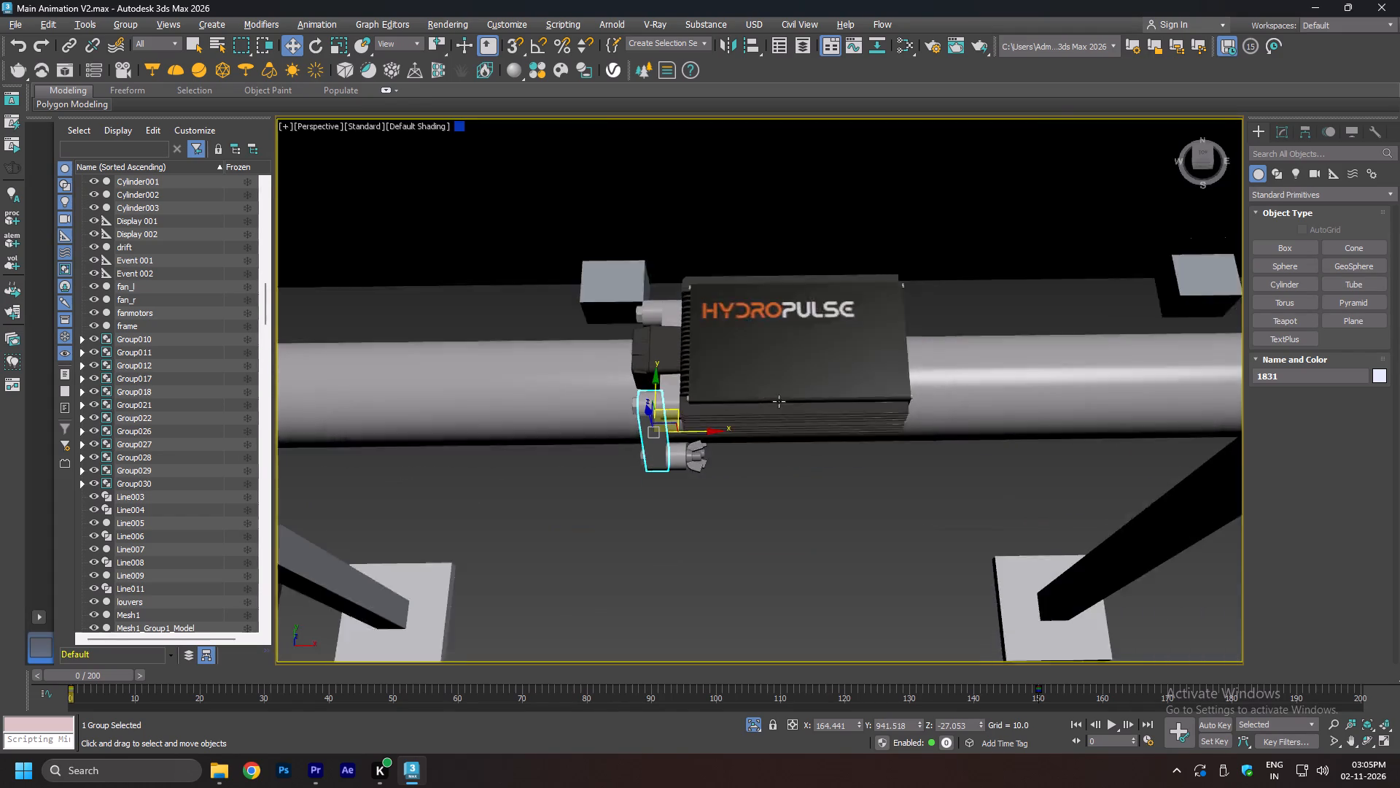
pyautogui.keyDown('alt'); pyautogui.moveTo(779, 401); pyautogui.dragTo(779, 389, button='middle'); pyautogui.keyUp('alt')
pyautogui.hotkey('alt', 'Tab')
pyautogui.hotkey('alt', 'Tab')
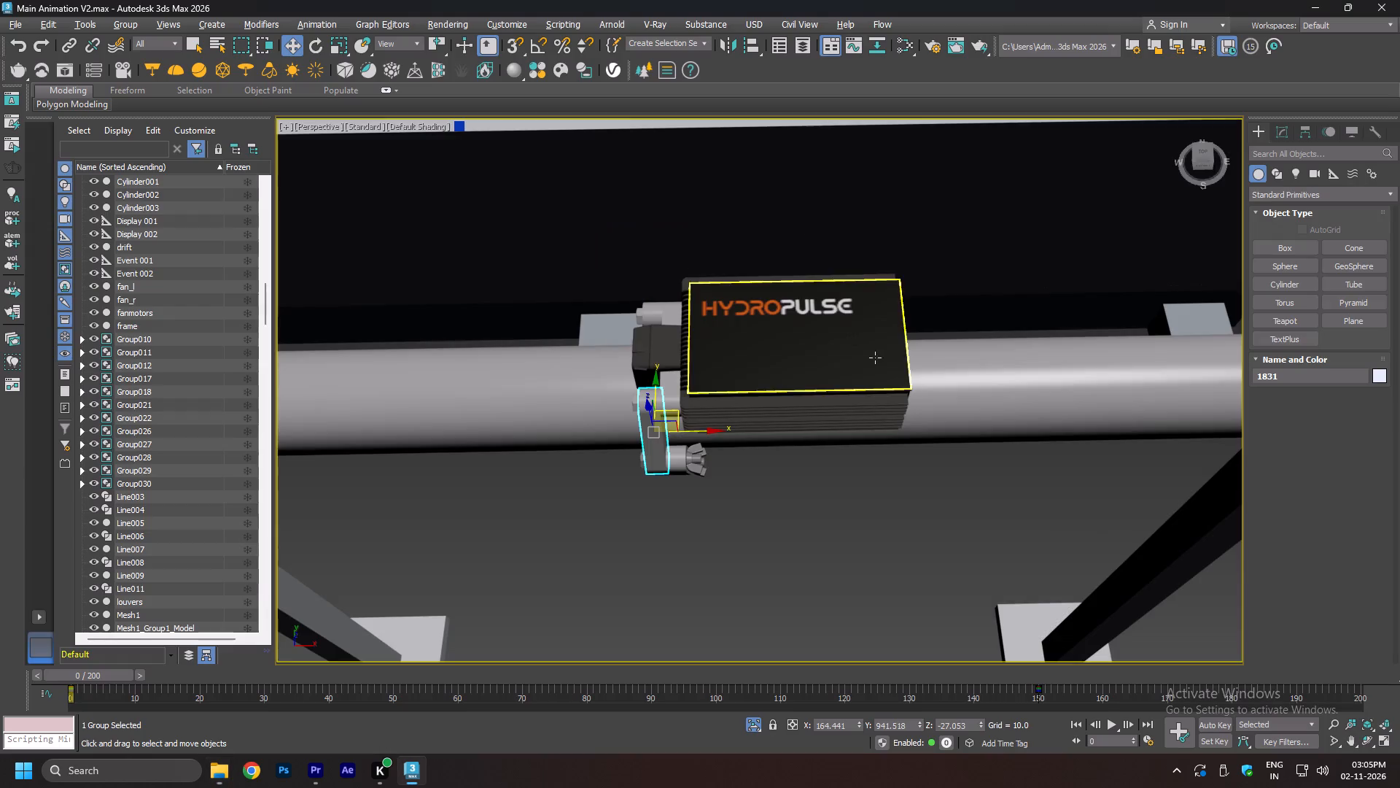
pyautogui.keyDown('alt'); pyautogui.moveTo(811, 329); pyautogui.dragTo(808, 351, button='middle'); pyautogui.keyUp('alt')
pyautogui.keyDown('alt'); pyautogui.scroll(2, 838, 320); pyautogui.keyUp('alt')
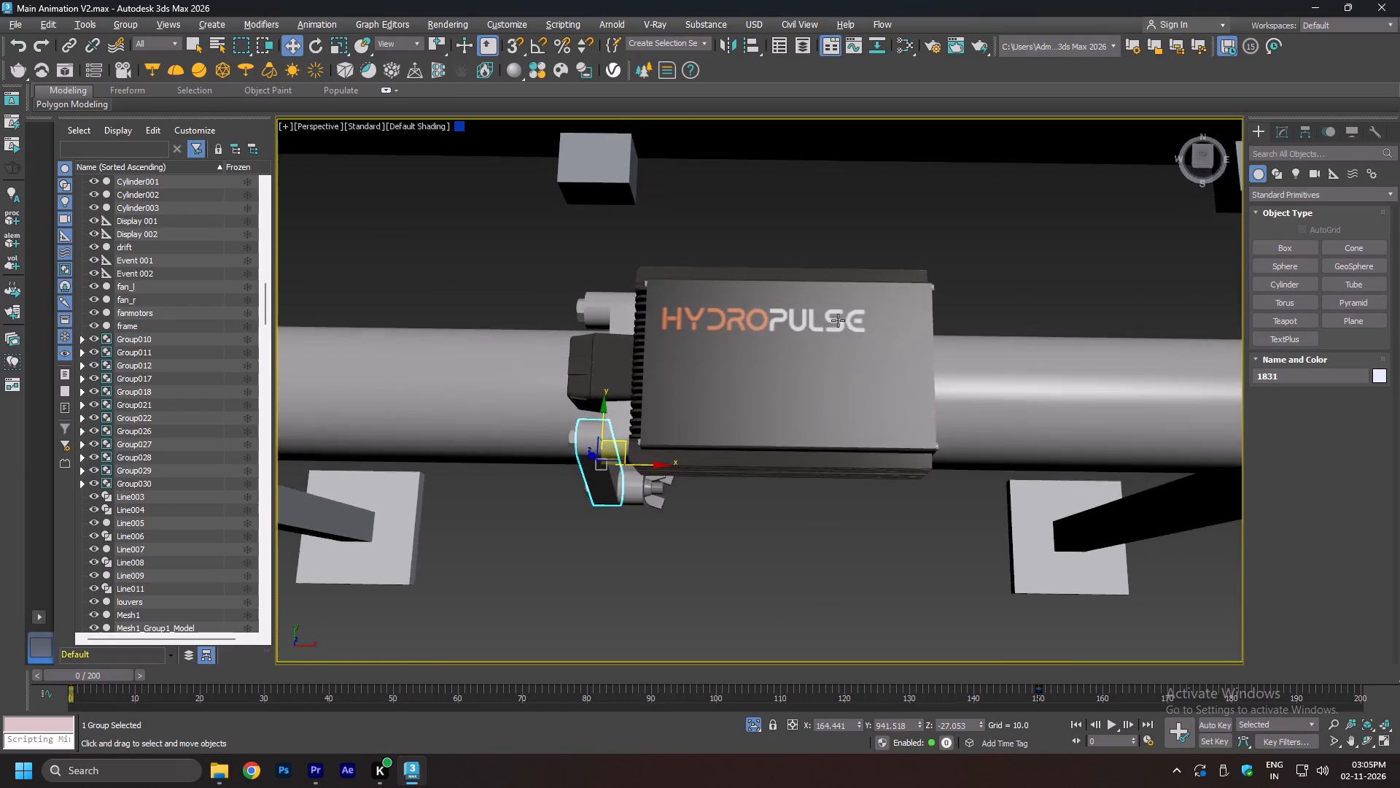
pyautogui.keyDown('alt'); pyautogui.scroll(4, 838, 320); pyautogui.keyUp('alt')
# Switch to File Explorer and open the Used folder inside Mizuin's 3D folder.
pyautogui.hotkey('alt', 'Tab')
pyautogui.keyDown('alt'); pyautogui.click(747, 331); pyautogui.keyUp('alt')
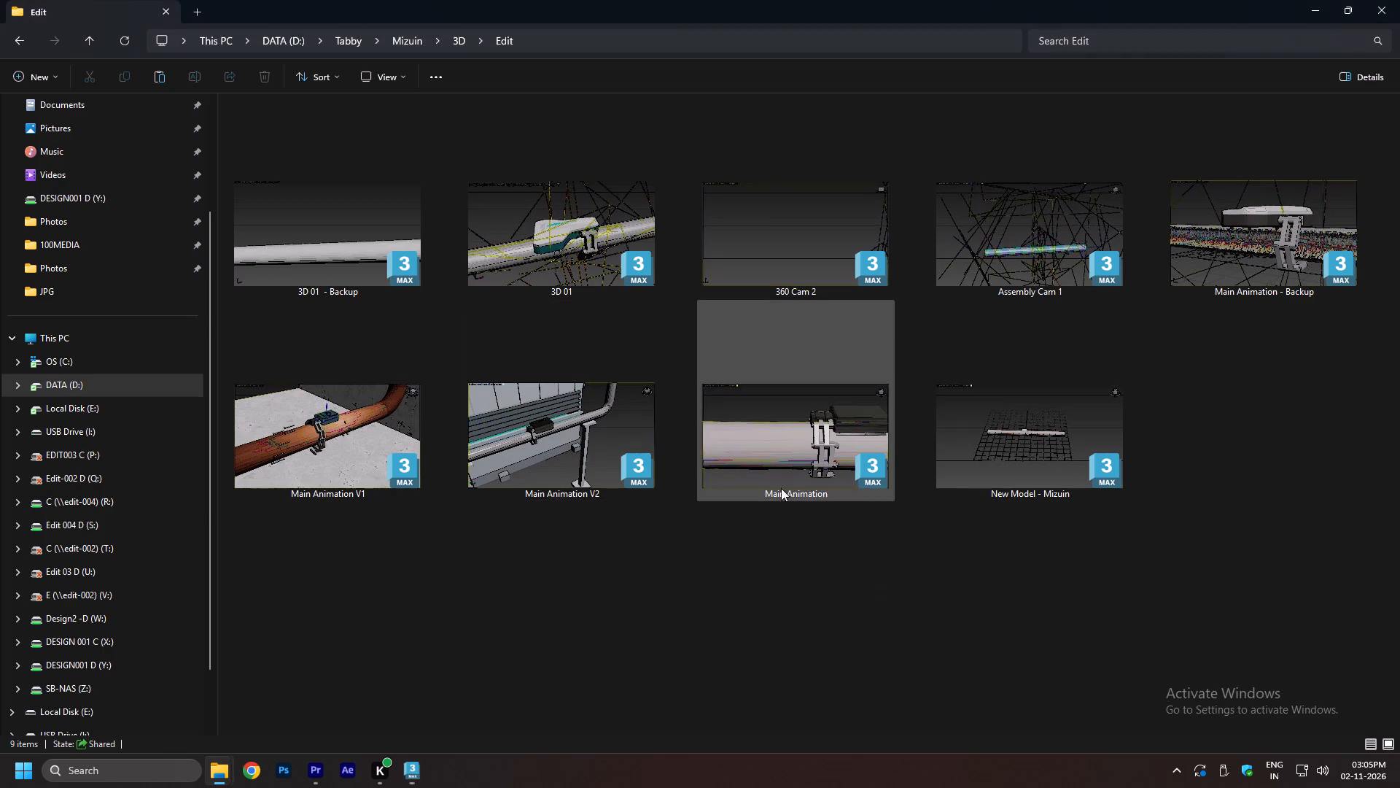
pyautogui.click(805, 582)
pyautogui.press('BackSpace')
pyautogui.doubleClick(515, 154)
pyautogui.click(819, 430)
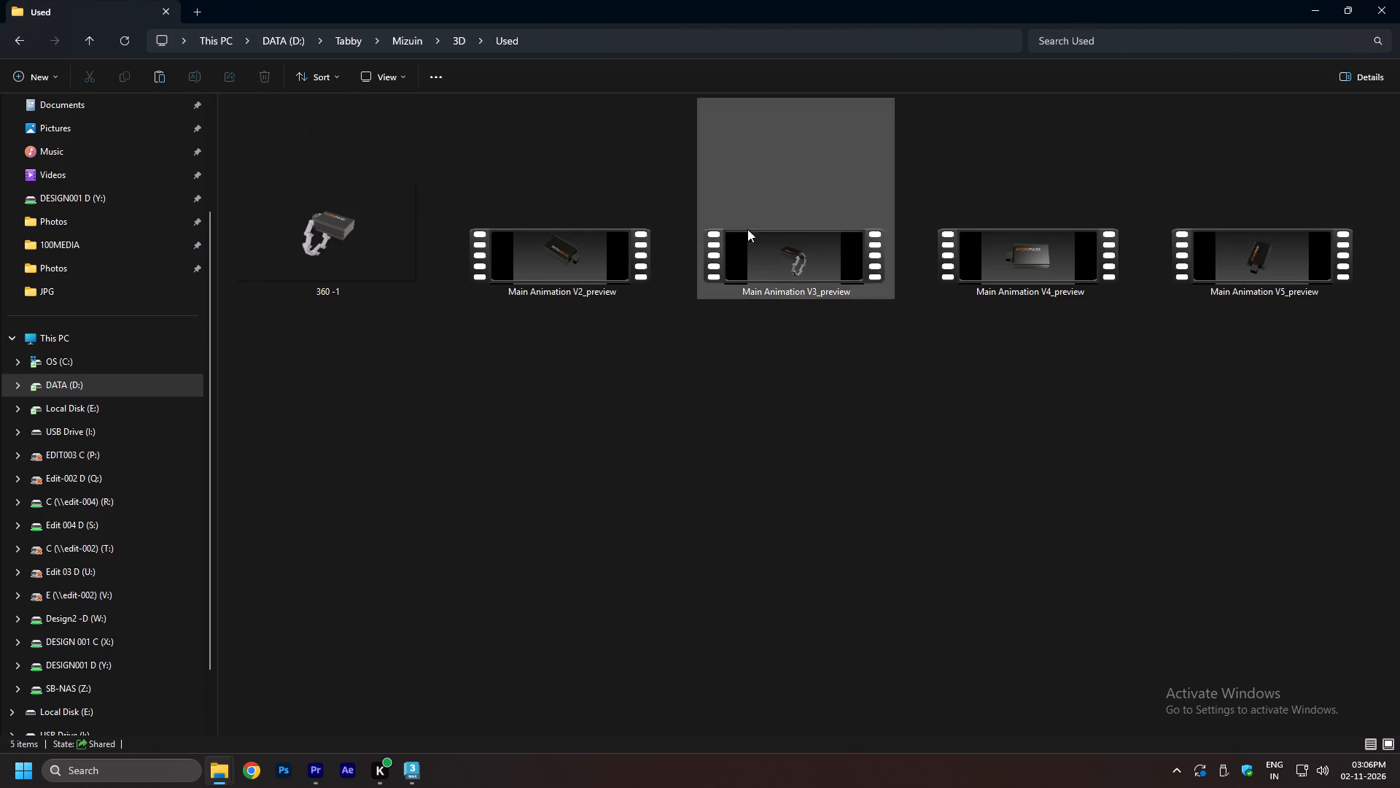
# Play the Main Animation V4_preview video and pause it on the front view of the HydroPulse device.
pyautogui.doubleClick(990, 253)
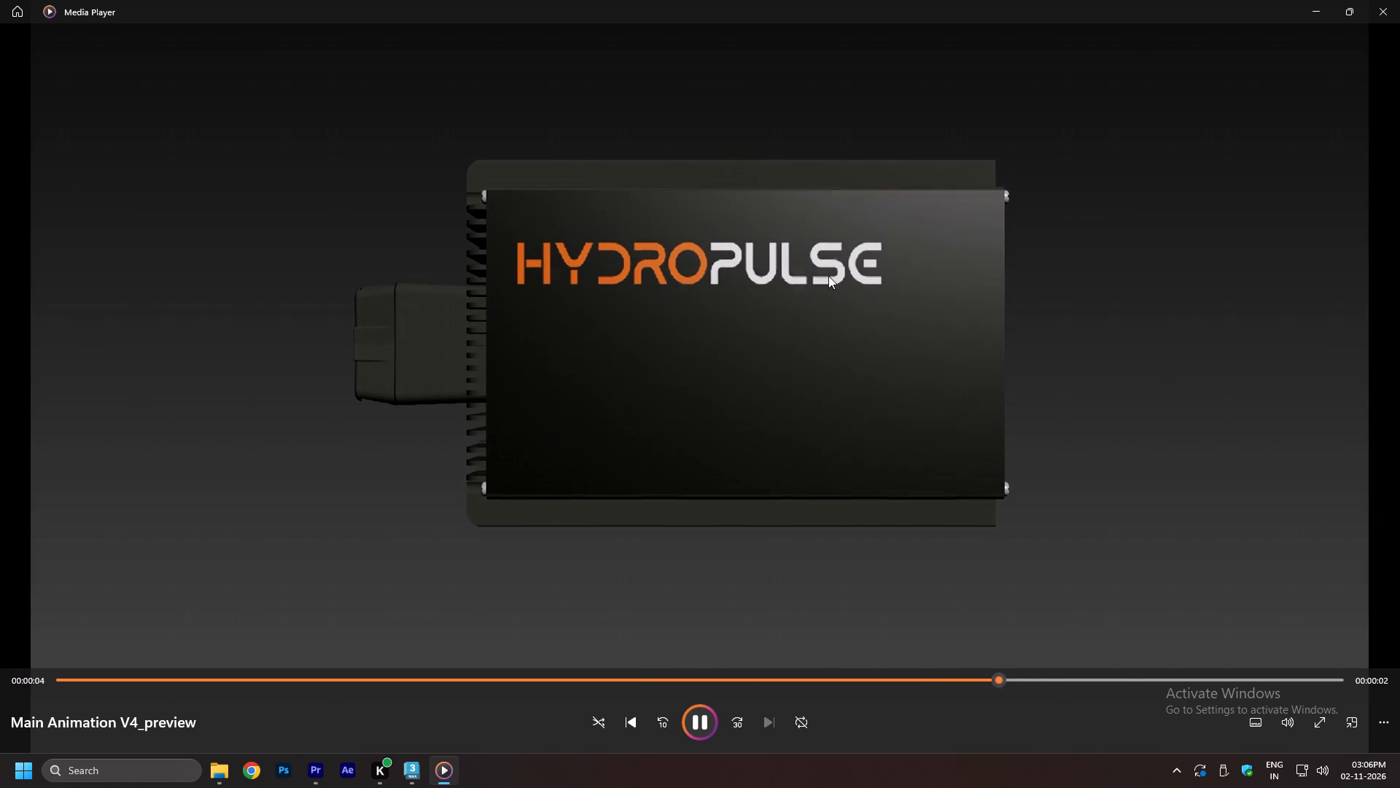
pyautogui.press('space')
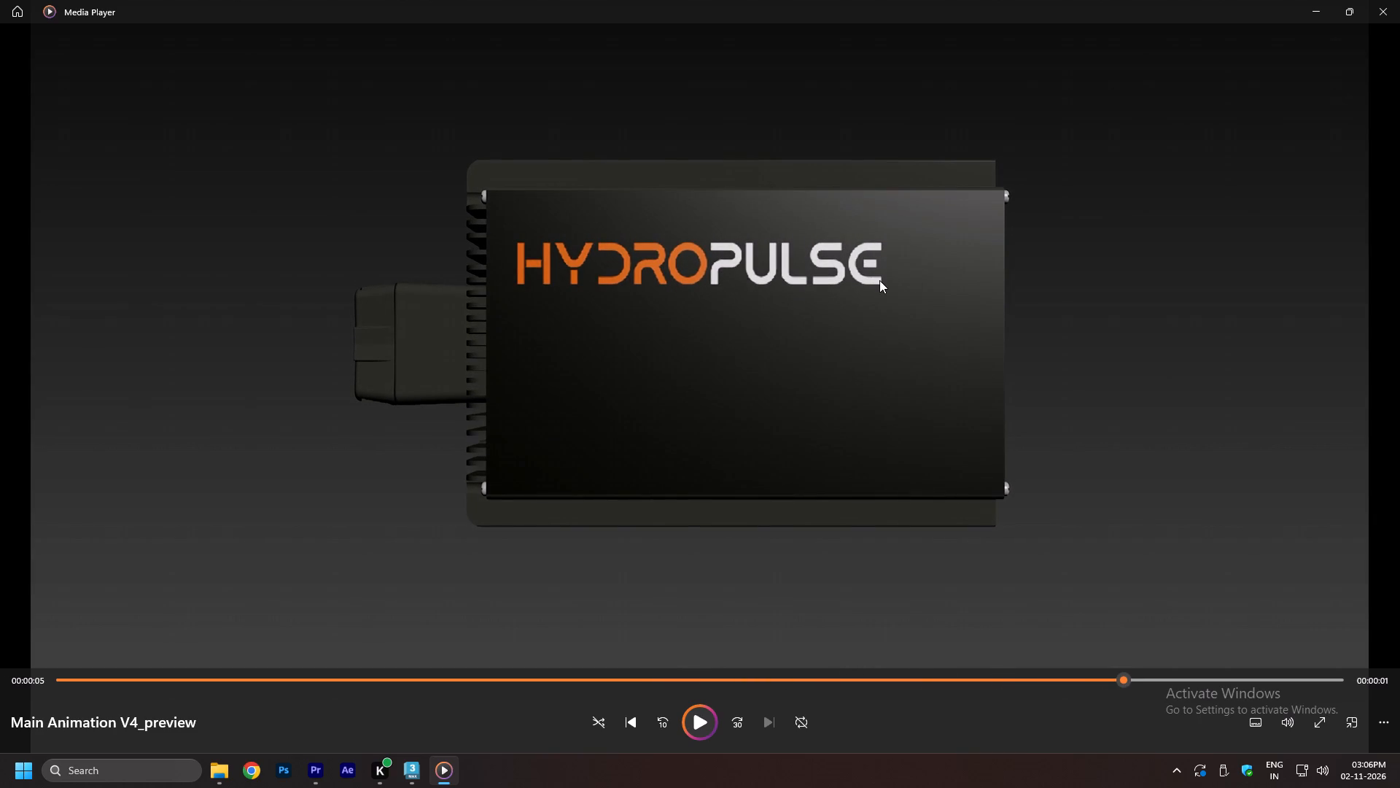
# Switch to Chrome and open it with the personal Sandbox profile.
pyautogui.click(260, 775)
pyautogui.click(674, 521)
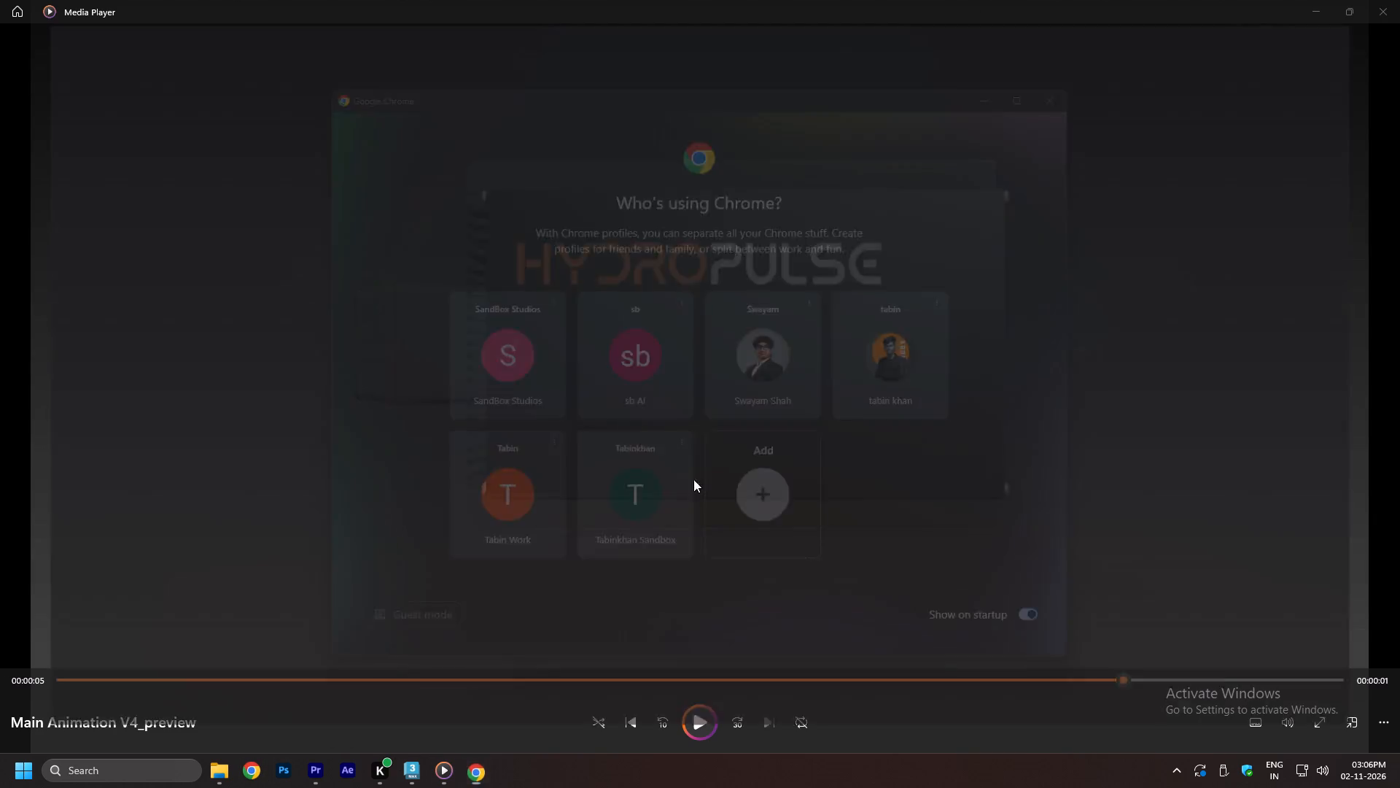
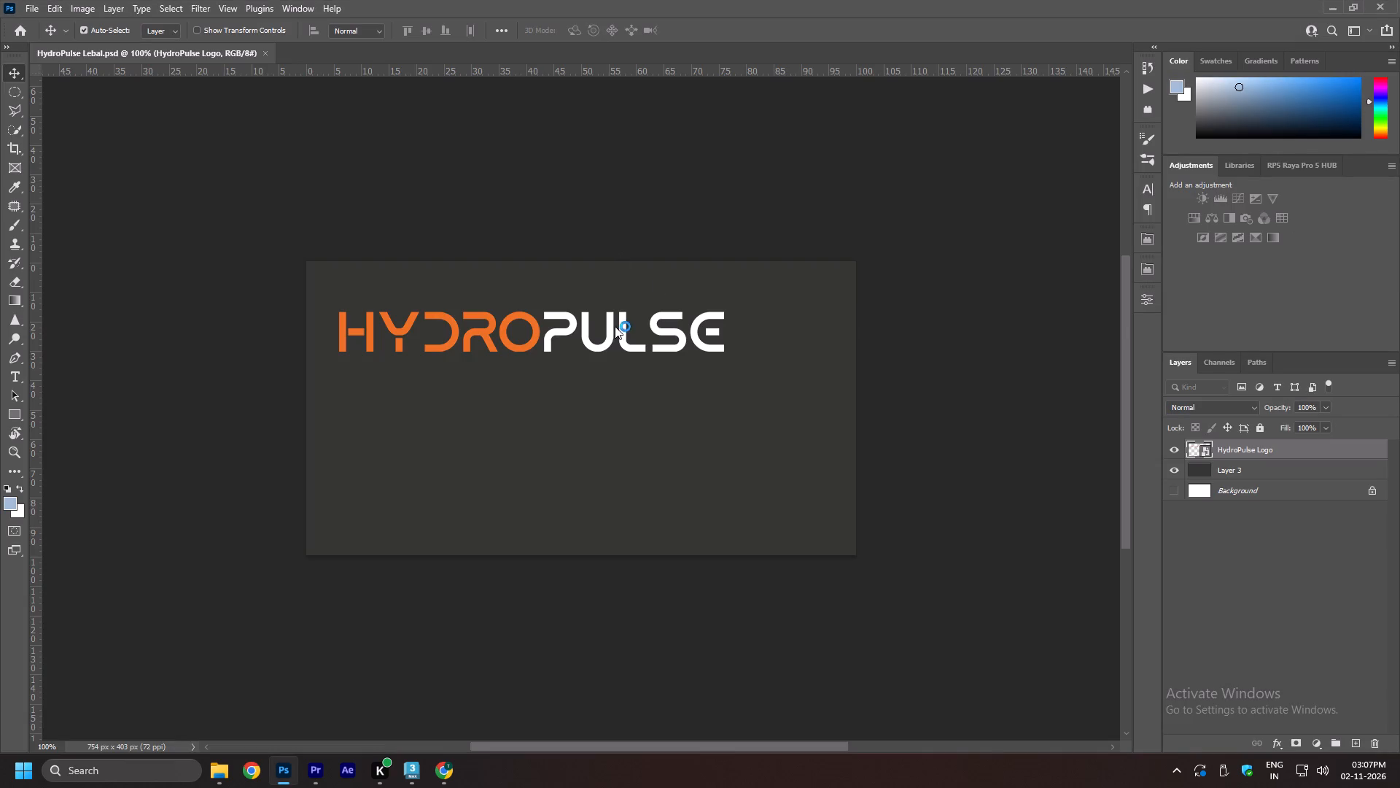
# Centre the HYDROPULSE logo horizontally on the dark label and scale it up slightly in proportion.
pyautogui.moveTo(620, 322); pyautogui.dragTo(674, 316)
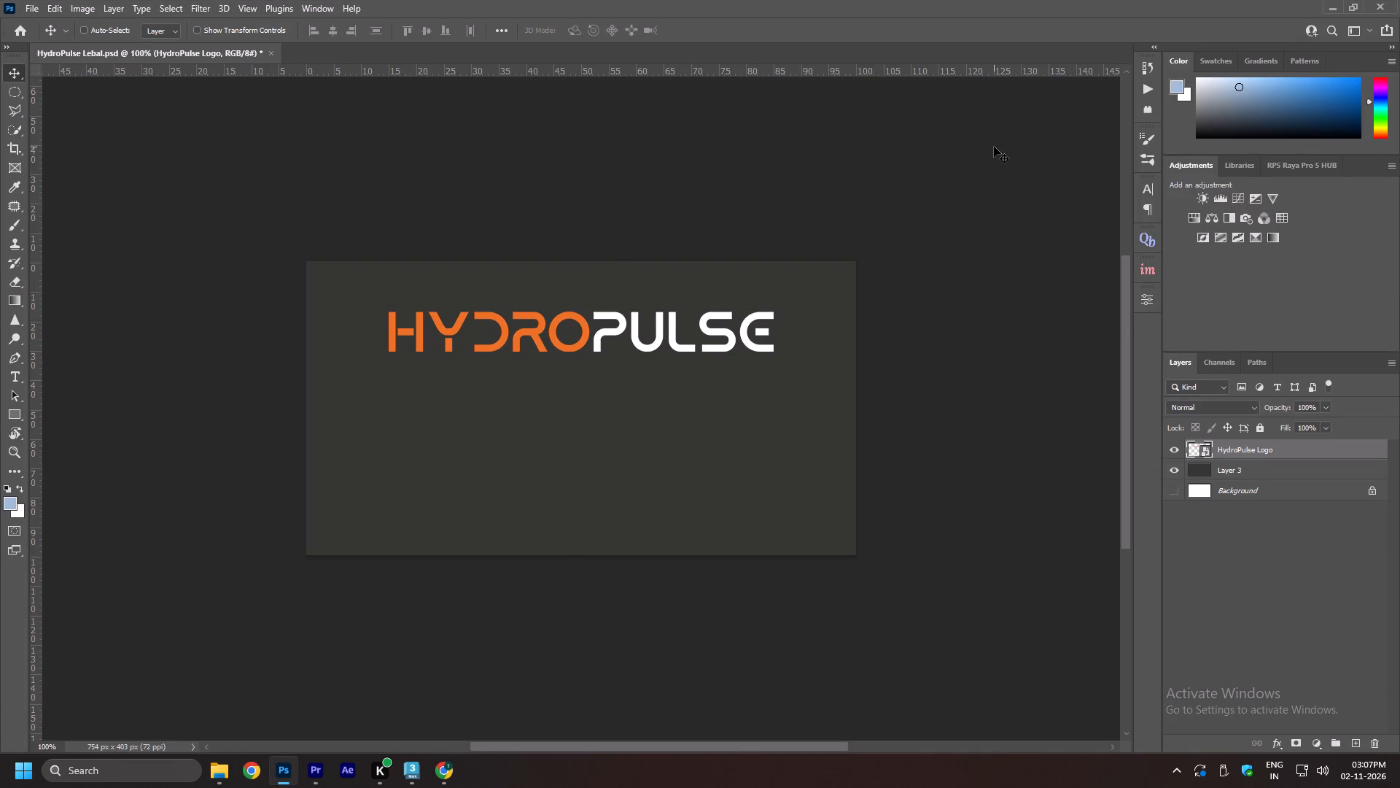
pyautogui.hotkey('ctrl', 't')
pyautogui.keyDown('alt'); pyautogui.moveTo(776, 312); pyautogui.dragTo(793, 300); pyautogui.keyUp('alt')
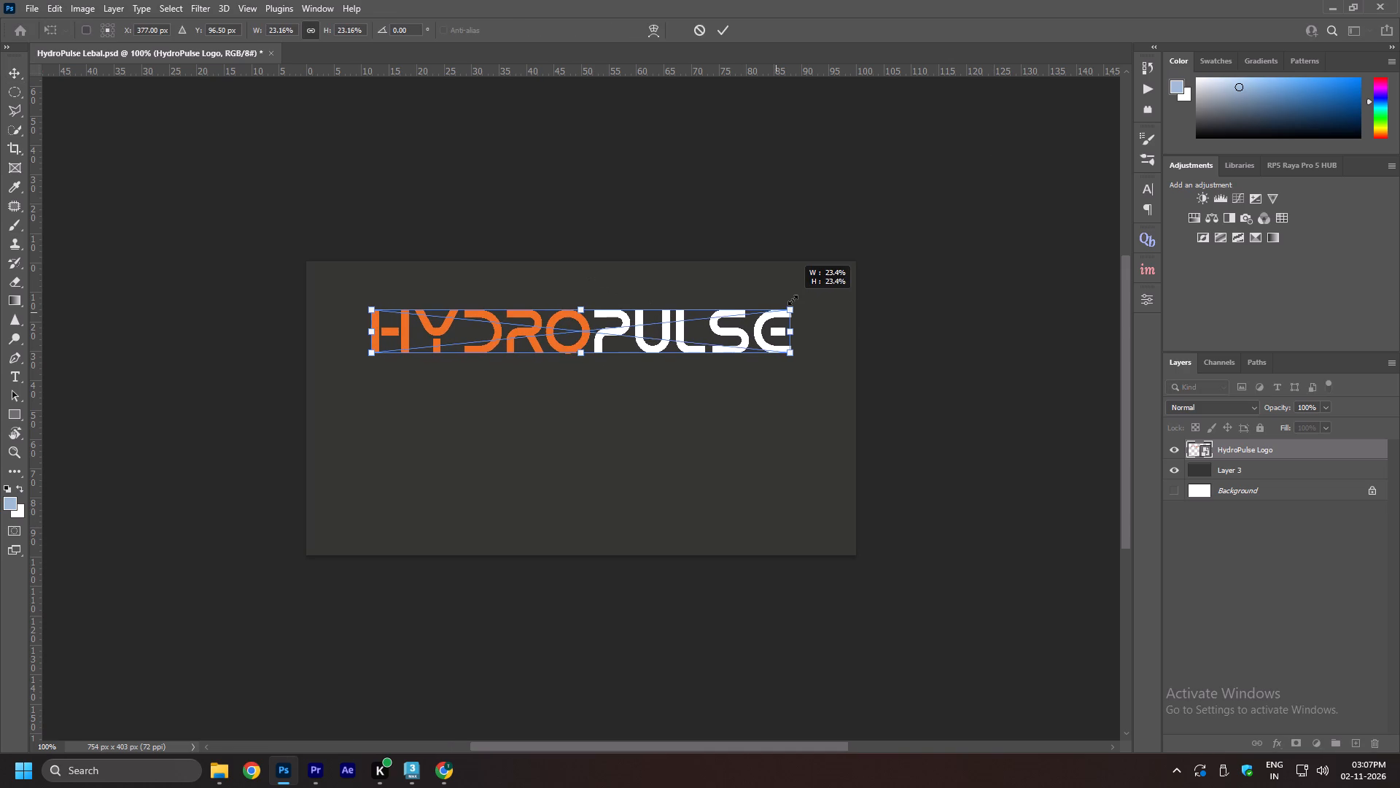
pyautogui.keyDown('alt'); pyautogui.moveTo(793, 300); pyautogui.dragTo(796, 298); pyautogui.keyUp('alt')
pyautogui.doubleClick(769, 319)
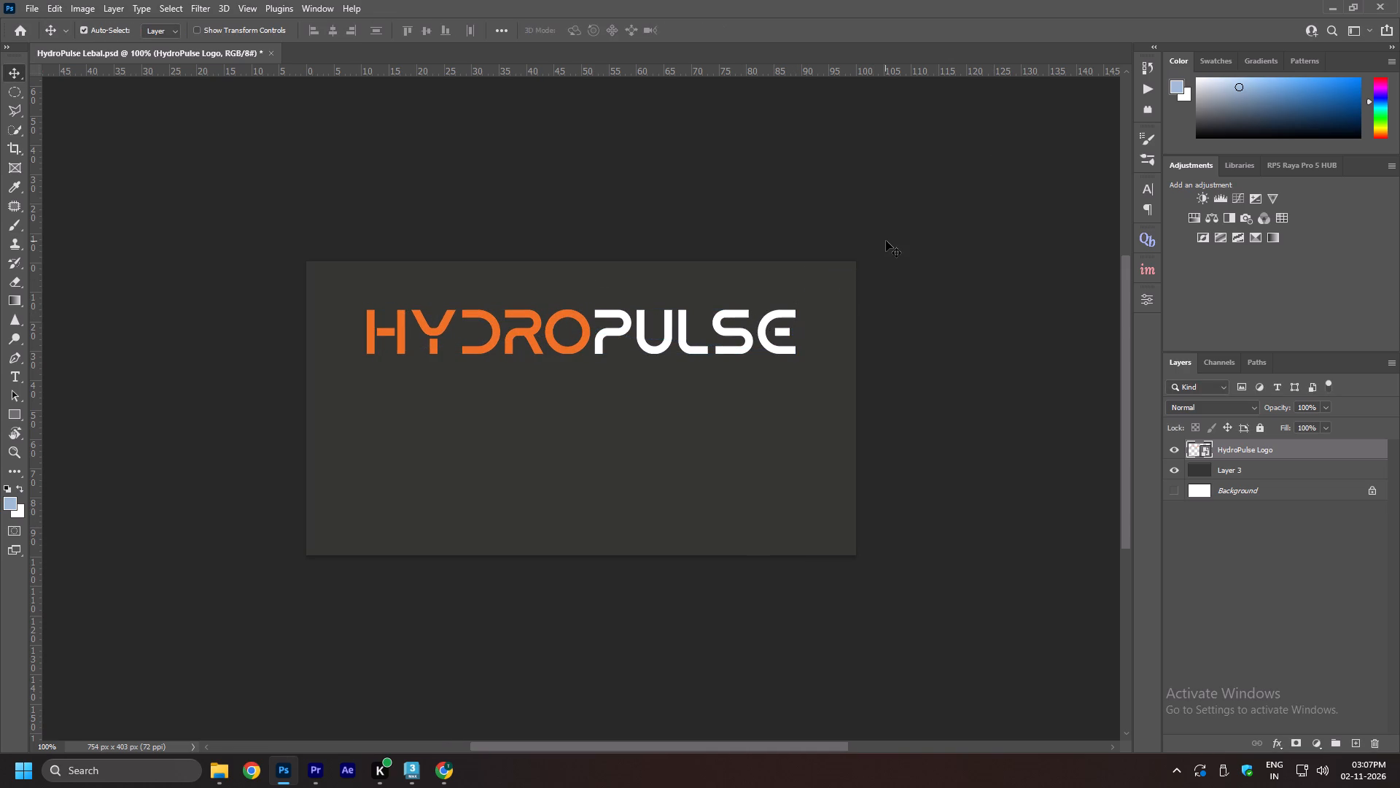
pyautogui.click(886, 241)
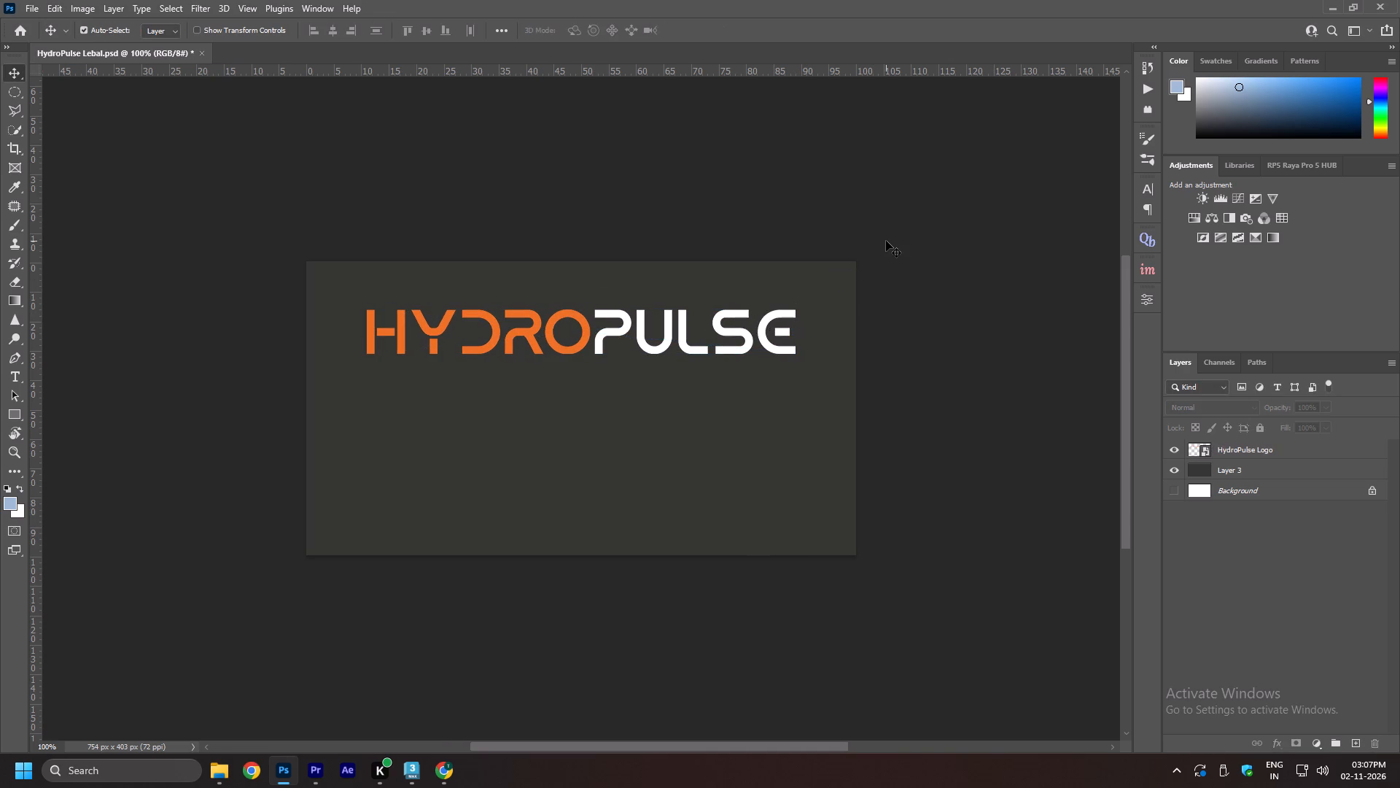
# Examine the logo's size and placement on the label with the whole canvas fitted to the screen.
pyautogui.press('space')
pyautogui.press('space')
pyautogui.press('space')
pyautogui.press('space')
pyautogui.press('space')
pyautogui.press('space')
pyautogui.press('space')
pyautogui.press('space')
pyautogui.press('space')
pyautogui.rightClick(690, 382)
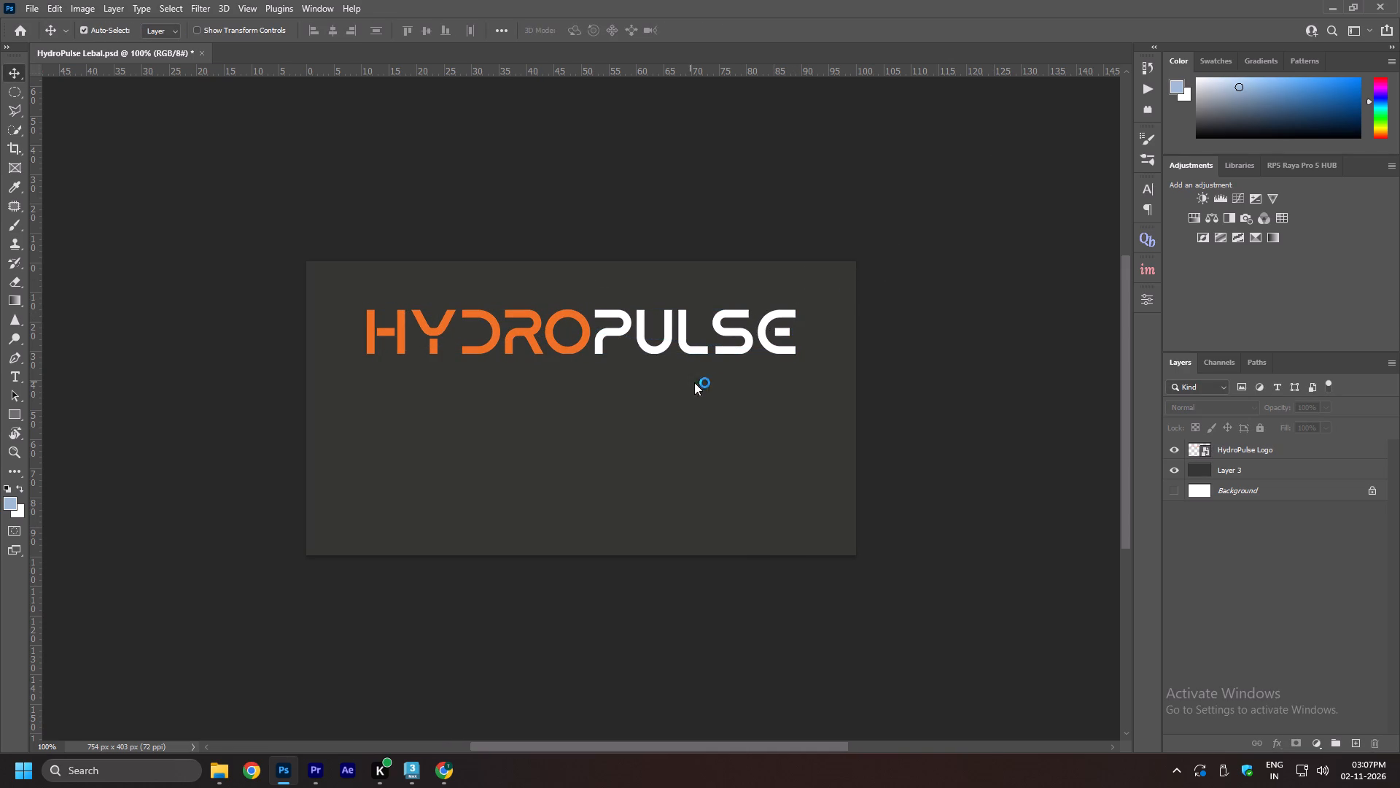
pyautogui.click(705, 388)
pyautogui.click(623, 261)
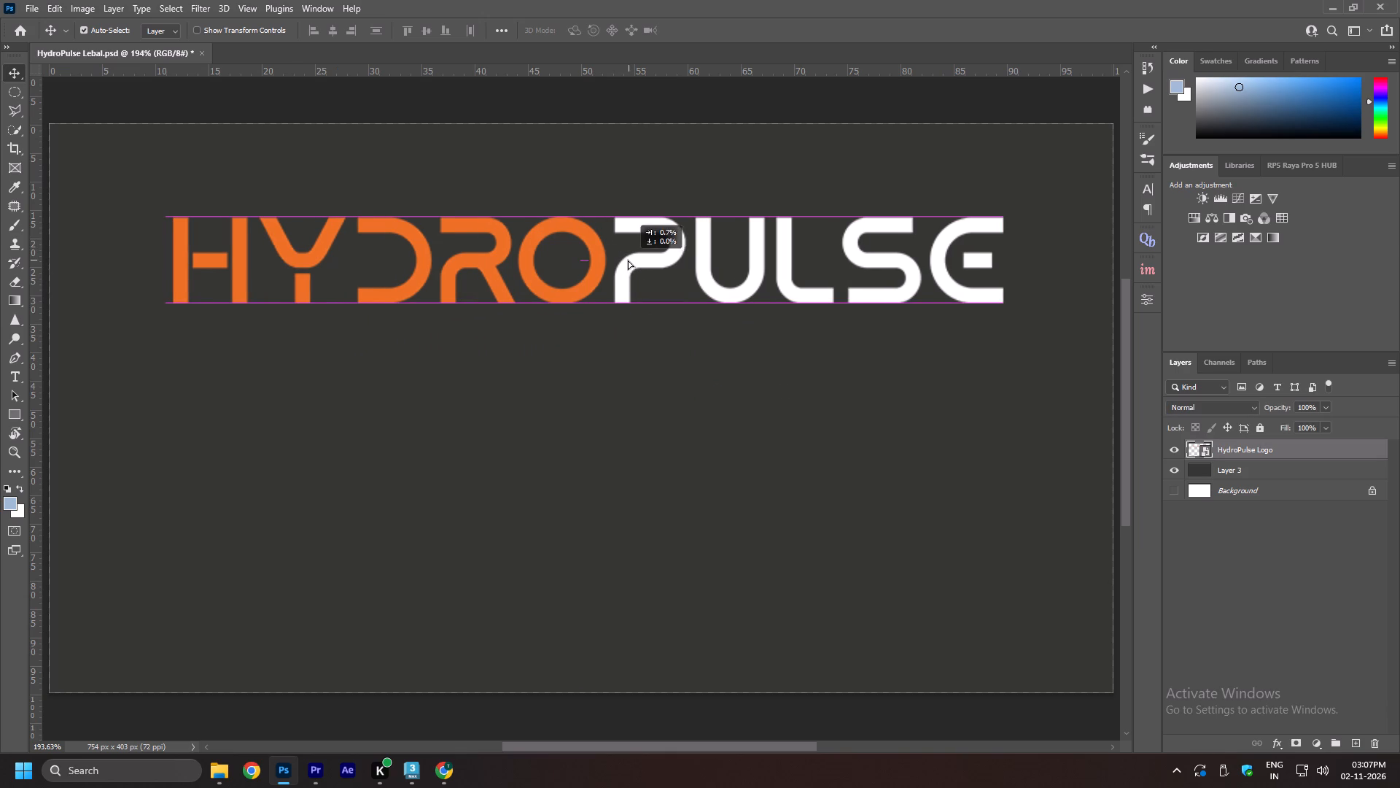
pyautogui.click(611, 107)
pyautogui.keyDown('alt'); pyautogui.scroll(-1, 562, 269); pyautogui.keyUp('alt')
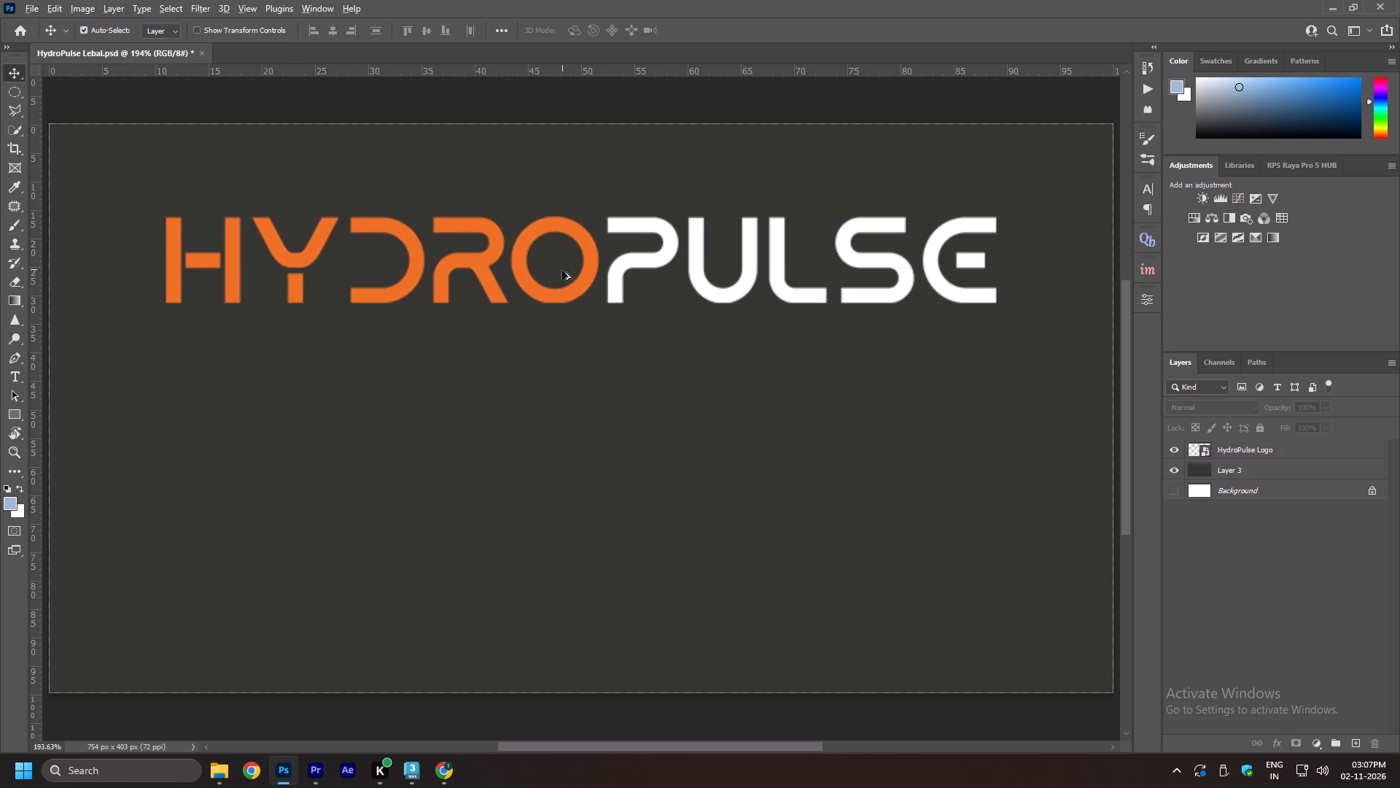
pyautogui.keyDown('alt'); pyautogui.scroll(-2, 562, 271); pyautogui.keyUp('alt')
pyautogui.press('space')
pyautogui.press('space')
pyautogui.press('space')
pyautogui.rightClick(603, 322)
pyautogui.click(620, 333)
pyautogui.keyDown('alt'); pyautogui.scroll(14, 515, 135); pyautogui.keyUp('alt')
pyautogui.keyDown('alt'); pyautogui.scroll(-19, 534, 112); pyautogui.keyUp('alt')
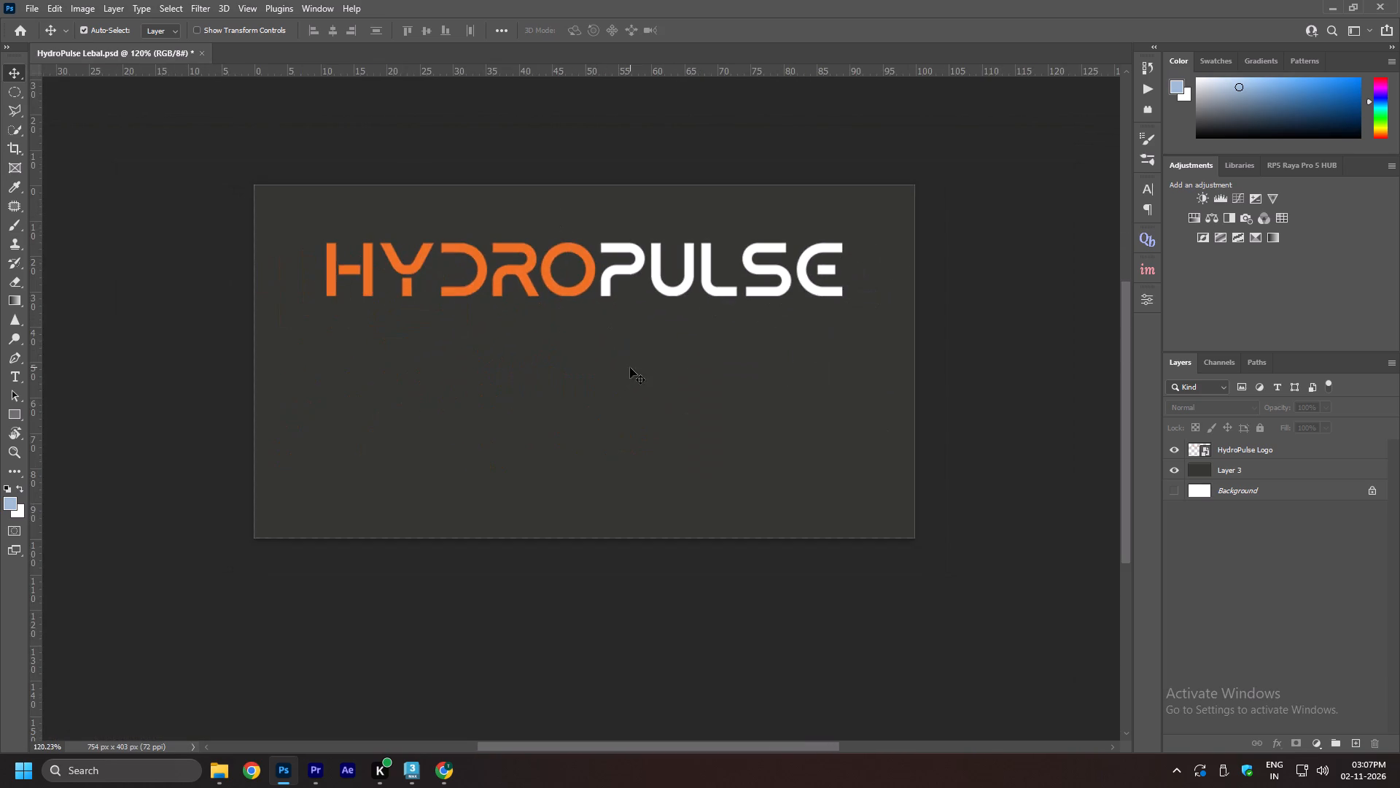
pyautogui.press('space')
pyautogui.press('space')
pyautogui.press('space')
pyautogui.press('space')
pyautogui.rightClick(630, 368)
pyautogui.click(649, 377)
pyautogui.click(963, 107)
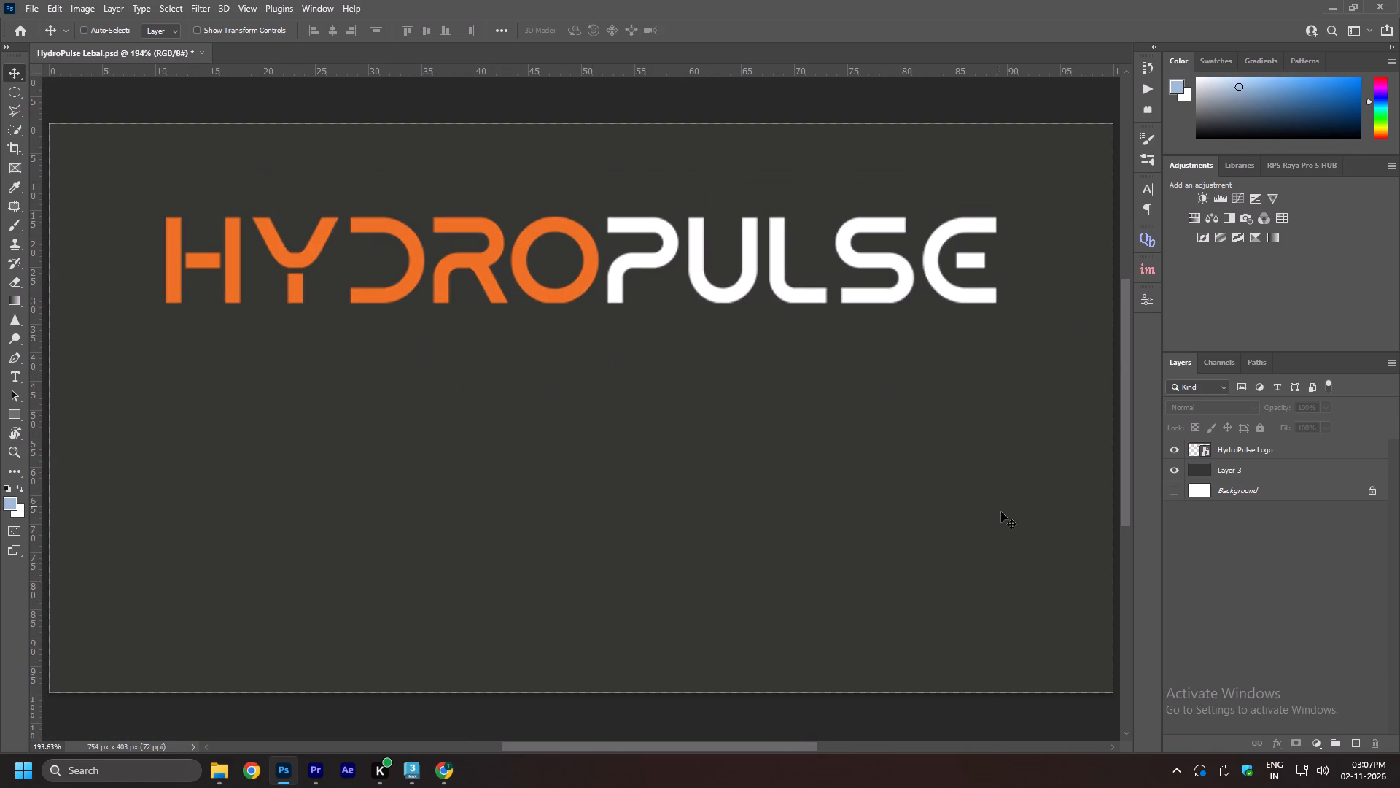
# Save the HydroPulse label document.
pyautogui.hotkey('ctrl', 's')
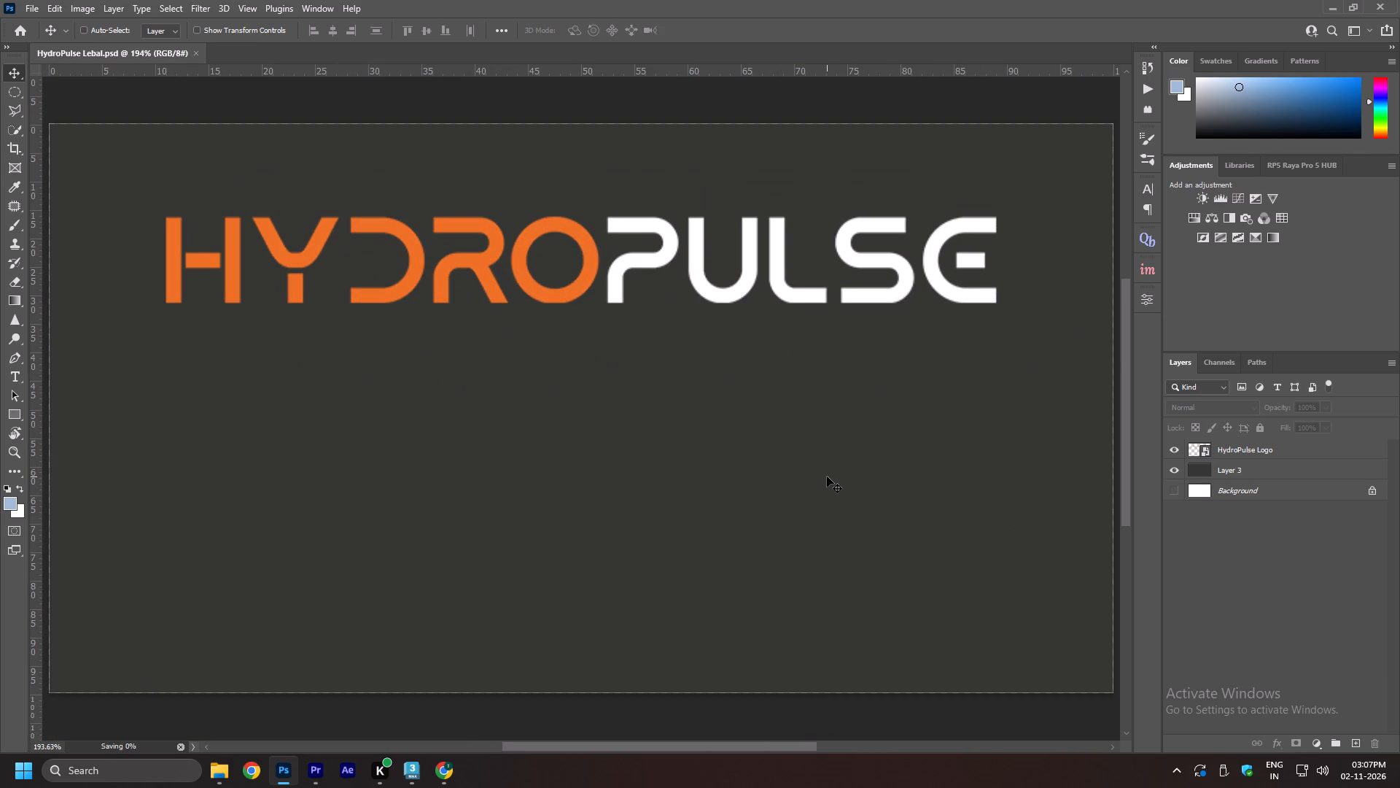
# Switch to 3ds Max and examine the edited logo on the HydroPulse device's label plane within the cooling tower scene.
pyautogui.hotkey('alt', 'Tab')
pyautogui.keyDown('alt'); pyautogui.click(1039, 311); pyautogui.keyUp('alt')
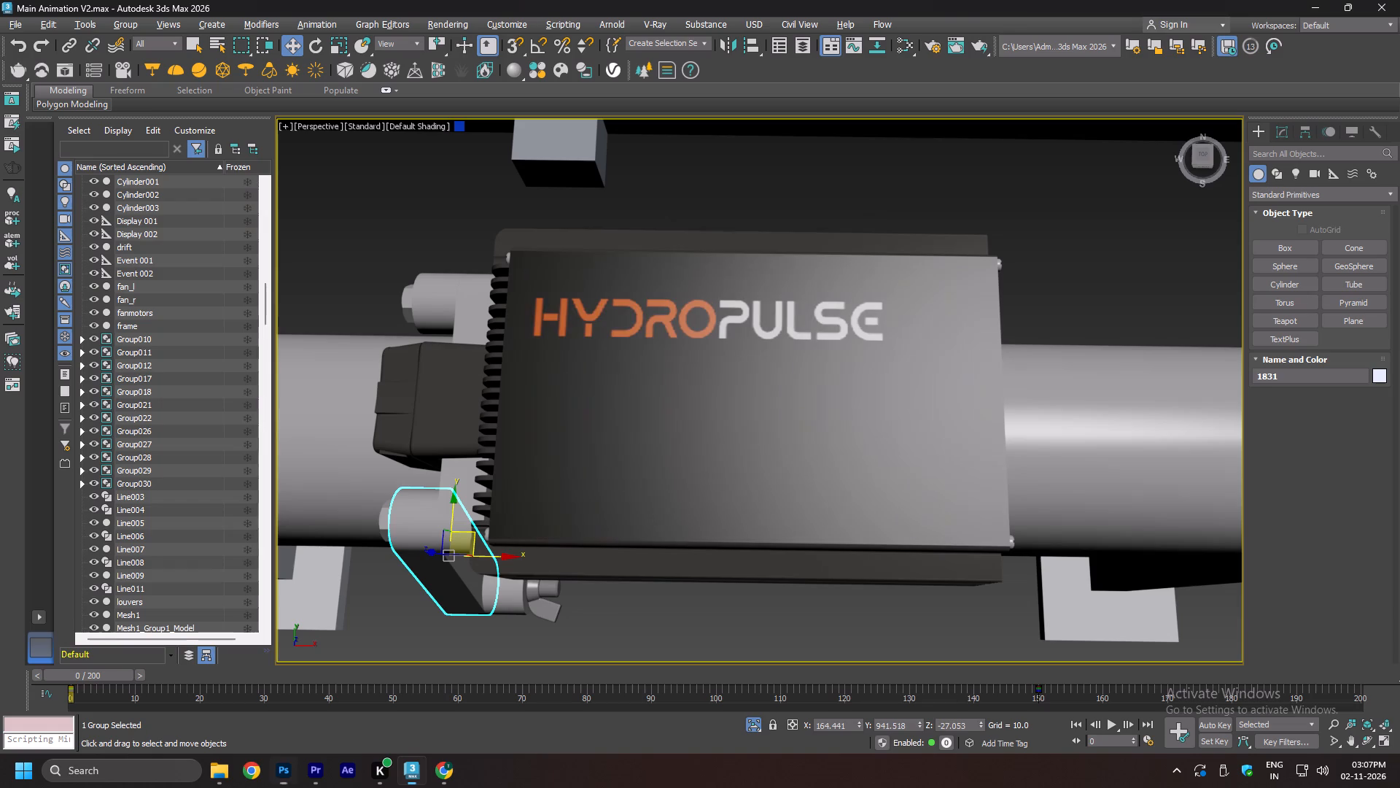
pyautogui.click(839, 179)
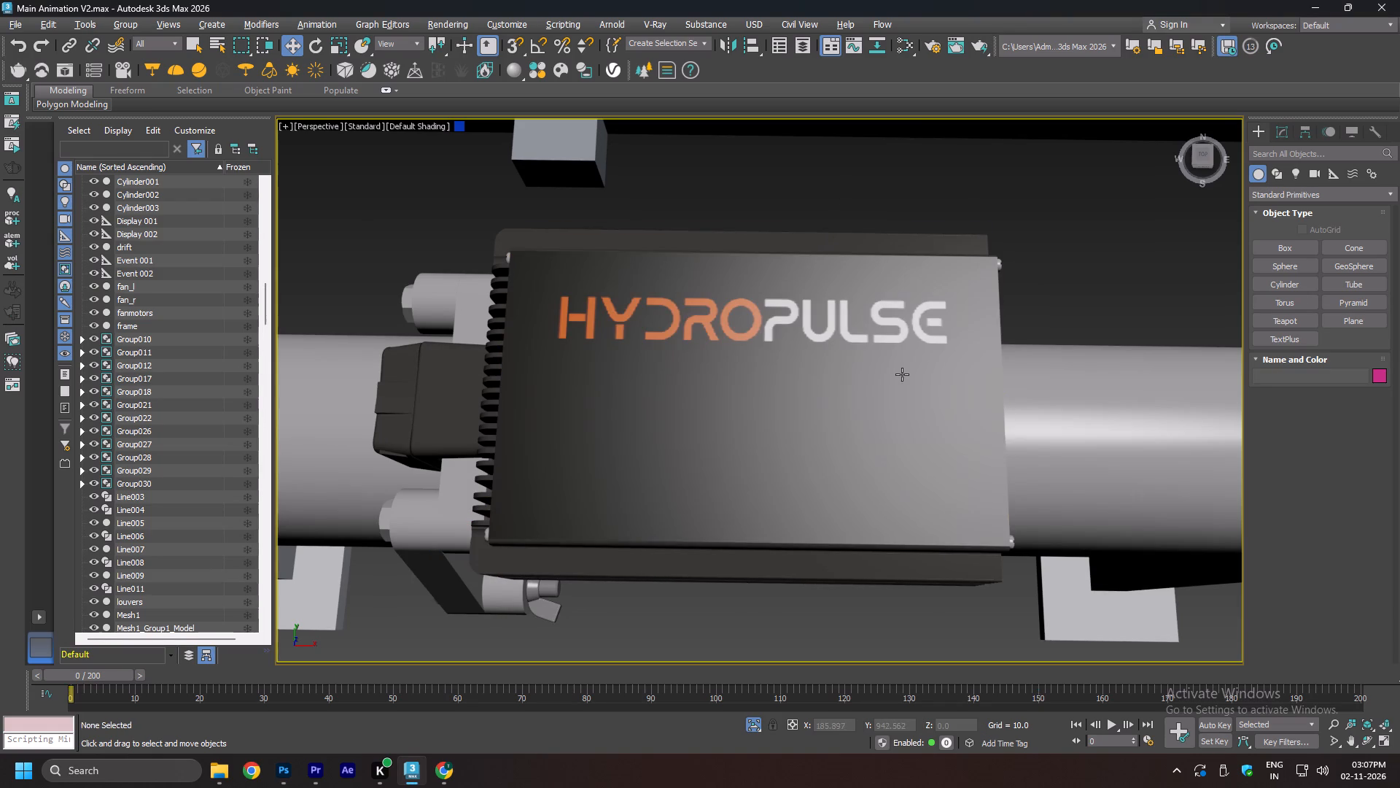
pyautogui.keyDown('alt'); pyautogui.moveTo(902, 374); pyautogui.dragTo(898, 385, button='middle'); pyautogui.keyUp('alt')
pyautogui.scroll(-6, 897, 383)
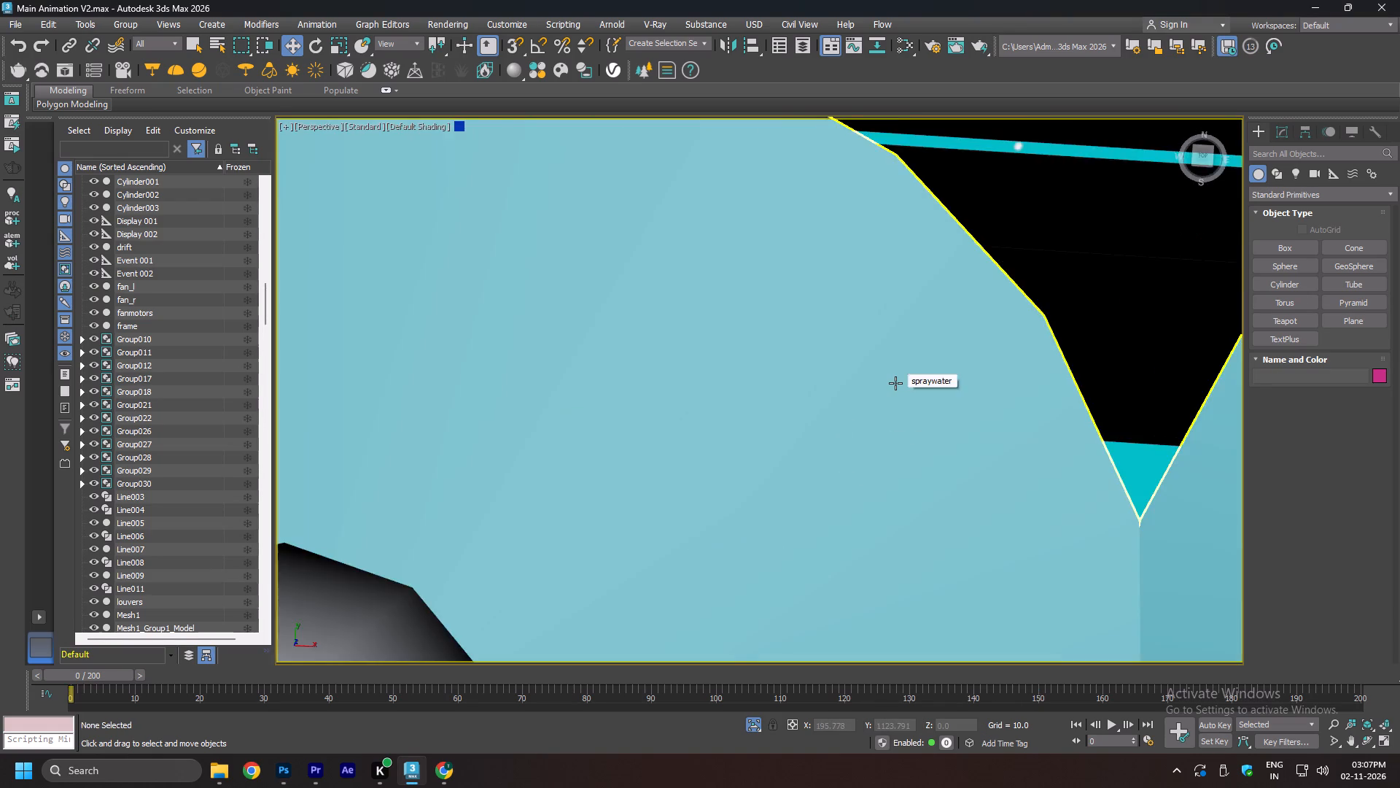
pyautogui.scroll(-20, 893, 384)
pyautogui.scroll(-13, 893, 384)
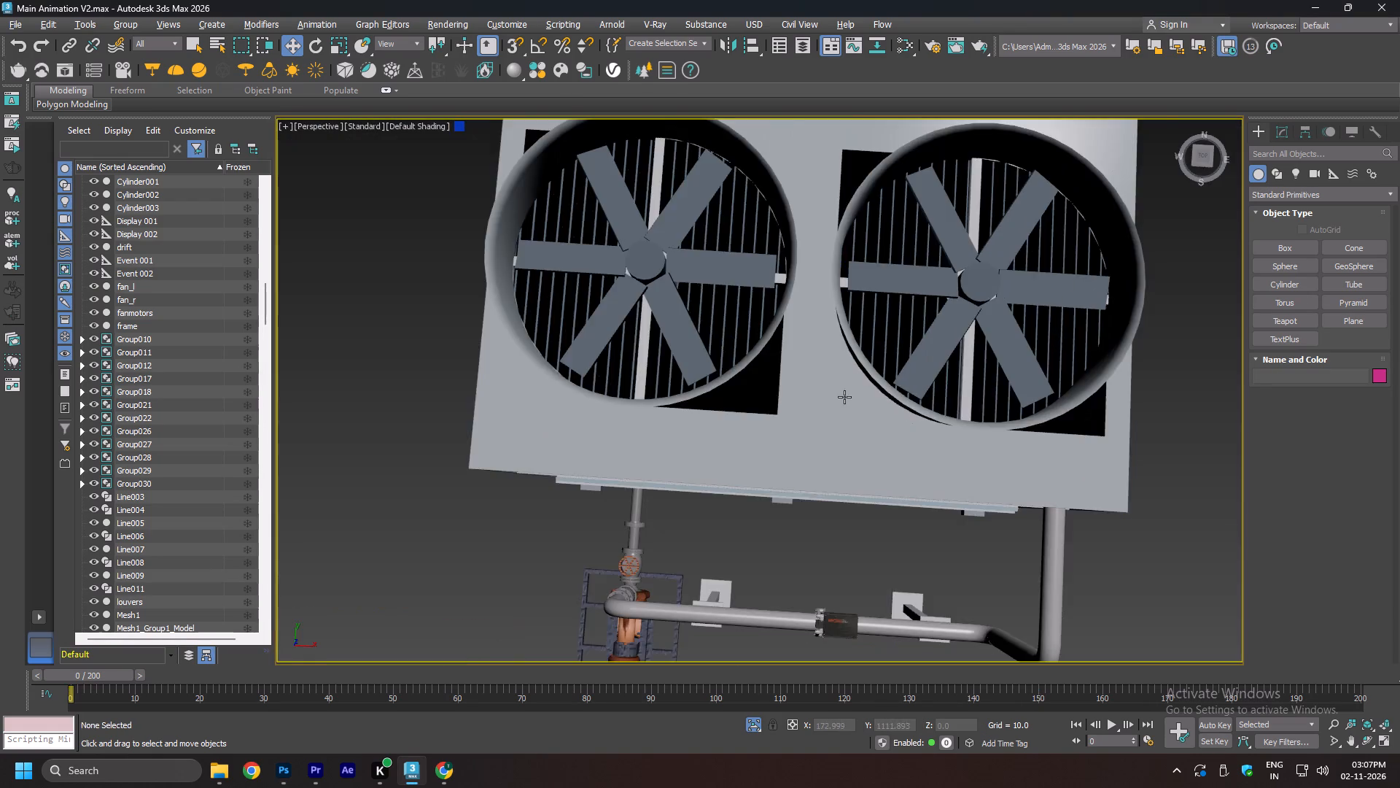
pyautogui.keyDown('alt'); pyautogui.moveTo(849, 395); pyautogui.dragTo(855, 365, button='middle'); pyautogui.keyUp('alt')
pyautogui.moveTo(826, 193); pyautogui.dragTo(806, 445, button='middle')
pyautogui.click(839, 258)
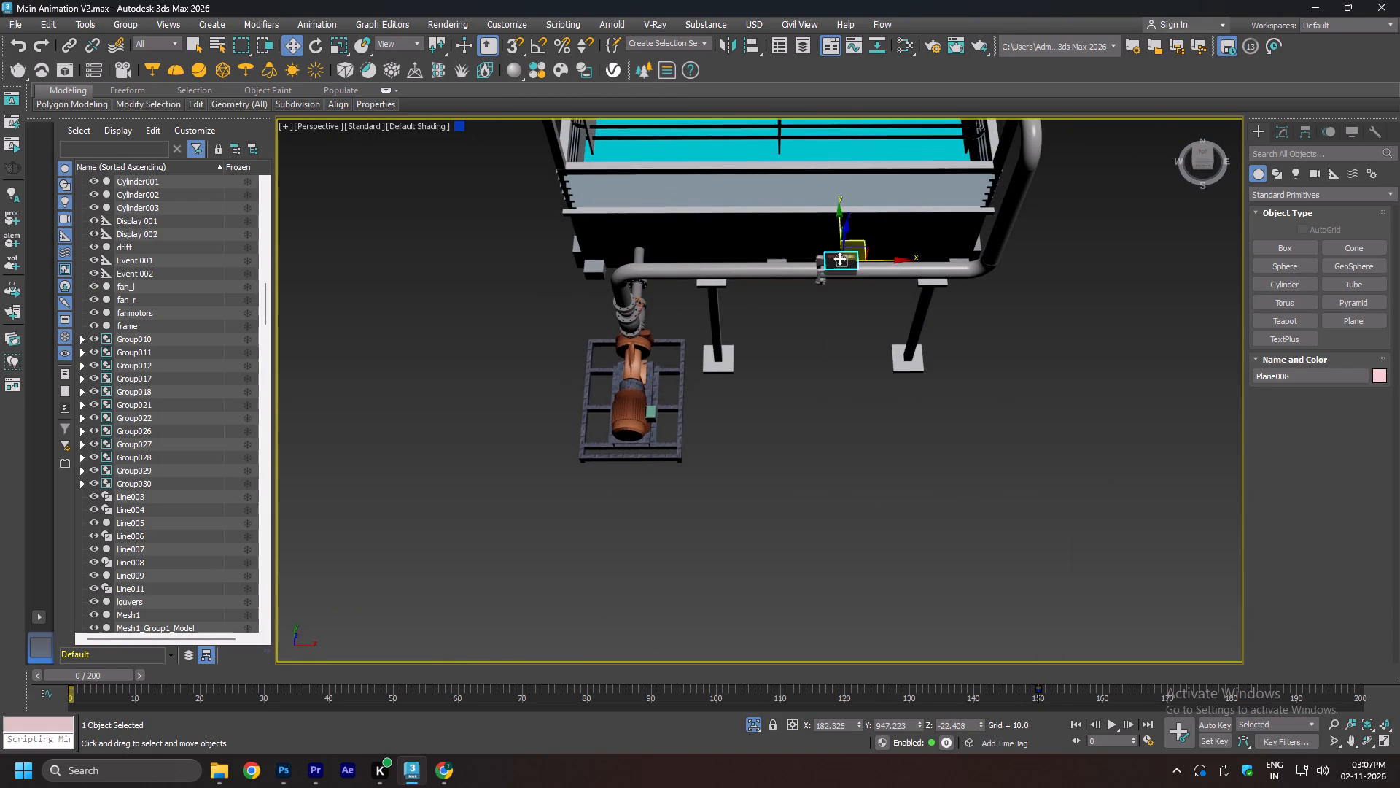
pyautogui.scroll(7, 841, 257)
pyautogui.scroll(-1, 838, 281)
pyautogui.keyDown('alt'); pyautogui.moveTo(889, 266); pyautogui.dragTo(882, 328, button='middle'); pyautogui.keyUp('alt')
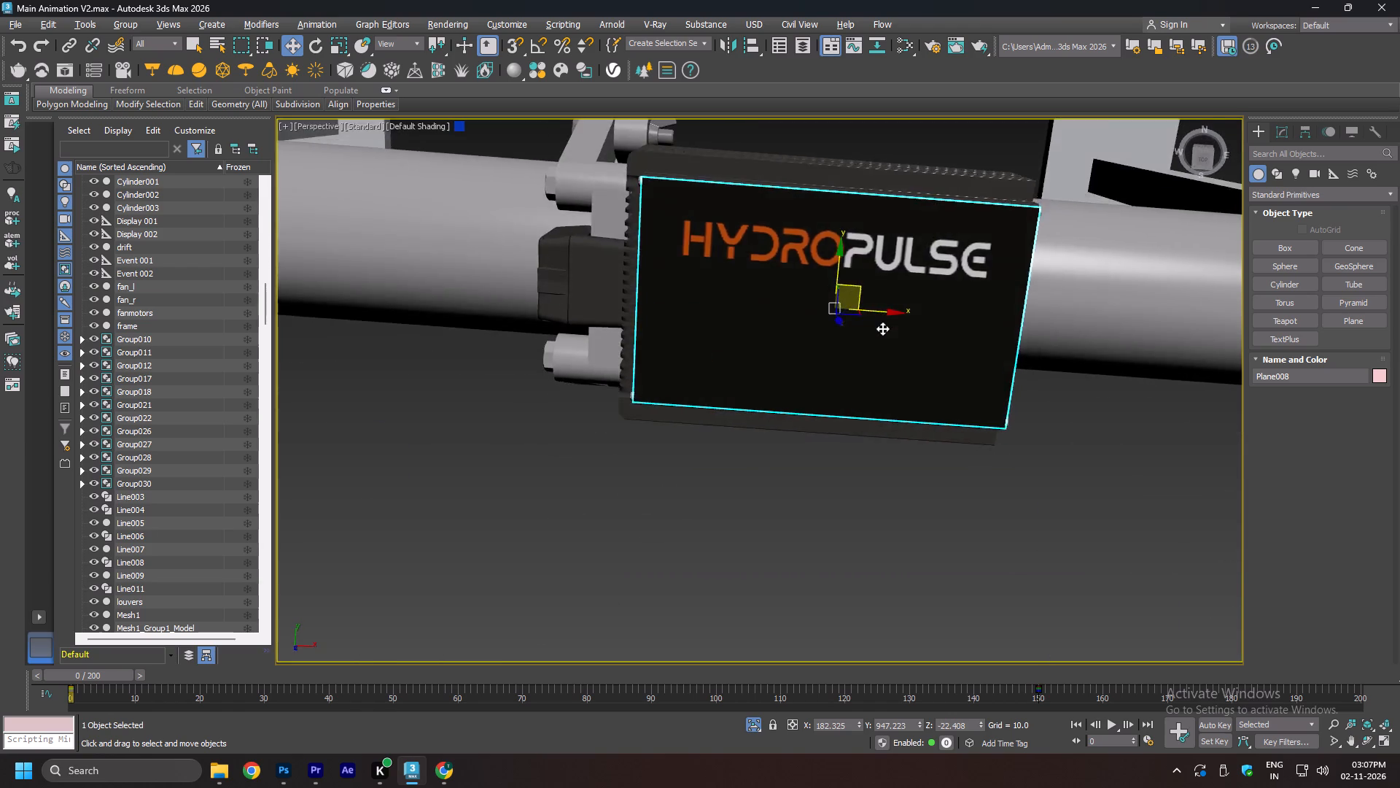
pyautogui.keyDown('alt'); pyautogui.moveTo(882, 328); pyautogui.dragTo(907, 186, button='middle'); pyautogui.keyUp('alt')
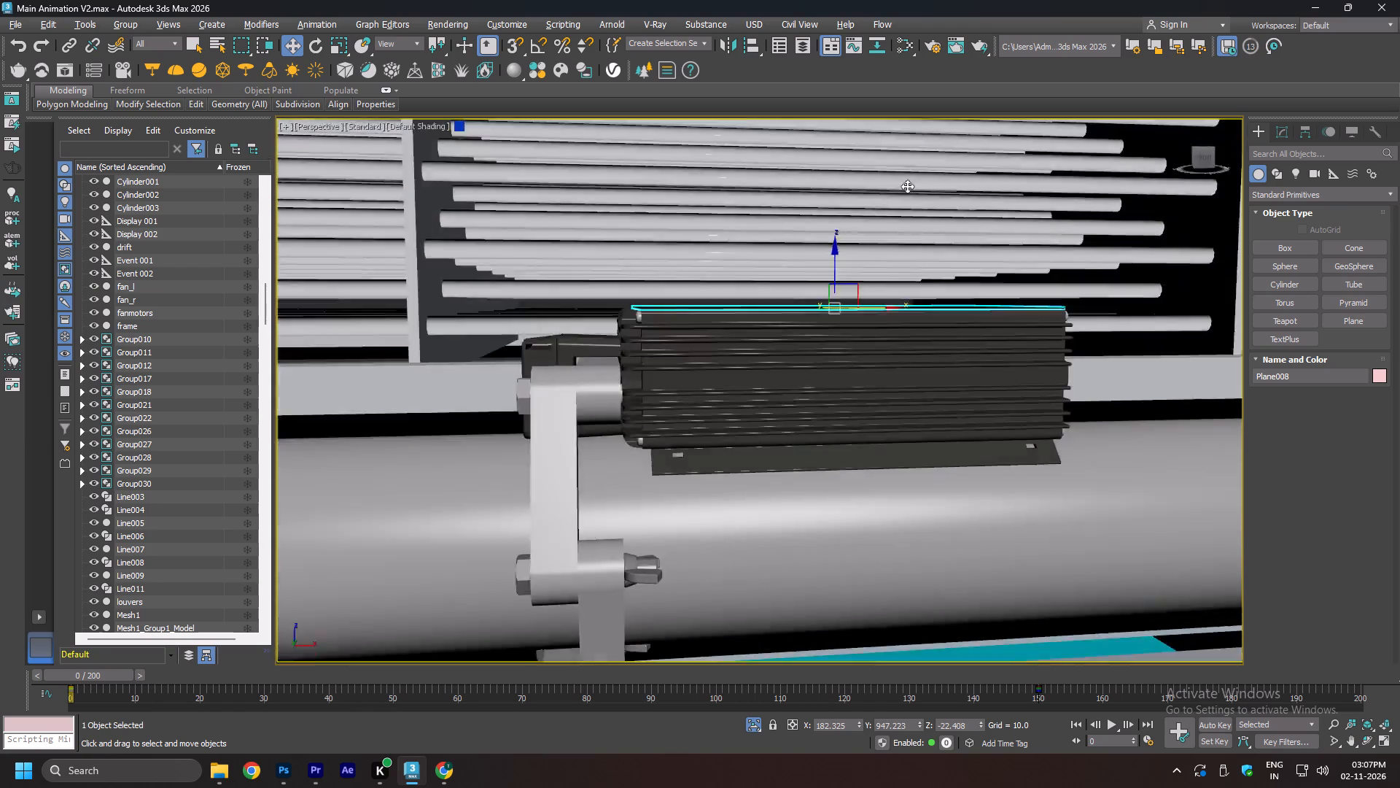
pyautogui.keyDown('alt'); pyautogui.moveTo(907, 186); pyautogui.dragTo(960, 218, button='middle'); pyautogui.keyUp('alt')
# Examine the HydroPulse device's finned body, corner screw and label face from the side and above.
pyautogui.click(892, 410)
pyautogui.keyDown('alt'); pyautogui.moveTo(879, 436); pyautogui.dragTo(871, 439, button='middle'); pyautogui.keyUp('alt')
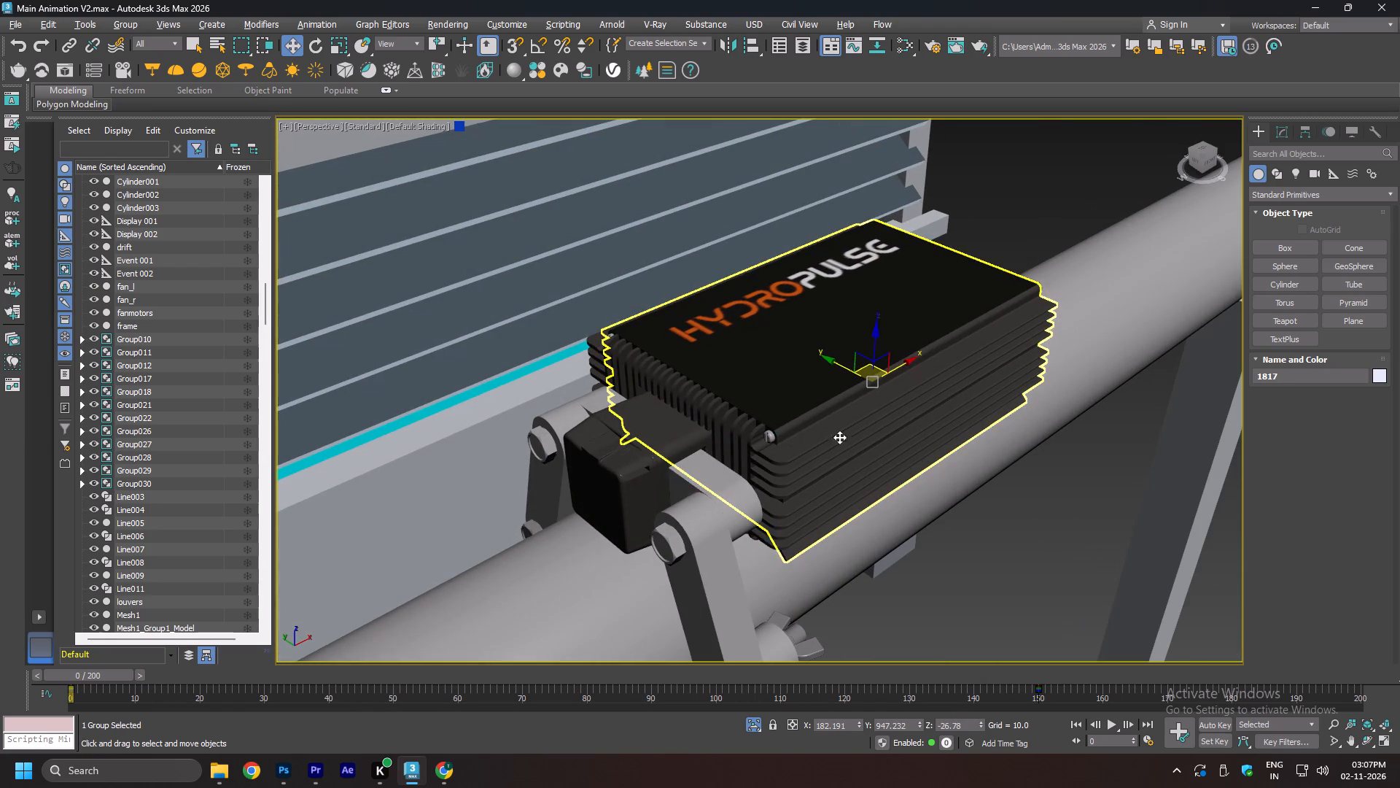
pyautogui.click(772, 436)
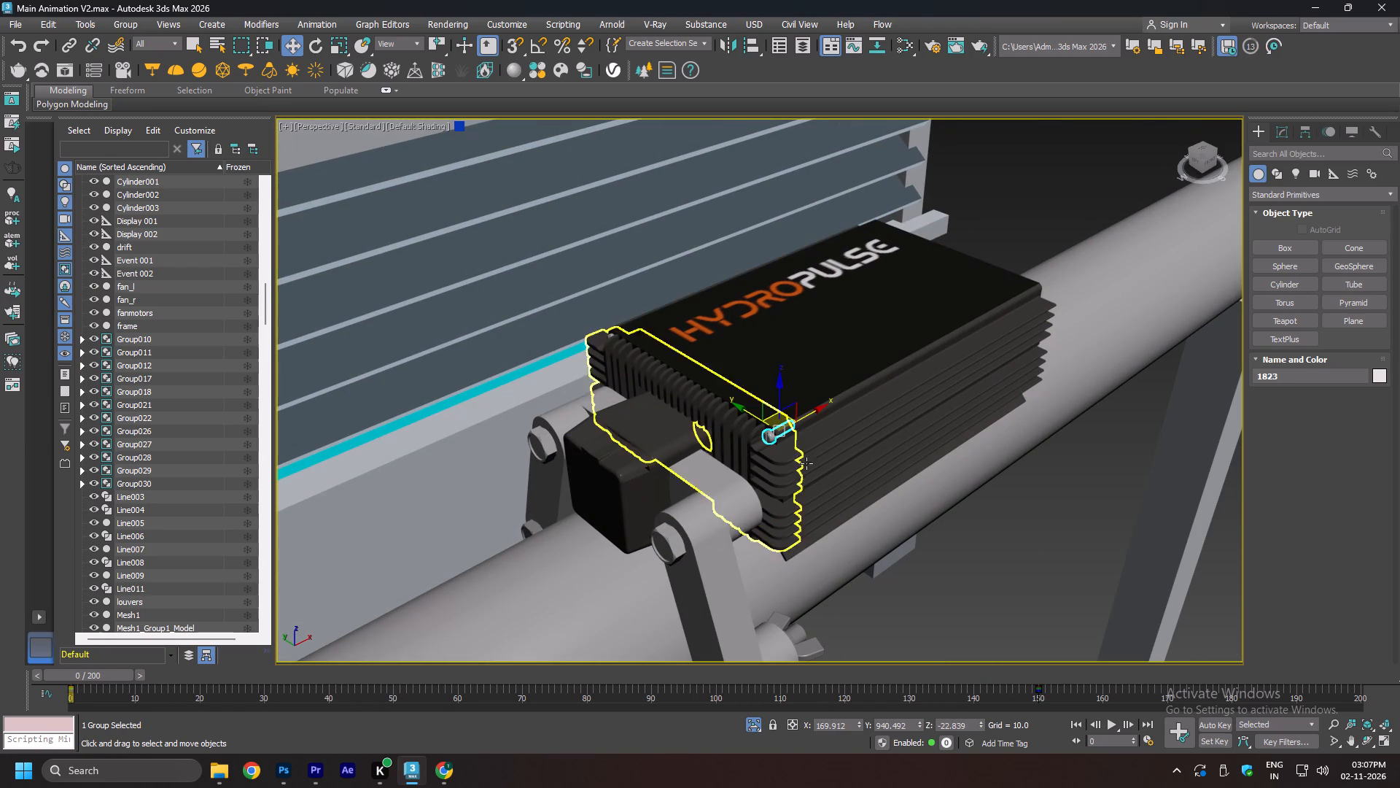
pyautogui.keyDown('alt'); pyautogui.moveTo(1067, 368); pyautogui.dragTo(1010, 442, button='middle'); pyautogui.keyUp('alt')
pyautogui.moveTo(1065, 363); pyautogui.dragTo(799, 404, button='middle')
pyautogui.keyDown('alt'); pyautogui.moveTo(986, 359); pyautogui.dragTo(938, 370, button='middle'); pyautogui.keyUp('alt')
pyautogui.moveTo(953, 455); pyautogui.dragTo(849, 342, button='middle')
pyautogui.keyDown('alt'); pyautogui.moveTo(817, 385); pyautogui.dragTo(832, 380, button='middle'); pyautogui.keyUp('alt')
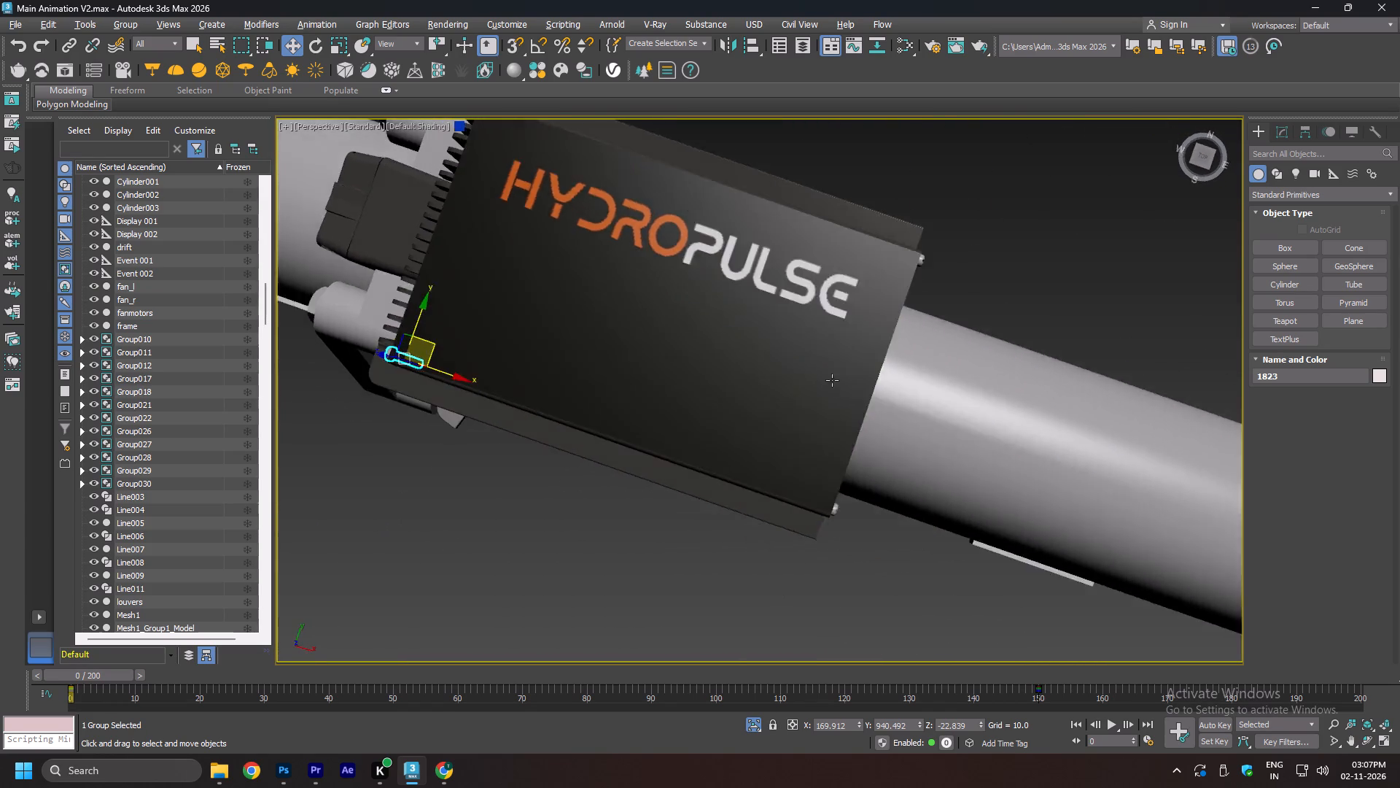
pyautogui.keyDown('alt'); pyautogui.moveTo(832, 380); pyautogui.dragTo(866, 364, button='middle'); pyautogui.keyUp('alt')
pyautogui.moveTo(749, 257); pyautogui.dragTo(879, 429, button='middle')
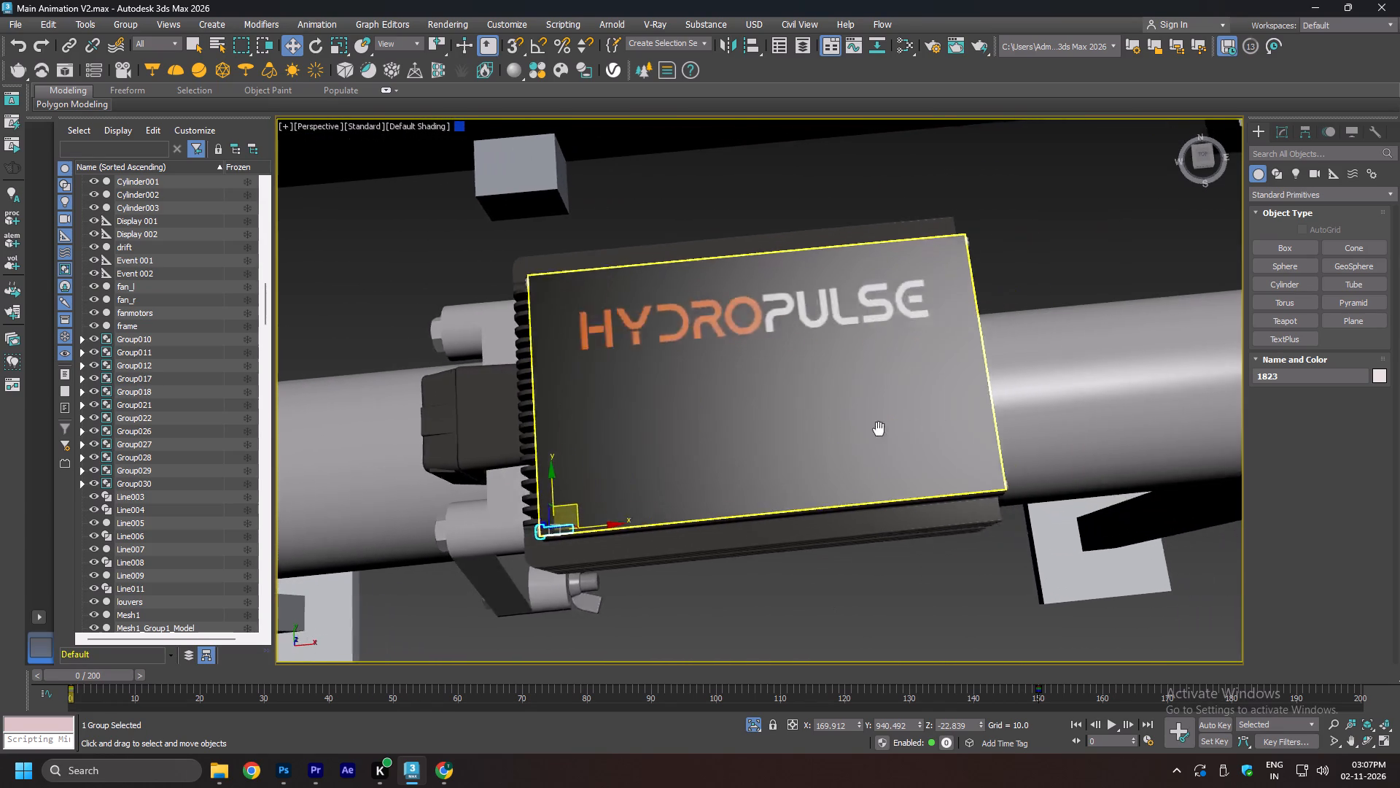
pyautogui.moveTo(879, 429); pyautogui.dragTo(876, 420, button='middle')
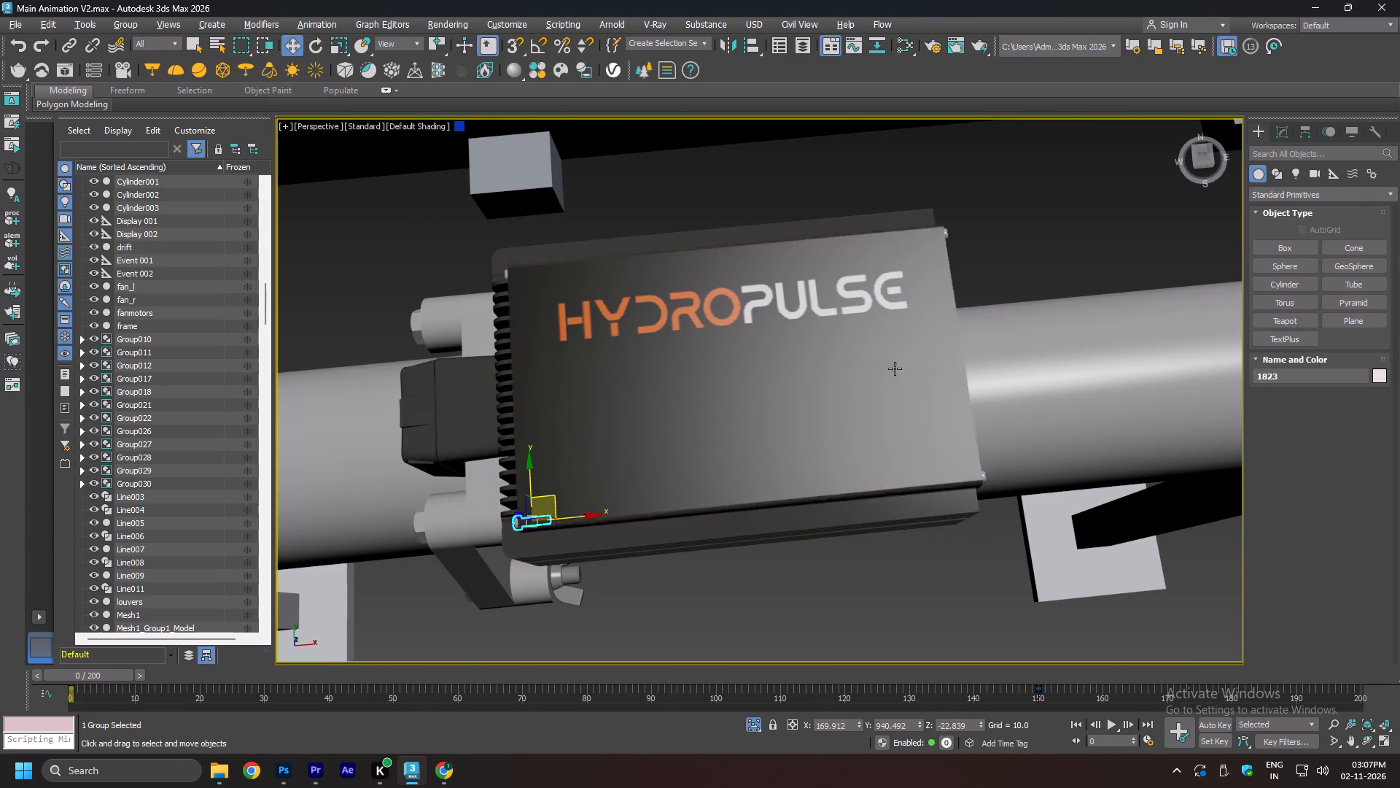
# Create a physical camera from a view looking straight down, with the HydroPulse device framed on its pipe.
pyautogui.click(1199, 150)
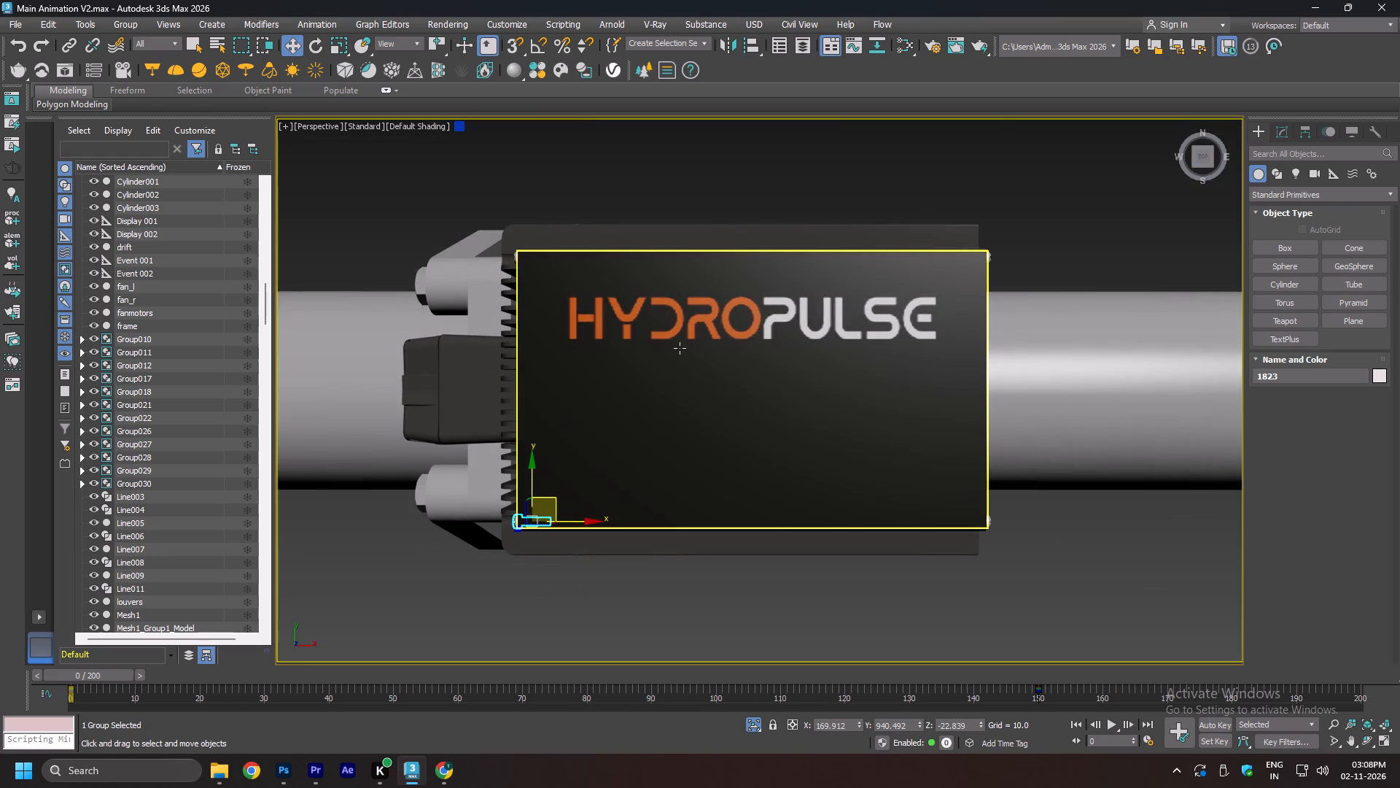
pyautogui.scroll(-2, 663, 336)
pyautogui.scroll(1, 683, 345)
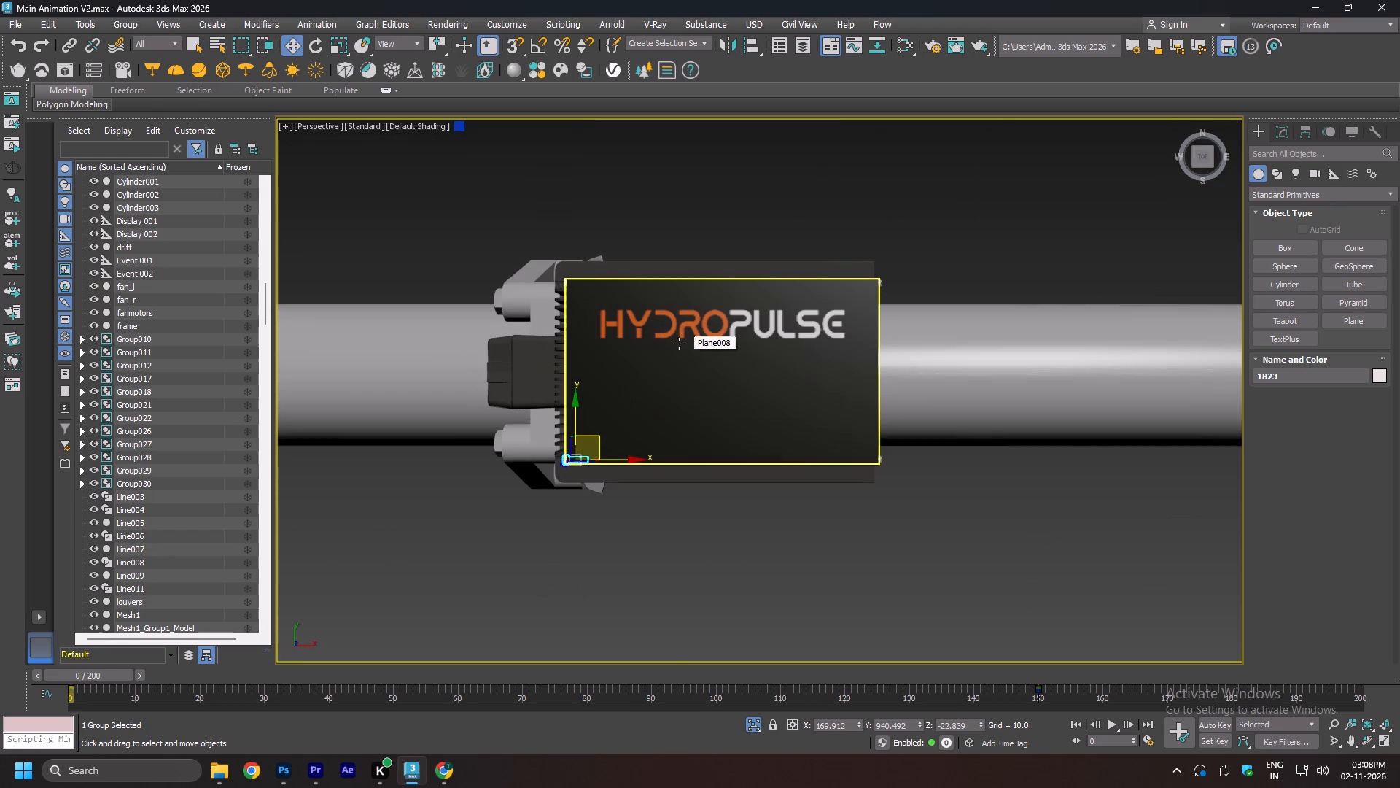
pyautogui.moveTo(618, 354); pyautogui.dragTo(646, 352, button='middle')
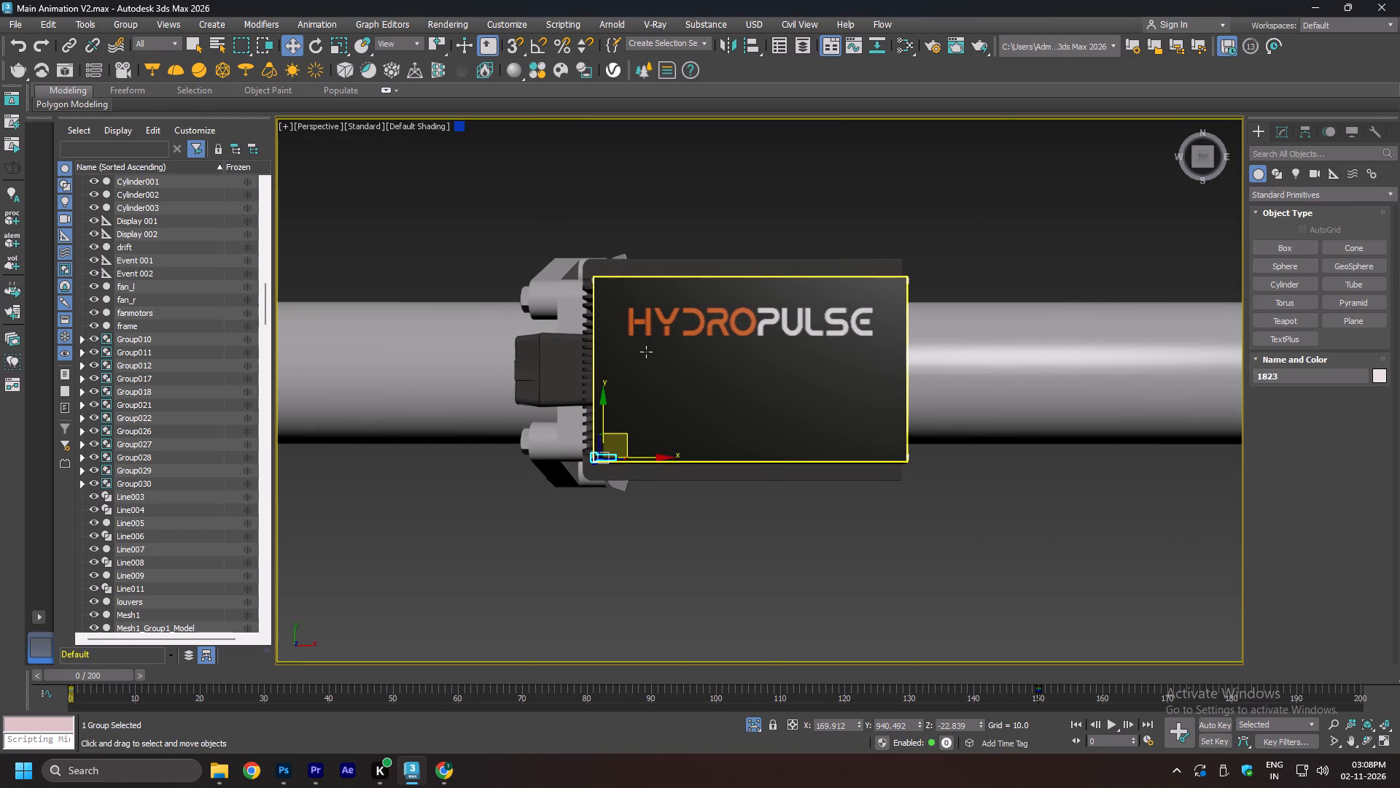
pyautogui.middleClick(755, 356)
pyautogui.hotkey('ctrl', 'c')
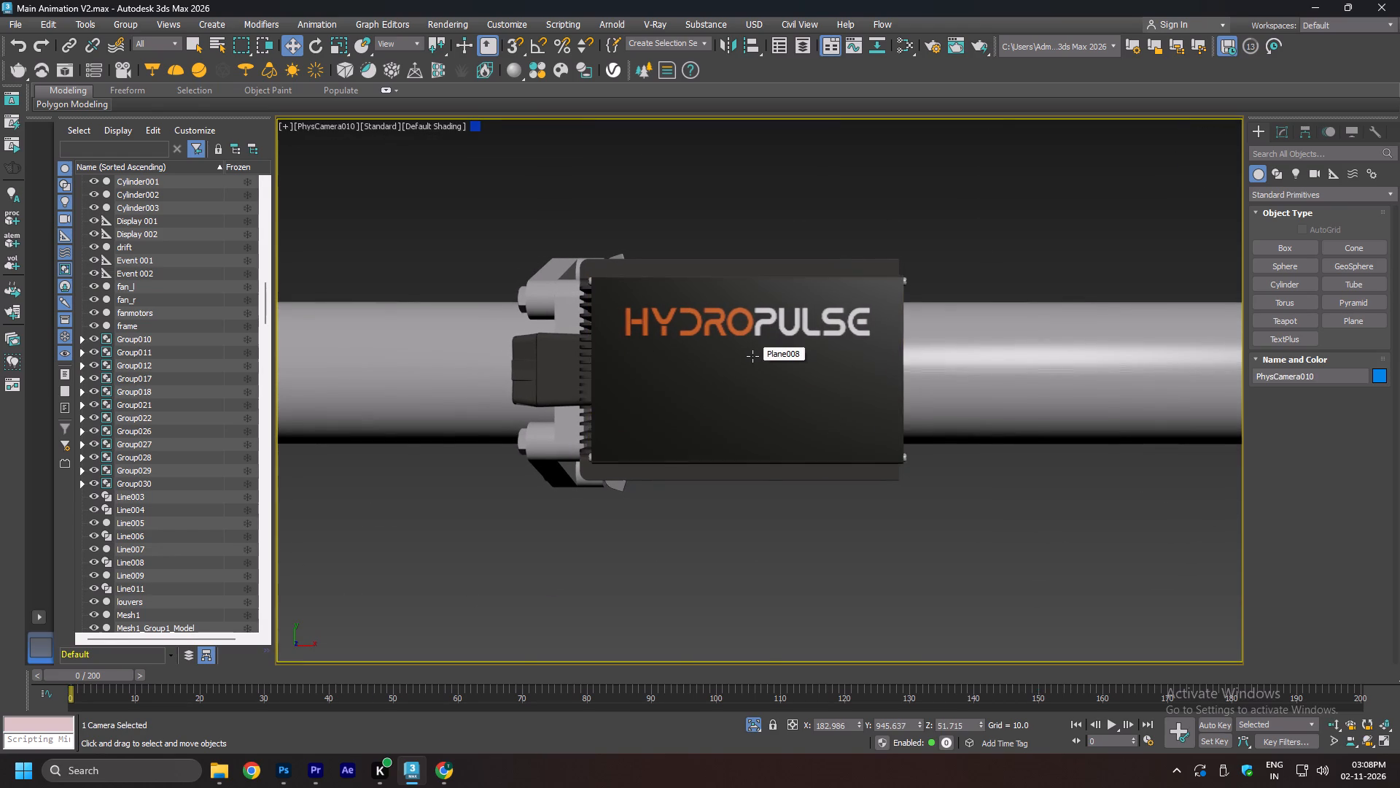
# Select the new camera above the device in the top view and shift it along the X axis to about X 185.
pyautogui.click(705, 529)
pyautogui.hotkey('alt', 'w')
pyautogui.hotkey('alt', 'w')
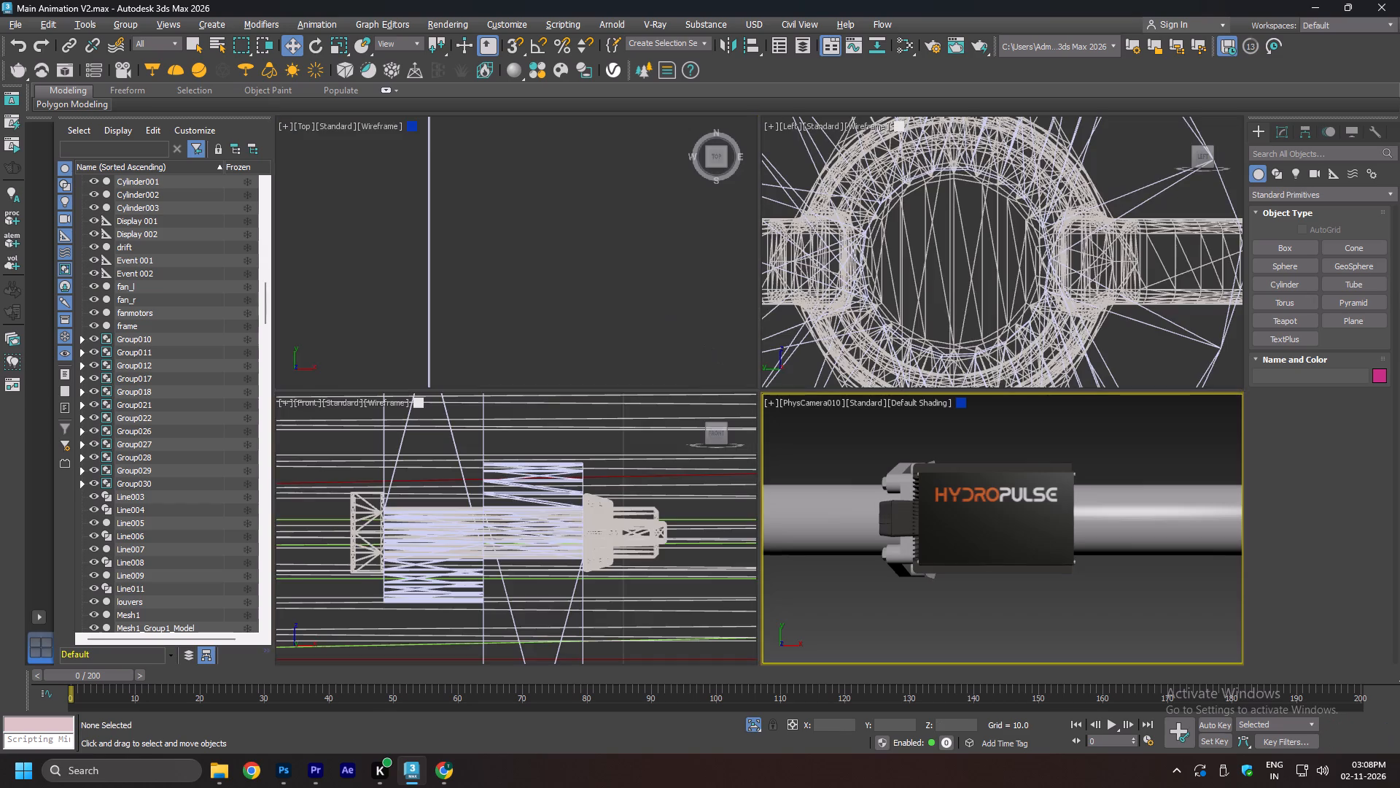
pyautogui.scroll(-20, 610, 290)
pyautogui.scroll(-16, 610, 290)
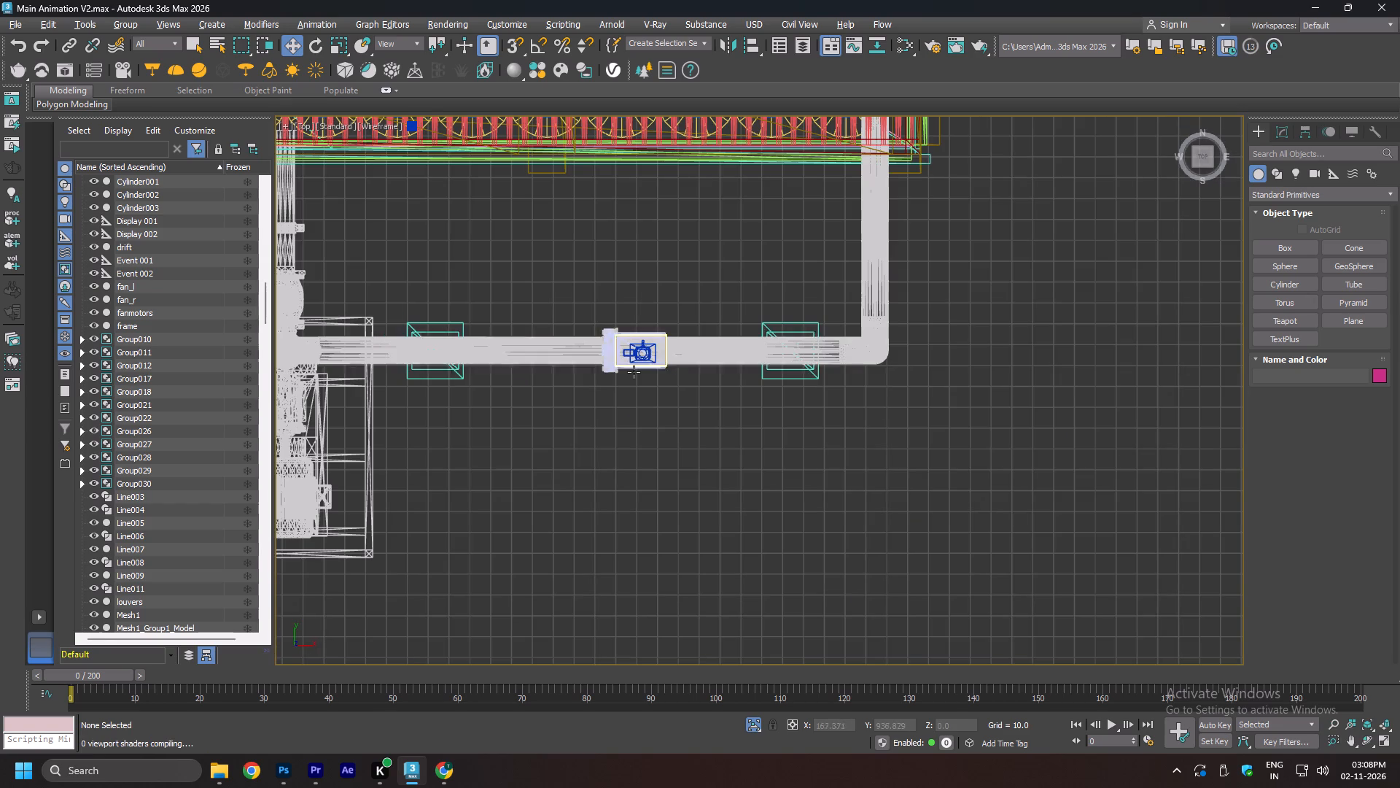
pyautogui.click(646, 349)
pyautogui.hotkey('alt', 'w')
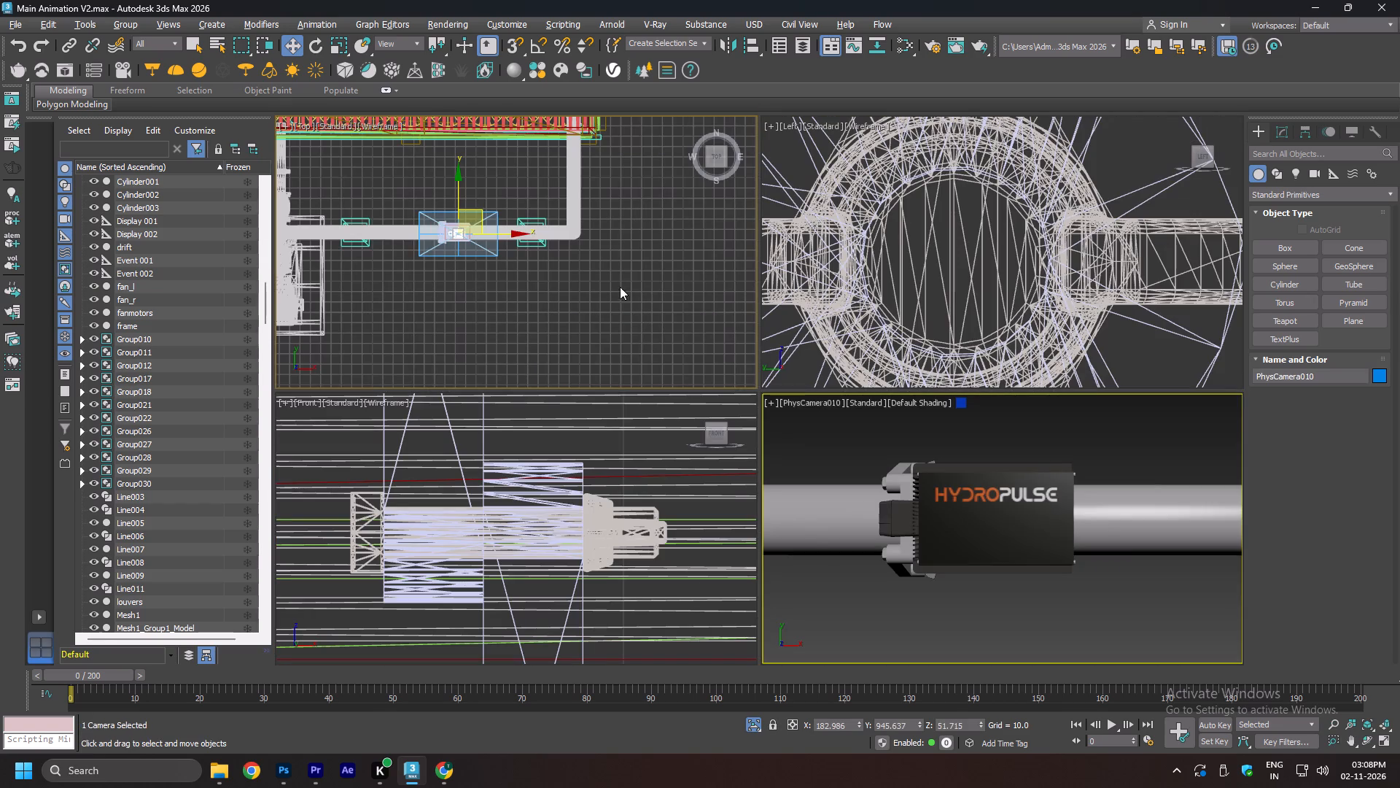
pyautogui.moveTo(510, 235); pyautogui.dragTo(498, 236)
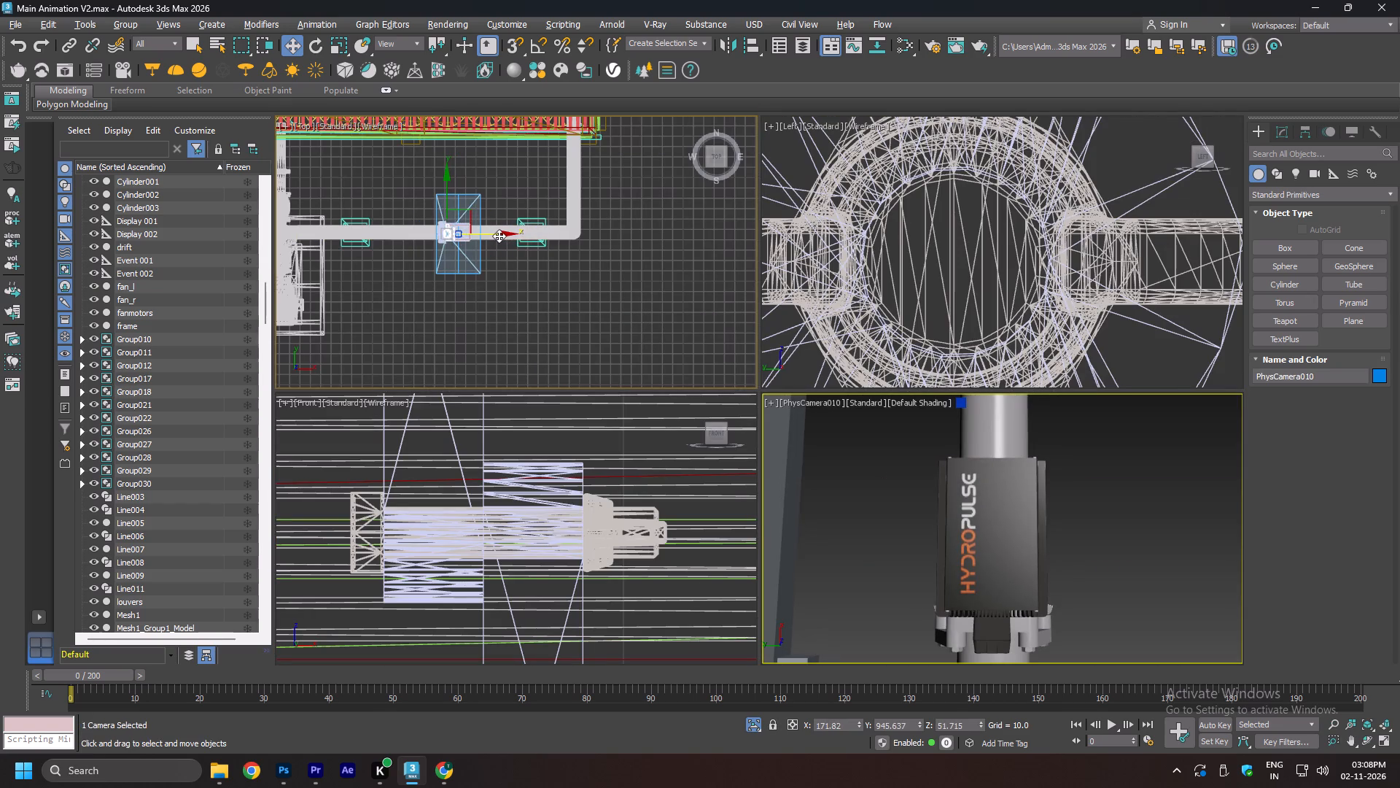
pyautogui.hotkey('ctrl', 'z')
pyautogui.moveTo(516, 233); pyautogui.dragTo(490, 236)
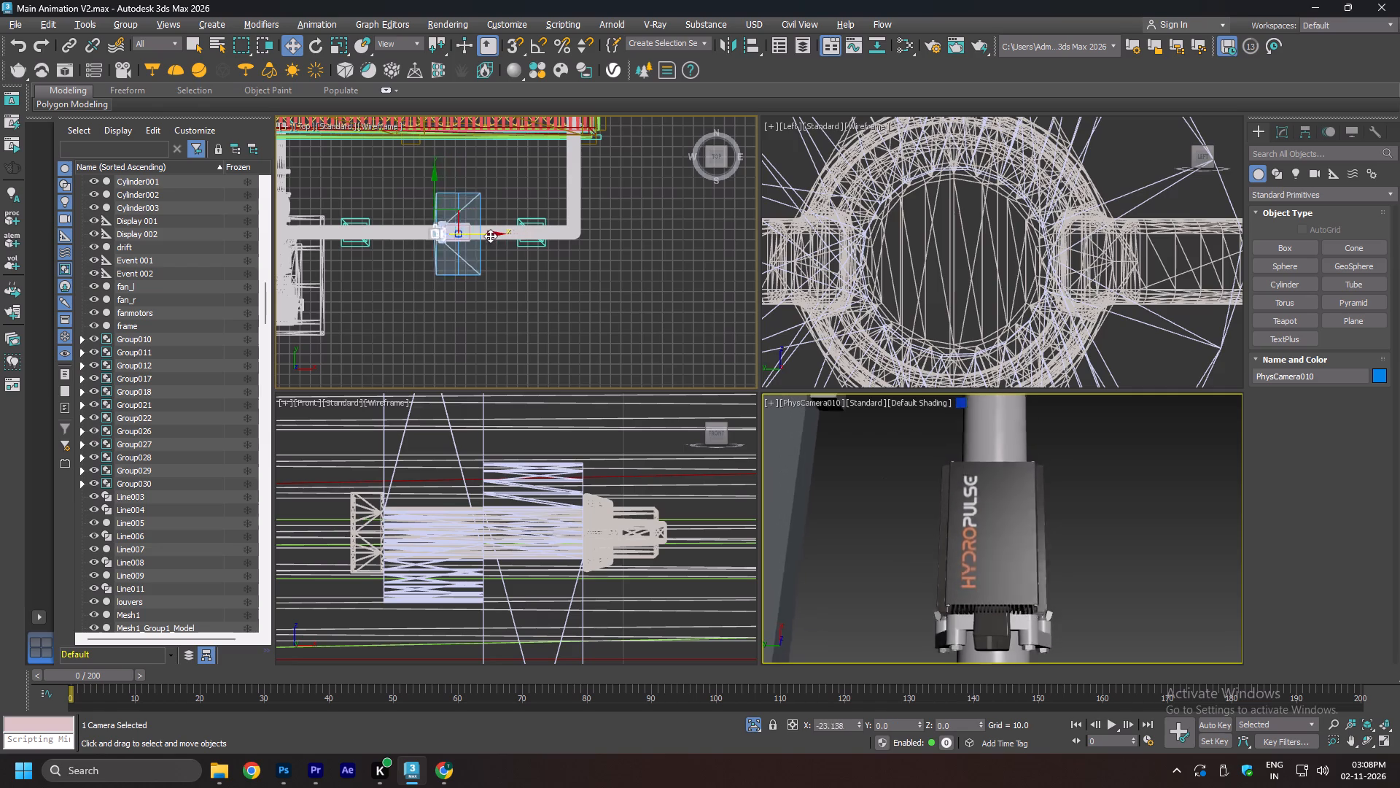
pyautogui.moveTo(490, 236); pyautogui.dragTo(369, 248)
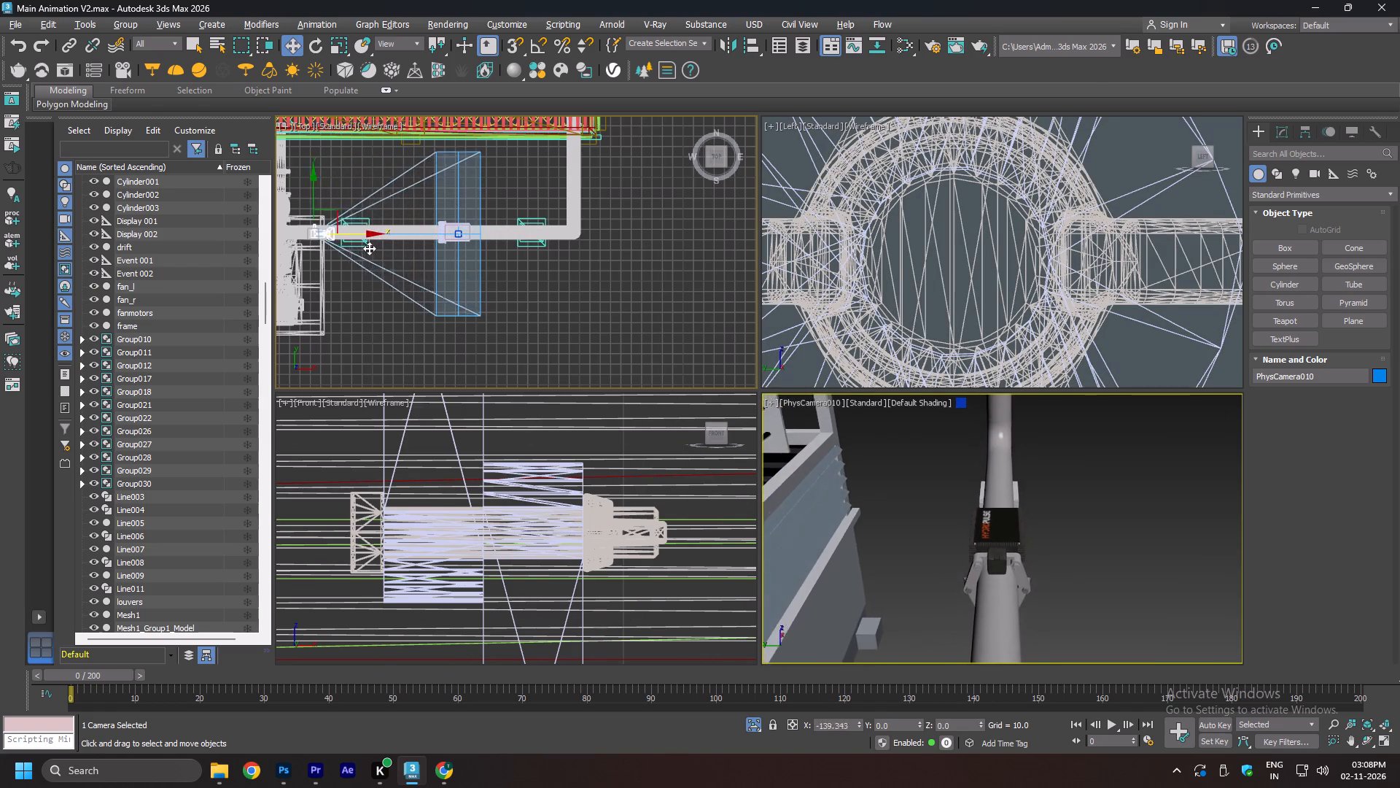
pyautogui.moveTo(369, 248); pyautogui.dragTo(279, 293)
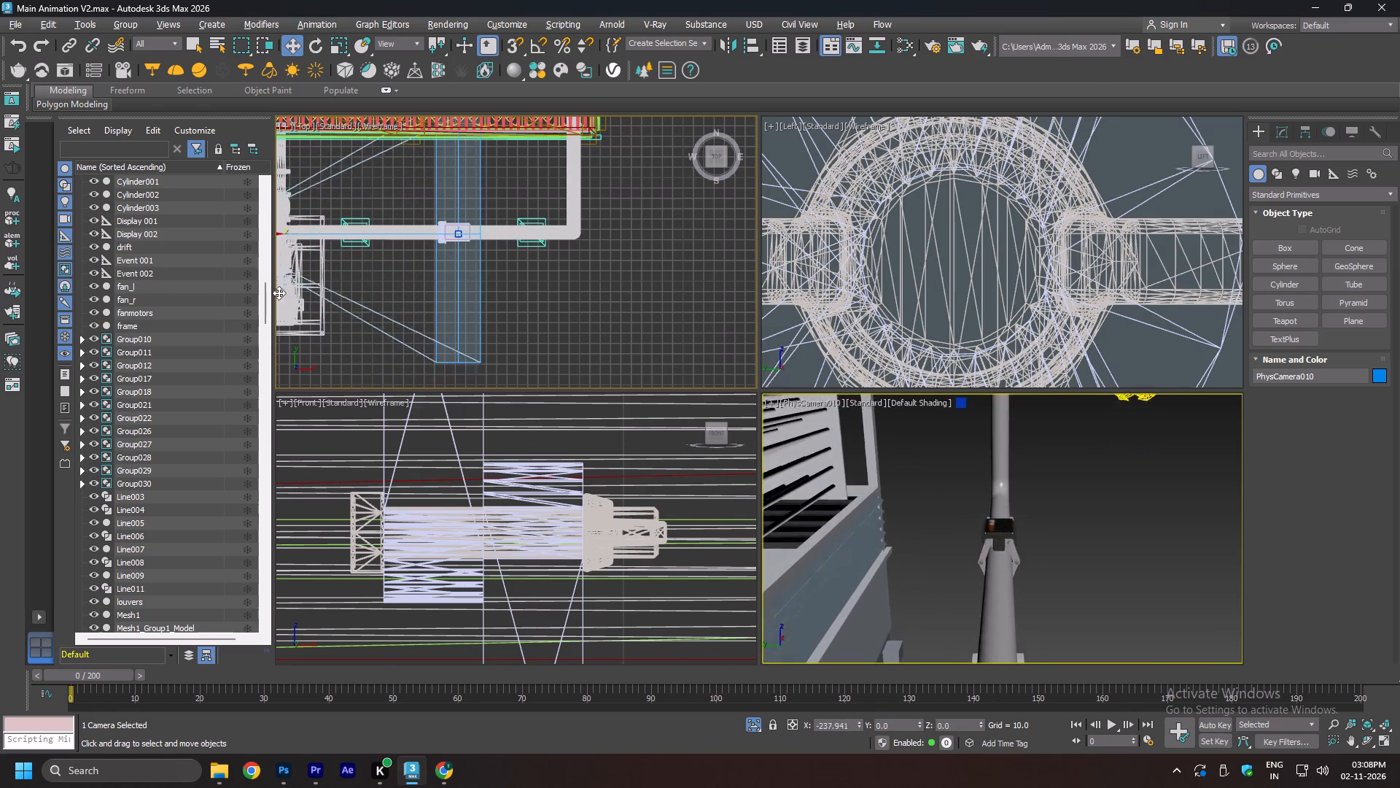
pyautogui.moveTo(279, 293); pyautogui.dragTo(518, 263)
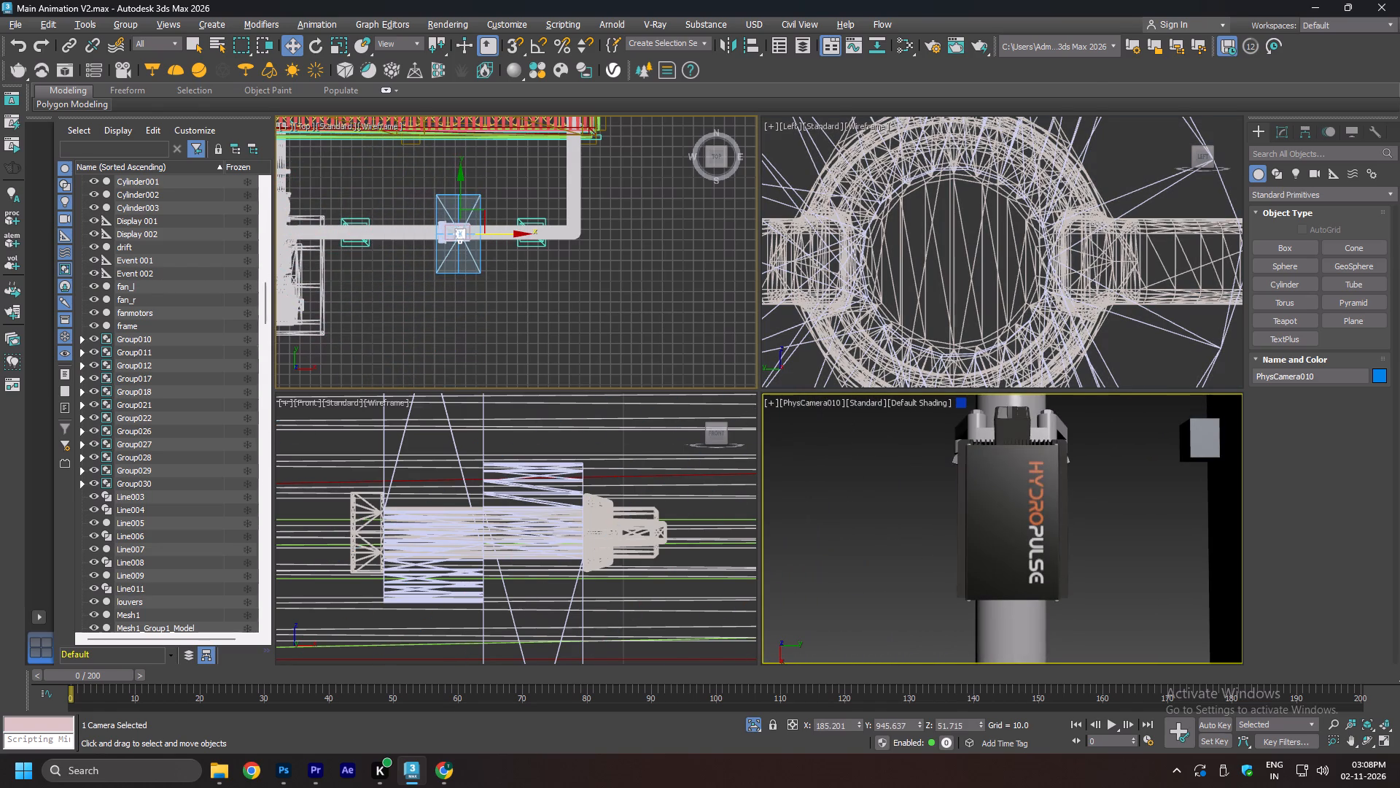
# Undo the last change to the new camera's placement and orientation.
pyautogui.hotkey('ctrl', 'z')
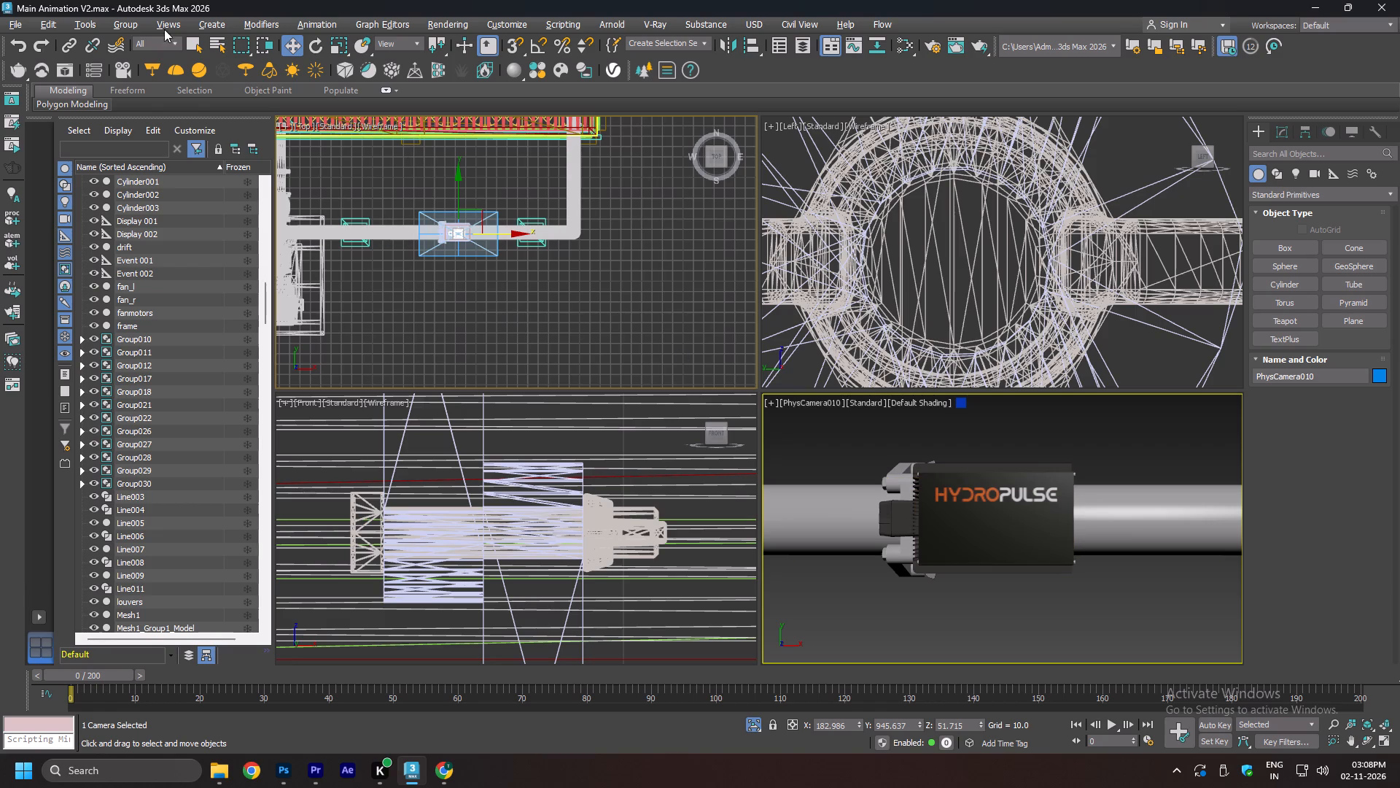
# Limit object selection to cameras and select the new camera above the device in the left view.
pyautogui.scroll(-17, 940, 289)
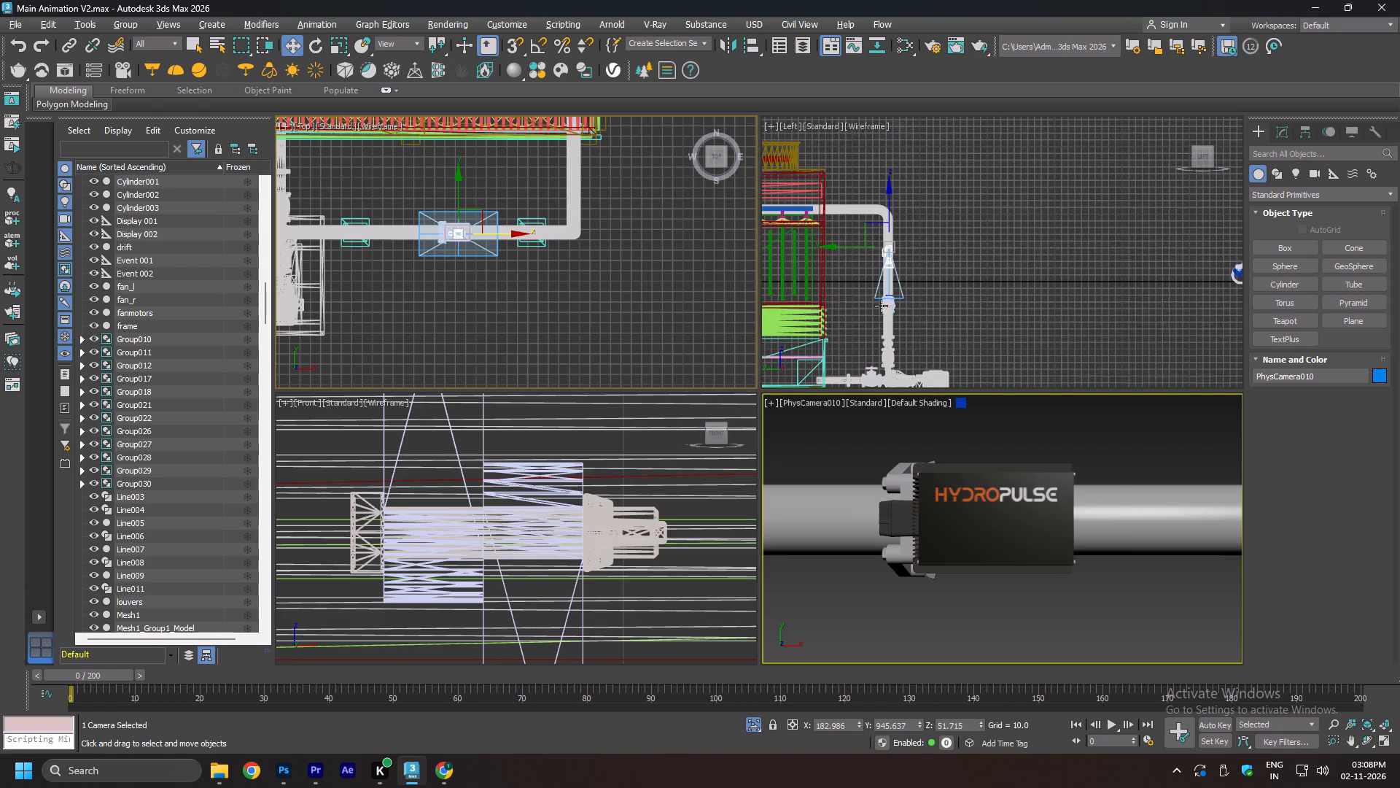
pyautogui.scroll(8, 885, 304)
pyautogui.scroll(-3, 906, 282)
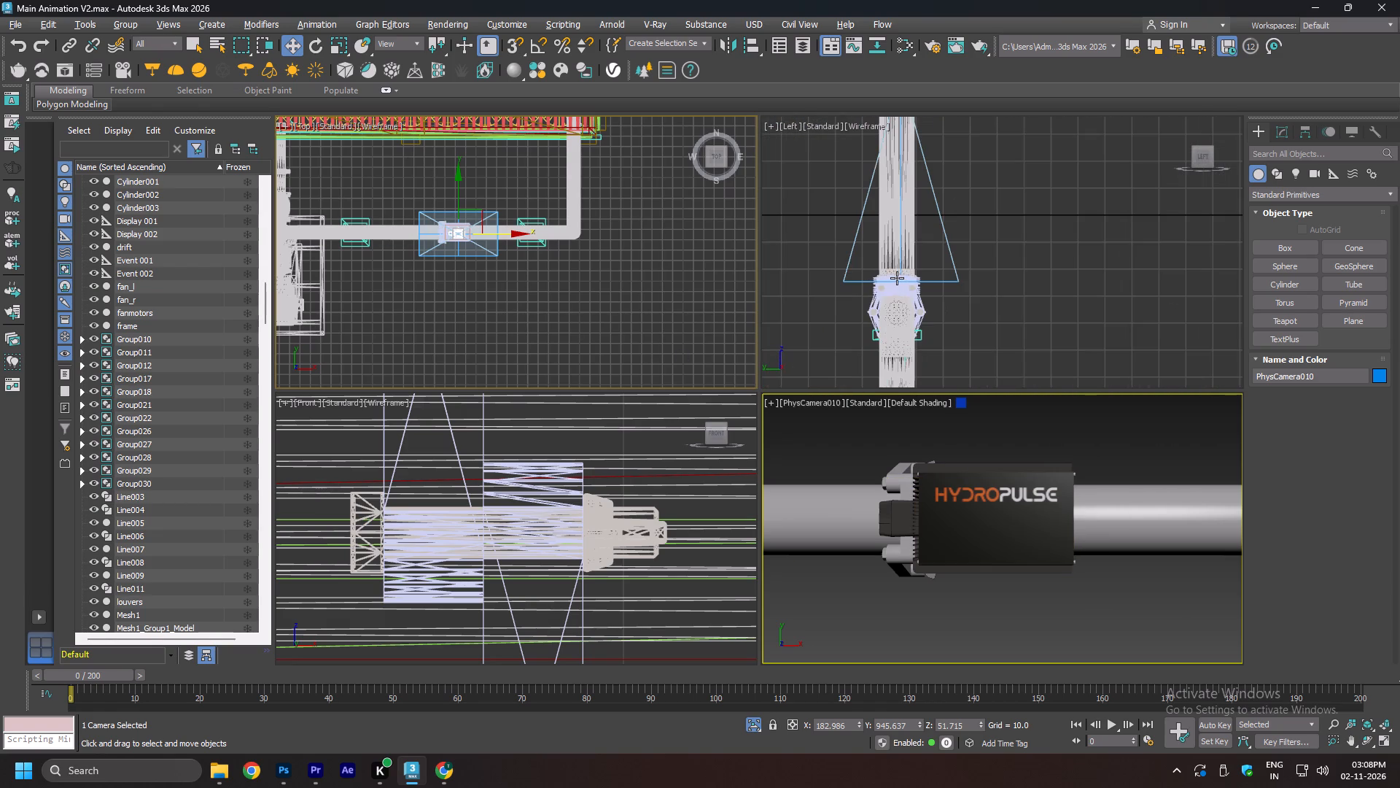
pyautogui.click(152, 40)
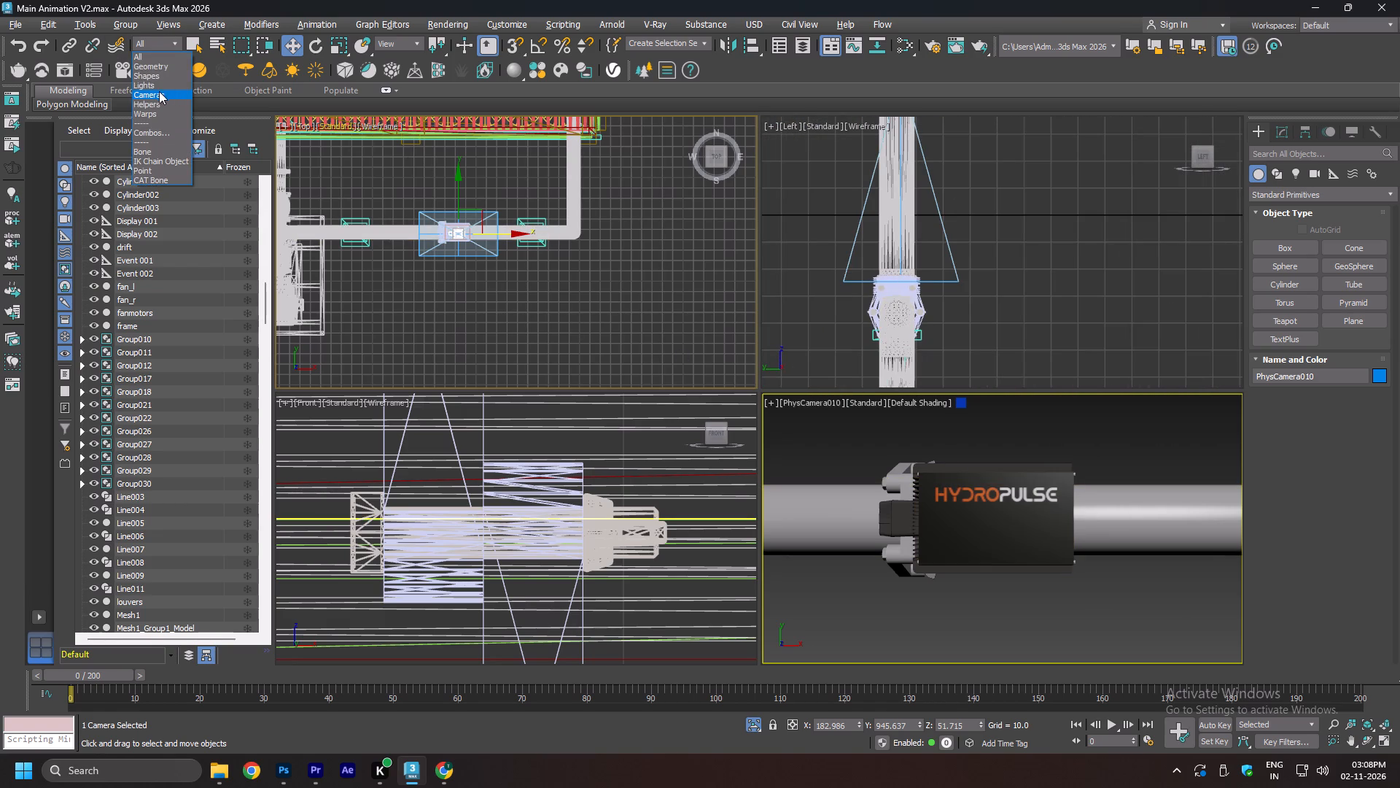
pyautogui.click(159, 91)
pyautogui.scroll(-3, 922, 274)
pyautogui.moveTo(949, 189); pyautogui.dragTo(876, 302)
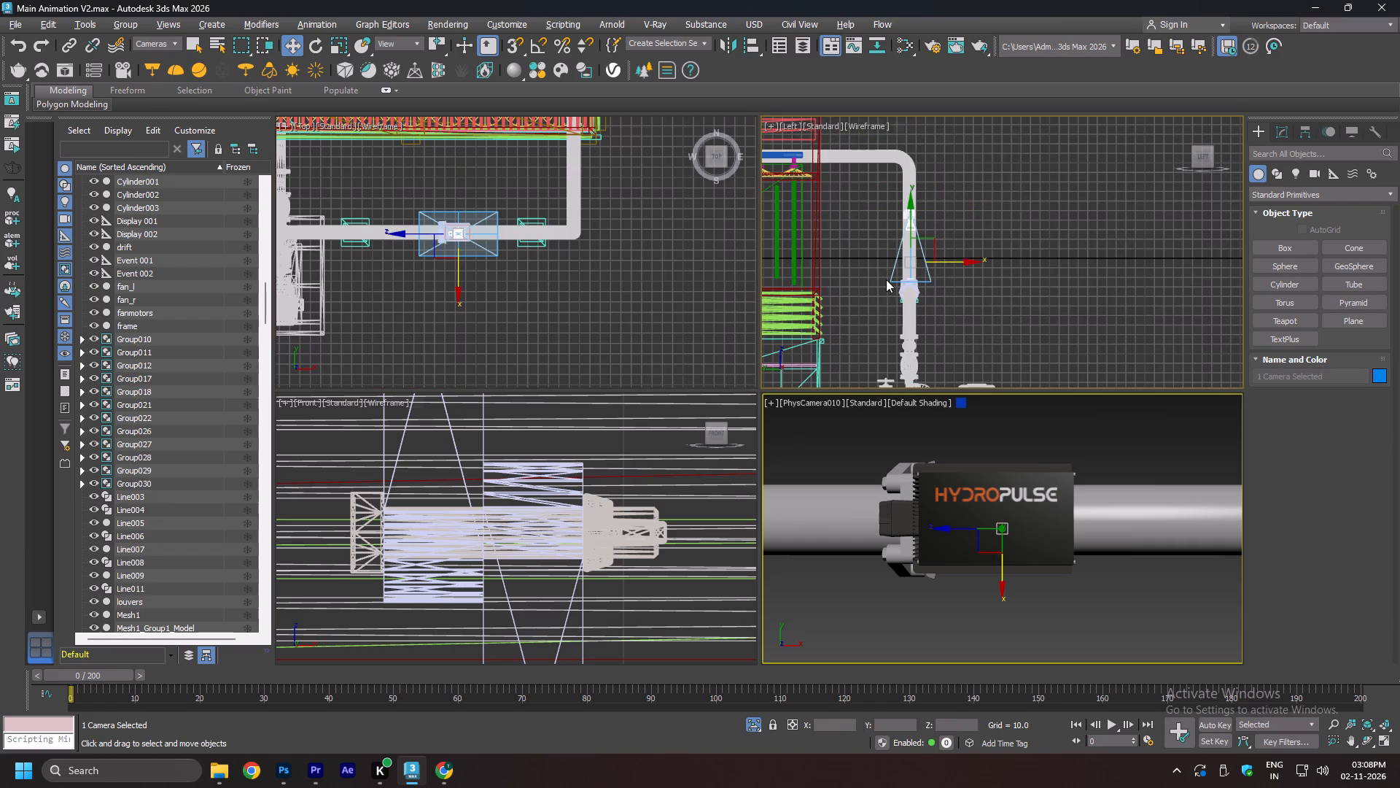
pyautogui.scroll(1, 886, 279)
# Deselect the camera and maximize the PhysCamera010 view to check how the HydroPulse device is framed on its pipe.
pyautogui.click(1044, 435)
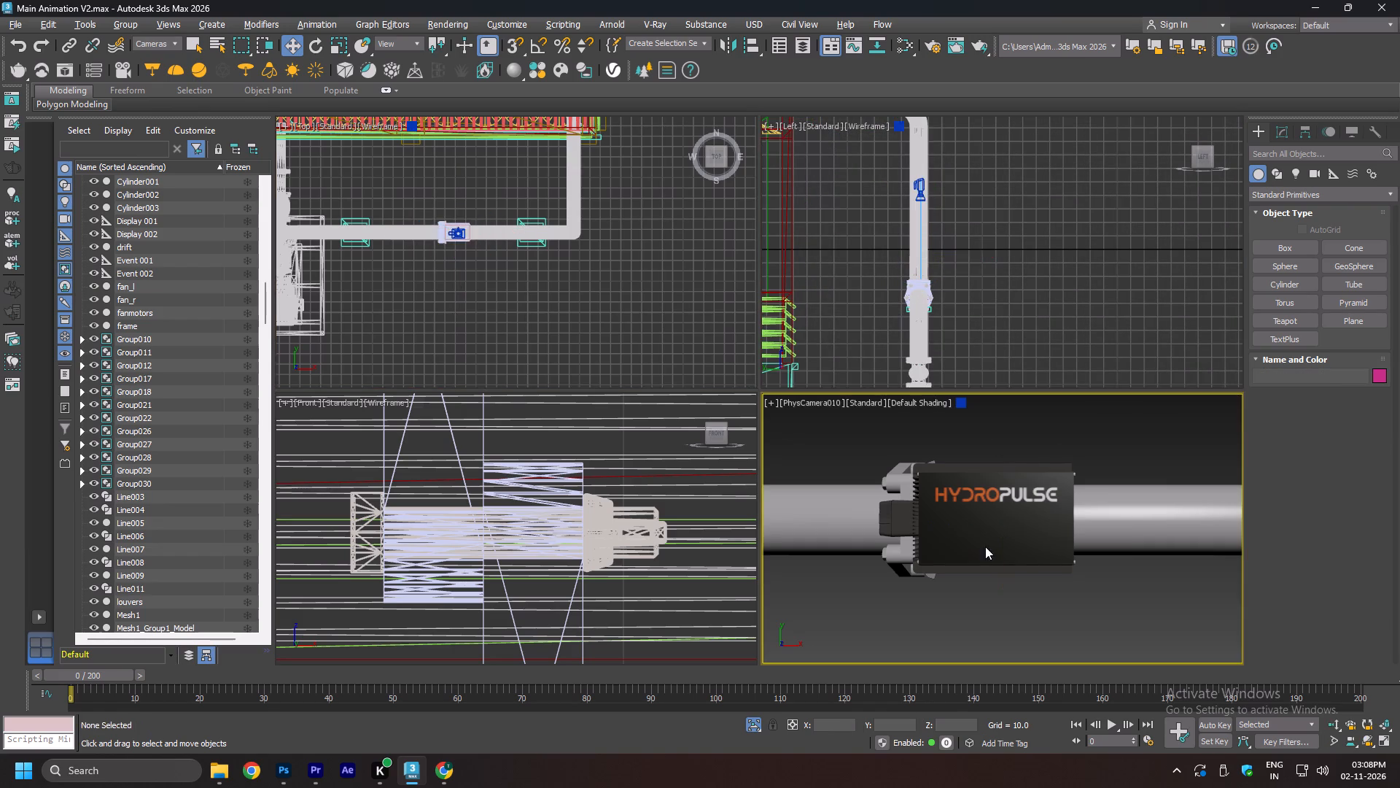
pyautogui.hotkey('alt', 'w')
pyautogui.scroll(1, 709, 356)
pyautogui.click(940, 202)
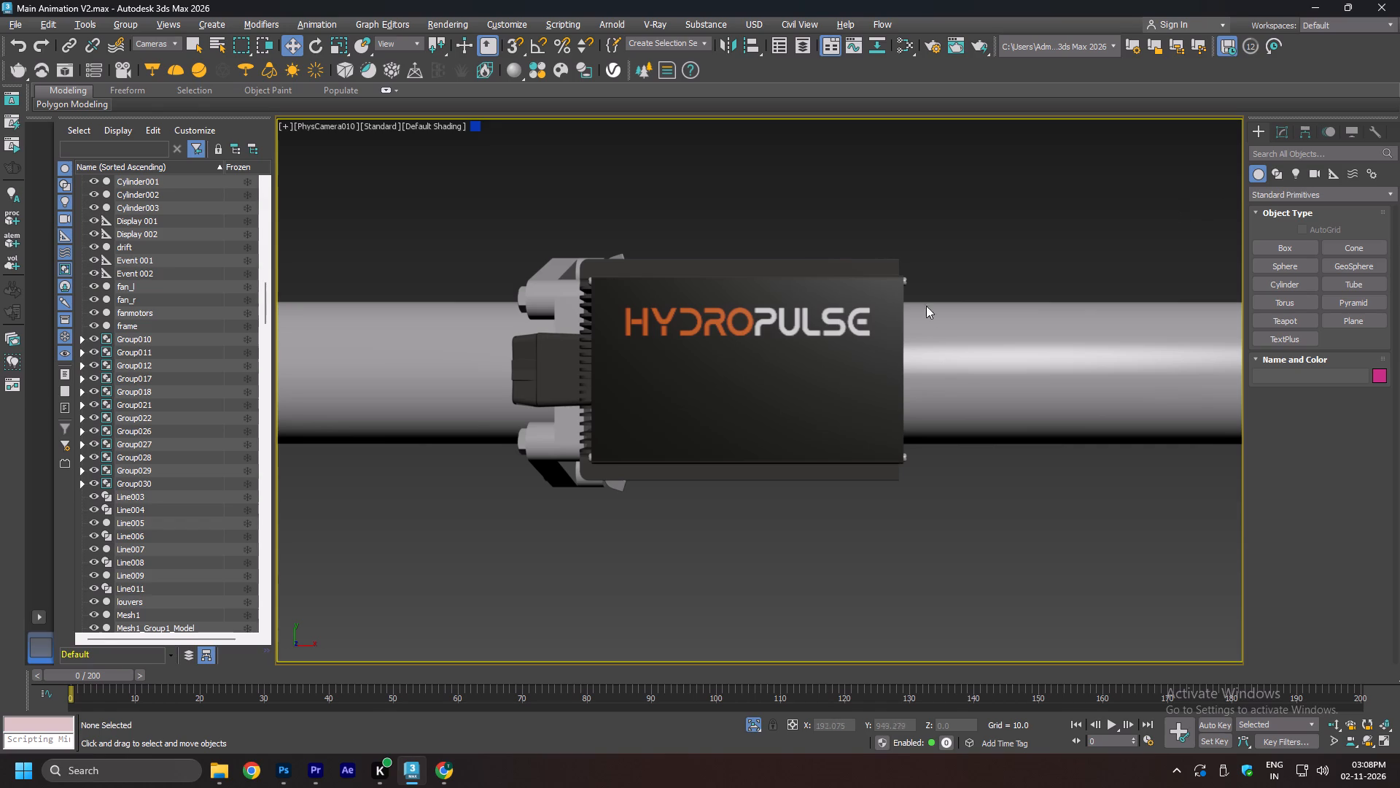
# Switch to File Explorer and play the Main Animation V2 and V4 preview videos from the 3D project's Used folder.
pyautogui.hotkey('alt', 'Tab')
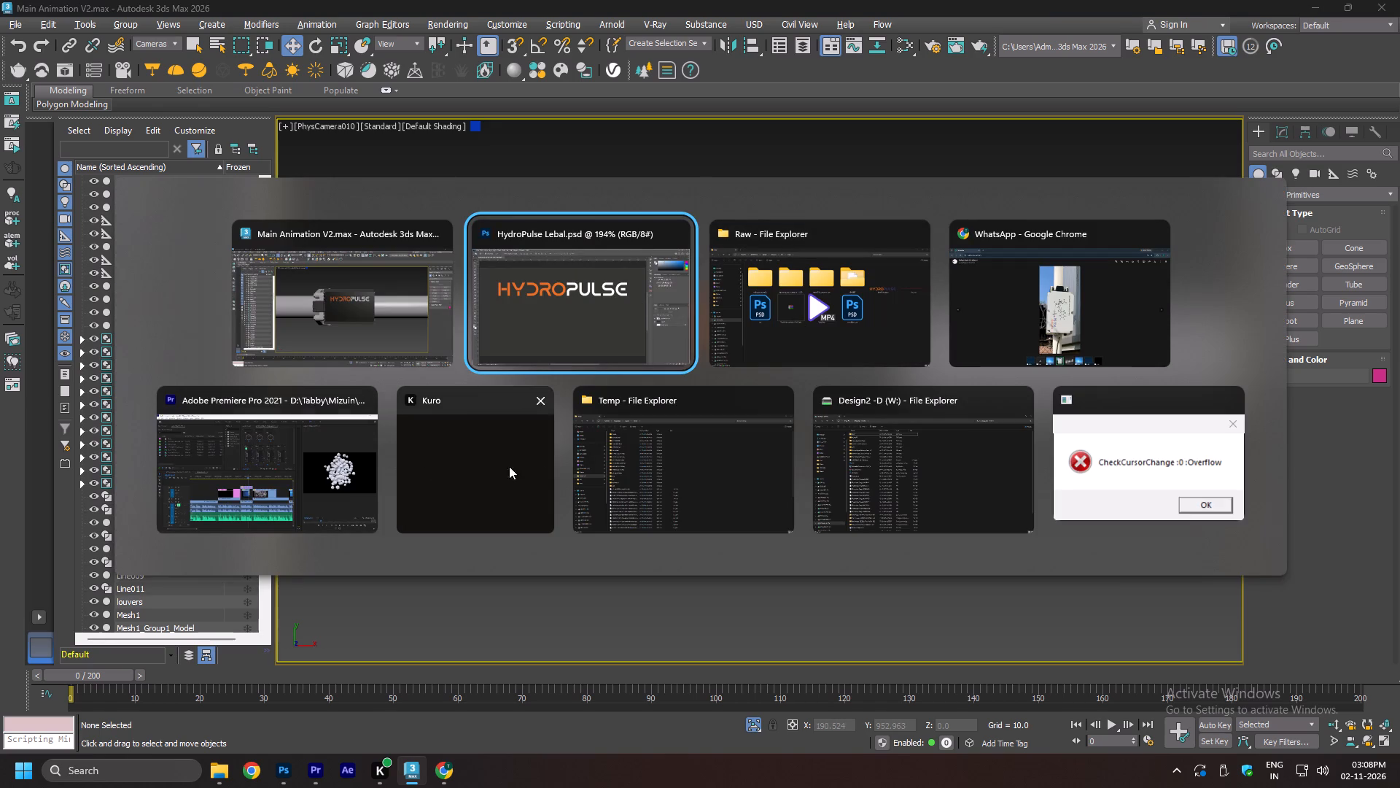
pyautogui.keyDown('alt'); pyautogui.click(822, 293); pyautogui.keyUp('alt')
pyautogui.click(798, 548)
pyautogui.press('BackSpace')
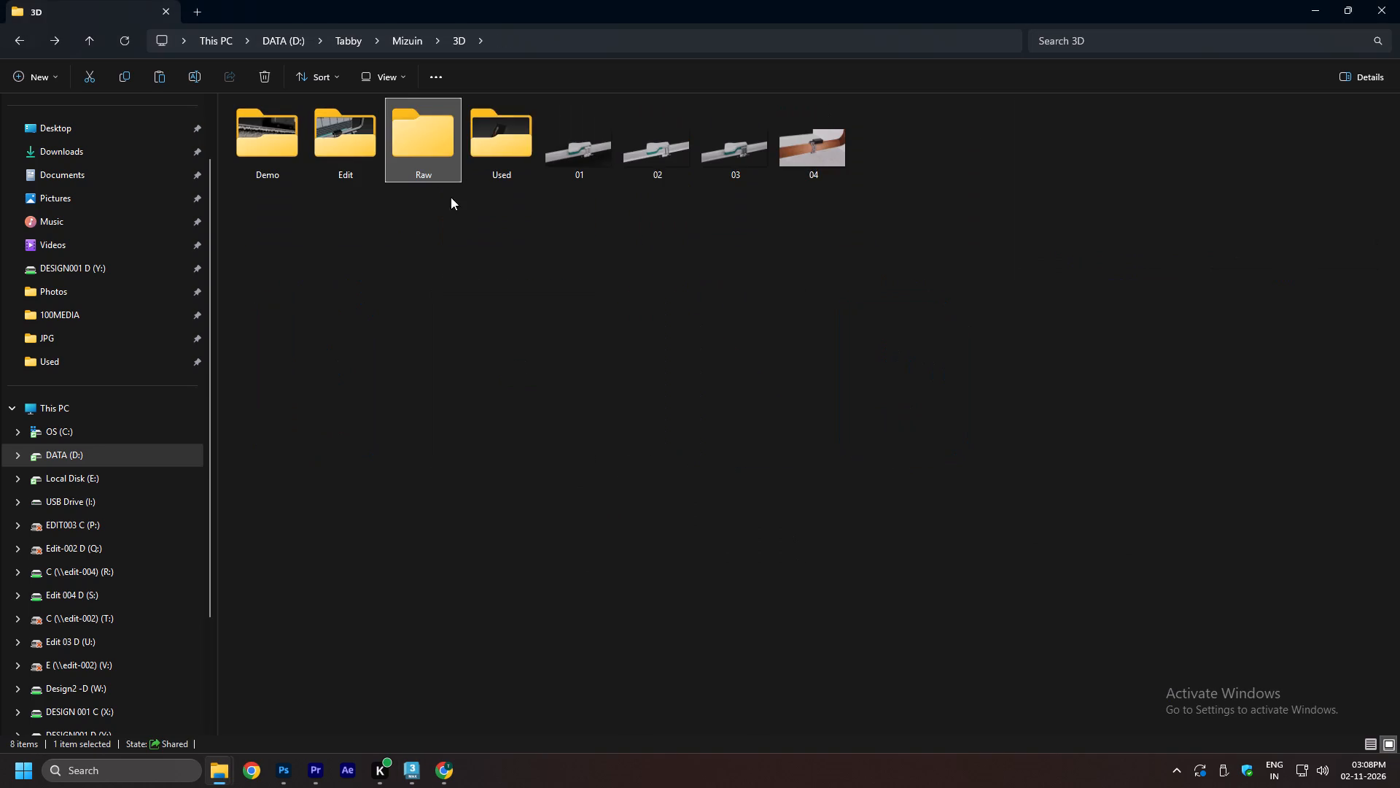
pyautogui.doubleClick(506, 146)
pyautogui.click(662, 506)
pyautogui.doubleClick(580, 262)
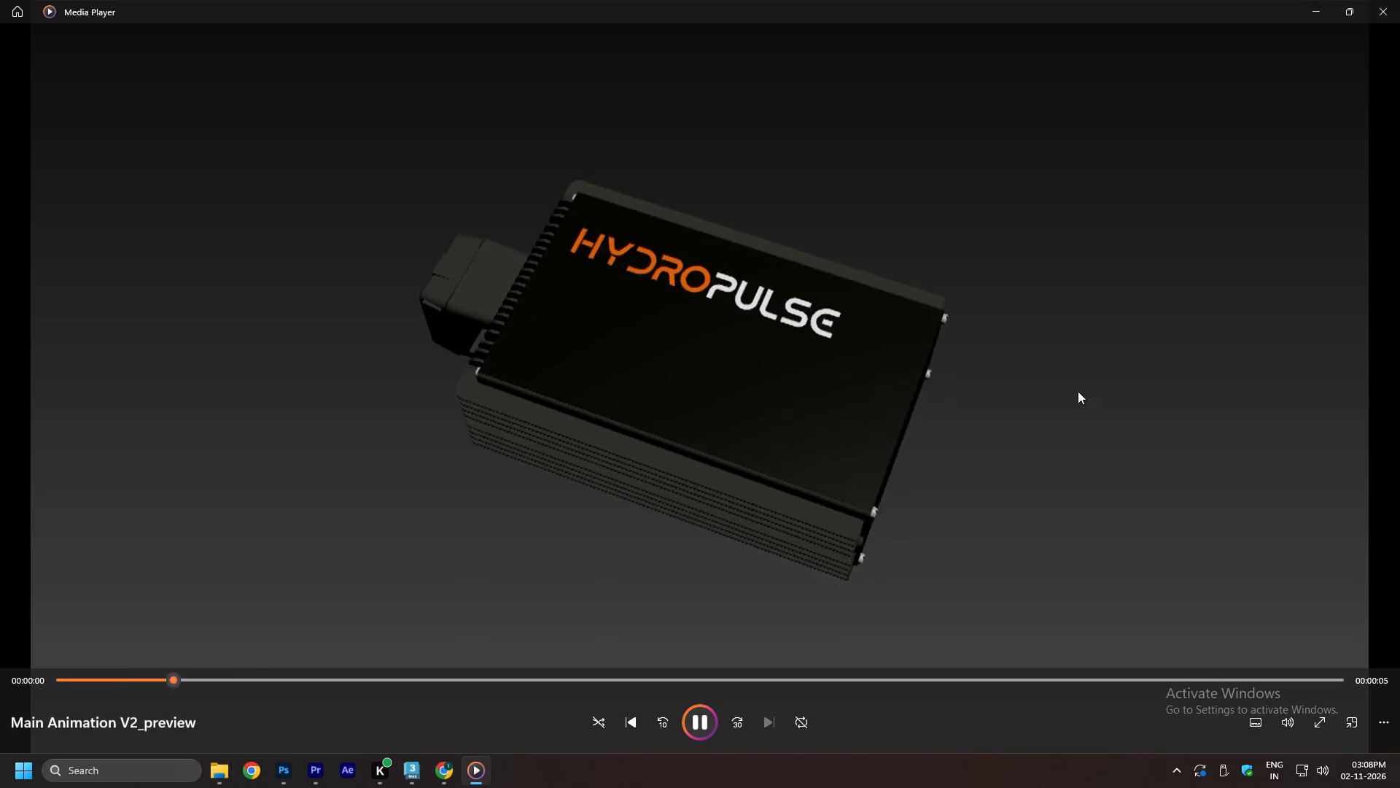
pyautogui.click(1388, 15)
pyautogui.doubleClick(1084, 258)
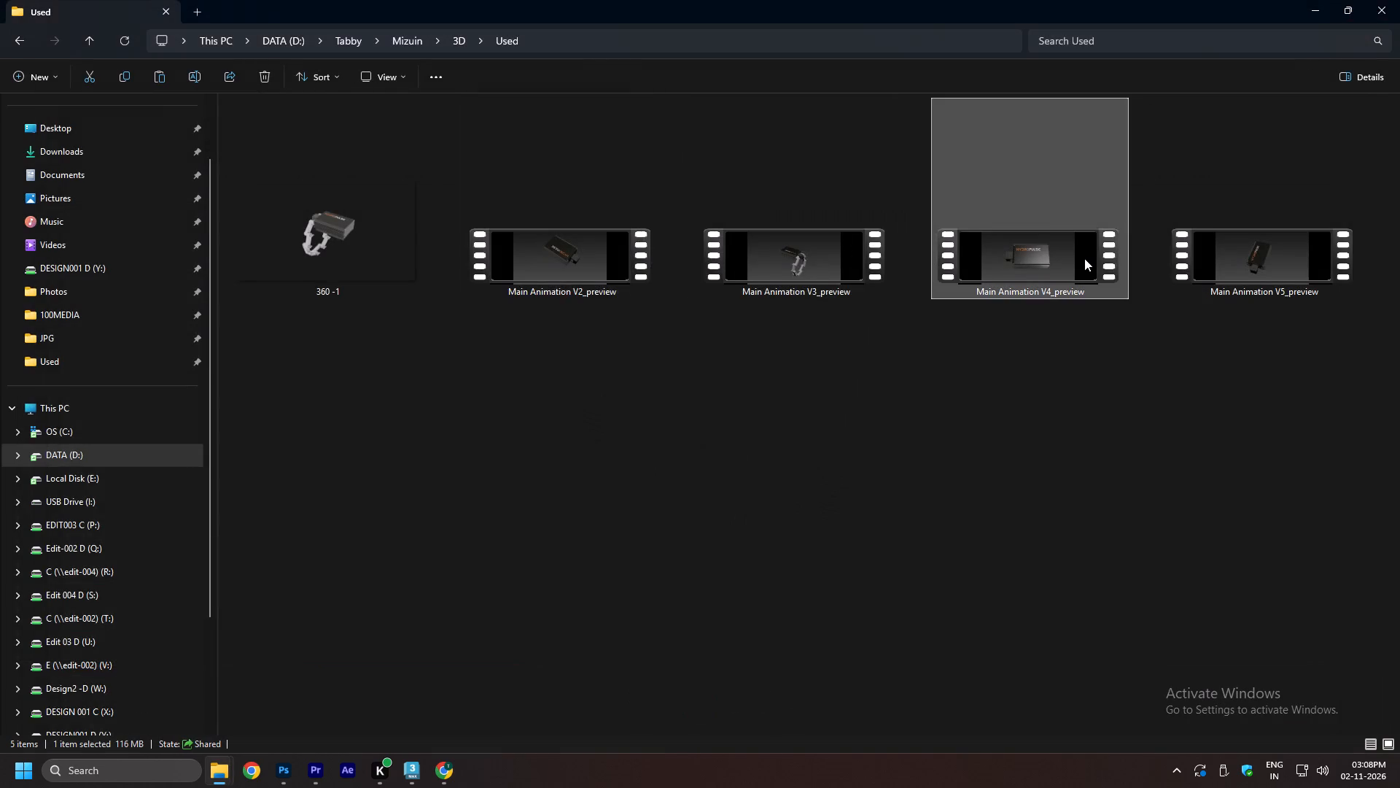
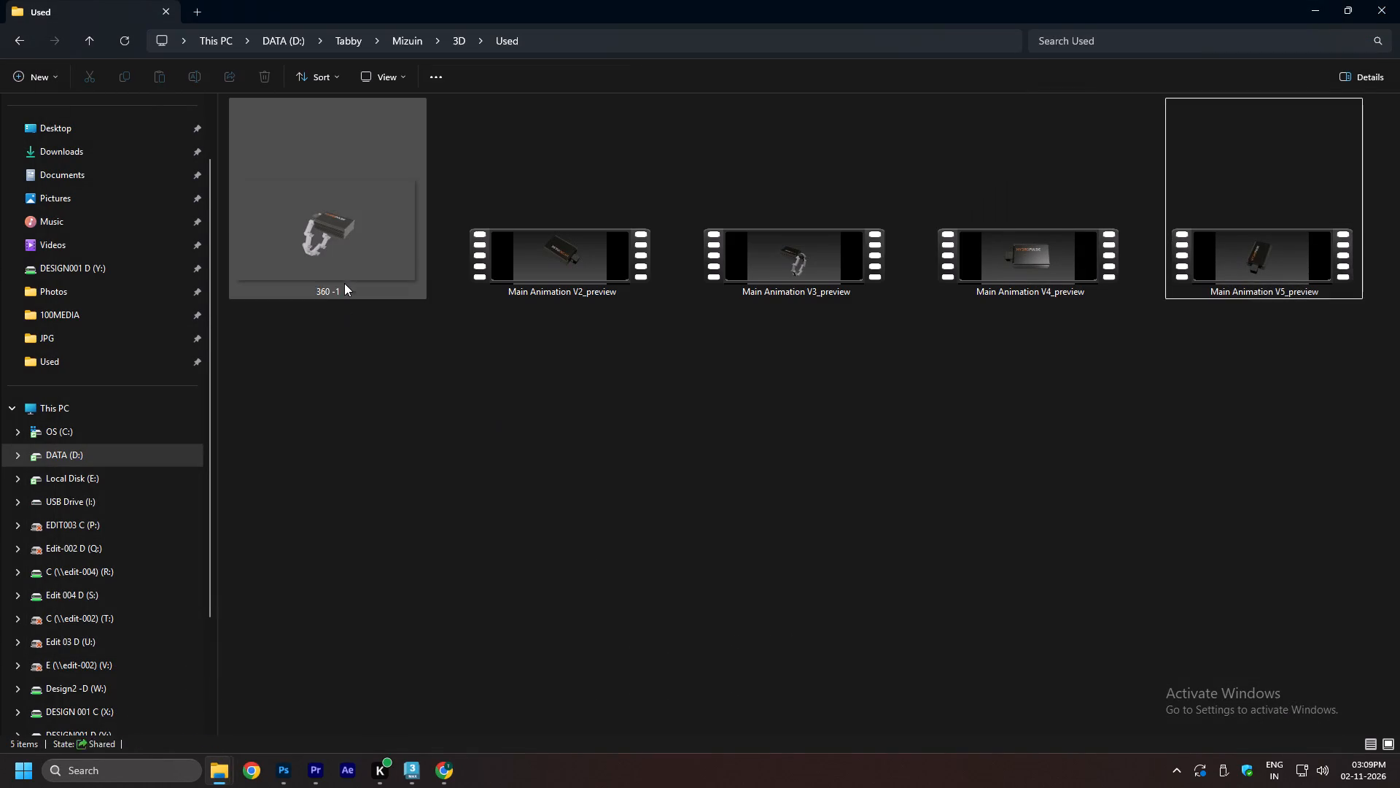
# Open the 360 -1 render from the Used folder and examine the HydroPulse device and its clamp arms up close.
pyautogui.doubleClick(343, 260)
pyautogui.scroll(9, 631, 298)
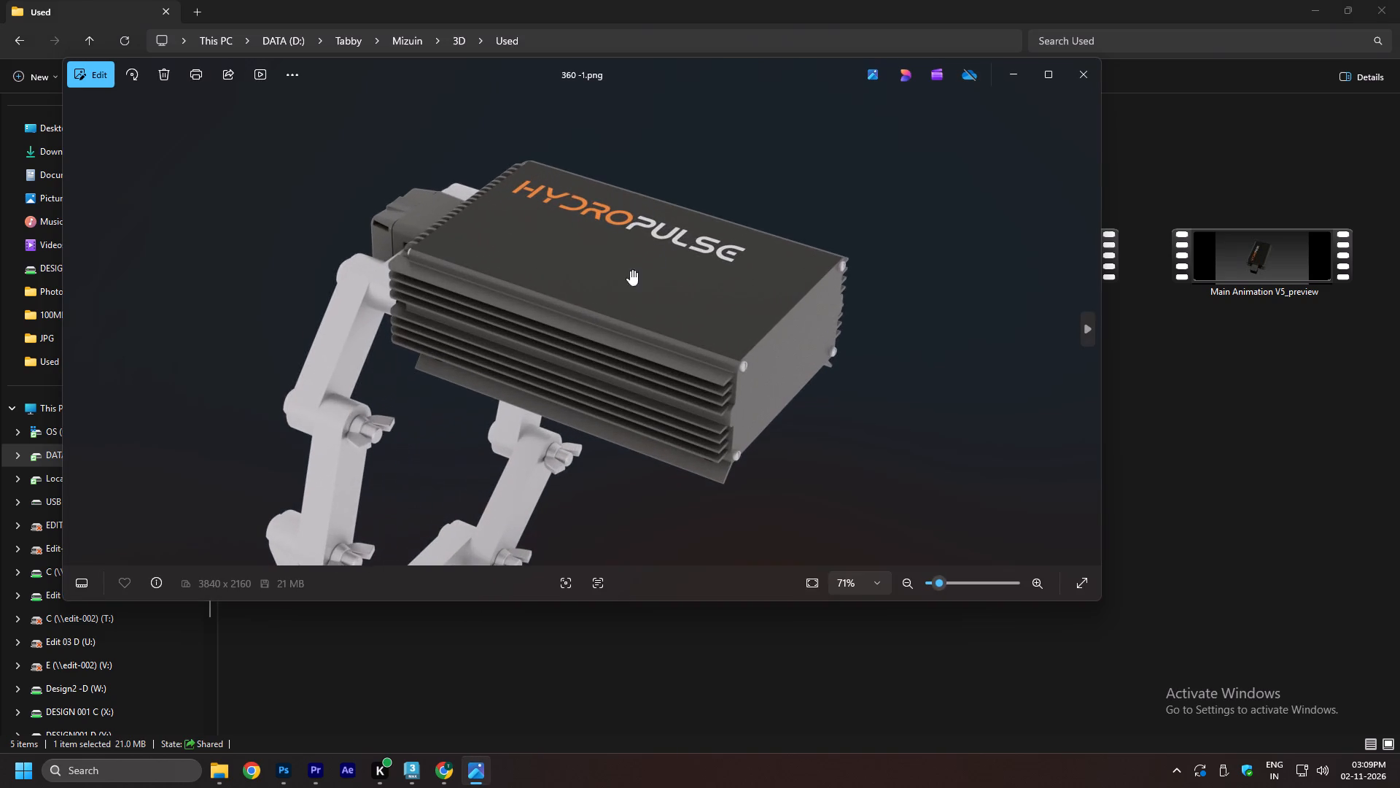
pyautogui.scroll(-6, 589, 331)
pyautogui.moveTo(627, 390); pyautogui.dragTo(638, 313)
pyautogui.scroll(8, 579, 305)
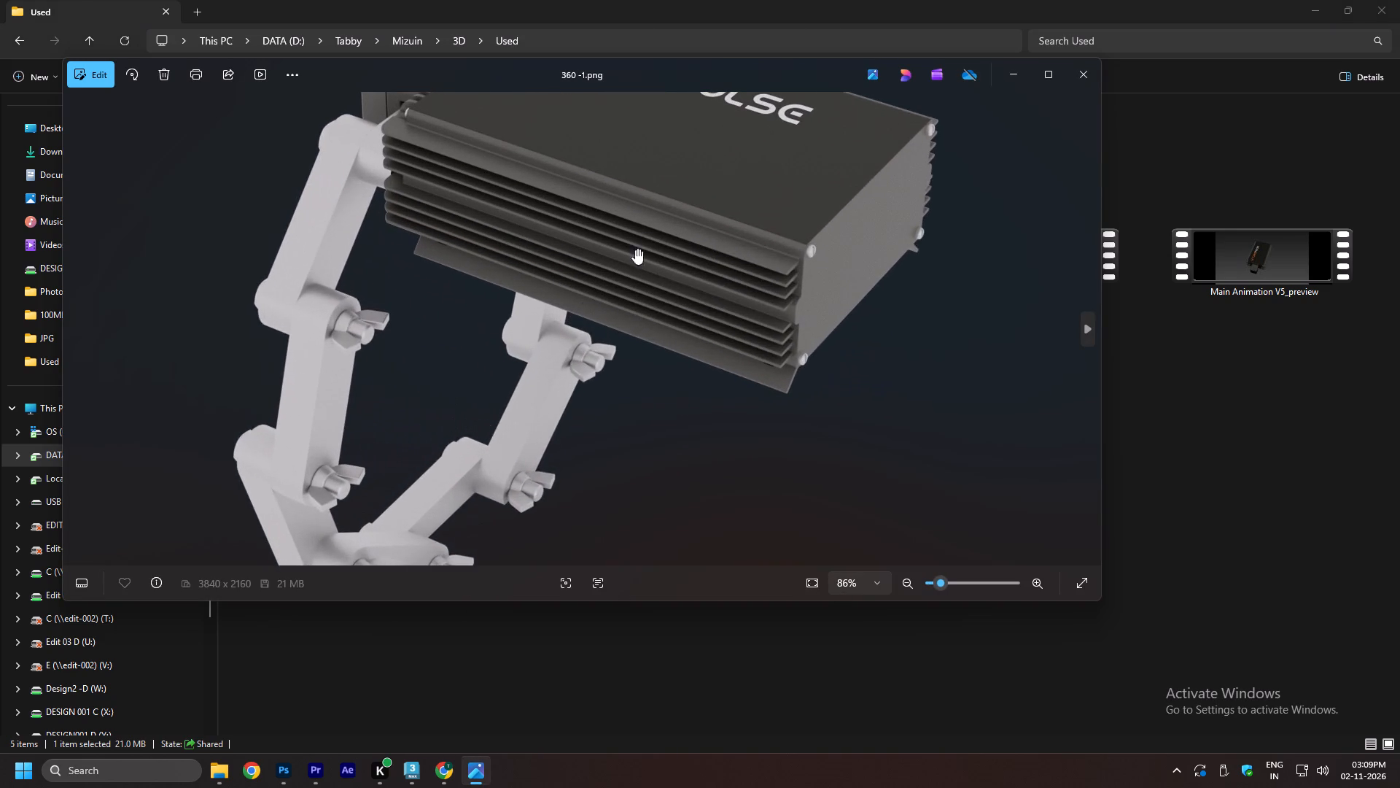
pyautogui.moveTo(647, 236); pyautogui.dragTo(647, 409)
pyautogui.scroll(-9, 656, 374)
pyautogui.moveTo(609, 481); pyautogui.dragTo(610, 432)
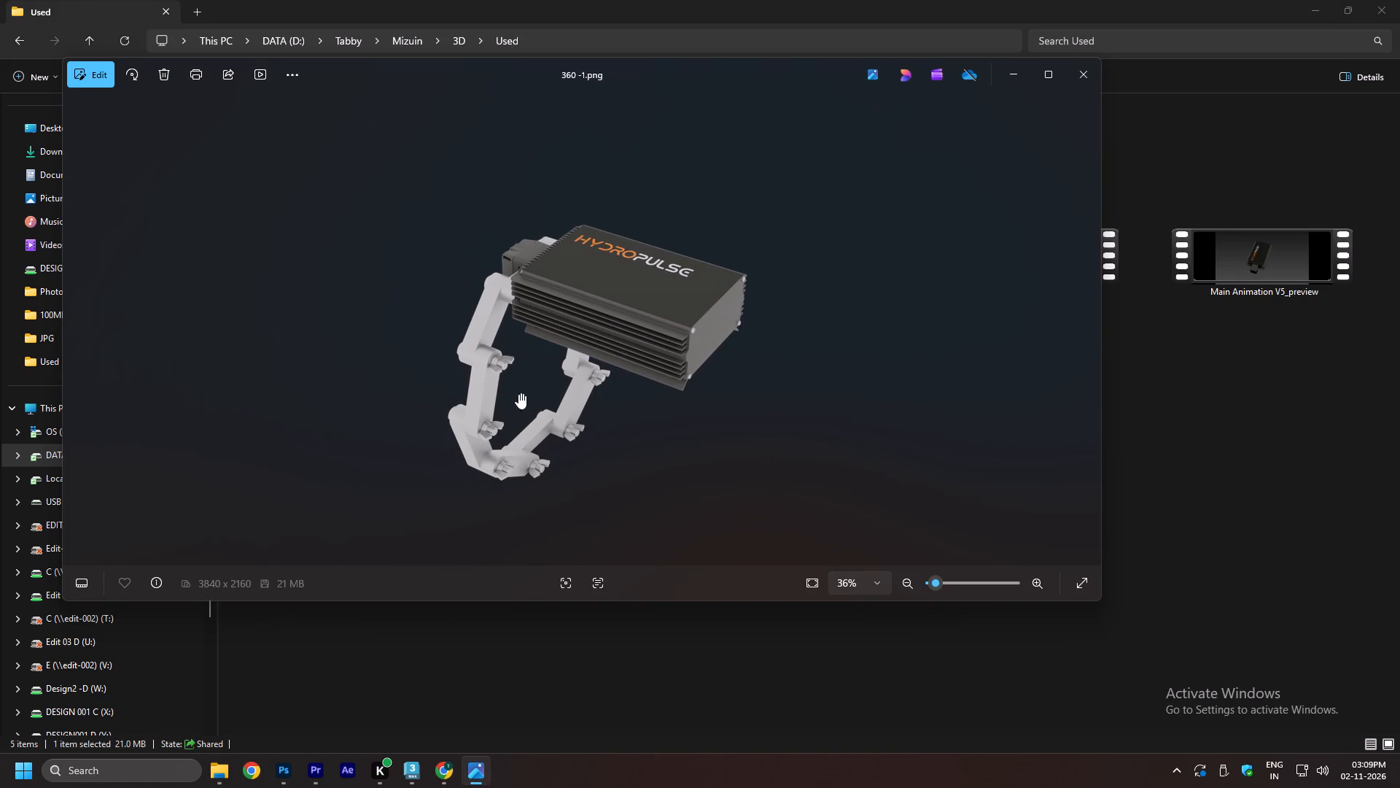
pyautogui.click(1079, 75)
# Copy the folder path D:\Tabby\Mizuin\3D\Used and switch back to the Main Animation V2 scene in 3ds Max.
pyautogui.click(624, 39)
pyautogui.hotkey('ctrl', 'c')
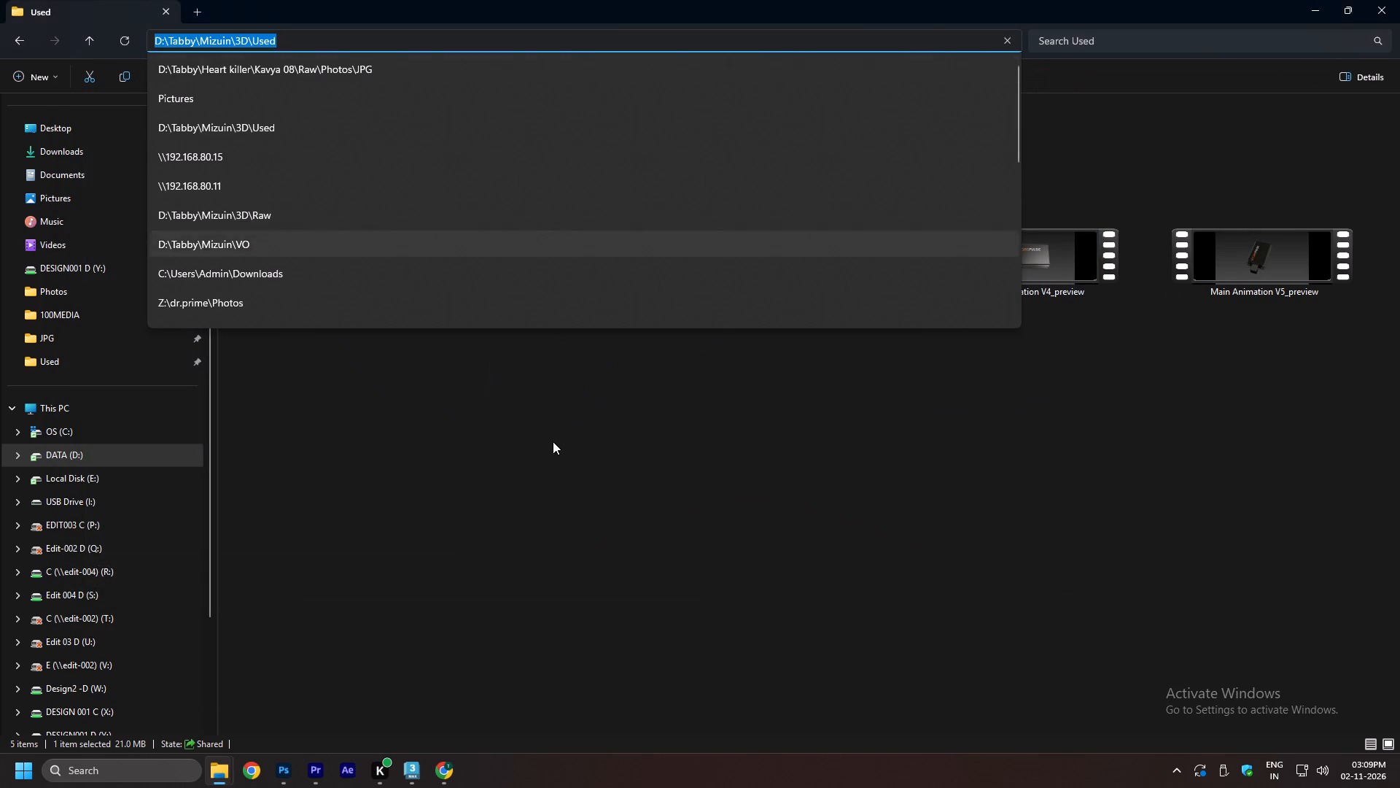
pyautogui.click(554, 443)
pyautogui.hotkey('alt', 'Tab')
pyautogui.keyDown('alt'); pyautogui.click(836, 293); pyautogui.keyUp('alt')
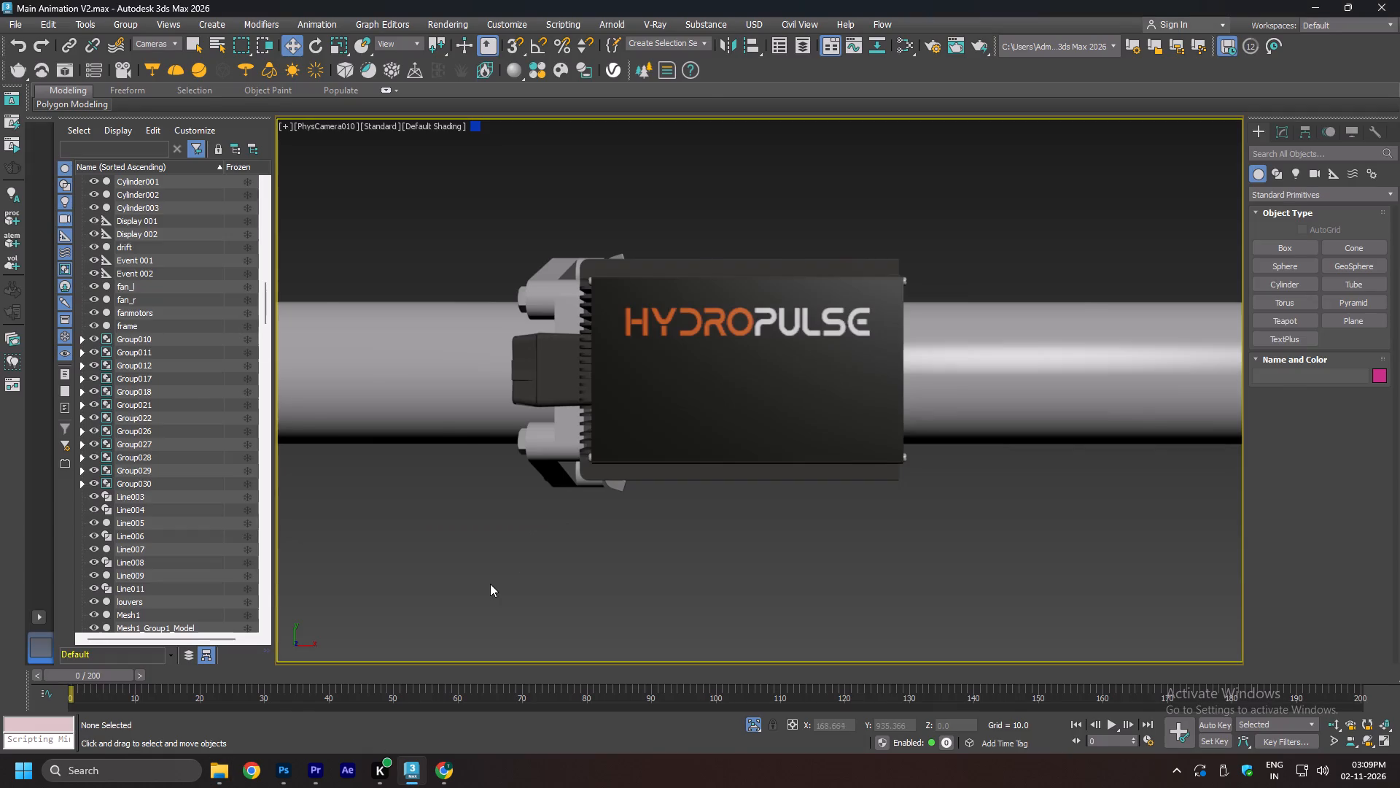
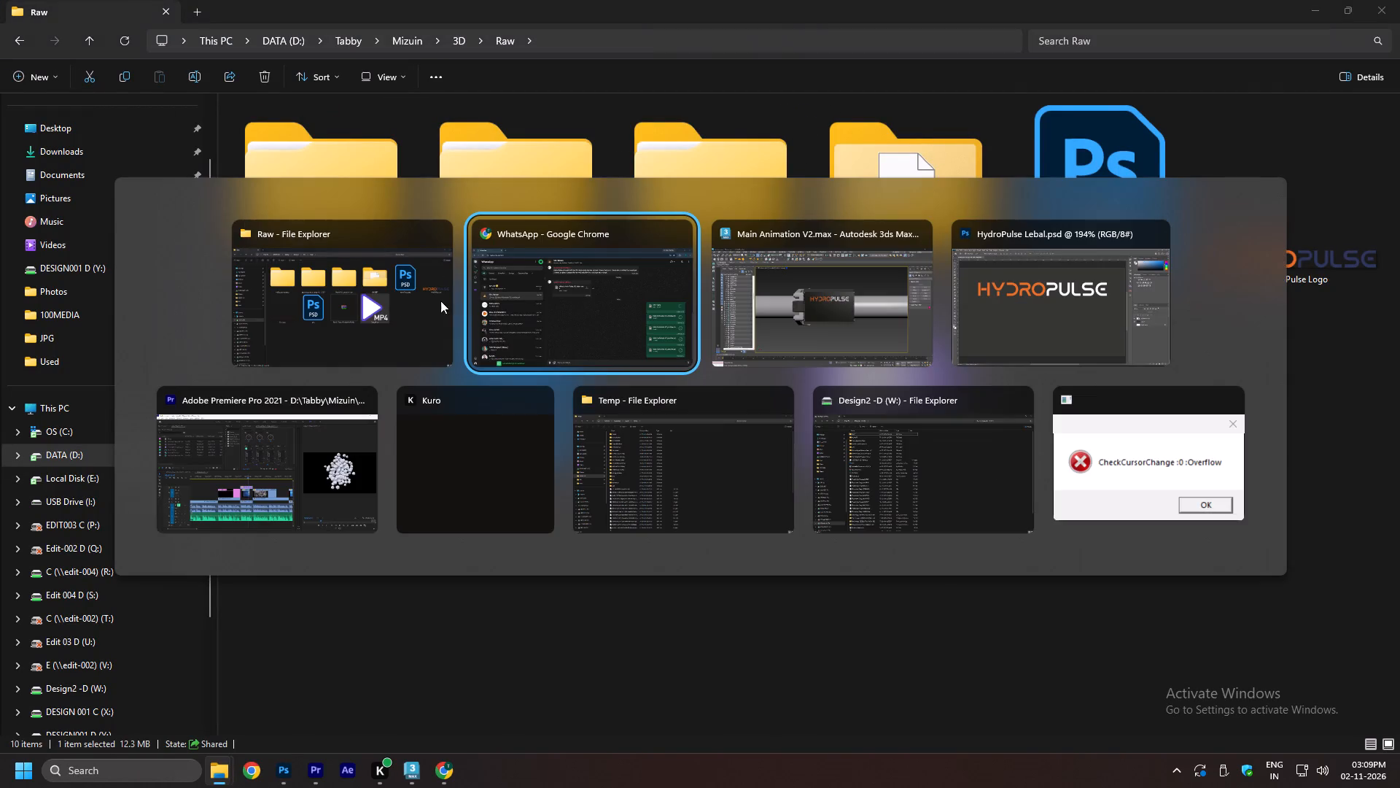
# Open the Downloads folder in a new File Explorer window and select the heat_exchanger_fouling_black_1080p_20s video.
pyautogui.keyDown('alt'); pyautogui.click(399, 301); pyautogui.keyUp('alt')
pyautogui.click(717, 633)
pyautogui.hotkey('ctrl', 'n')
pyautogui.scroll(9, 87, 325)
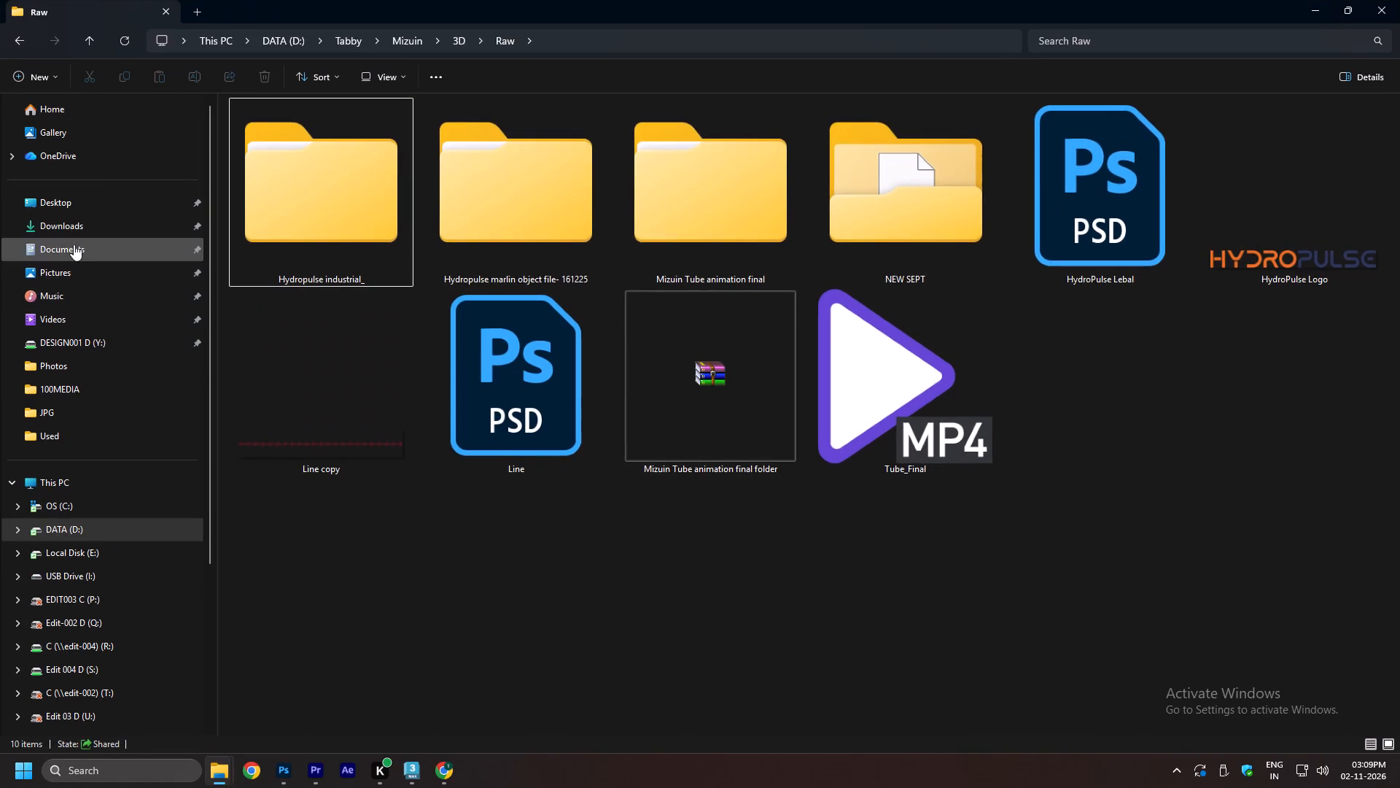
pyautogui.click(74, 225)
pyautogui.click(1381, 737)
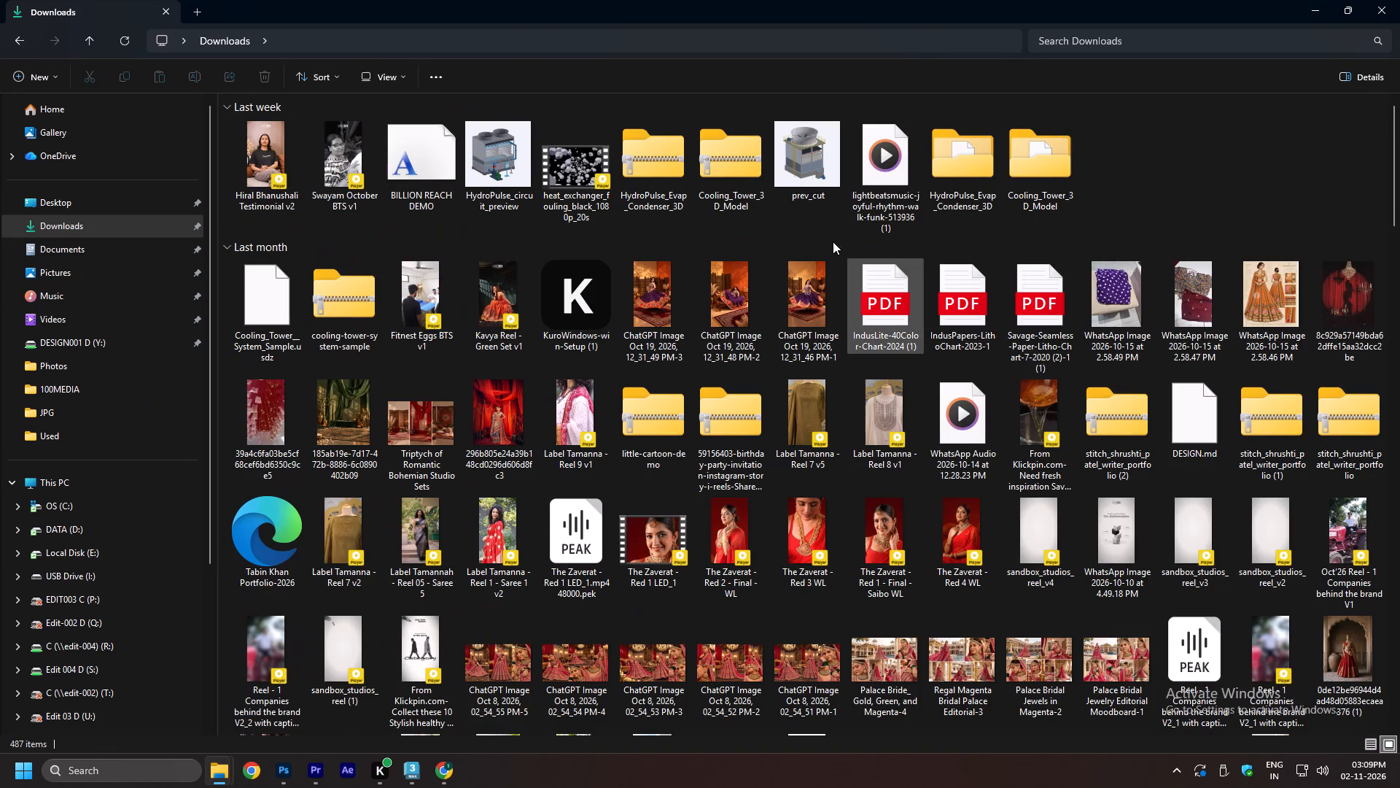
pyautogui.click(591, 169)
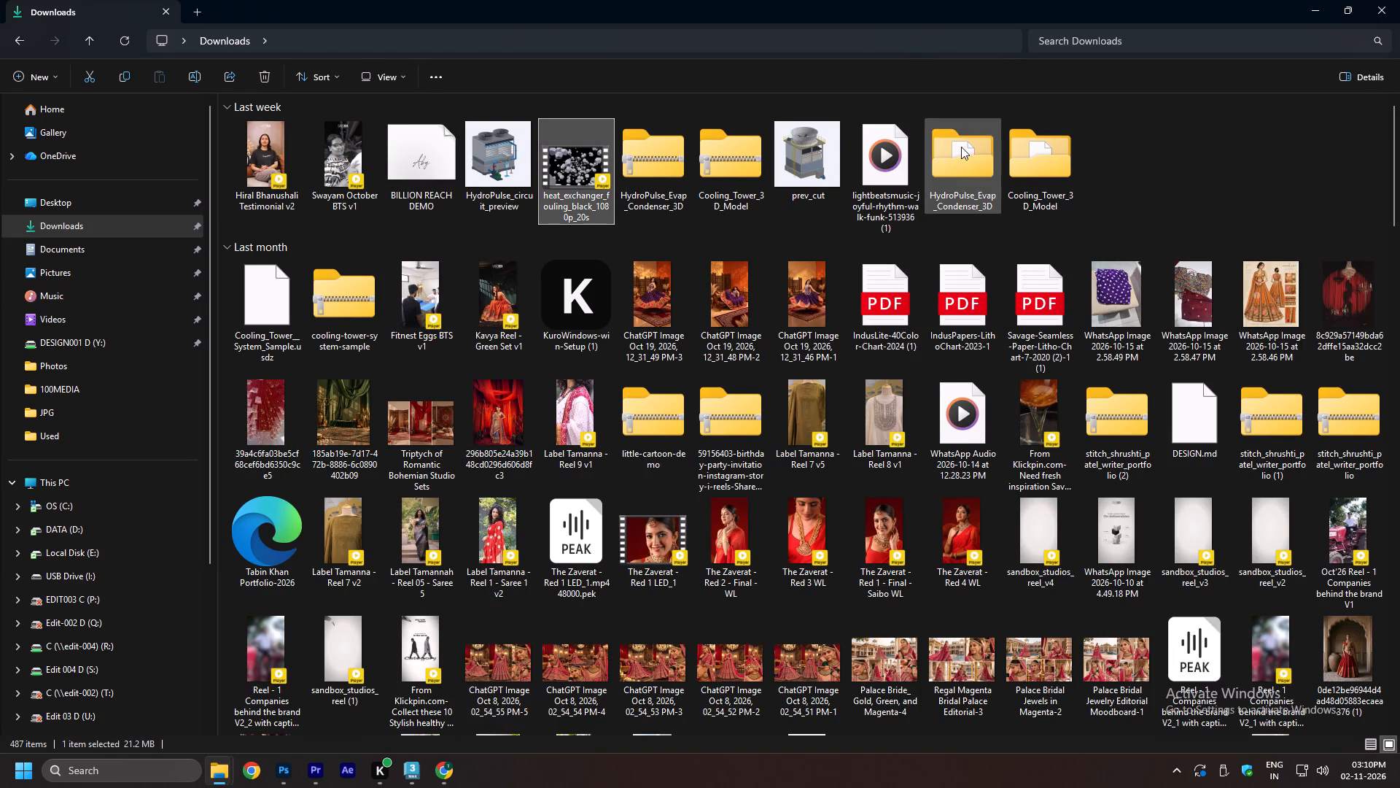
pyautogui.click(551, 161)
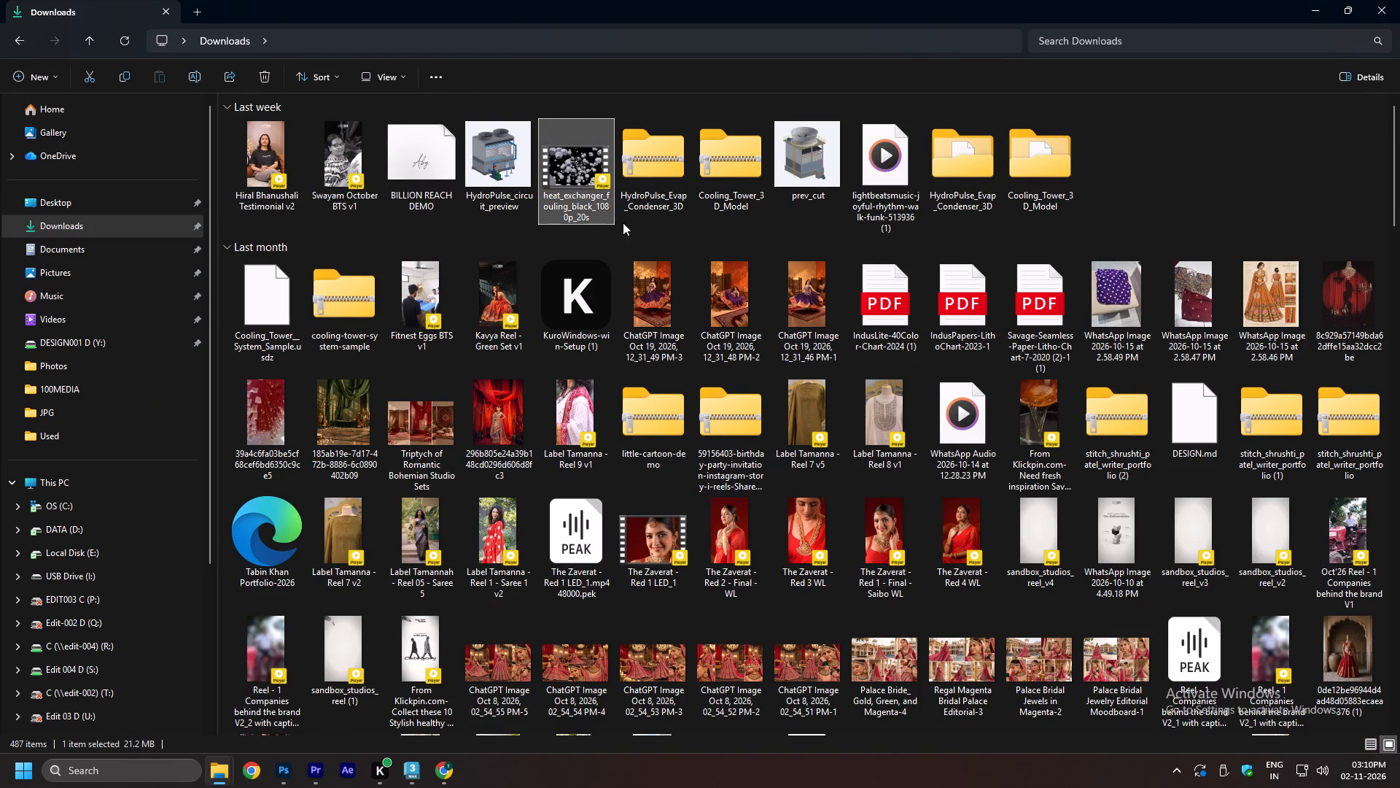
# Return to the Raw folder window and bring the open CheckCursorChange error dialog to the front.
pyautogui.hotkey('alt', 'Tab')
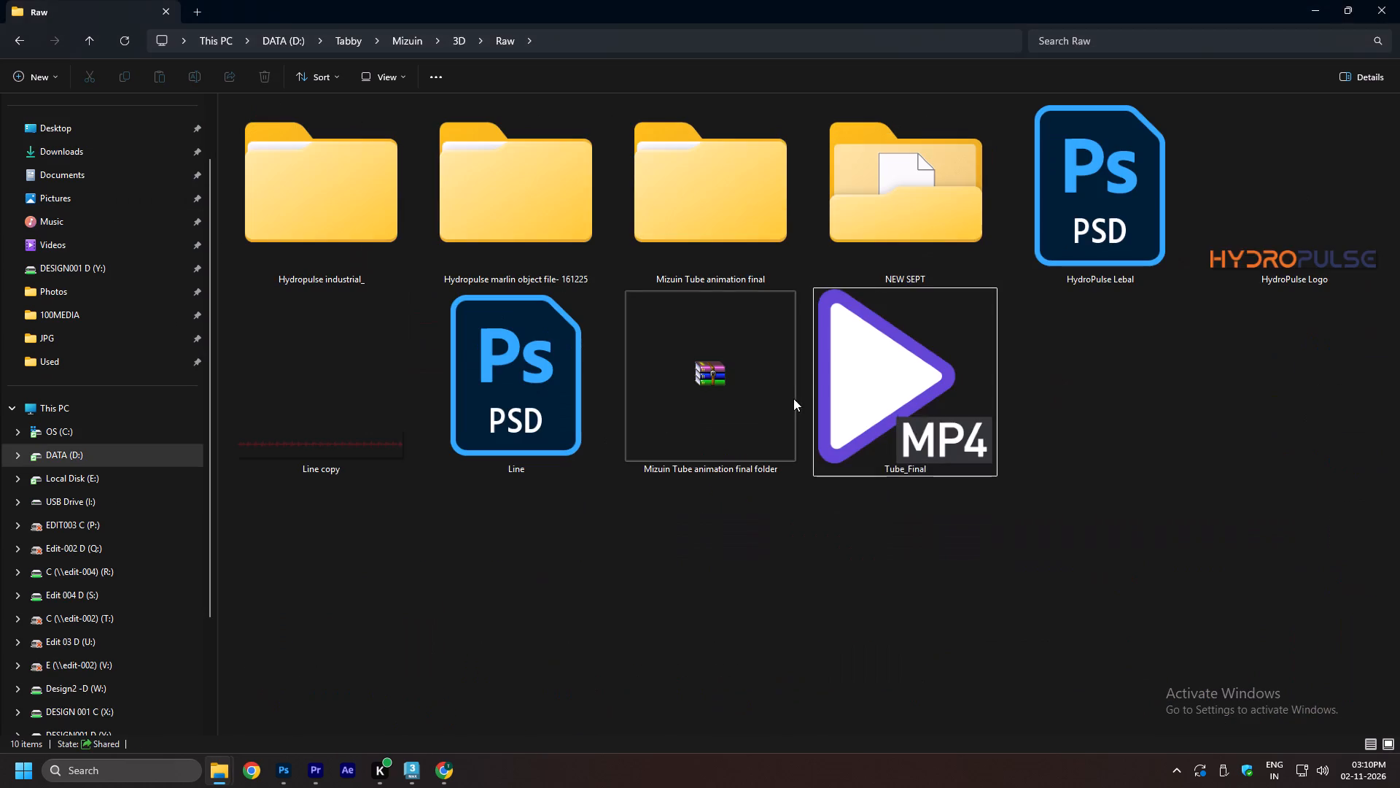
pyautogui.hotkey('alt', 'Tab')
pyautogui.hotkey('alt', 'Tab')
pyautogui.keyDown('alt'); pyautogui.click(1105, 486); pyautogui.keyUp('alt')
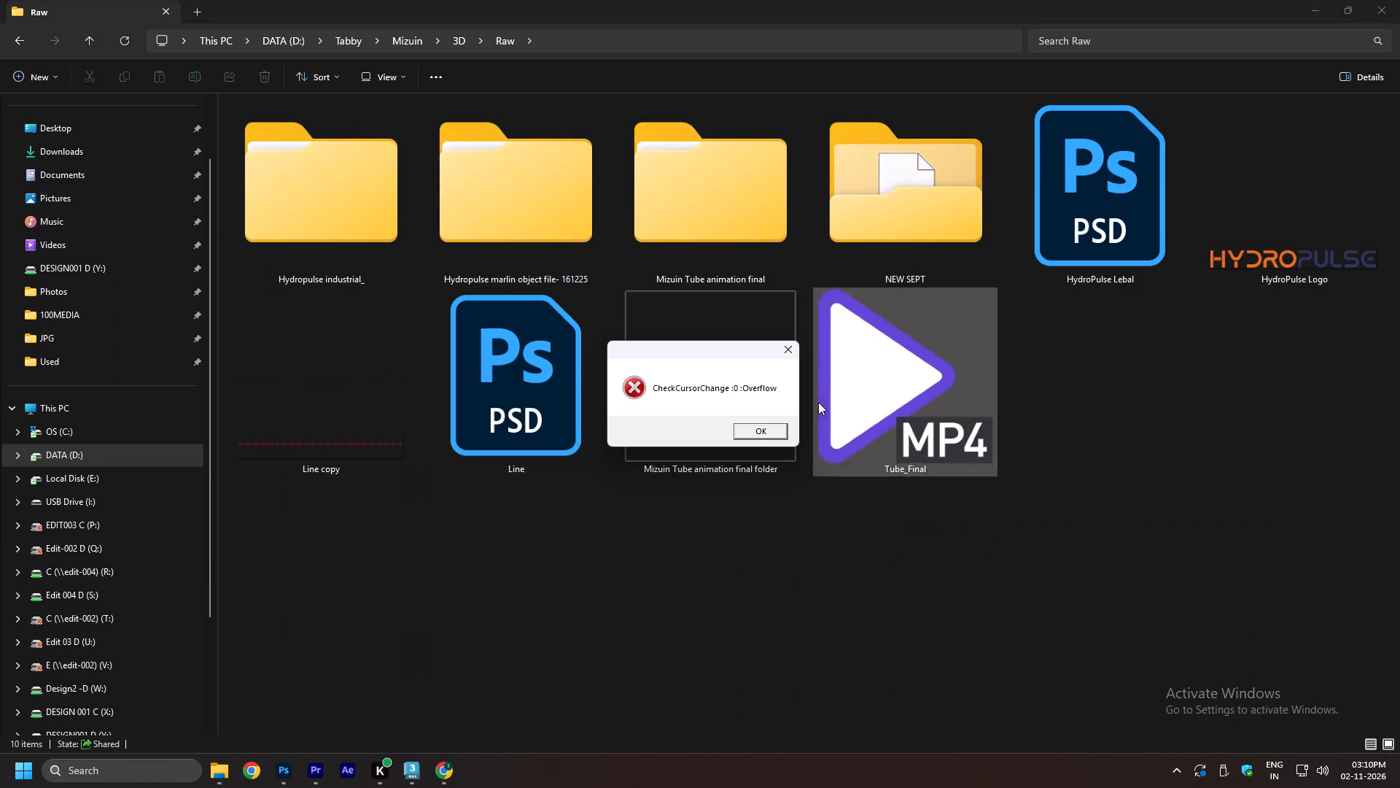
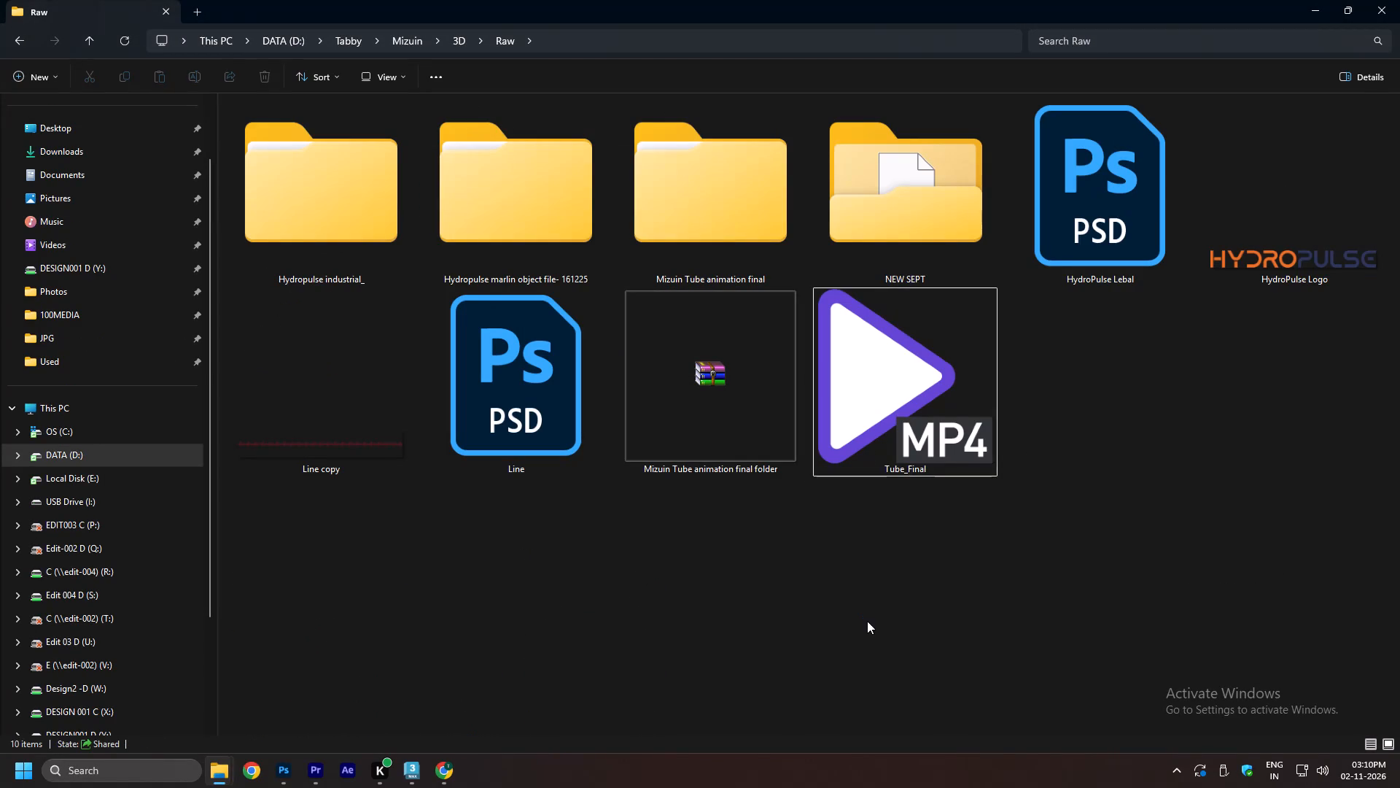
# Show the Downloads folder as large thumbnails and close that duplicate File Explorer window.
pyautogui.click(981, 583)
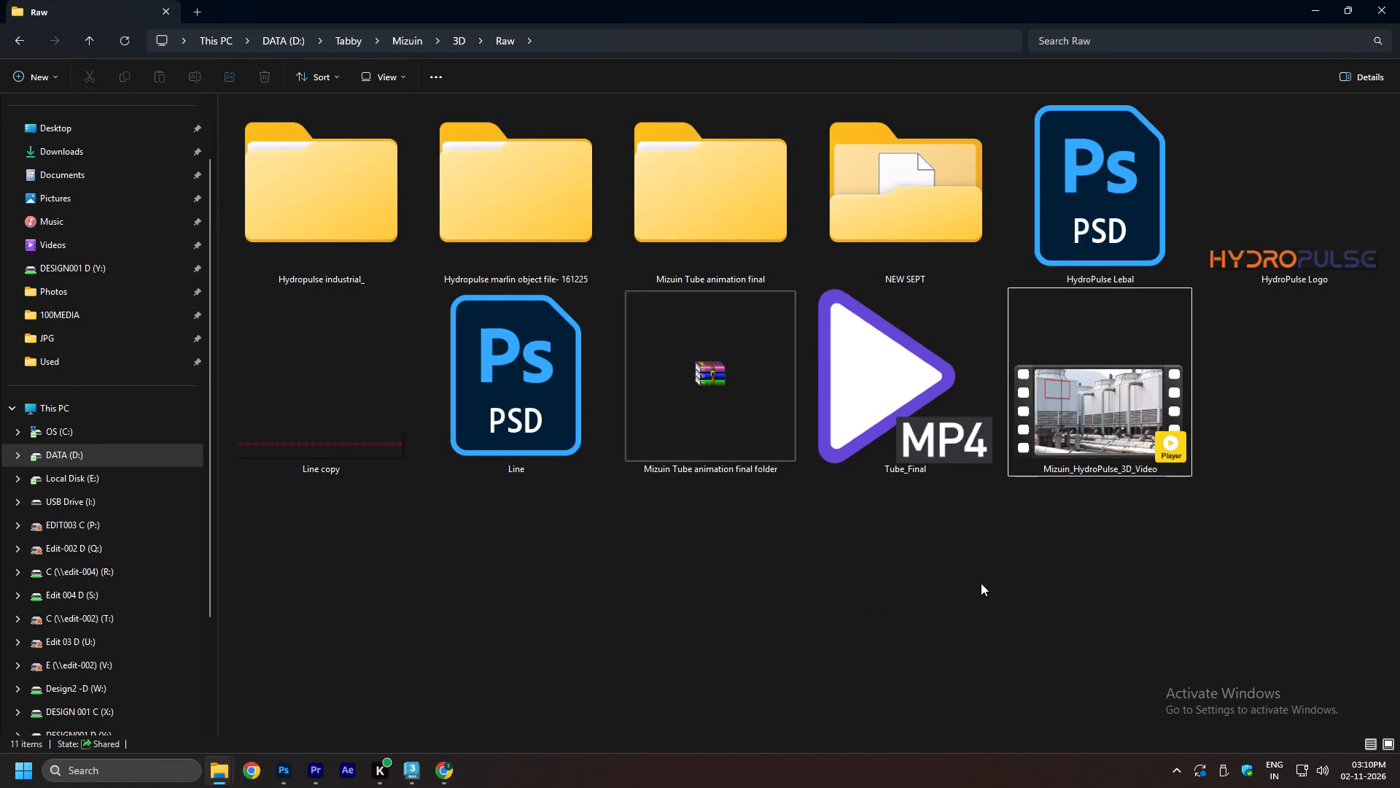
pyautogui.hotkey('alt', 'Tab')
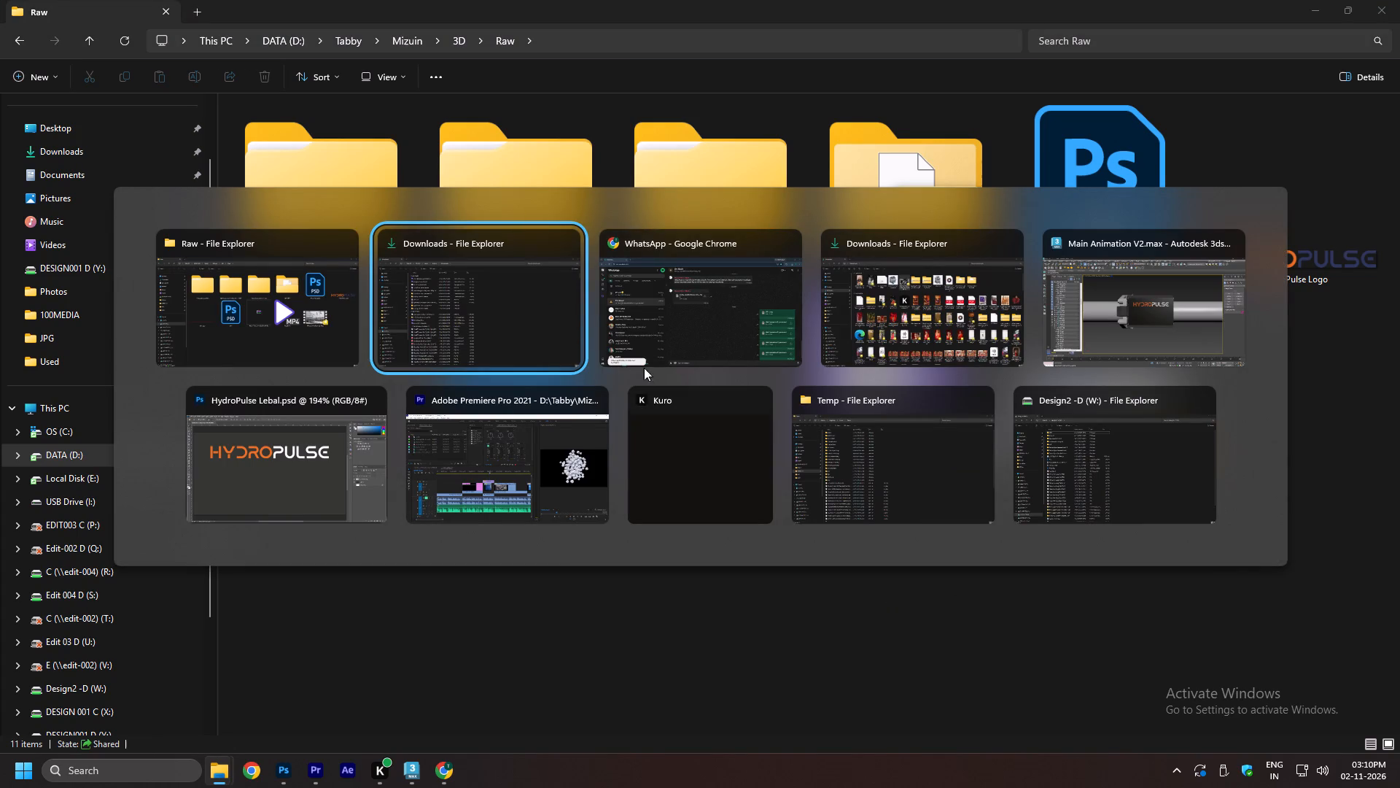
pyautogui.keyDown('alt'); pyautogui.click(553, 313); pyautogui.keyUp('alt')
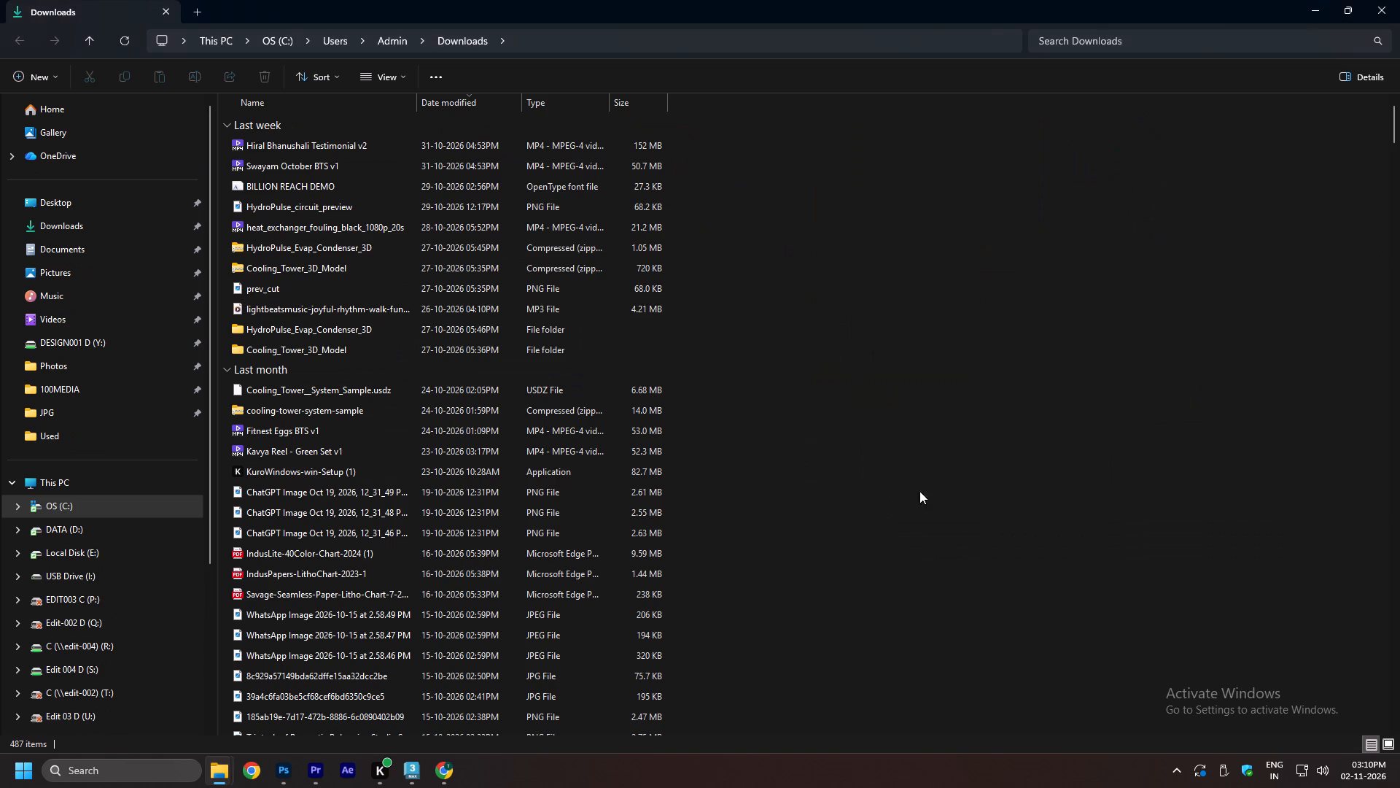
pyautogui.click(1382, 746)
pyautogui.hotkey('alt', 'Tab')
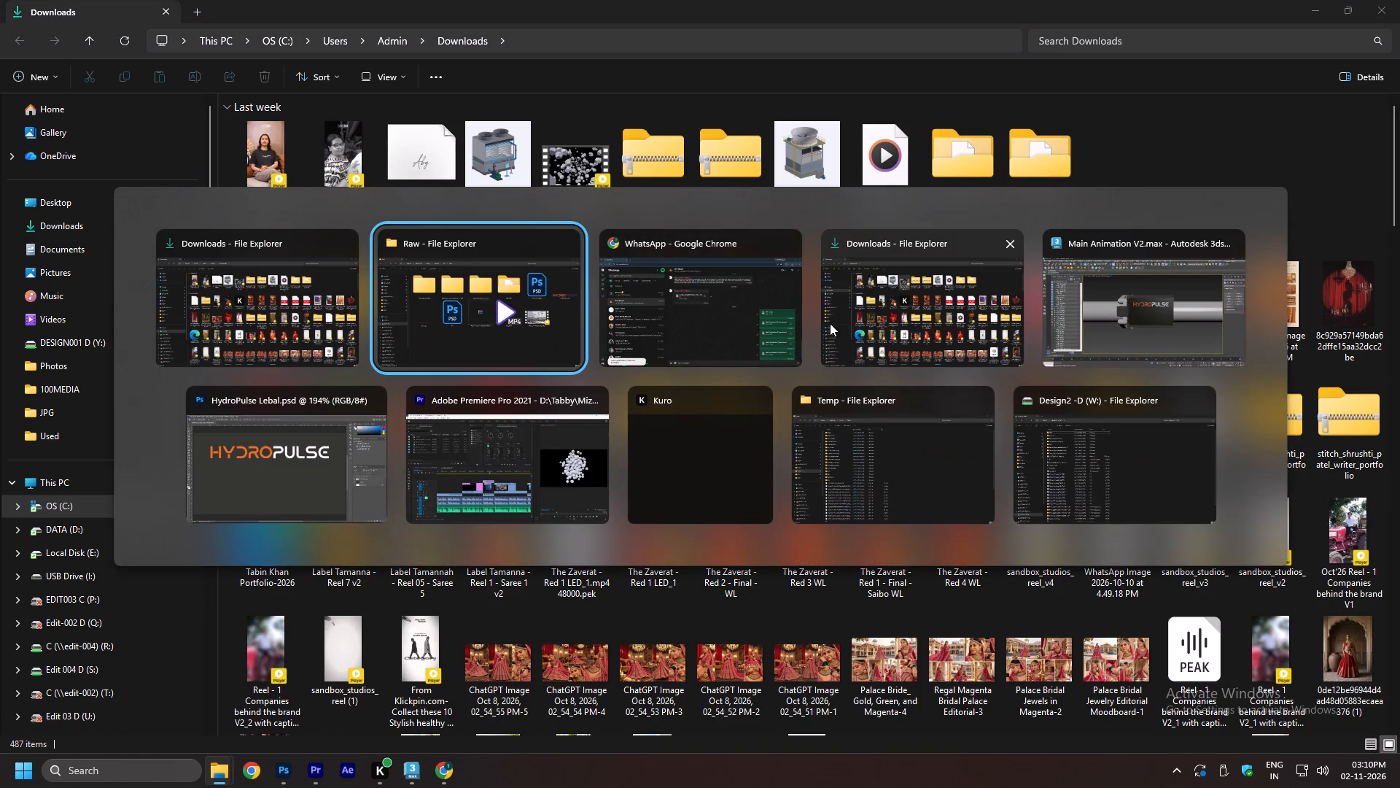
pyautogui.keyDown('alt'); pyautogui.click(301, 431); pyautogui.keyUp('alt')
pyautogui.hotkey('alt', 'Tab')
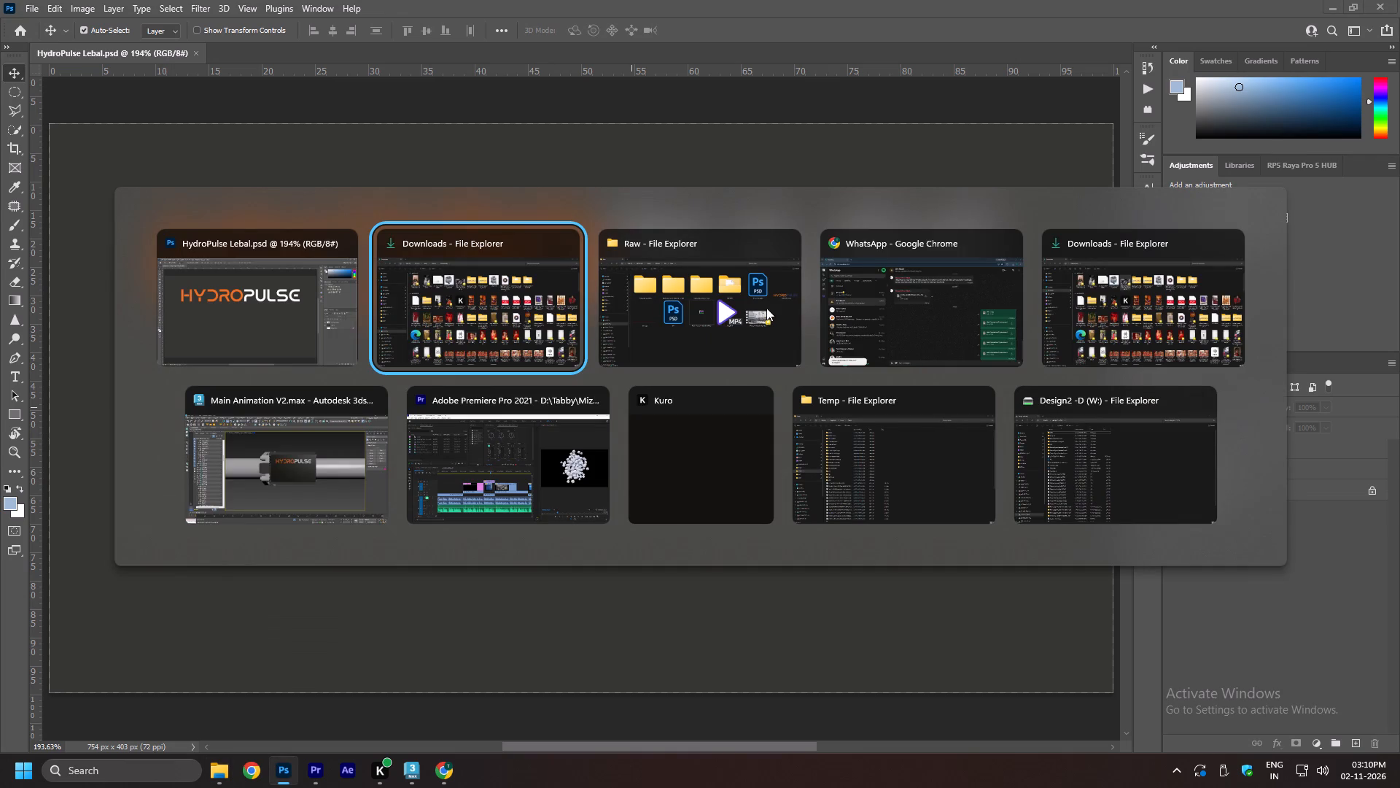
pyautogui.keyDown('alt'); pyautogui.click(503, 307); pyautogui.keyUp('alt')
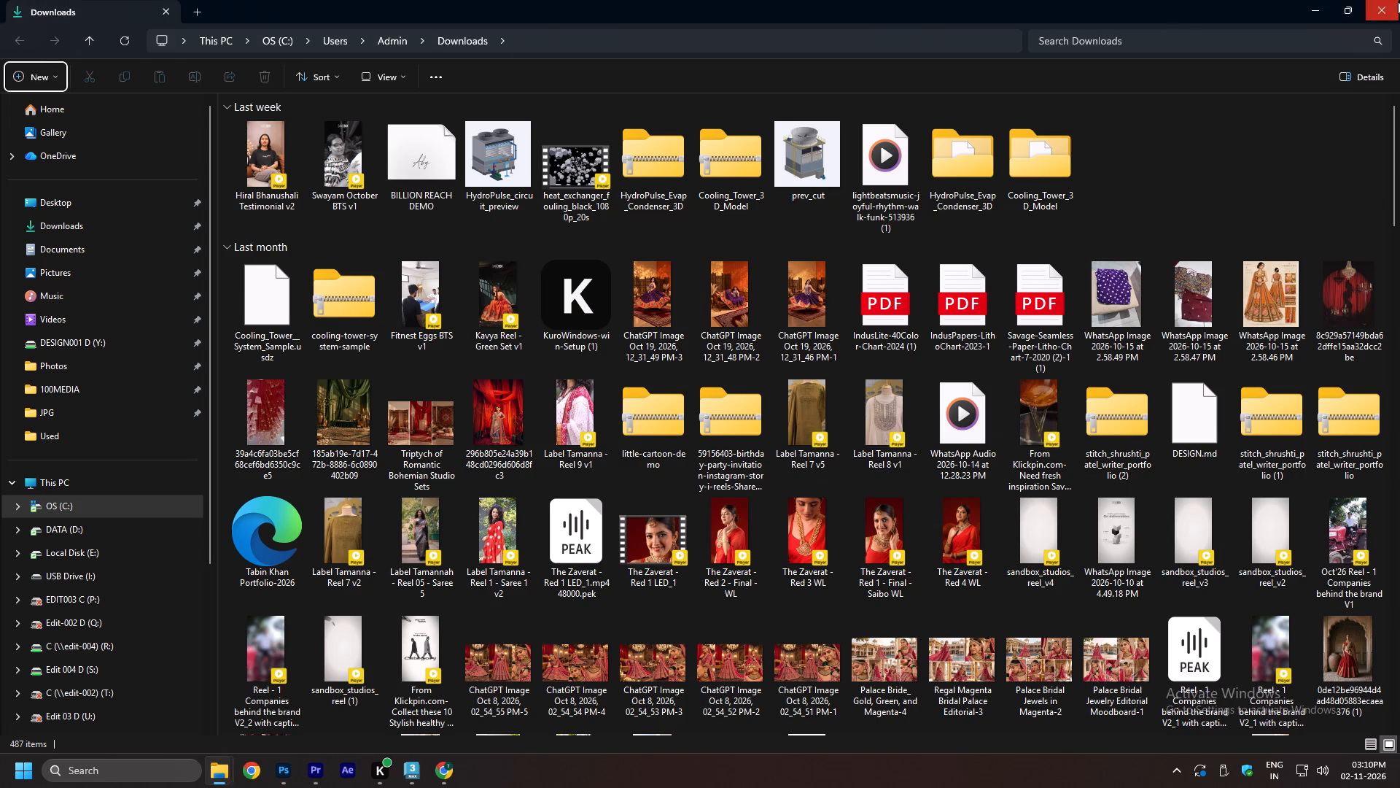
pyautogui.click(1396, 2)
# Go back from the remaining Downloads window to the 3D project folder and view the 01 render image.
pyautogui.hotkey('alt', 'Tab')
pyautogui.keyDown('alt'); pyautogui.click(1053, 310); pyautogui.keyUp('alt')
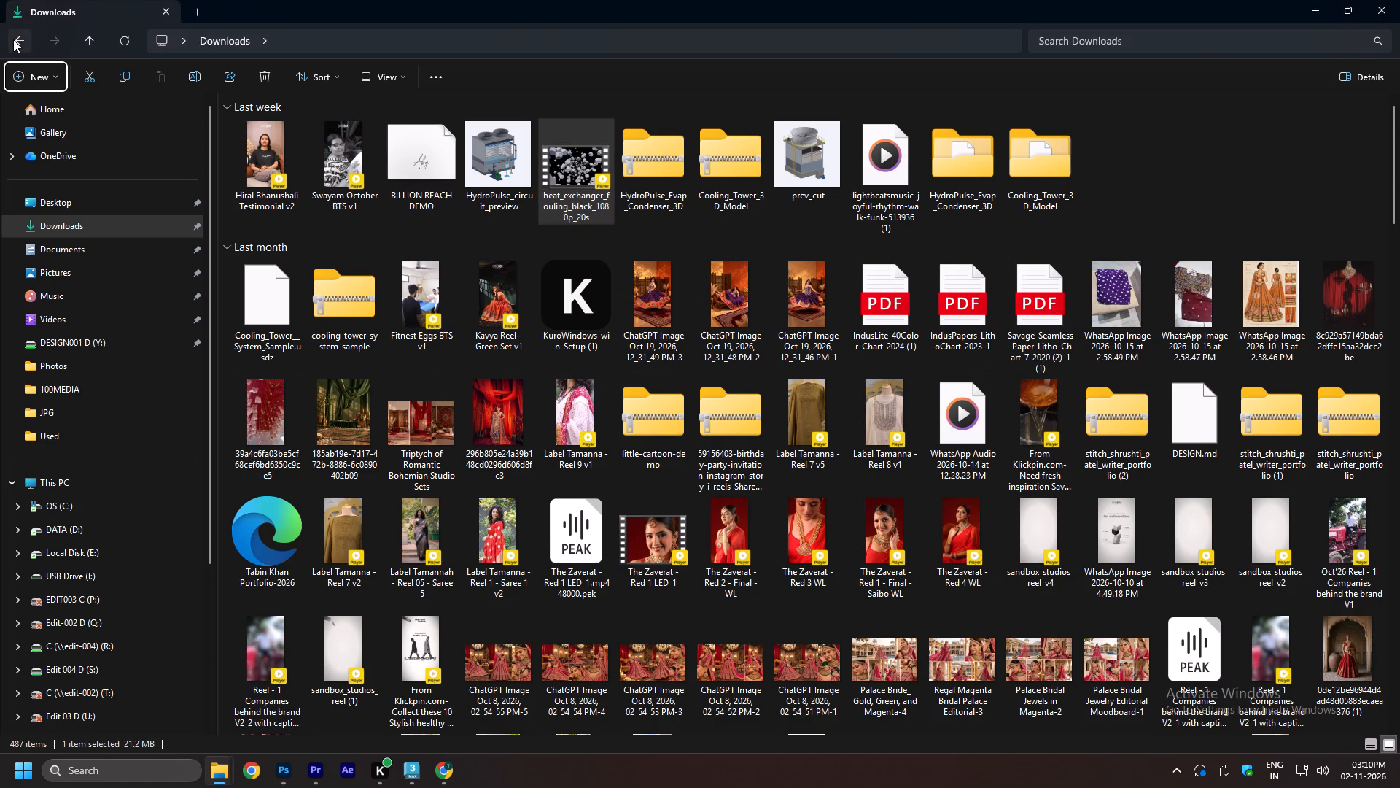
pyautogui.click(13, 39)
pyautogui.click(732, 528)
pyautogui.press('BackSpace')
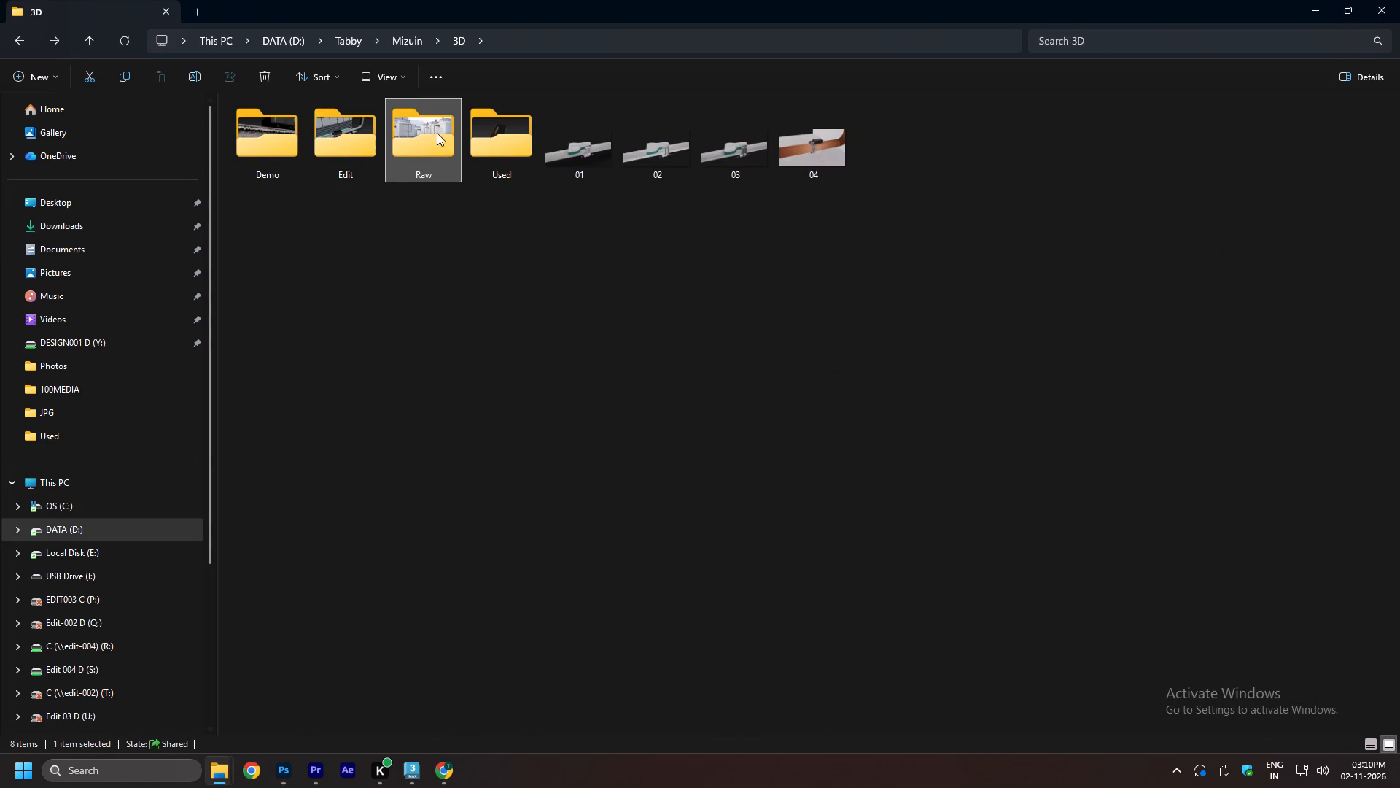
pyautogui.doubleClick(541, 156)
pyautogui.click(1081, 82)
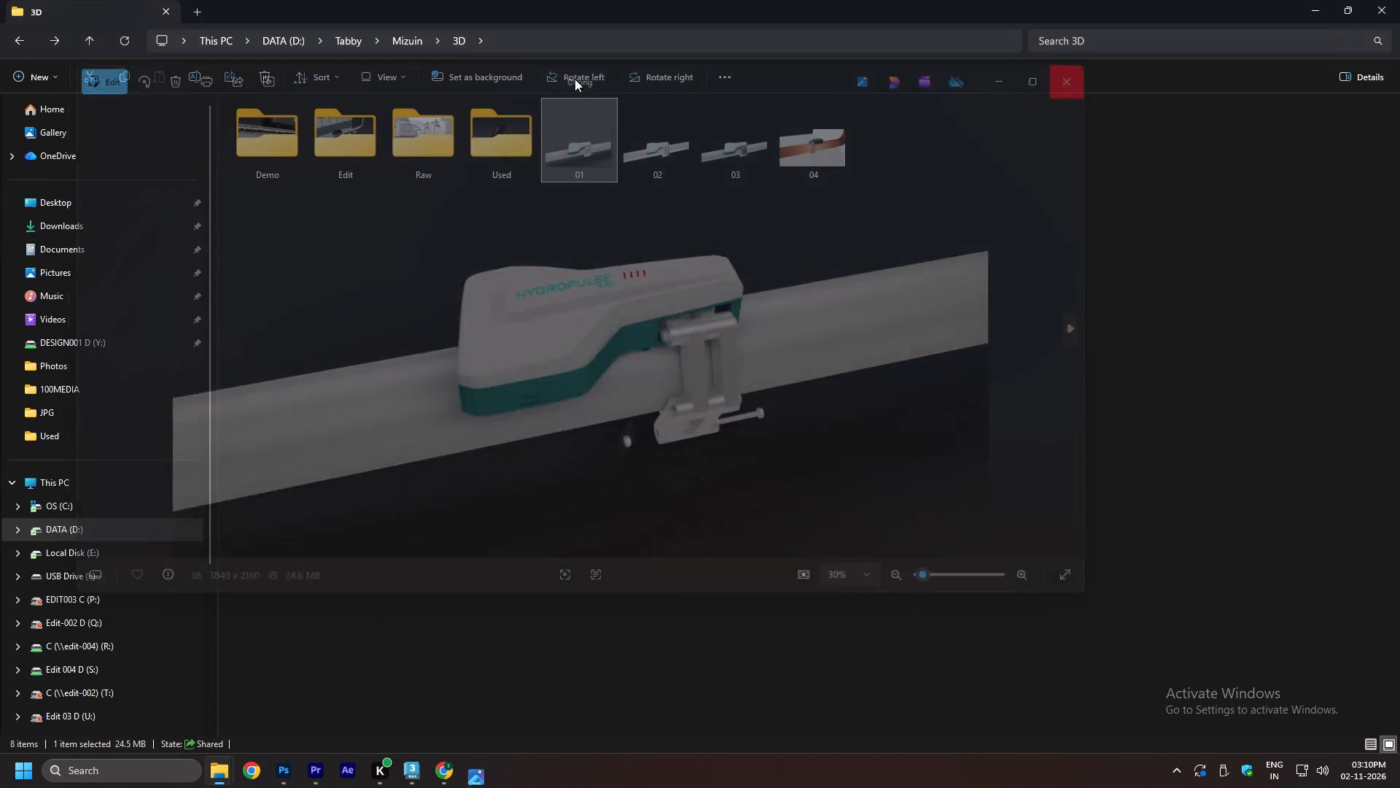
# Bring the Main Animation V2 to V5 preview videos from the Used folder into Premiere Pro's Mizuin Ad Film sequence, past the existing clips.
pyautogui.doubleClick(479, 142)
pyautogui.click(779, 466)
pyautogui.keyDown('ctrl'); pyautogui.scroll(2, 671, 432); pyautogui.keyUp('ctrl')
pyautogui.click(412, 620)
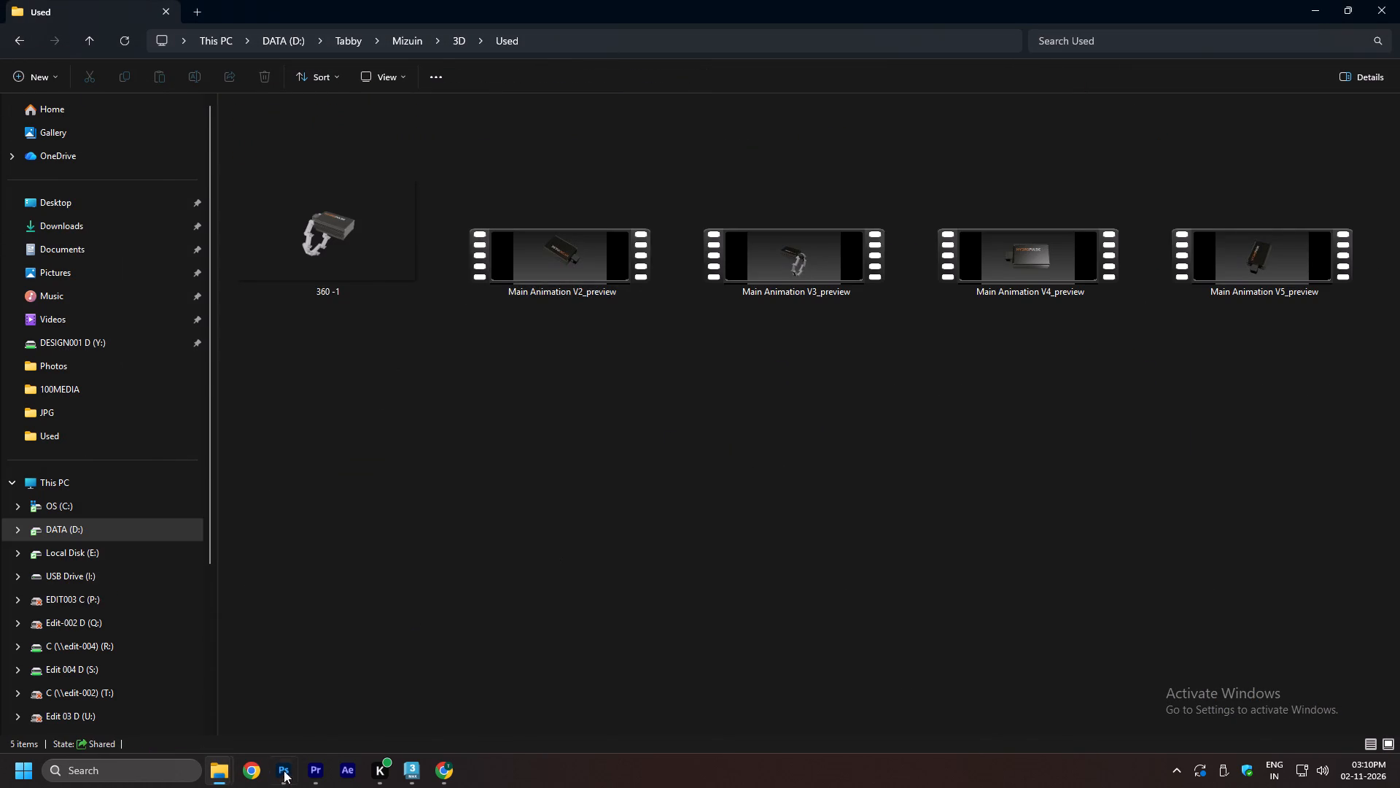
pyautogui.click(327, 764)
pyautogui.keyDown('alt'); pyautogui.scroll(-20, 382, 455); pyautogui.keyUp('alt')
pyautogui.keyDown('alt'); pyautogui.scroll(-4, 382, 455); pyautogui.keyUp('alt')
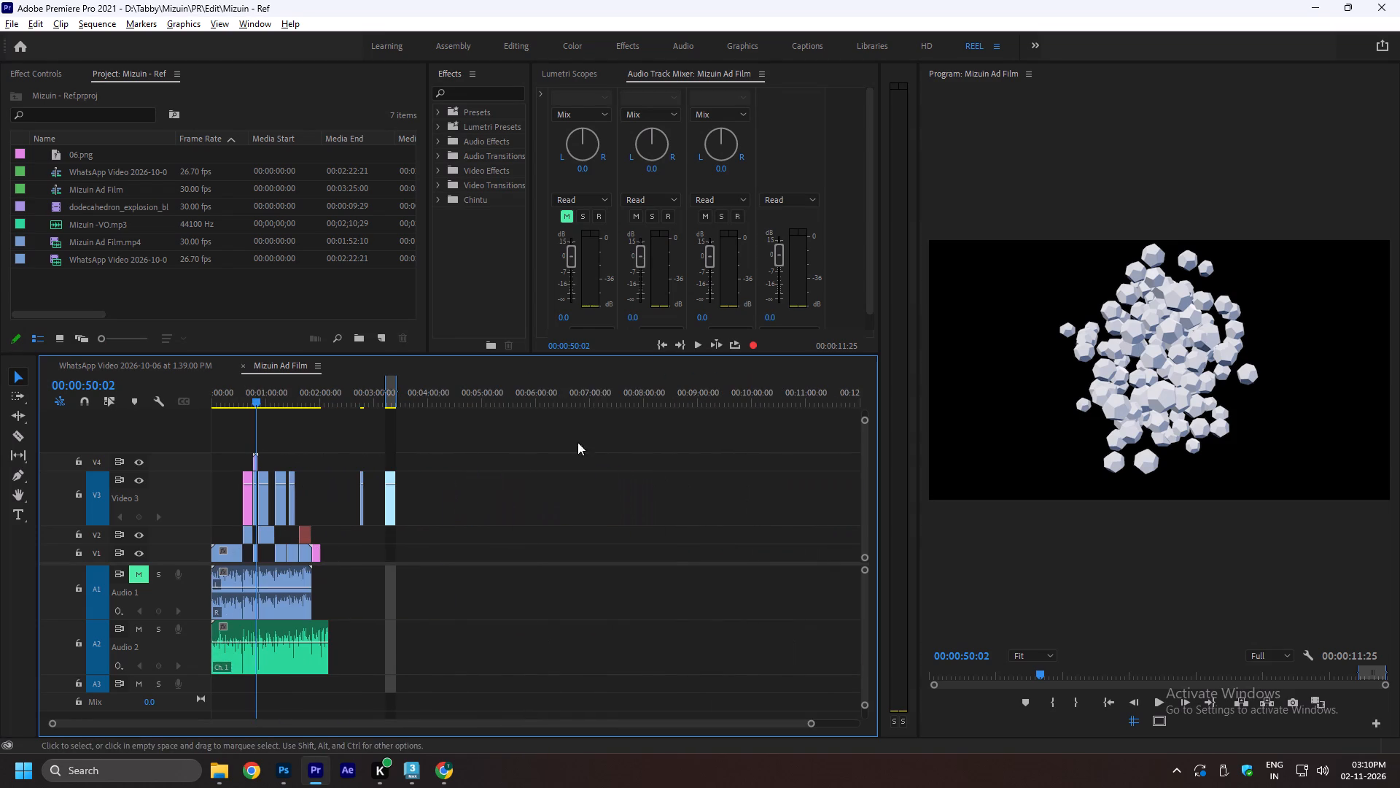
pyautogui.click(594, 387)
pyautogui.hotkey('alt', 'Tab')
pyautogui.click(567, 259)
pyautogui.keyDown('ctrl'); pyautogui.click(806, 262); pyautogui.keyUp('ctrl')
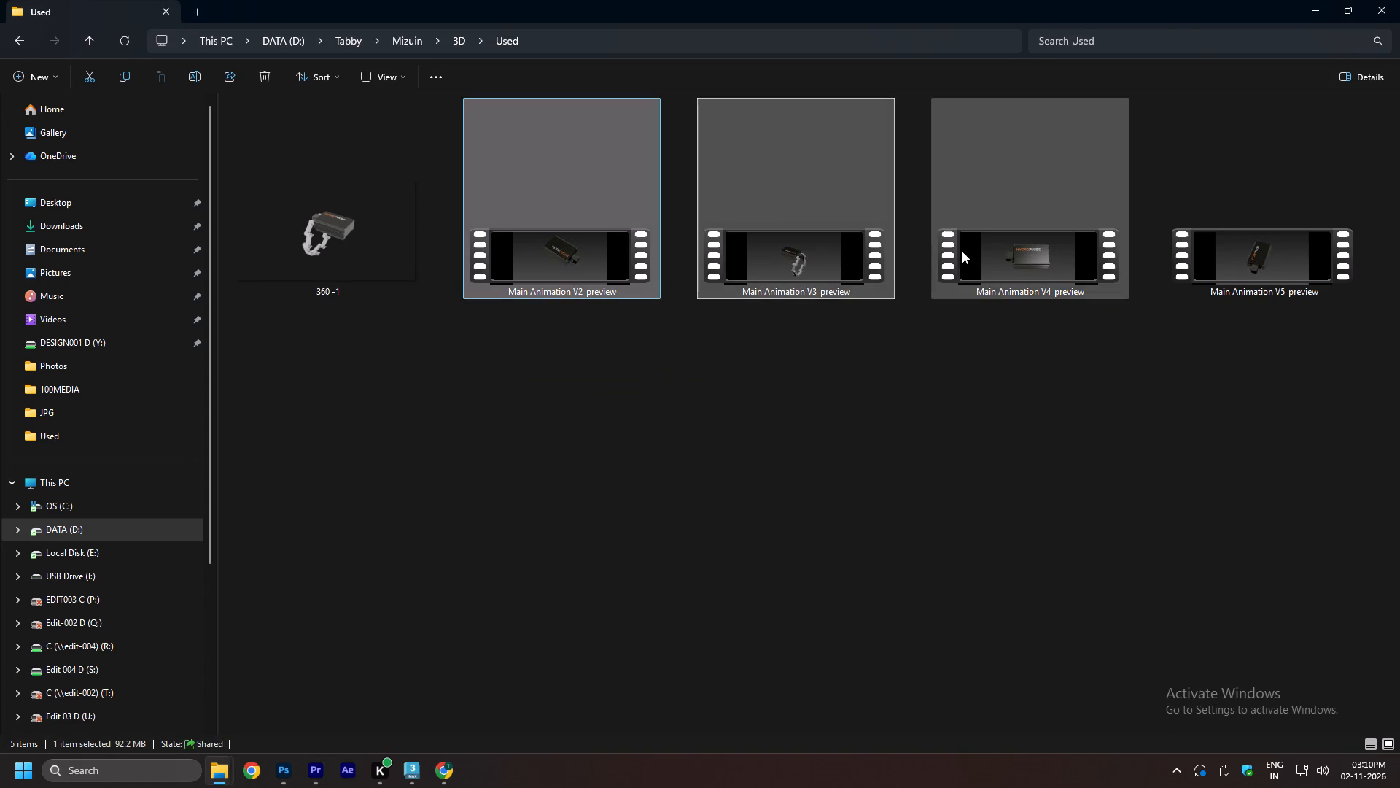
pyautogui.keyDown('ctrl'); pyautogui.click(971, 250); pyautogui.keyUp('ctrl')
pyautogui.keyDown('ctrl'); pyautogui.click(1222, 257); pyautogui.keyUp('ctrl')
pyautogui.moveTo(1012, 263); pyautogui.dragTo(666, 531)
pyautogui.hotkey('alt', 'Tab')
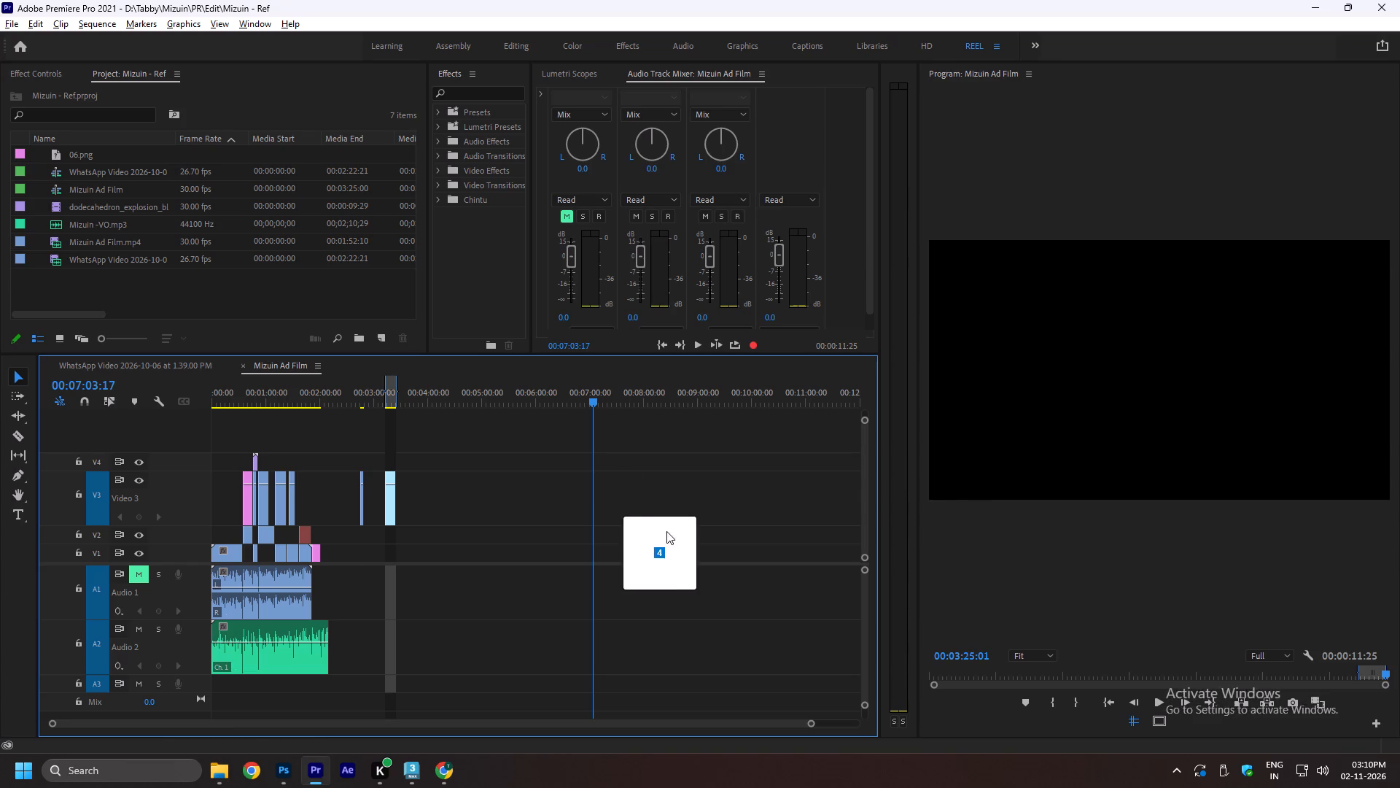
pyautogui.moveTo(666, 531); pyautogui.dragTo(681, 551)
# Move the Main Animation V4 preview clip earlier onto track V2, starting at about 00:08:06.
pyautogui.click(701, 474)
pyautogui.keyDown('alt'); pyautogui.scroll(14, 702, 529); pyautogui.keyUp('alt')
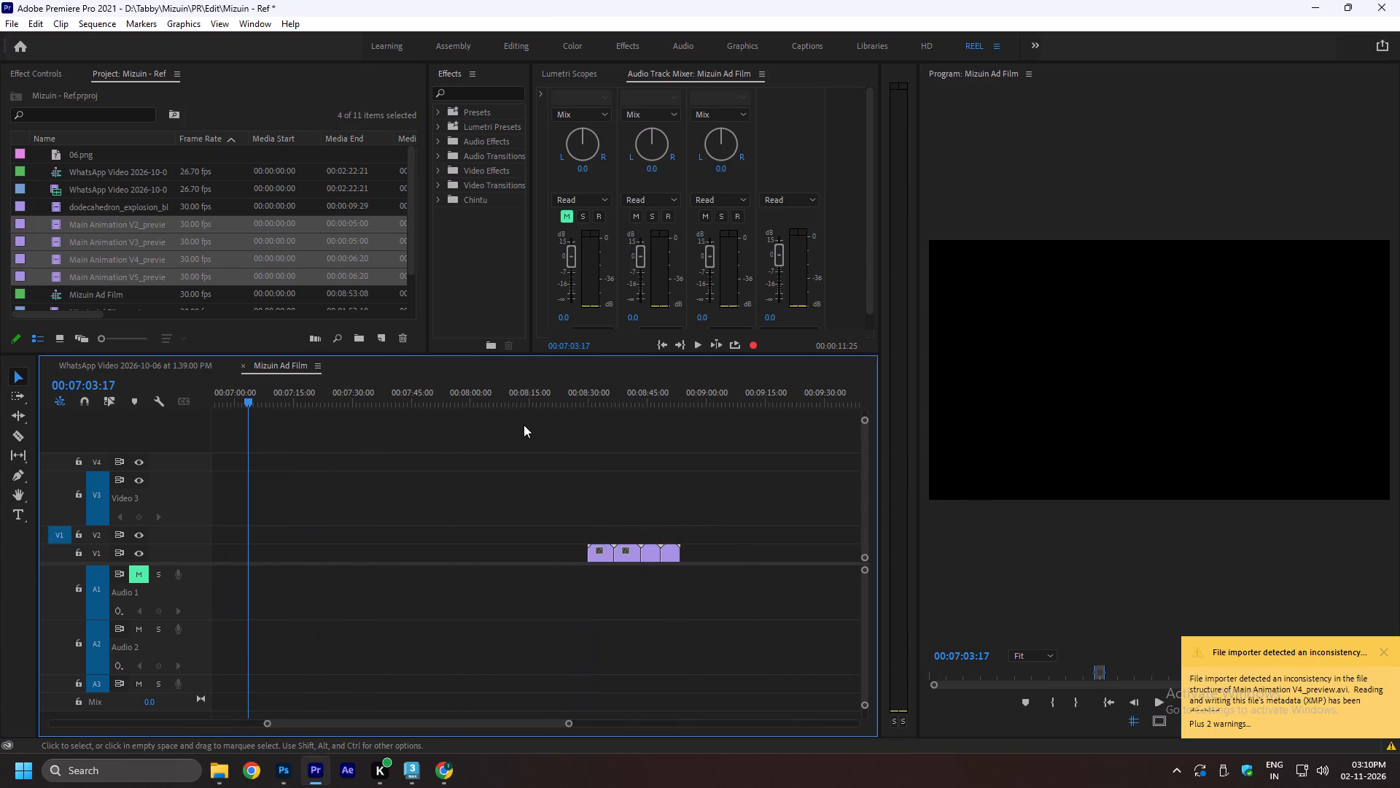
pyautogui.click(604, 387)
pyautogui.moveTo(602, 554); pyautogui.dragTo(509, 540)
pyautogui.click(516, 393)
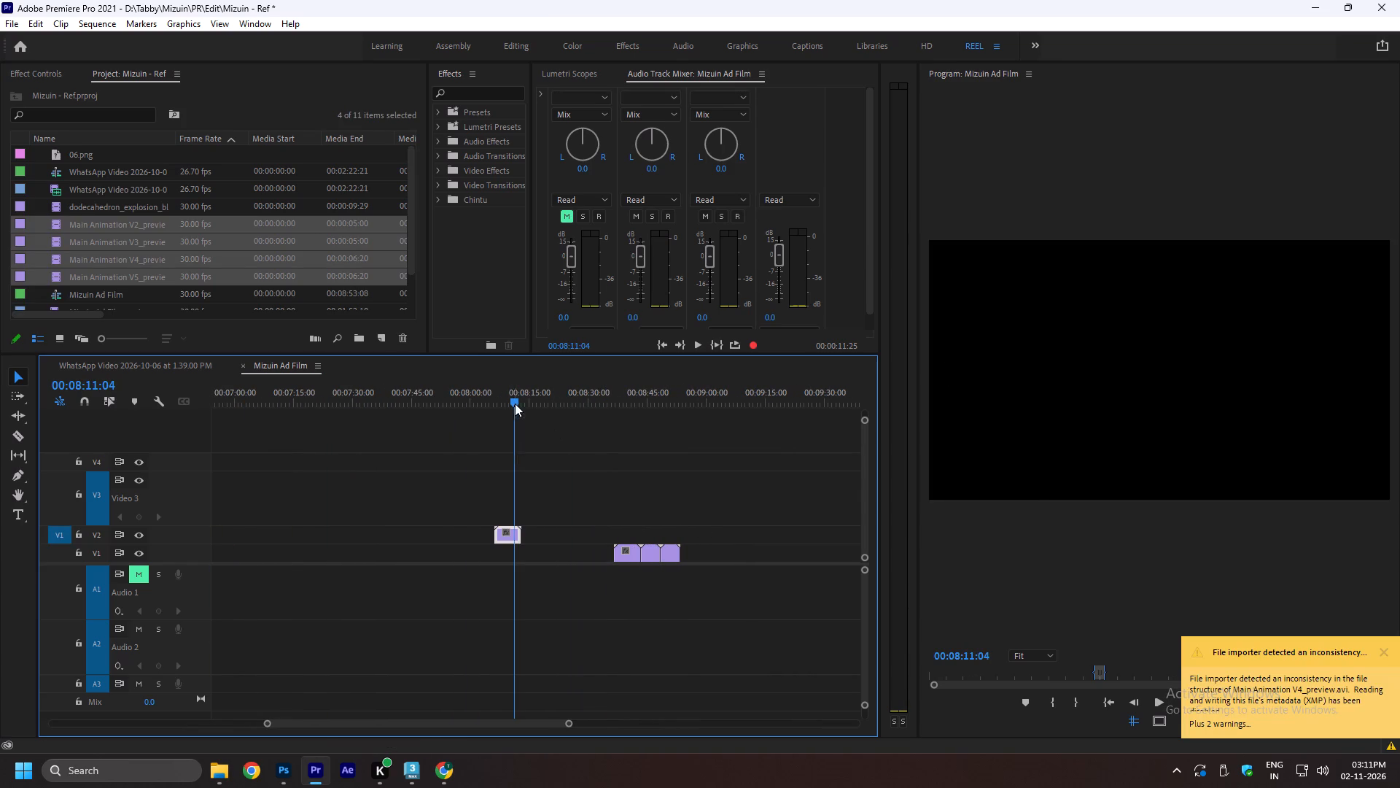
# Set the scale of the Main Animation V4 preview clip to 51.
pyautogui.click(509, 534)
pyautogui.click(42, 77)
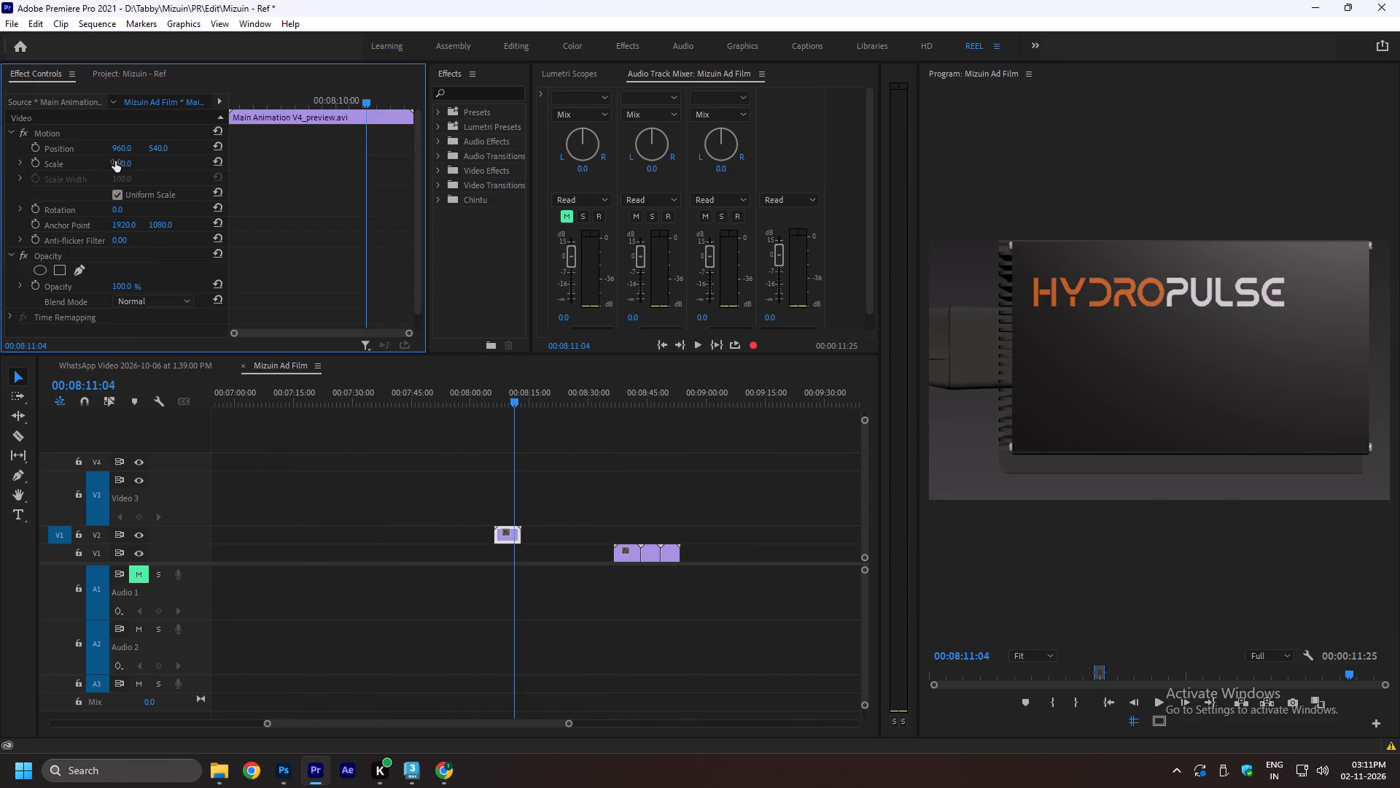
pyautogui.moveTo(115, 161); pyautogui.dragTo(77, 157)
# Copy the V4 preview clip's Motion settings, including position and scale, to the other three preview clips.
pyautogui.click(55, 163)
pyautogui.keyDown('ctrl'); pyautogui.click(61, 152); pyautogui.keyUp('ctrl')
pyautogui.keyDown('ctrl'); pyautogui.click(63, 130); pyautogui.keyUp('ctrl')
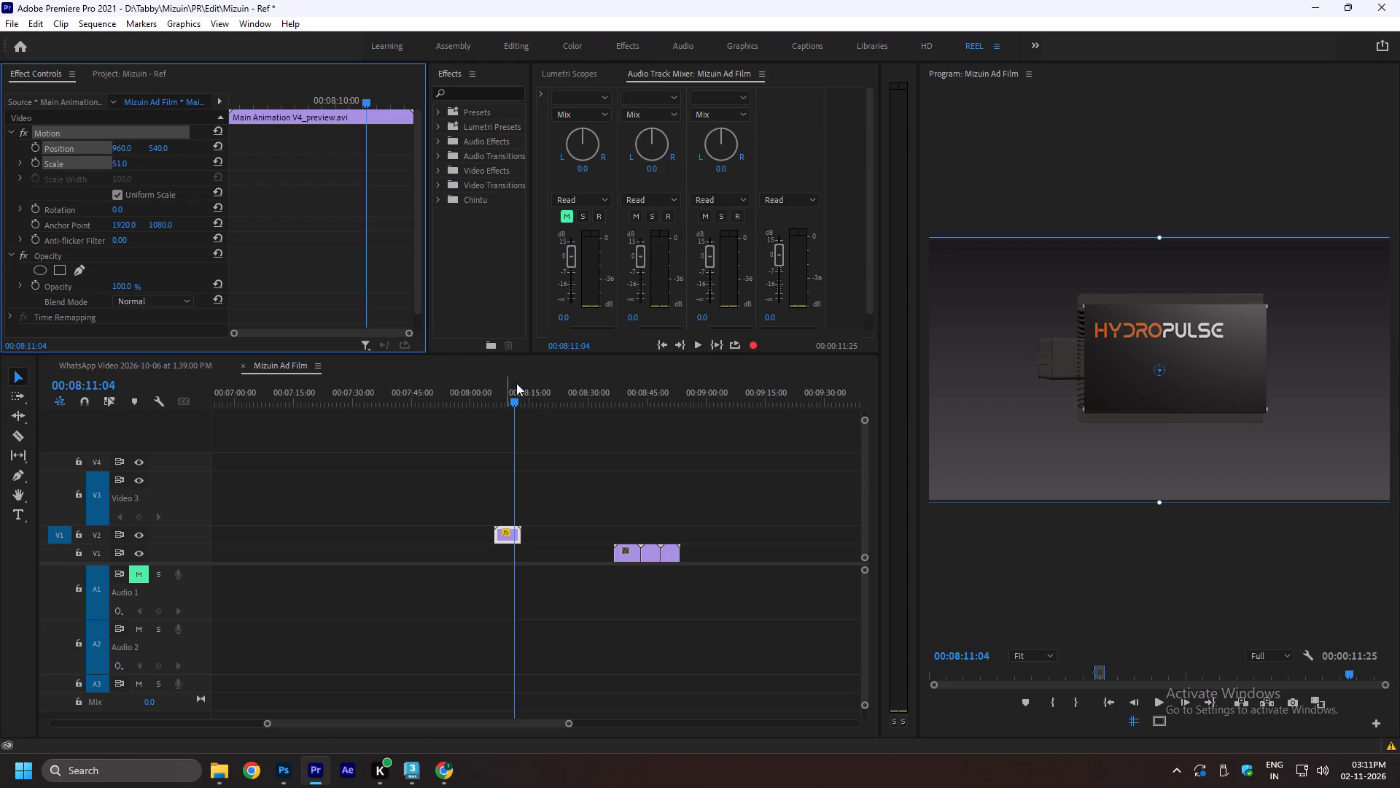
pyautogui.hotkey('ctrl', 'c')
pyautogui.moveTo(744, 514); pyautogui.dragTo(577, 576)
pyautogui.hotkey('ctrl', 'v')
pyautogui.click(633, 476)
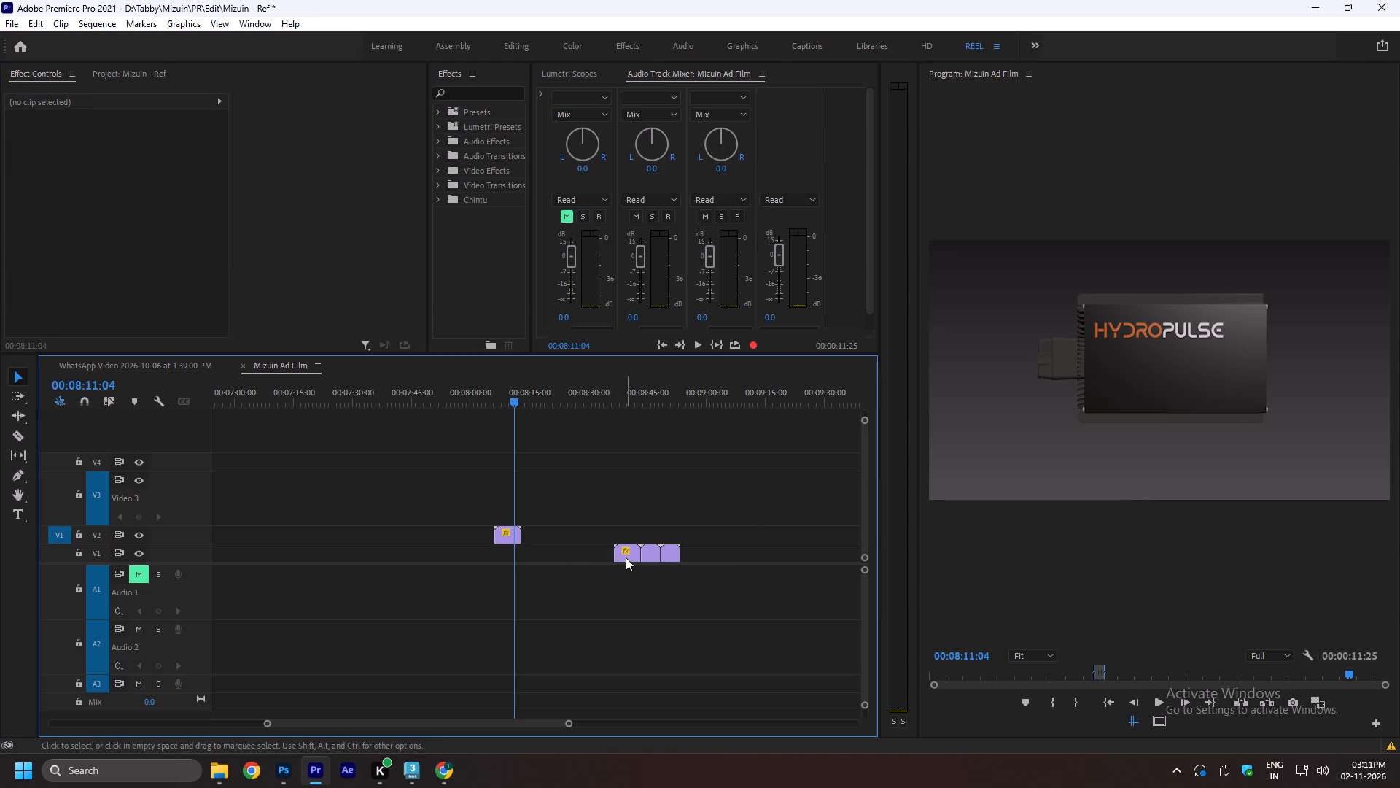
# Move the V5, V2 and V3 preview clips onto track V2, leaving gaps between them.
pyautogui.moveTo(626, 557); pyautogui.dragTo(557, 536)
pyautogui.moveTo(648, 555); pyautogui.dragTo(617, 539)
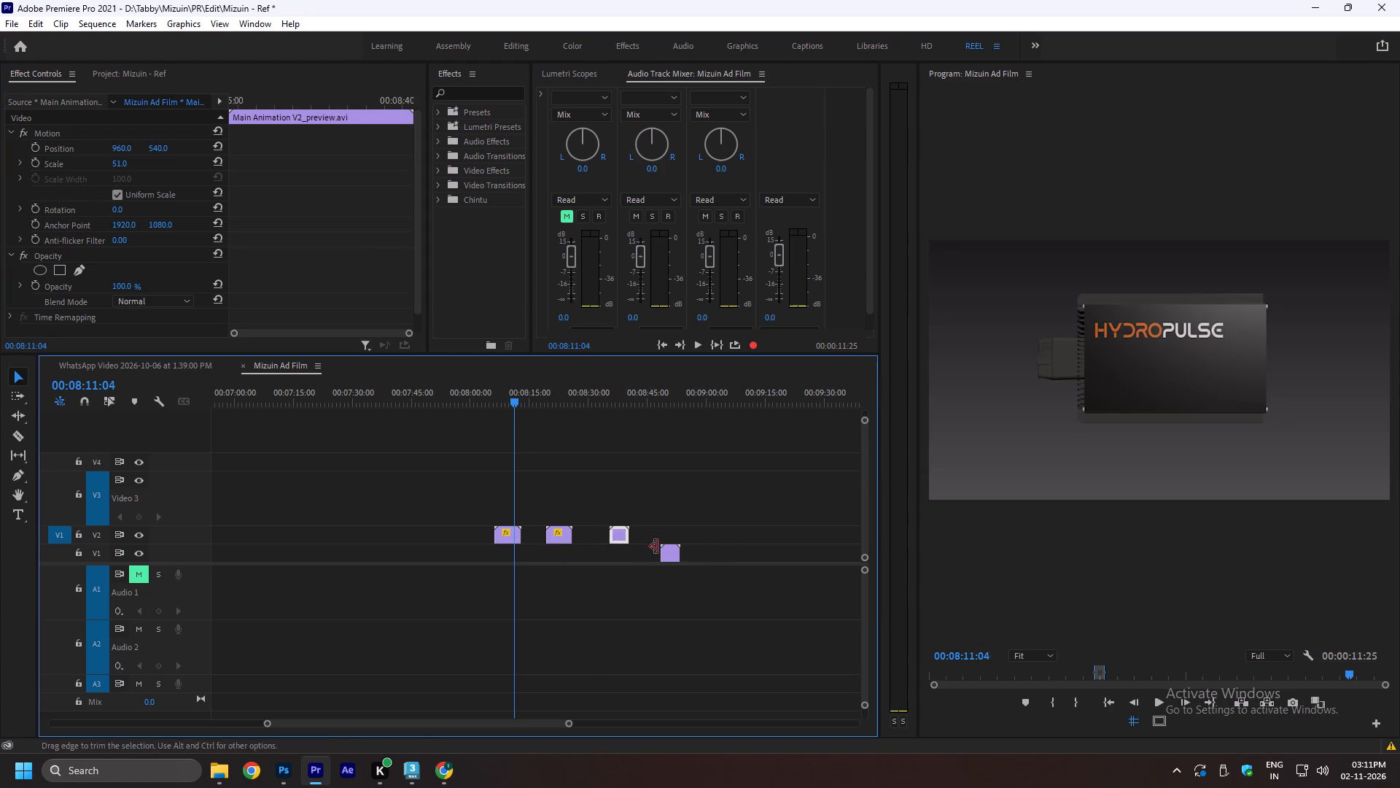
pyautogui.moveTo(672, 555); pyautogui.dragTo(666, 536)
pyautogui.moveTo(525, 411); pyautogui.dragTo(513, 409)
pyautogui.click(510, 398)
pyautogui.click(565, 459)
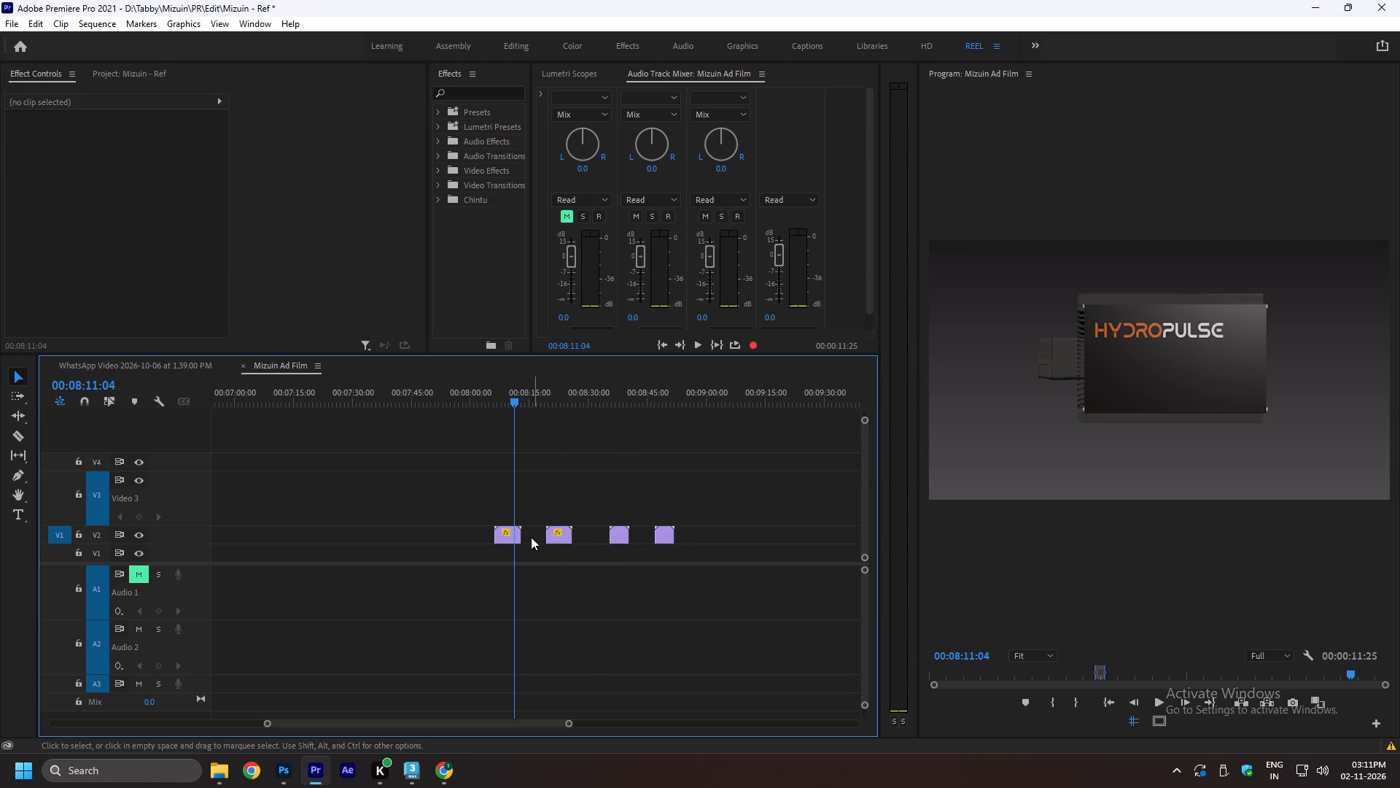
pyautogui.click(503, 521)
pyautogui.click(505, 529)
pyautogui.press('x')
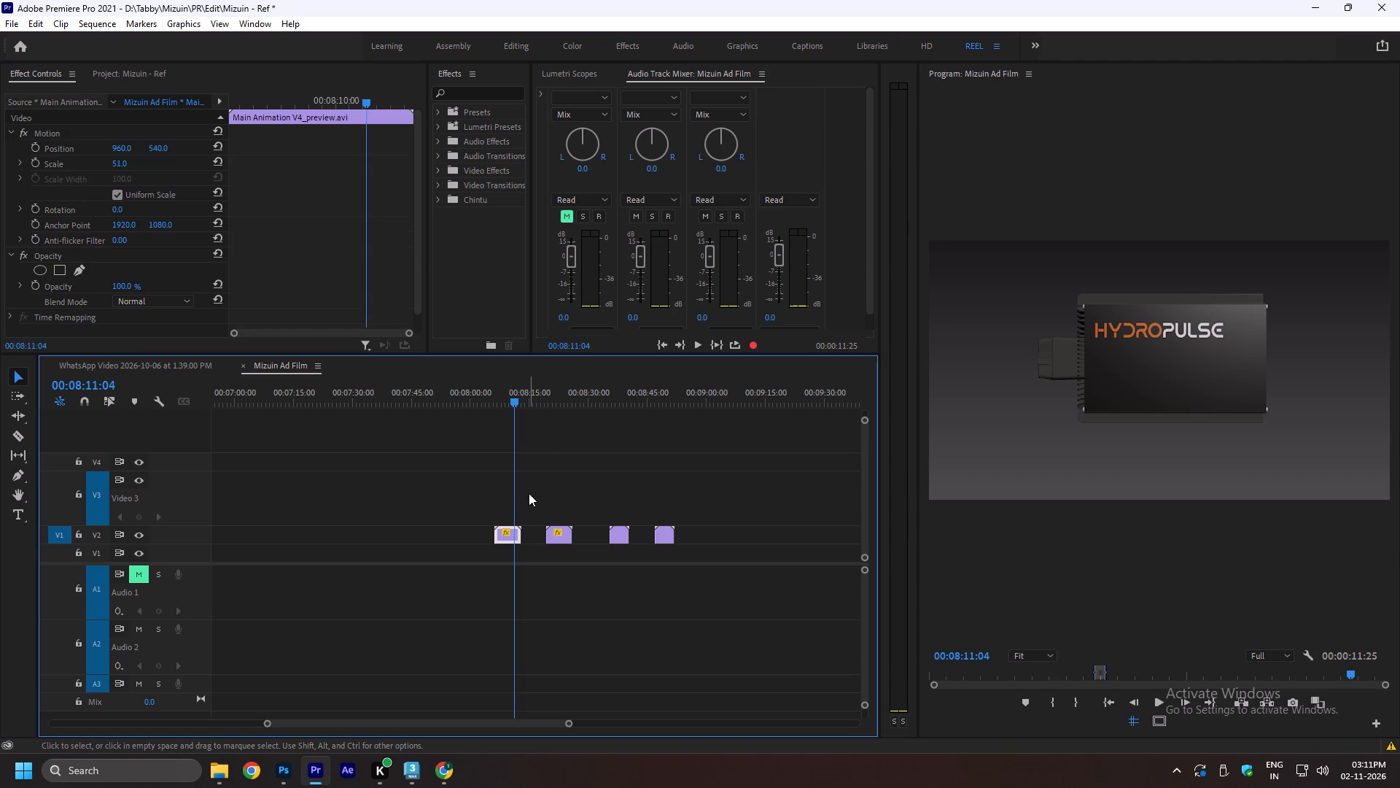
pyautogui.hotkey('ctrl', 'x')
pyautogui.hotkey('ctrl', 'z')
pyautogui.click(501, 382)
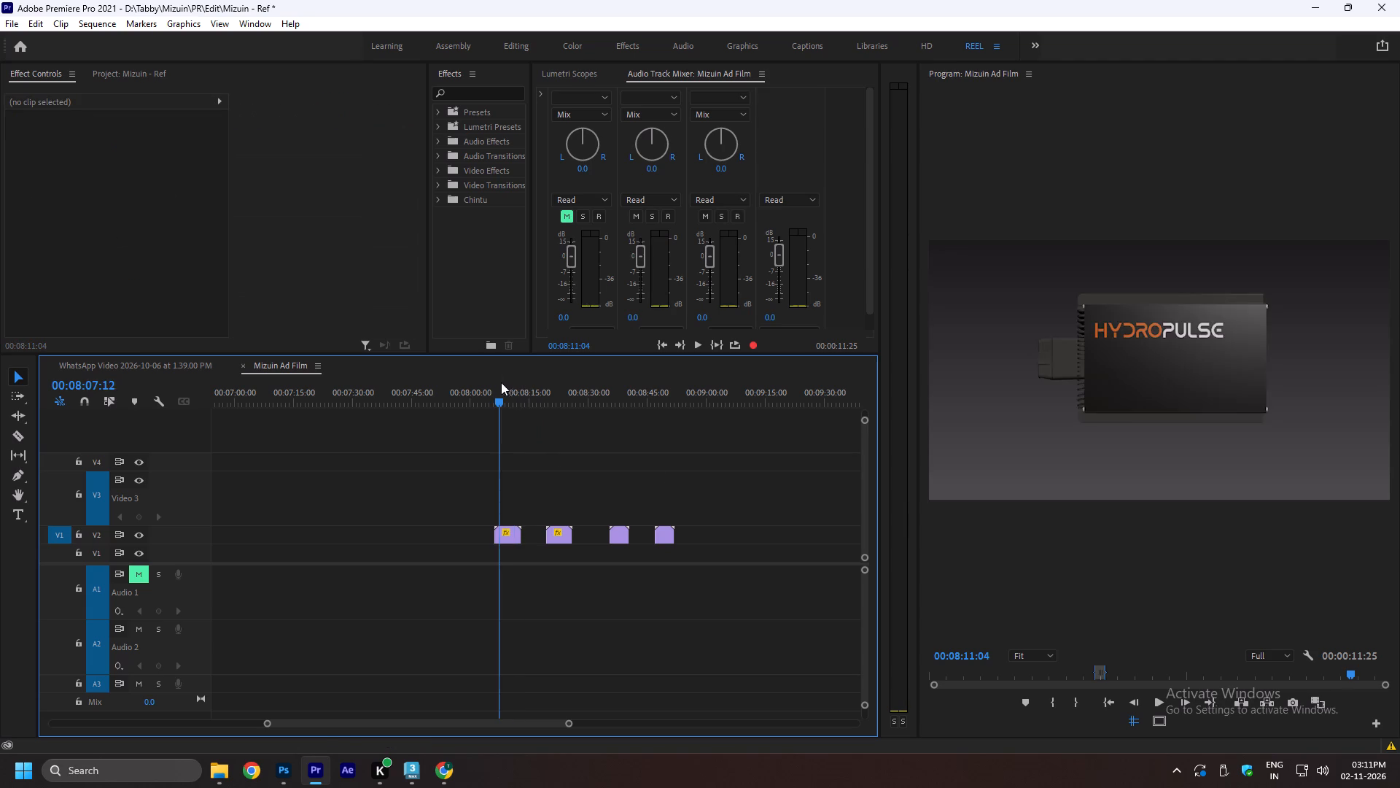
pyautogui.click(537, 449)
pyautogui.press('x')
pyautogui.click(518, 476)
# Turn on snapping and mark in and out points spanning the whole Main Animation V4 preview clip, 00:00:06:21 long.
pyautogui.moveTo(498, 389); pyautogui.dragTo(489, 388)
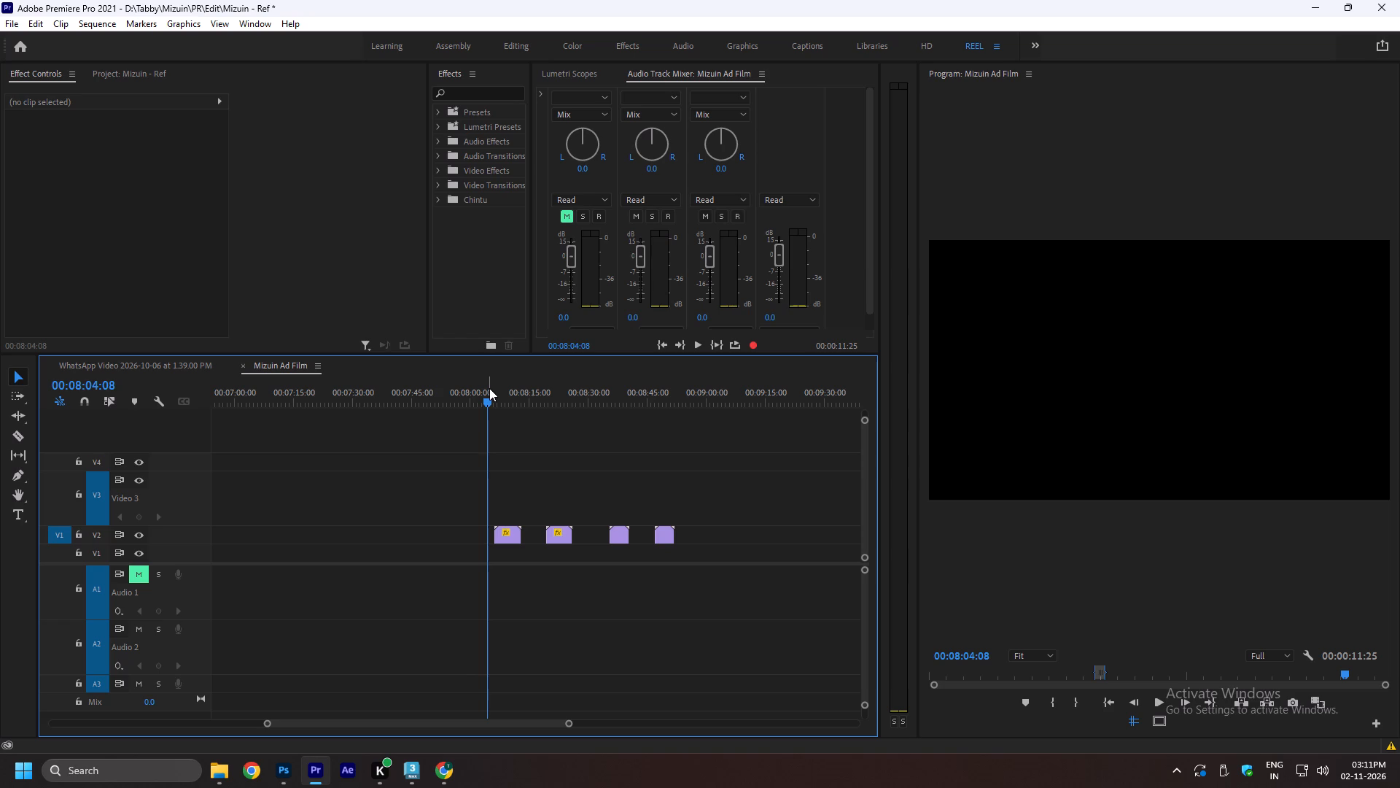
pyautogui.press('i')
pyautogui.click(518, 391)
pyautogui.press('o')
pyautogui.scroll(15, 514, 430)
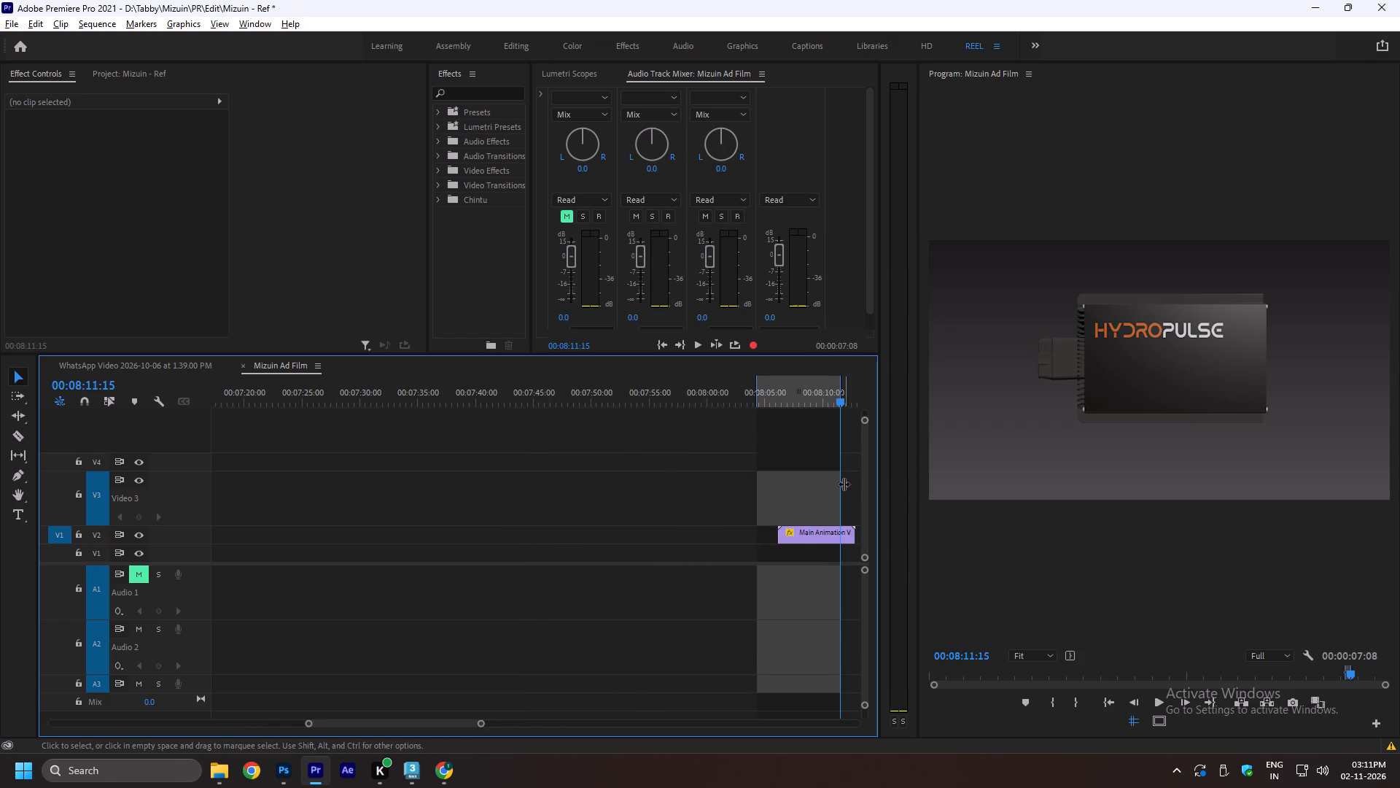
pyautogui.keyDown('alt'); pyautogui.scroll(11, 844, 484); pyautogui.keyUp('alt')
pyautogui.scroll(-8, 762, 464)
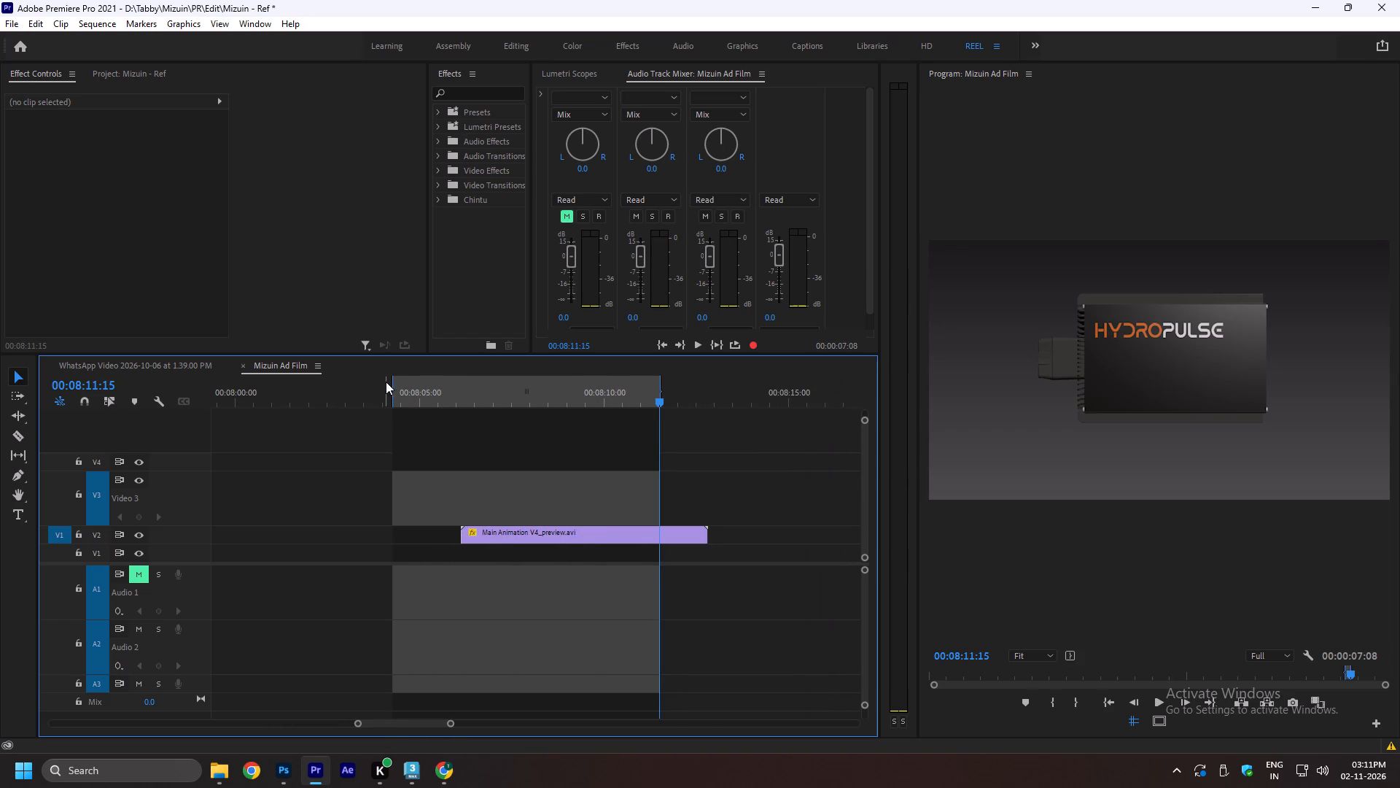
pyautogui.moveTo(394, 382); pyautogui.dragTo(465, 390)
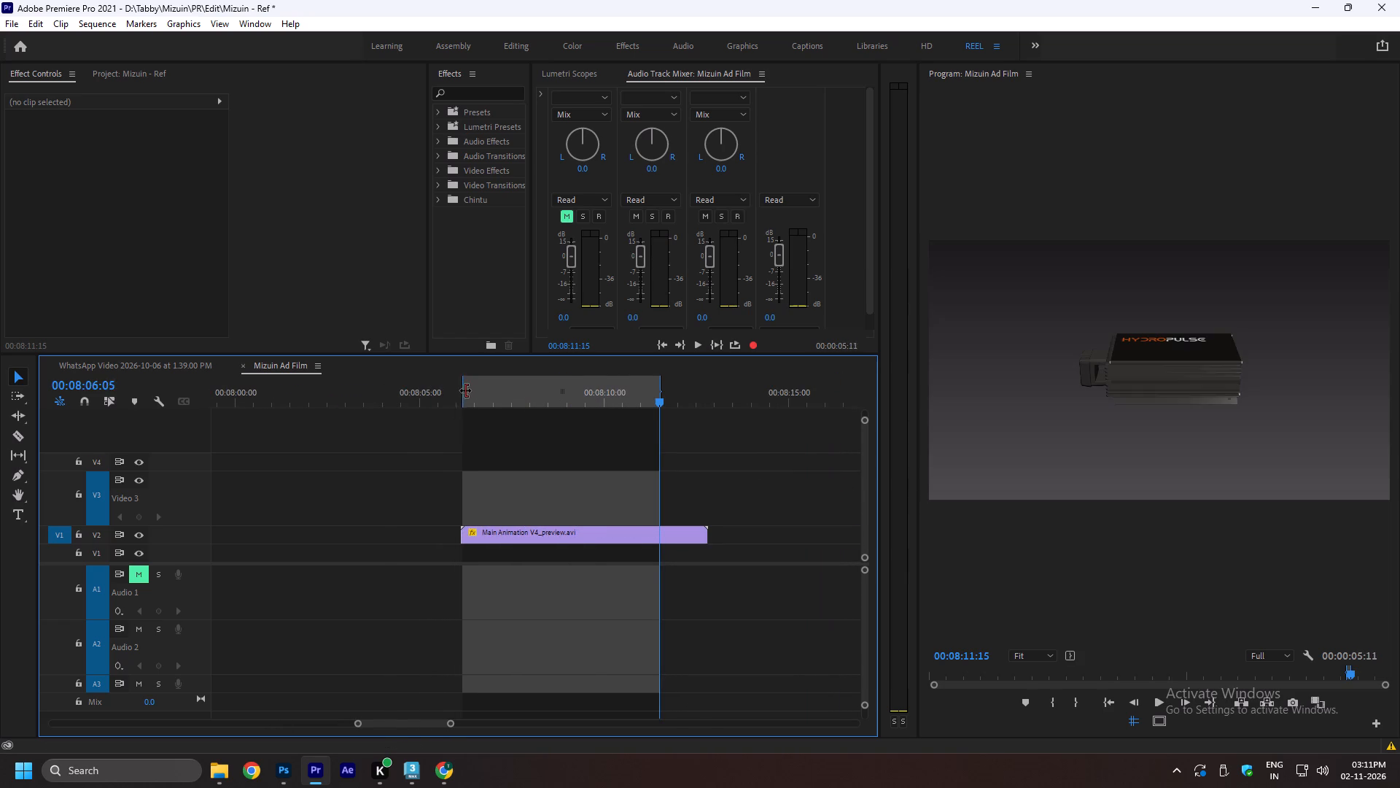
pyautogui.moveTo(465, 390); pyautogui.dragTo(469, 391)
pyautogui.press('s')
pyautogui.moveTo(467, 396); pyautogui.dragTo(459, 395)
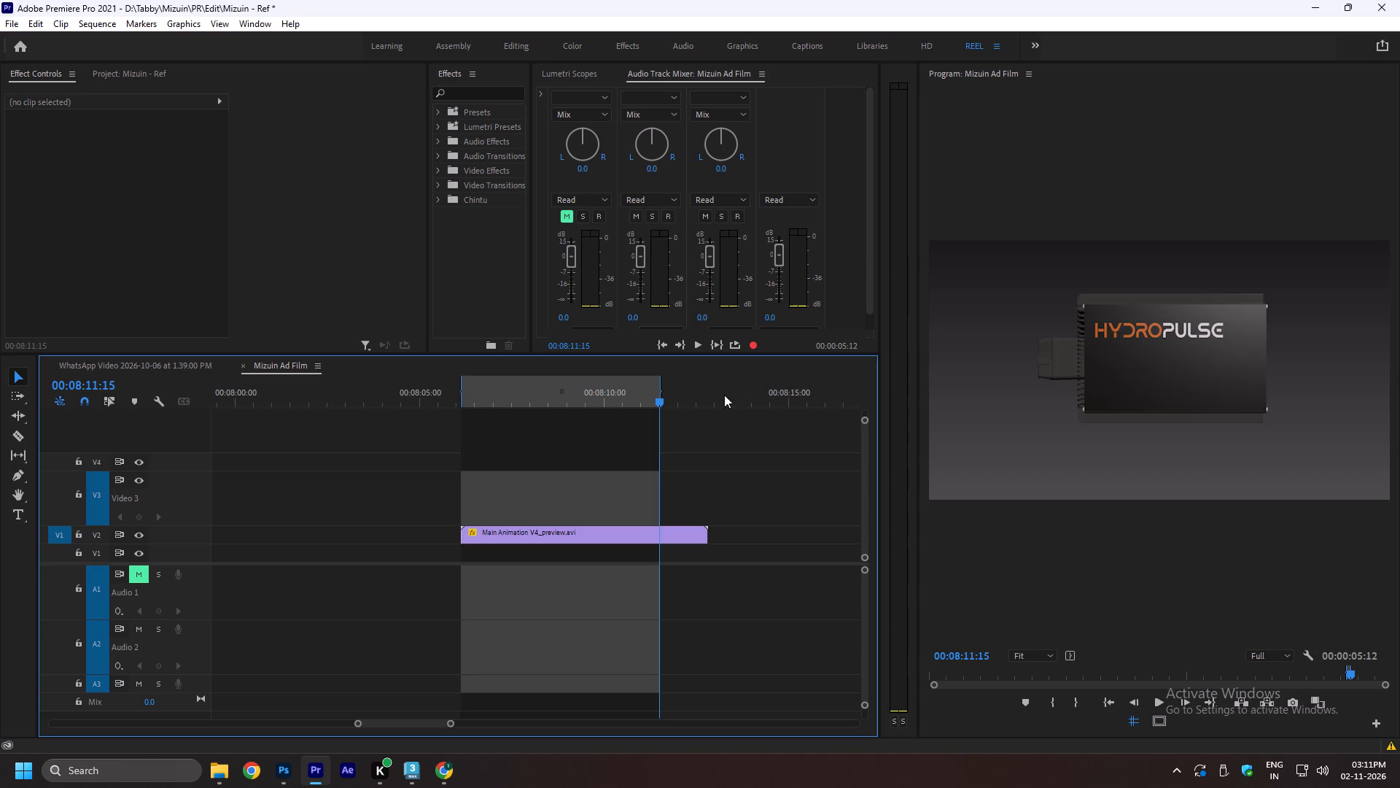
pyautogui.moveTo(660, 387); pyautogui.dragTo(706, 385)
pyautogui.keyDown('alt'); pyautogui.scroll(-7, 524, 463); pyautogui.keyUp('alt')
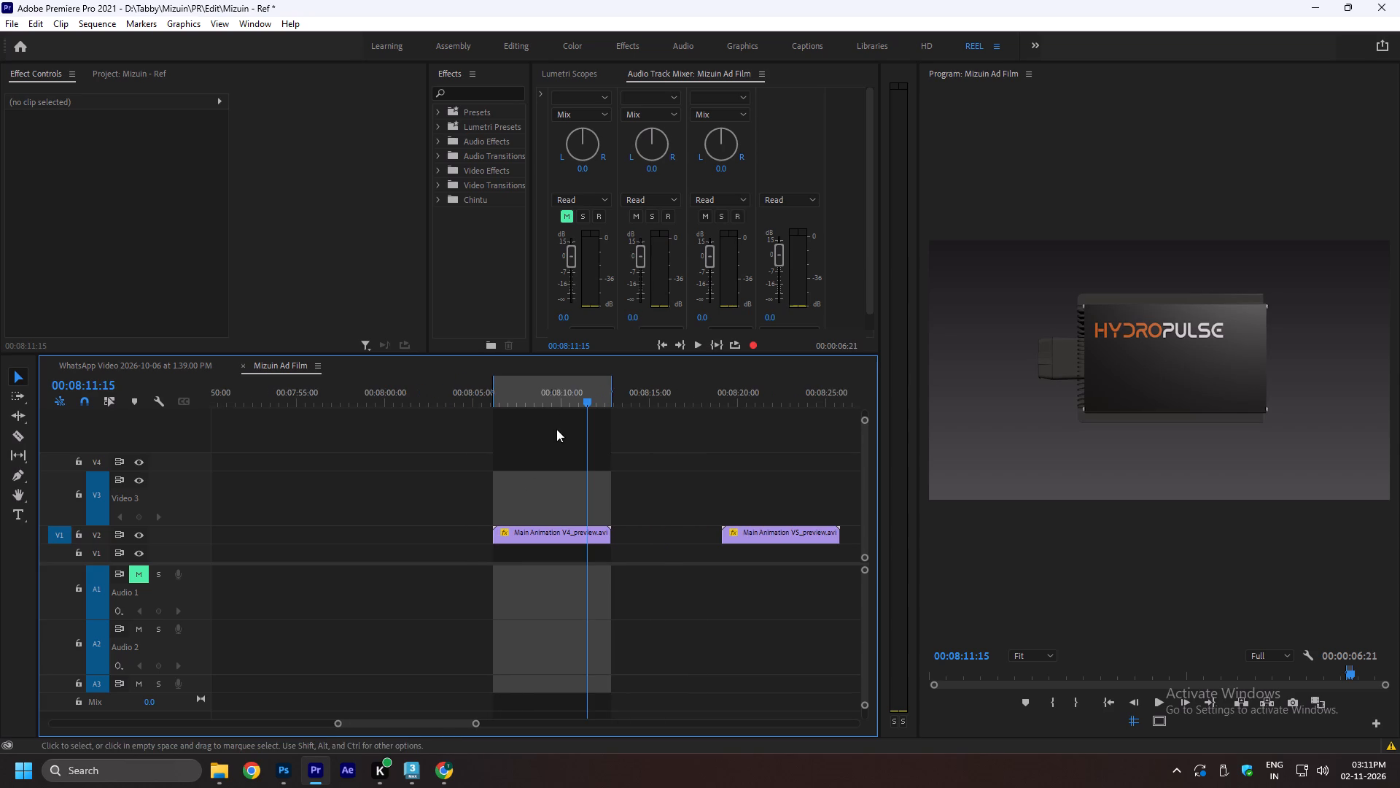
# Export the marked range as an H.264 video named 01 to the Desktop with the Match Source - High bitrate preset.
pyautogui.click(560, 402)
pyautogui.hotkey('ctrl', 'm')
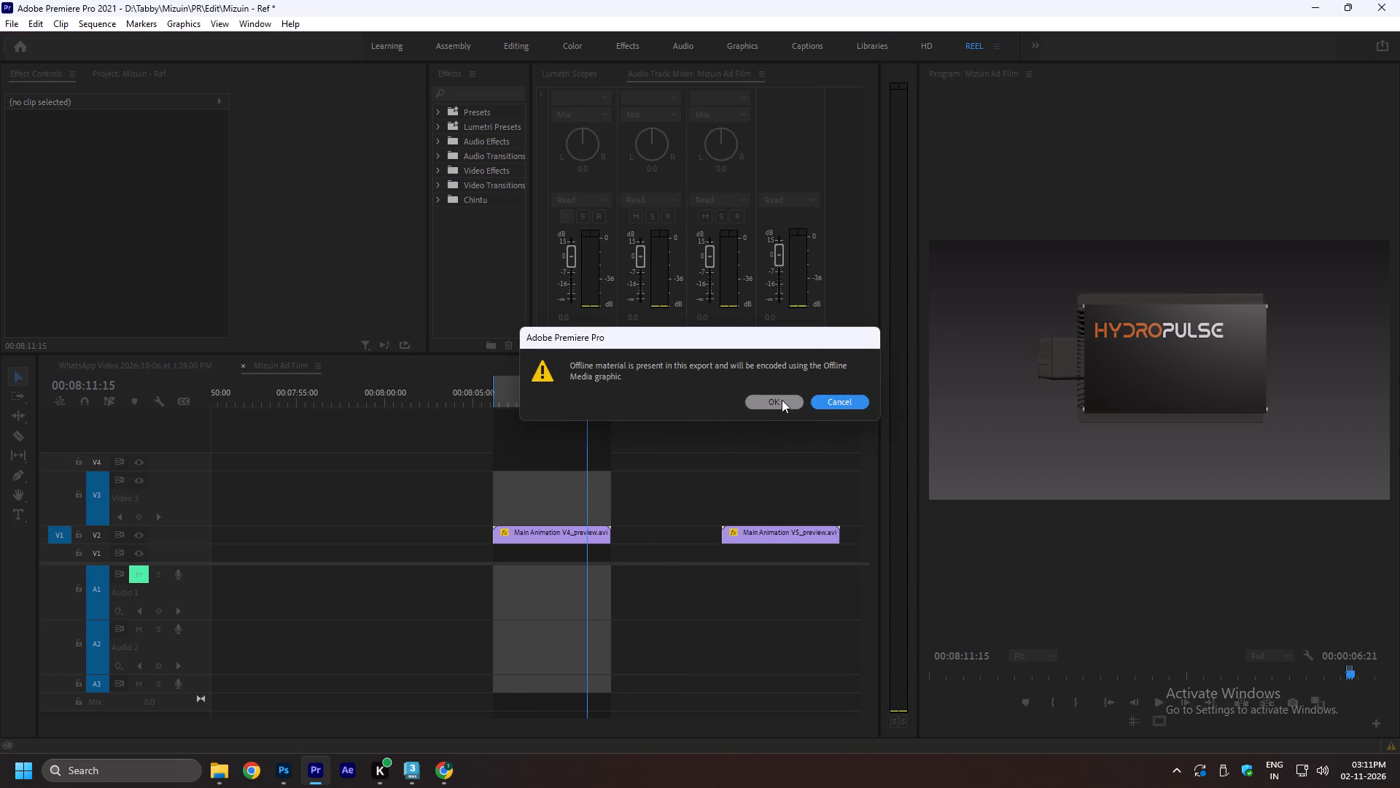
pyautogui.click(782, 401)
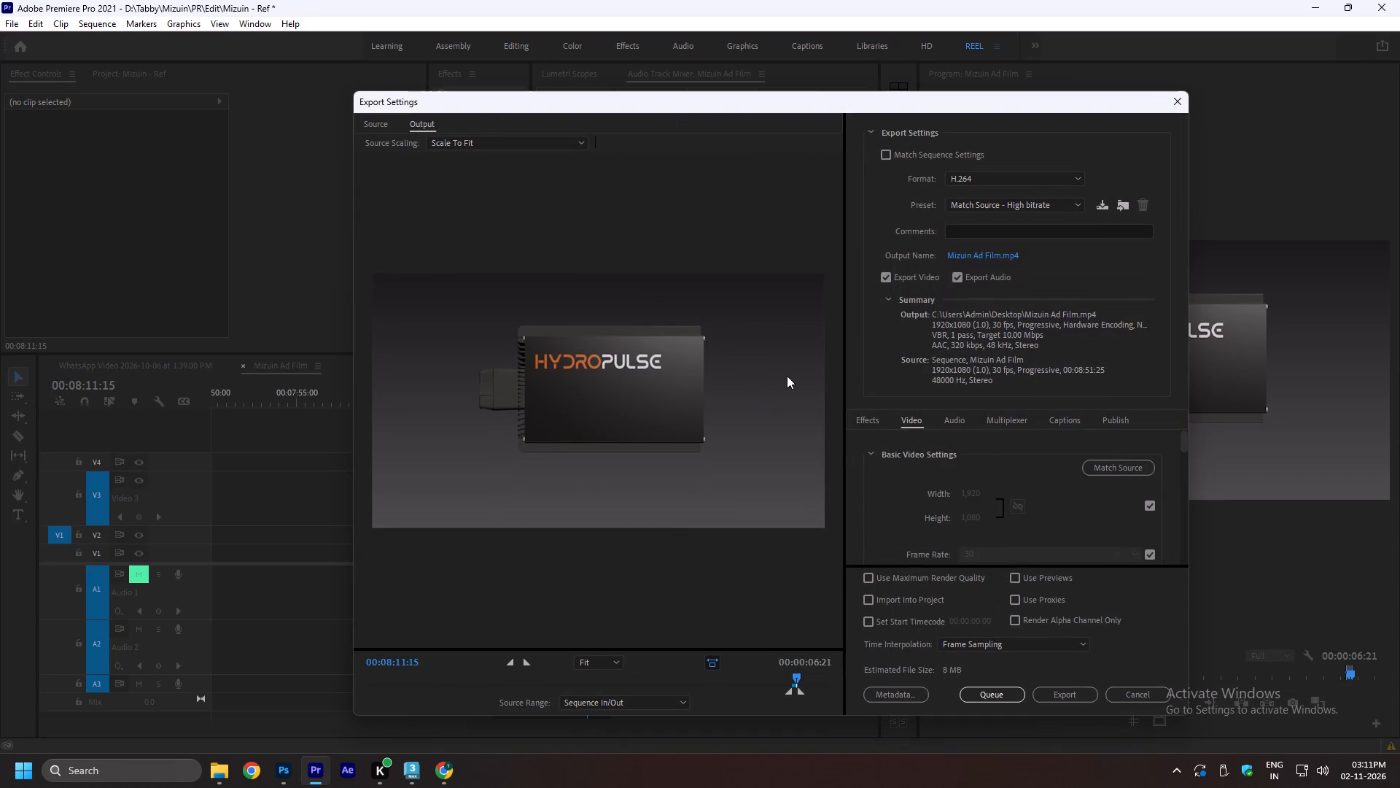
pyautogui.click(965, 253)
pyautogui.hotkey('alt', 'Tab')
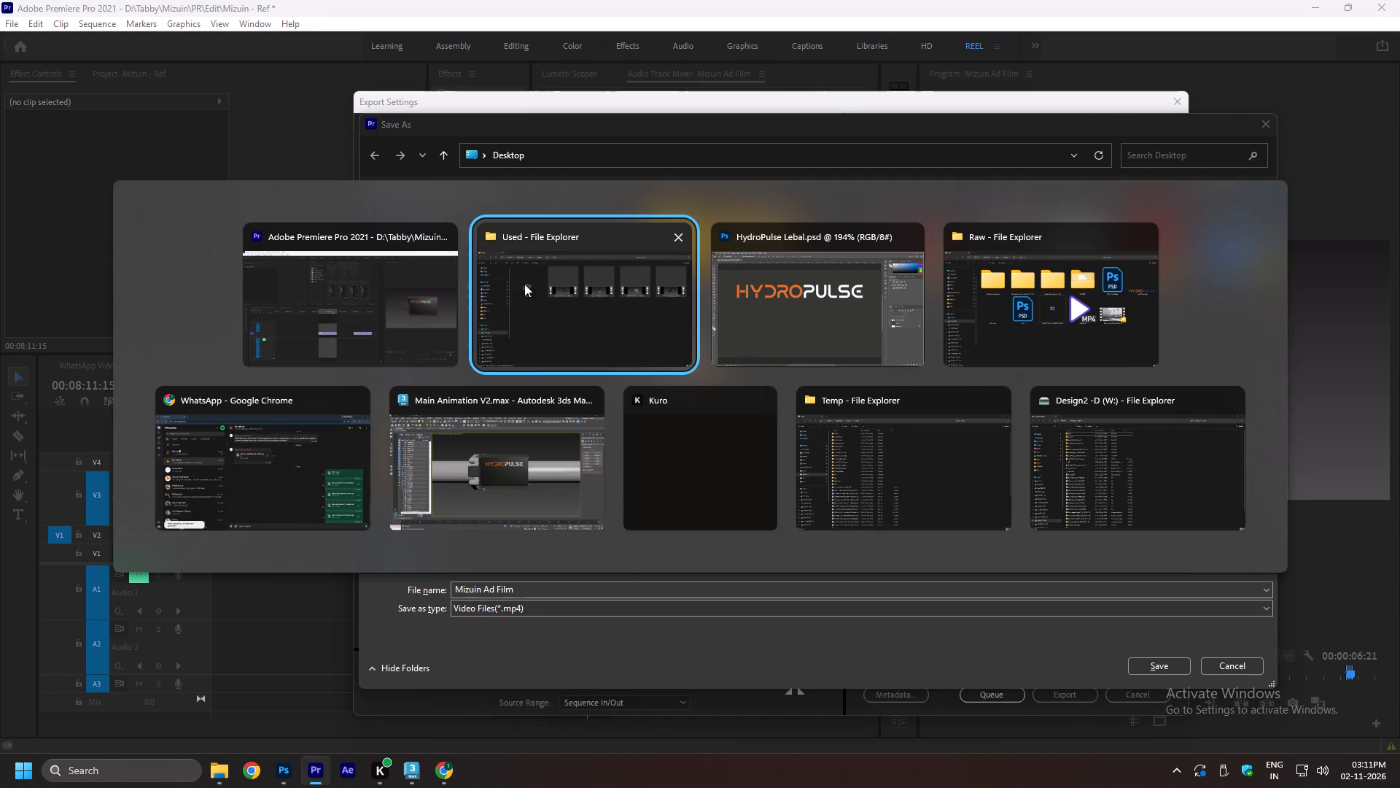
pyautogui.keyDown('alt'); pyautogui.click(410, 317); pyautogui.keyUp('alt')
pyautogui.click(755, 435)
pyautogui.moveTo(541, 595); pyautogui.dragTo(264, 579)
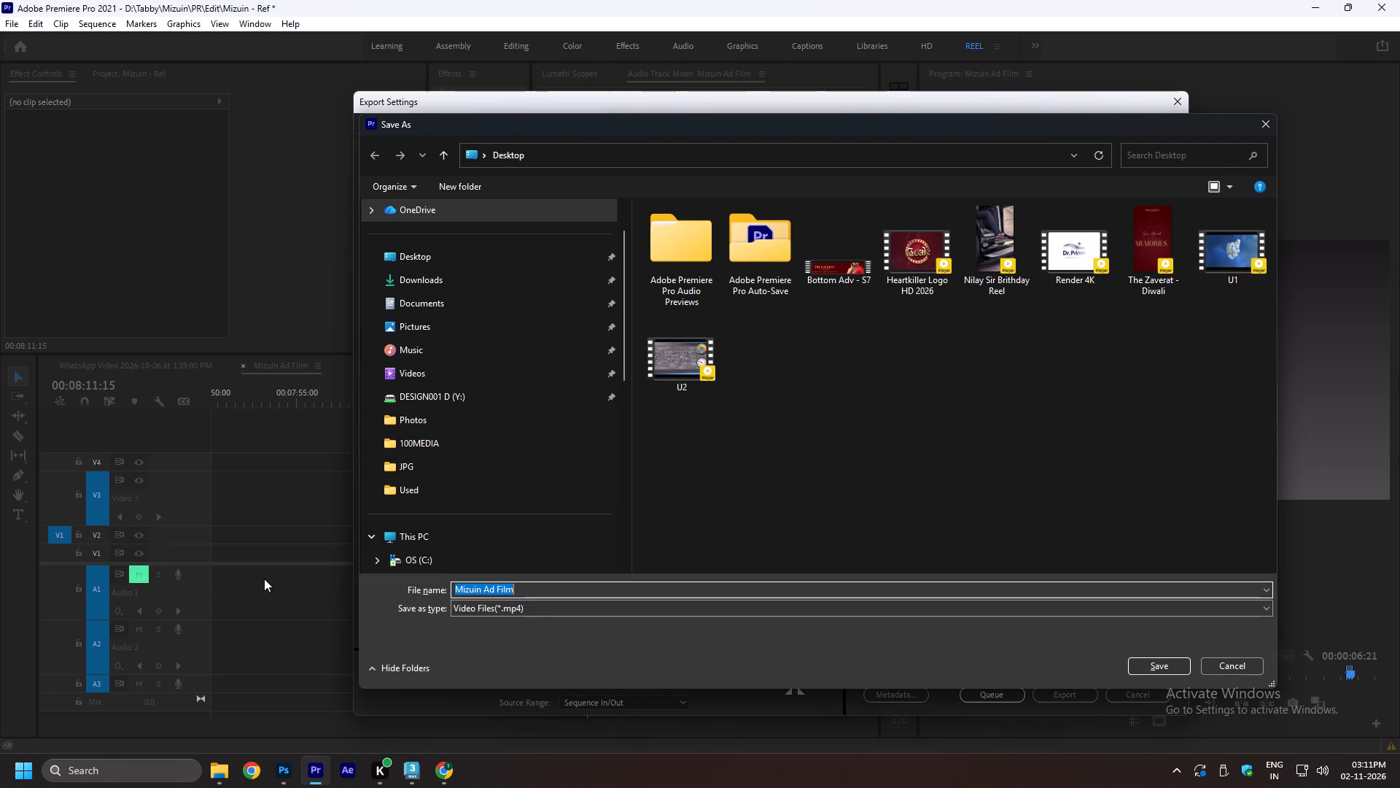
pyautogui.write('01')
pyautogui.press('Return')
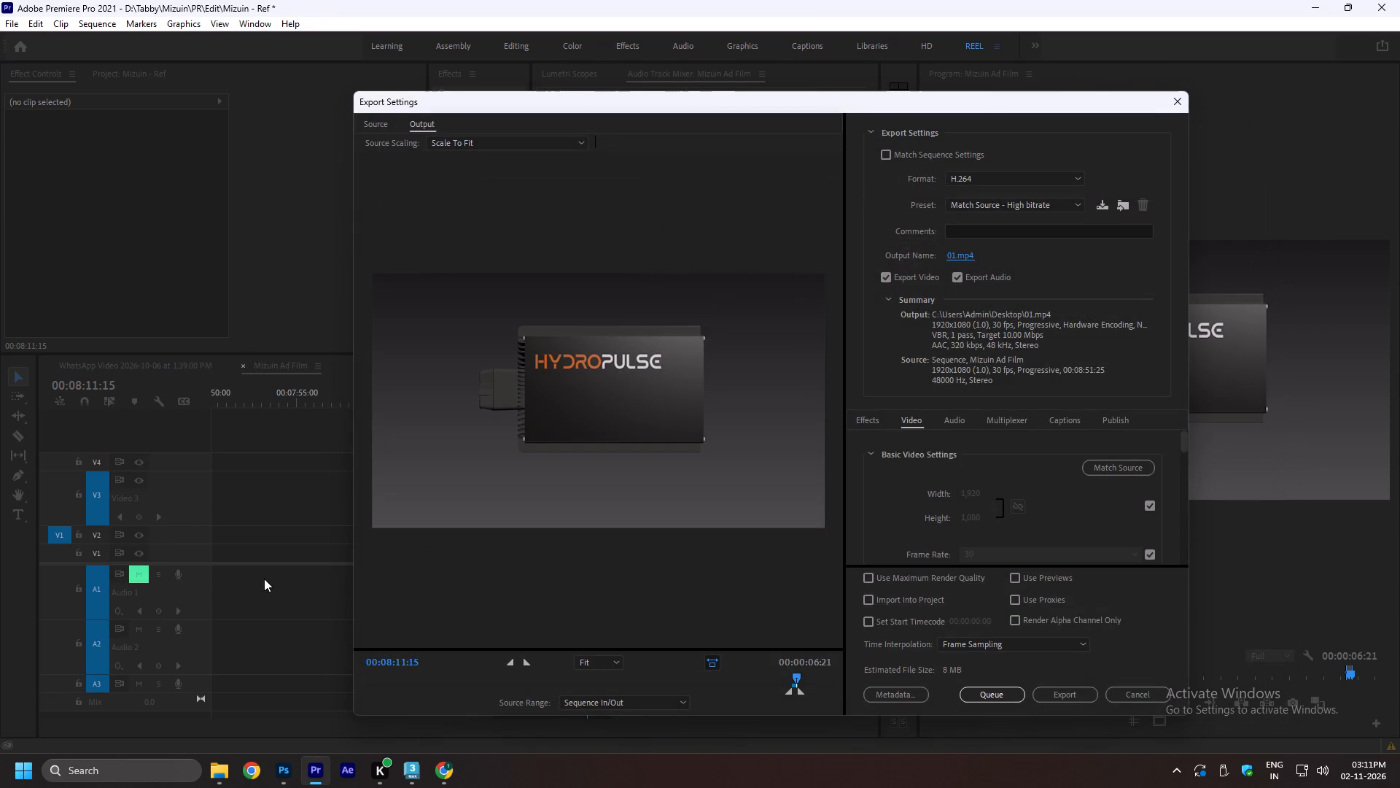
pyautogui.click(1077, 698)
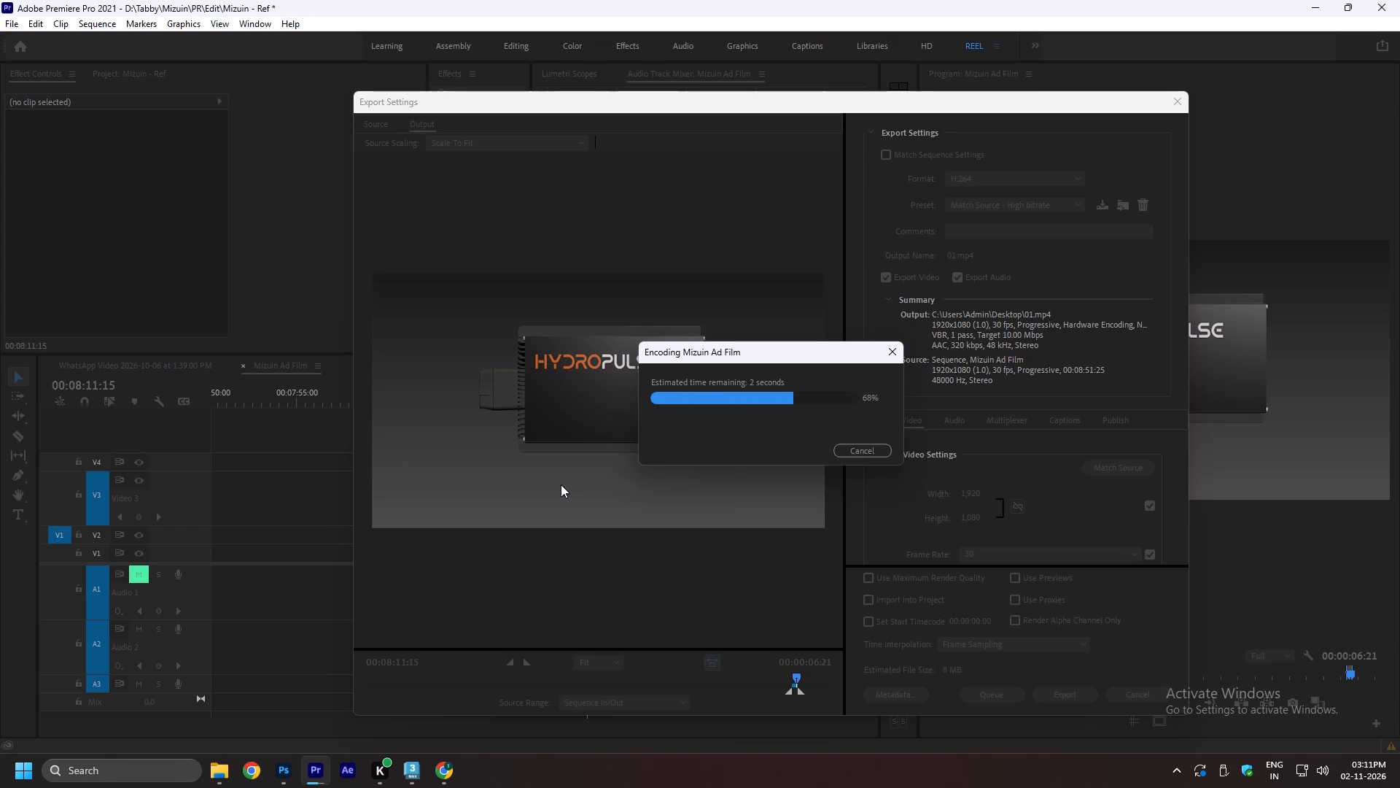
# Mark in and out points spanning the whole Main Animation V5 preview clip, 00:00:06:21 long.
pyautogui.scroll(-6, 341, 408)
pyautogui.click(626, 392)
pyautogui.click(642, 537)
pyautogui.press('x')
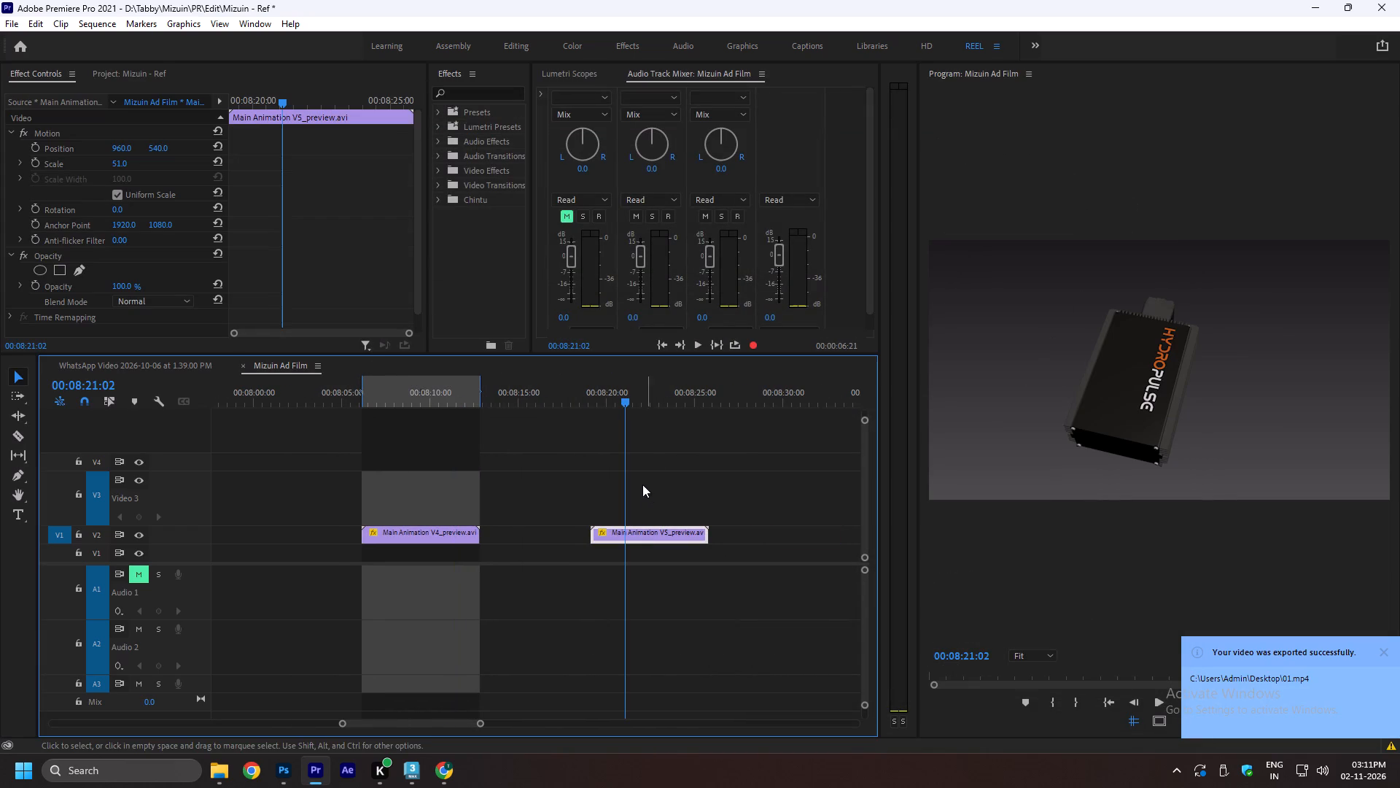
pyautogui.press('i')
pyautogui.click(675, 385)
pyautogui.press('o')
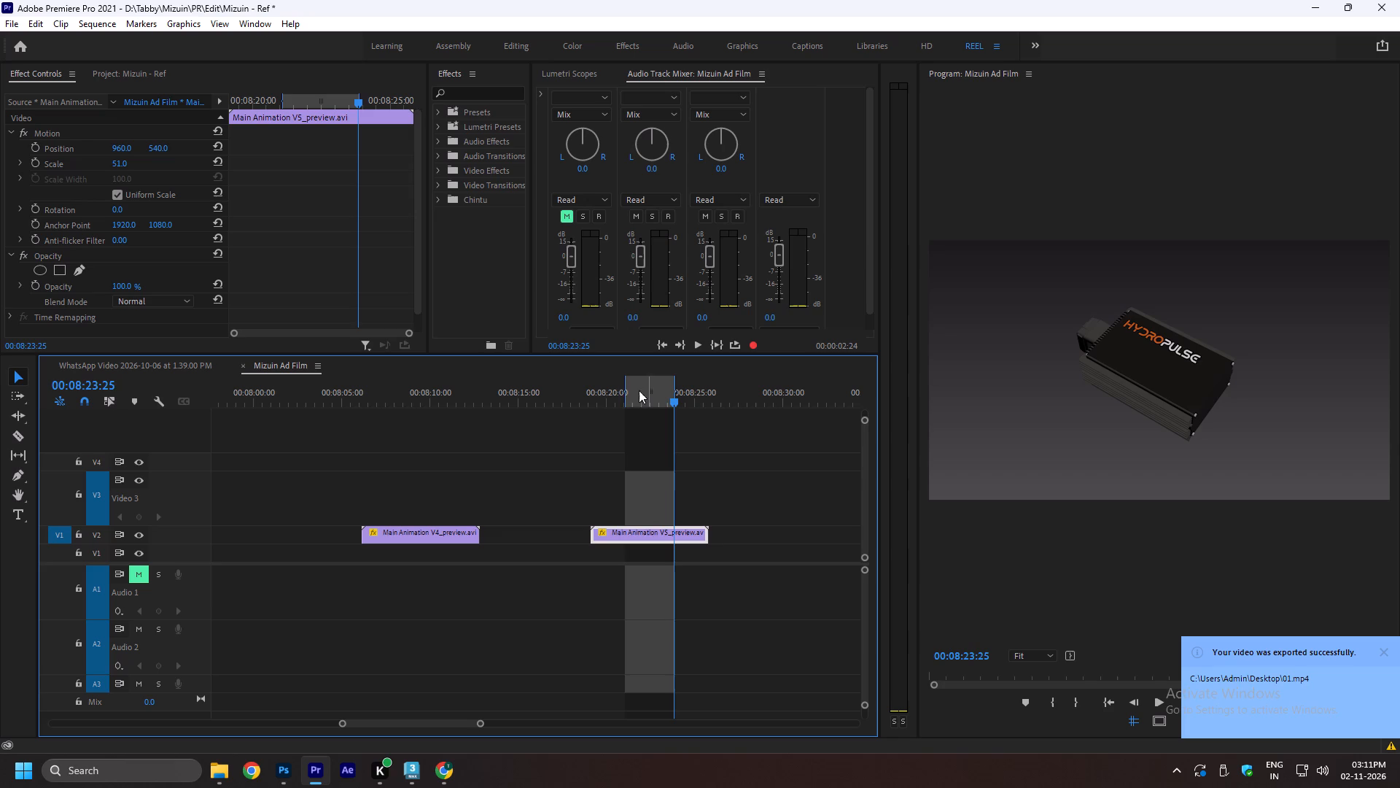
pyautogui.moveTo(624, 390); pyautogui.dragTo(591, 390)
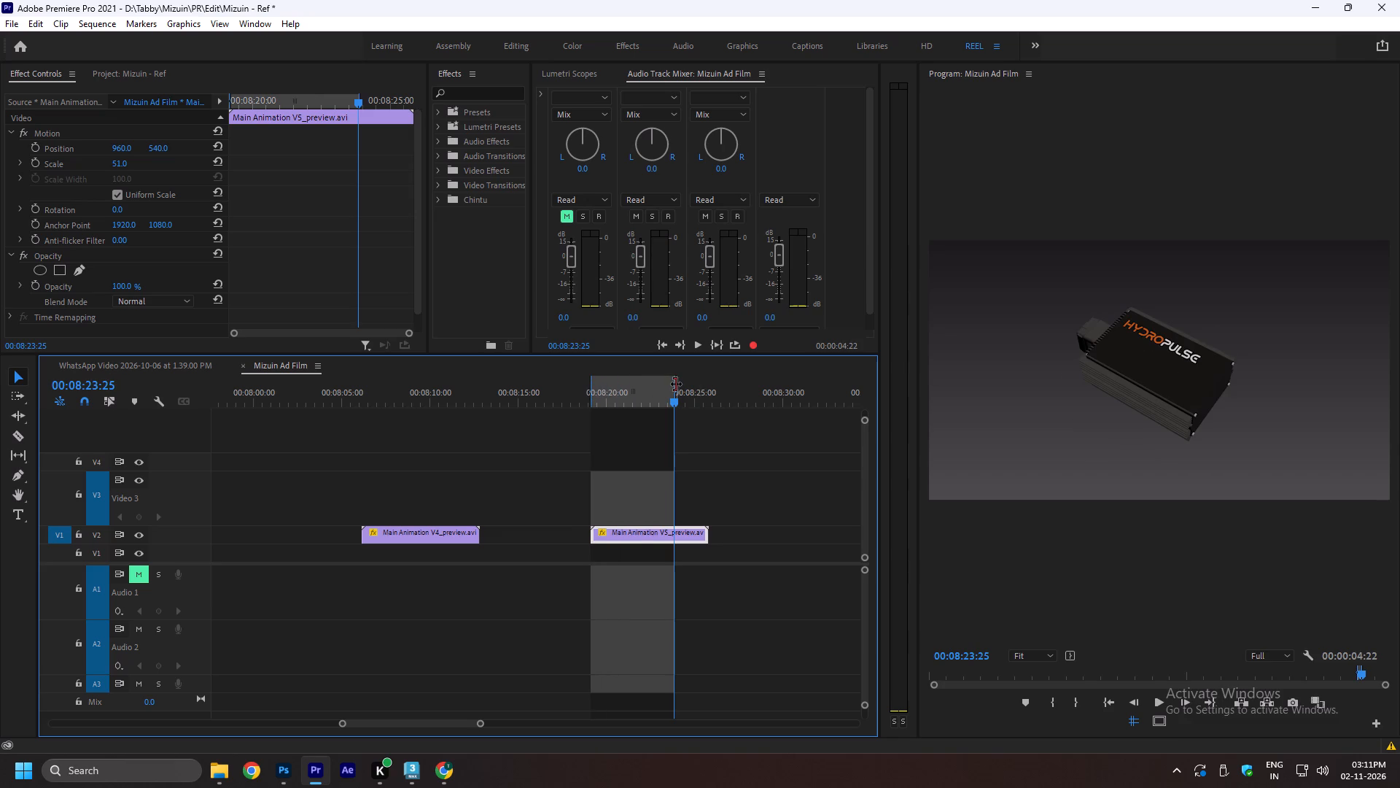
pyautogui.moveTo(676, 384); pyautogui.dragTo(707, 384)
# Export the marked V5 range as an H.264 video named 02 to the Desktop with the Match Source - High bitrate preset.
pyautogui.click(643, 391)
pyautogui.hotkey('ctrl', 'm')
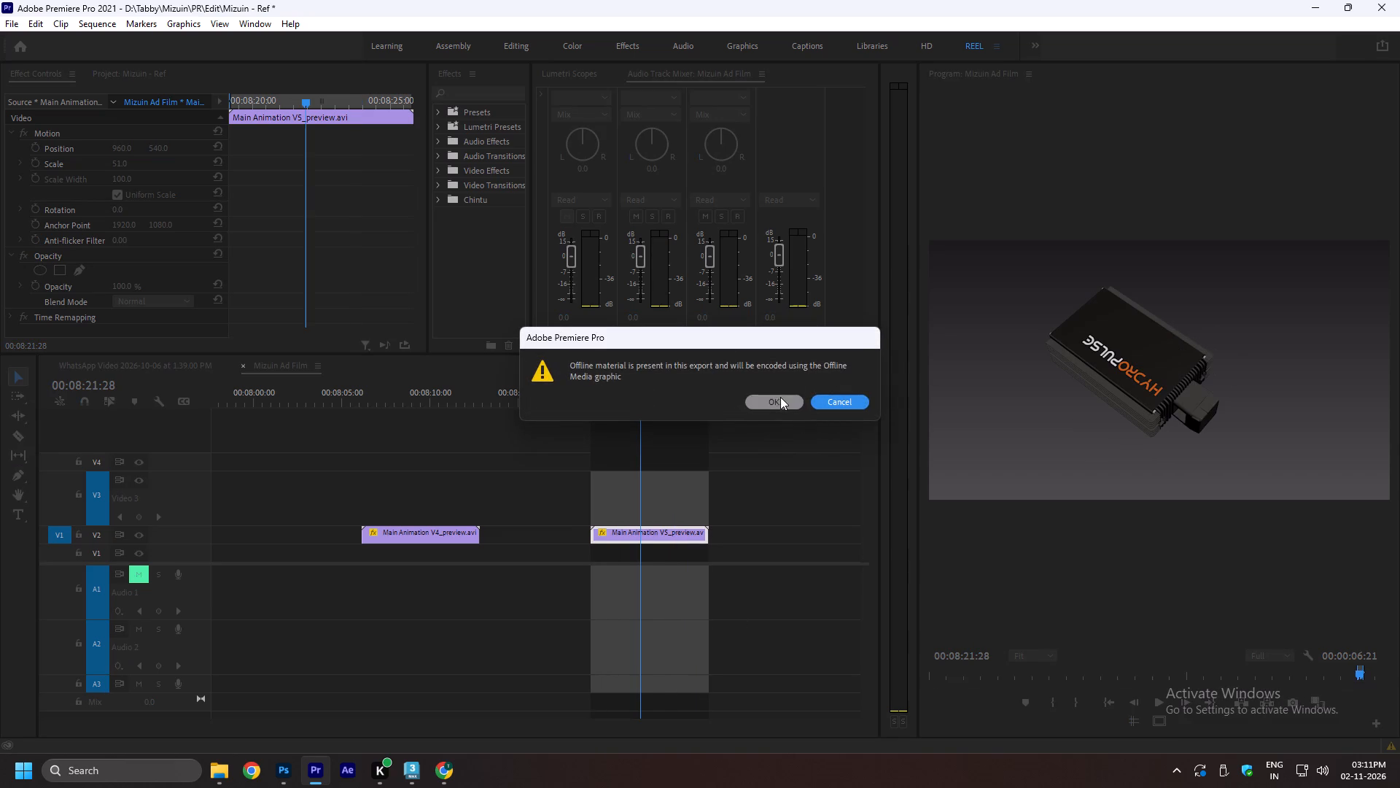
pyautogui.click(778, 395)
pyautogui.click(974, 255)
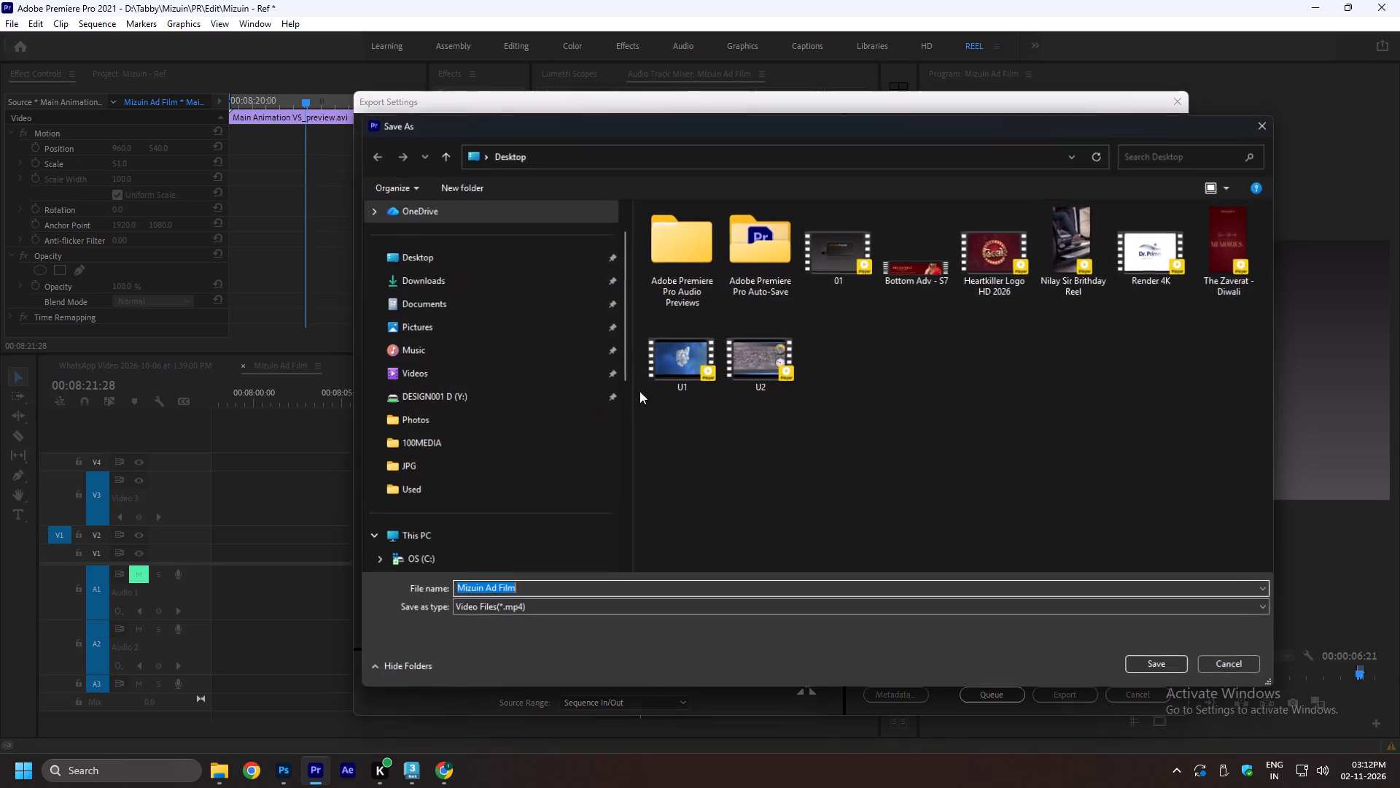
pyautogui.click(856, 255)
pyautogui.click(554, 589)
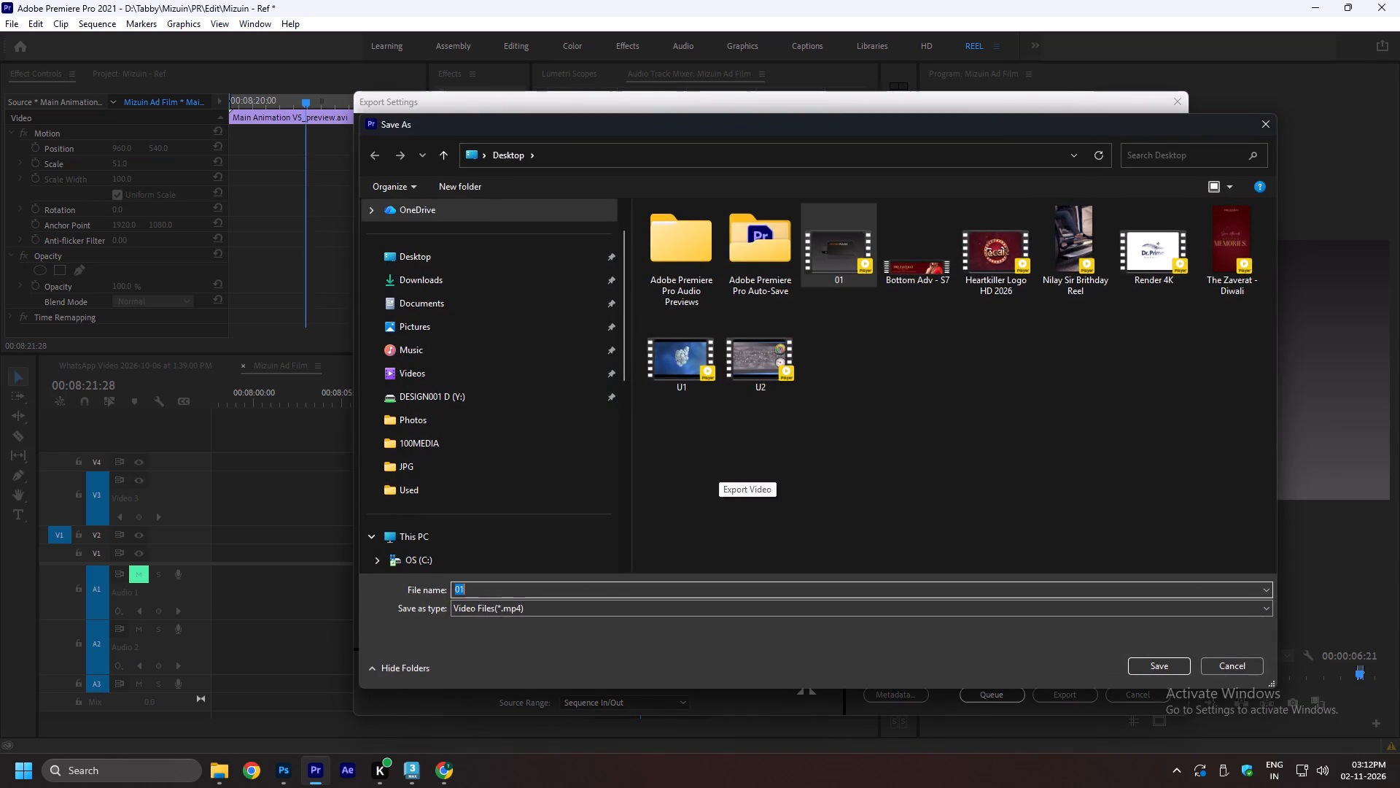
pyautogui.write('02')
pyautogui.click(981, 421)
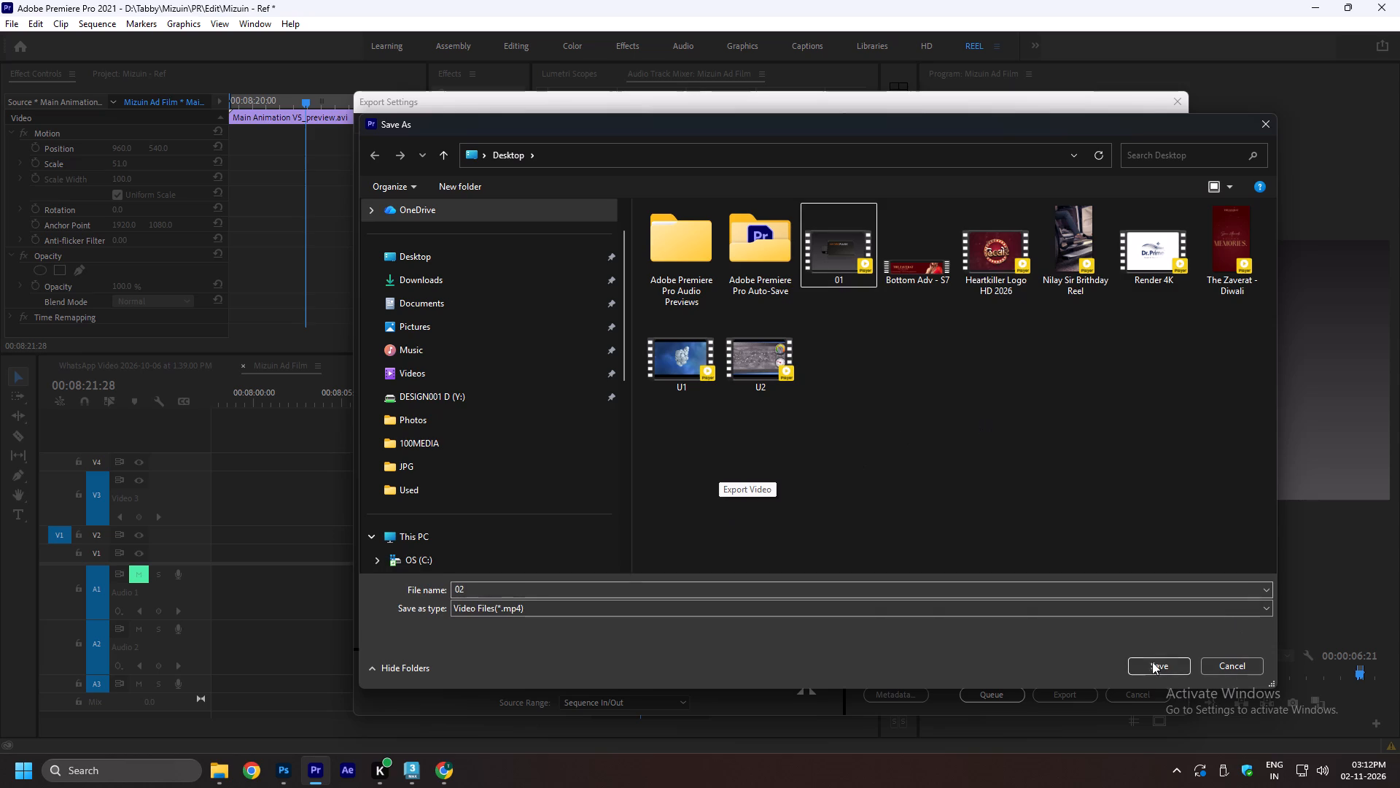
pyautogui.click(1152, 662)
pyautogui.click(1060, 689)
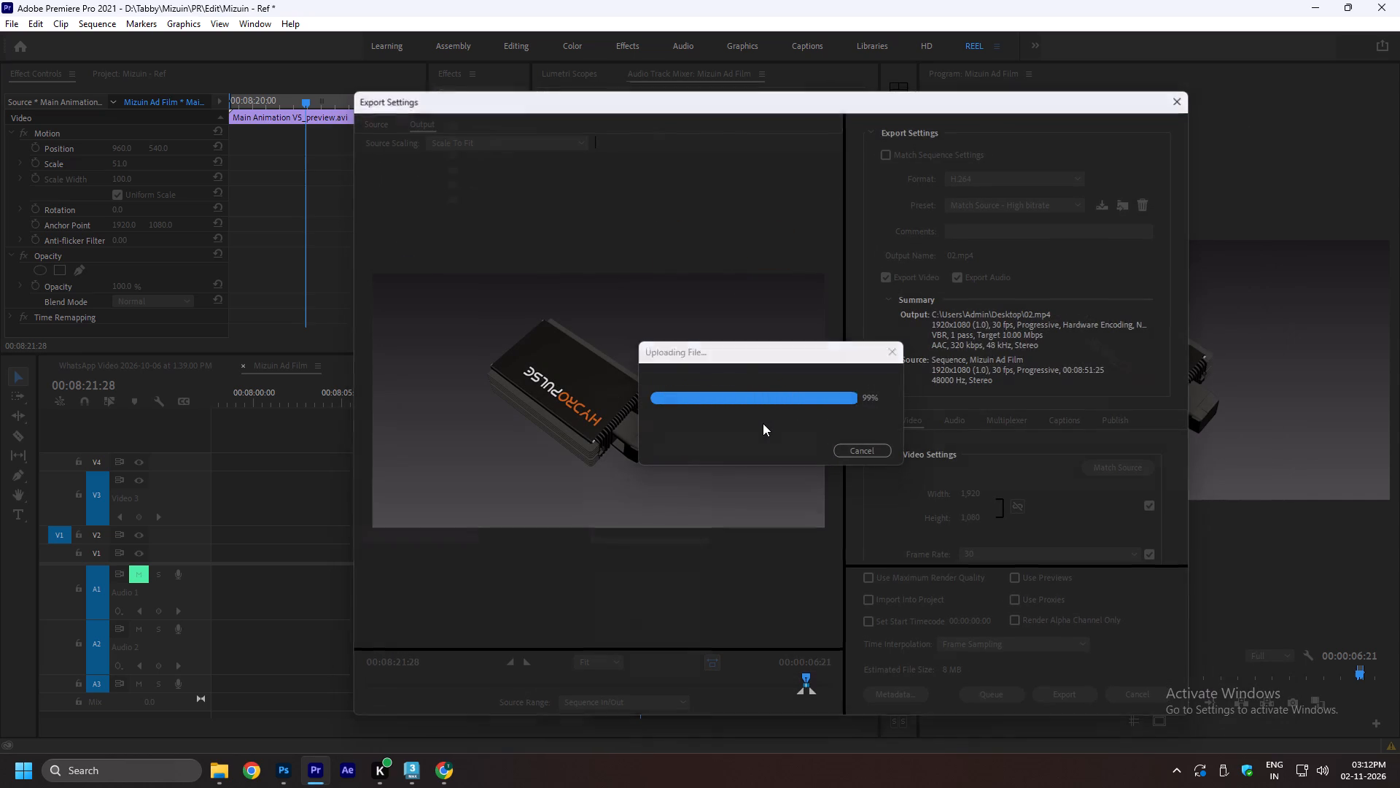
# Mark in and out points spanning the whole Main Animation V2 preview clip, 00:00:05:01 long.
pyautogui.click(776, 484)
pyautogui.scroll(-8, 585, 509)
pyautogui.click(747, 384)
pyautogui.scroll(-7, 749, 503)
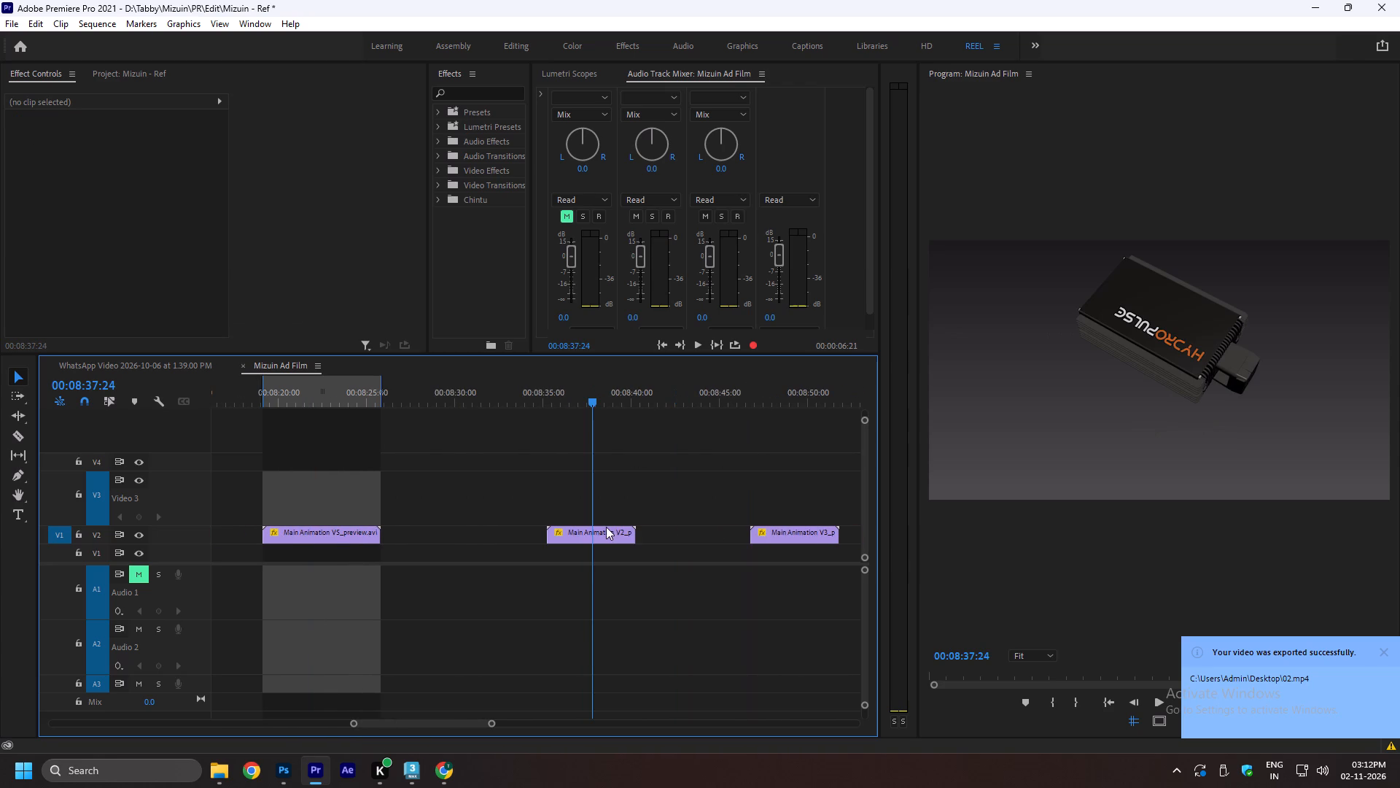
pyautogui.click(604, 528)
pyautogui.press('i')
pyautogui.click(656, 376)
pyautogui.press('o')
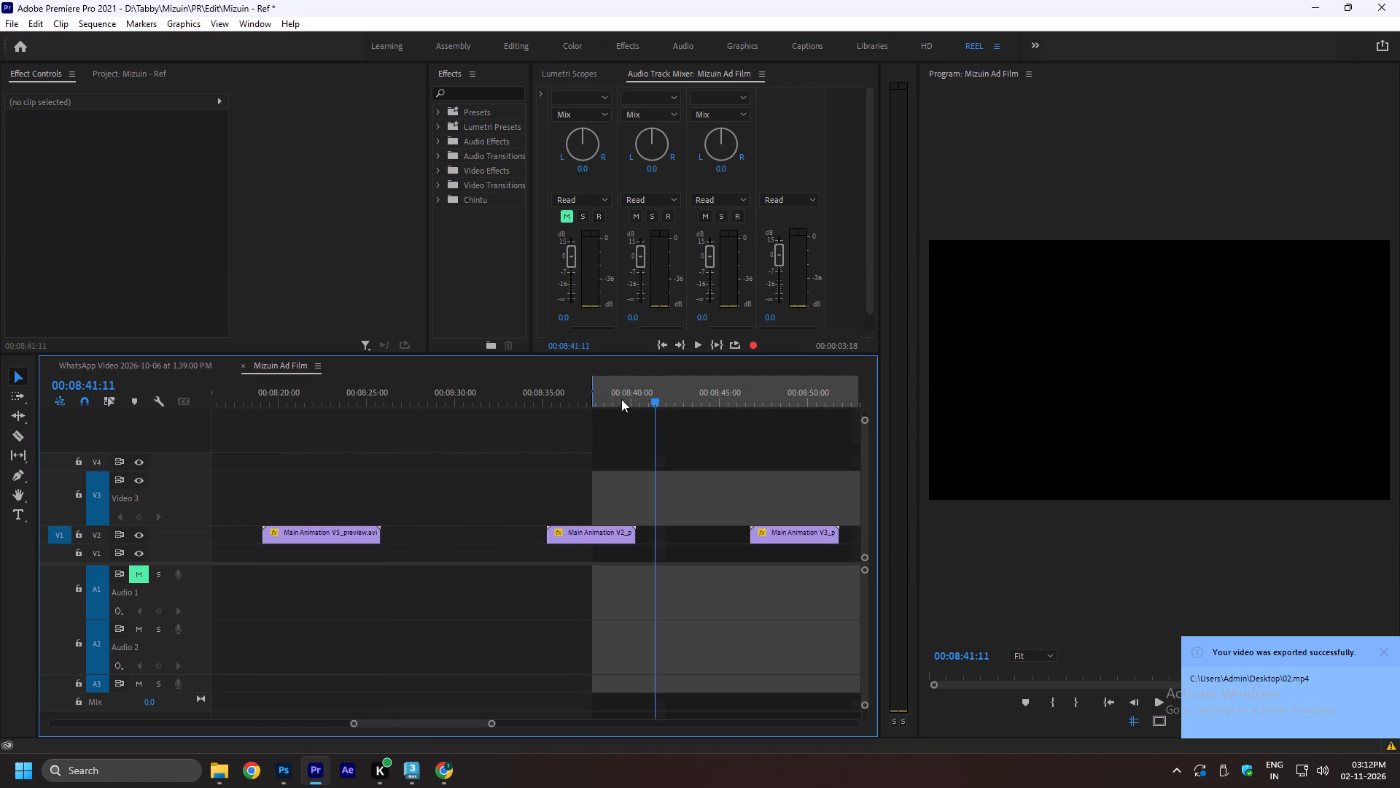
pyautogui.moveTo(591, 384); pyautogui.dragTo(546, 391)
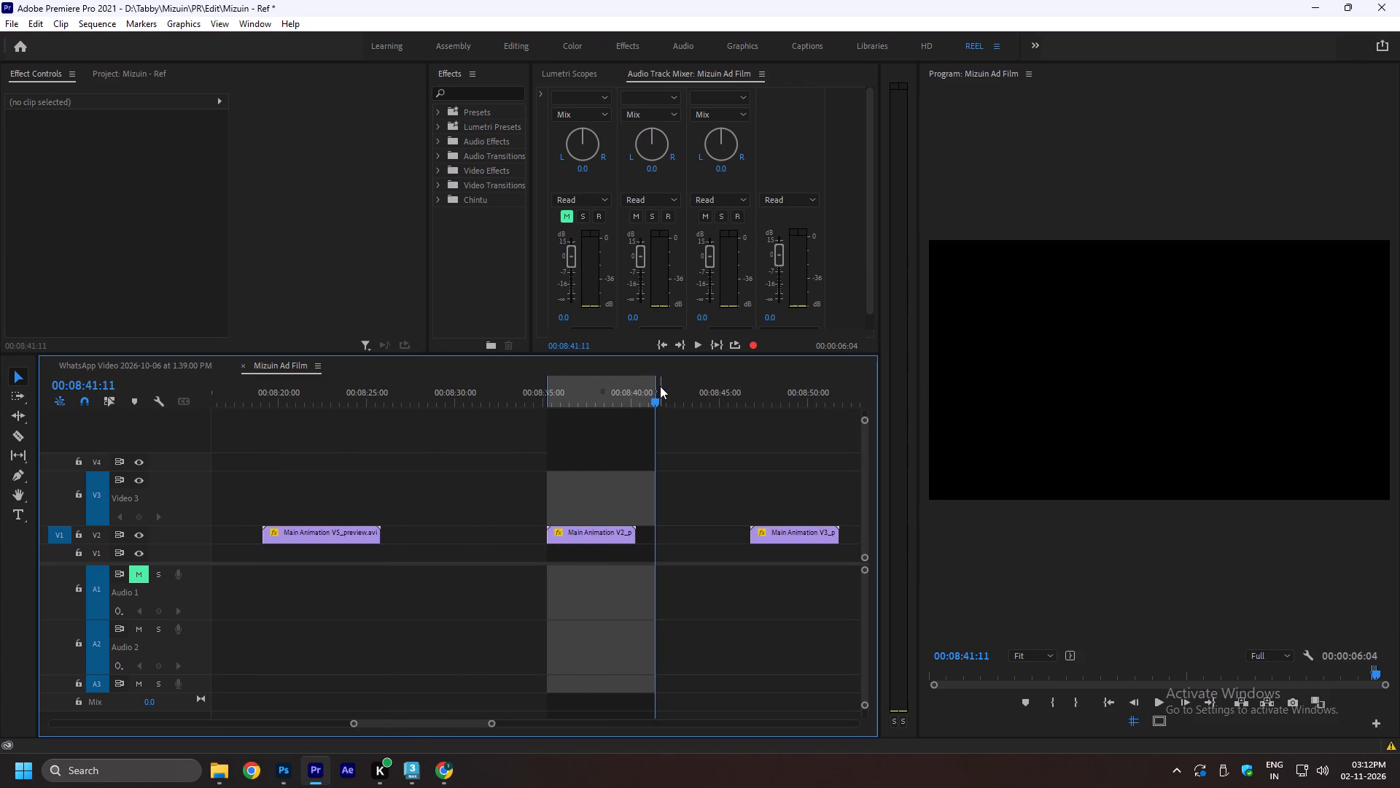
pyautogui.moveTo(658, 386); pyautogui.dragTo(637, 388)
# Export the marked V2 range as an H.264 video named 03 to the Desktop with the Match Source - High bitrate preset.
pyautogui.click(580, 392)
pyautogui.hotkey('ctrl', 'm')
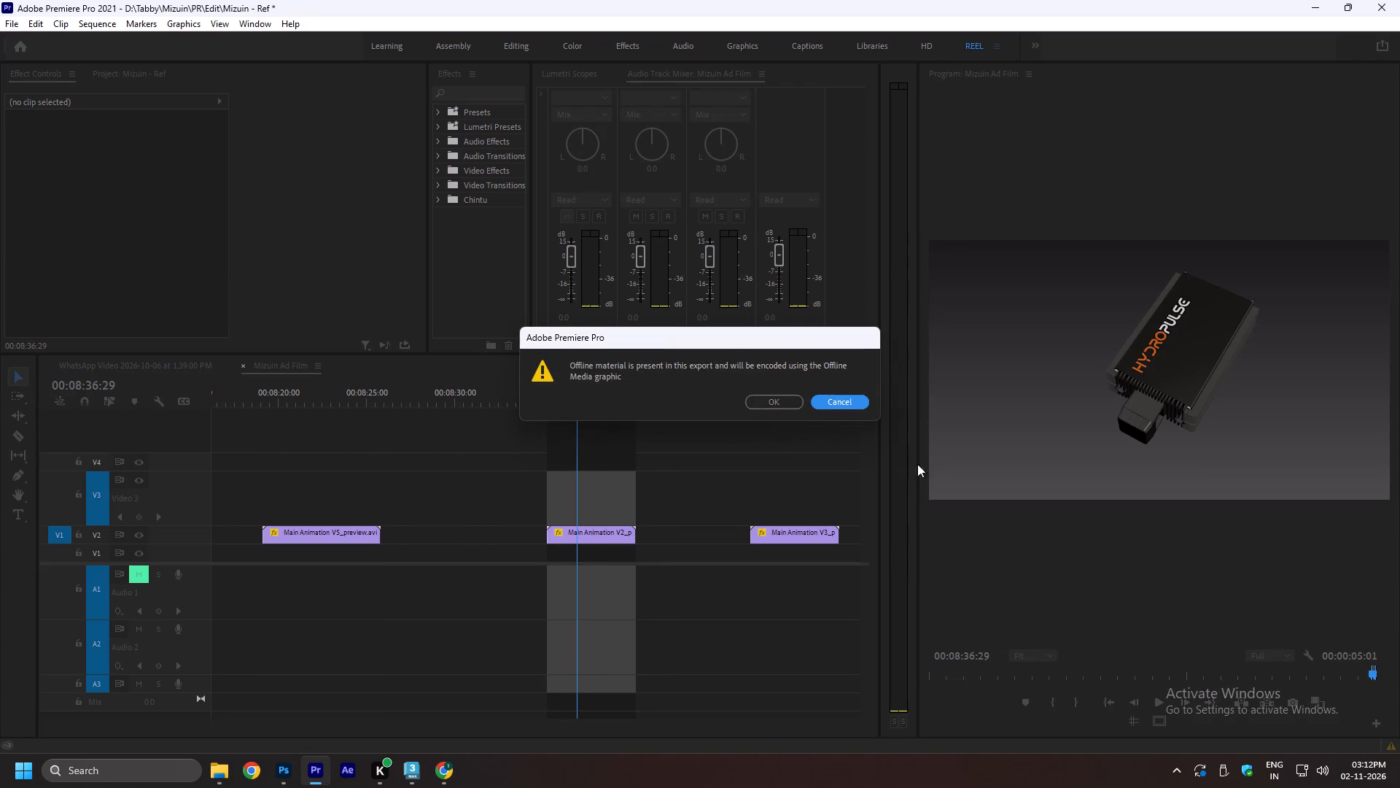
pyautogui.click(785, 395)
pyautogui.click(994, 251)
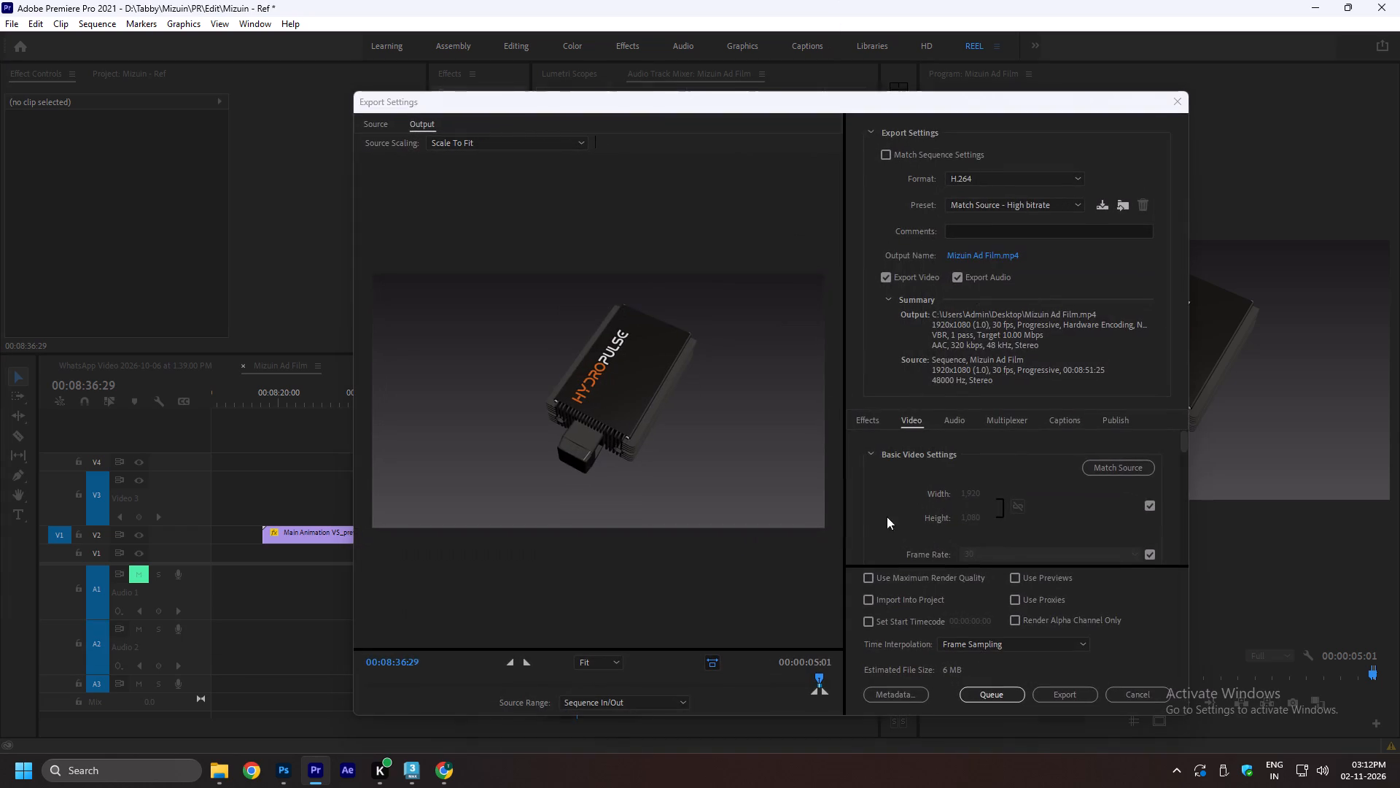
pyautogui.click(913, 252)
pyautogui.click(510, 593)
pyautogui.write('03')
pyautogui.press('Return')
pyautogui.click(1070, 693)
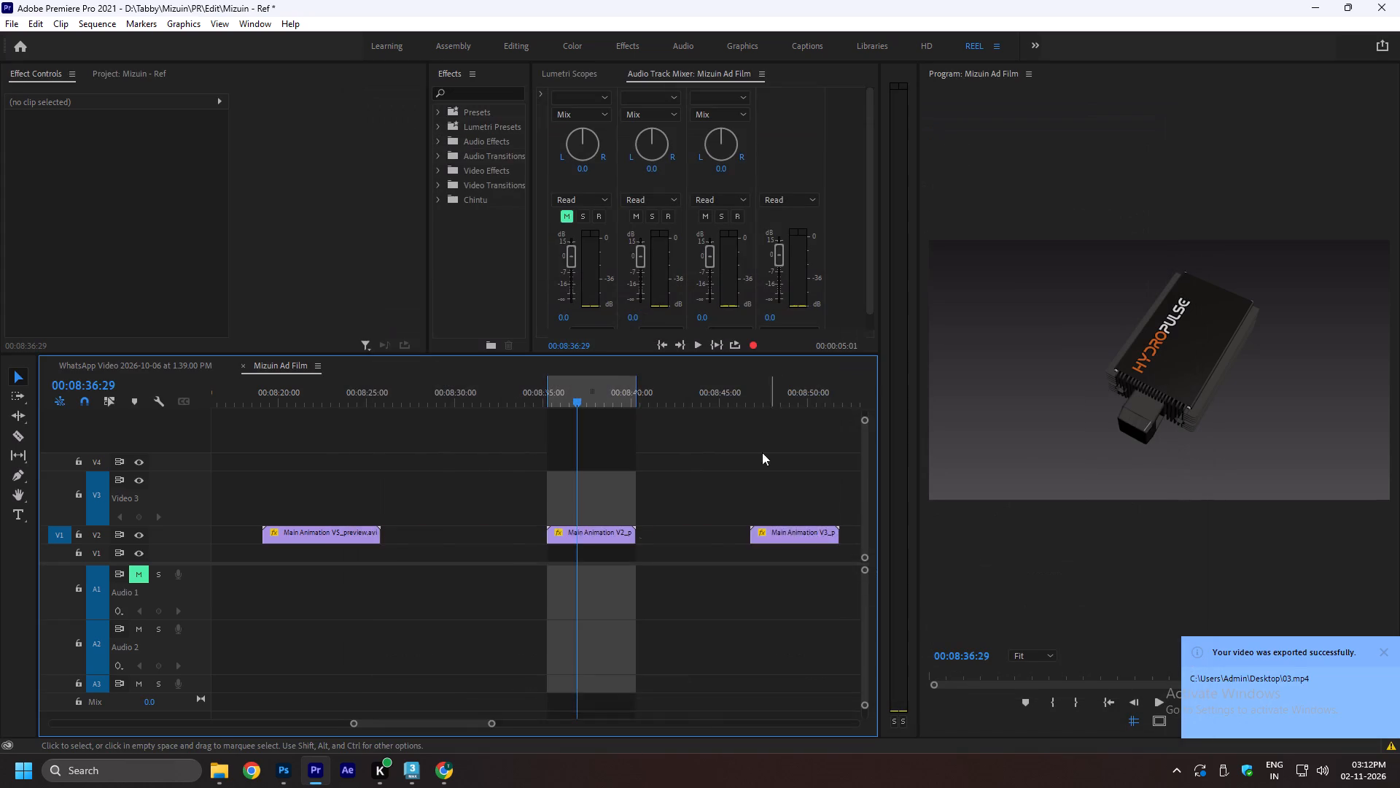
# Mark in and out points spanning the whole Main Animation V3 preview clip, 00:00:05:01 long.
pyautogui.scroll(-7, 573, 527)
pyautogui.click(631, 392)
pyautogui.click(617, 394)
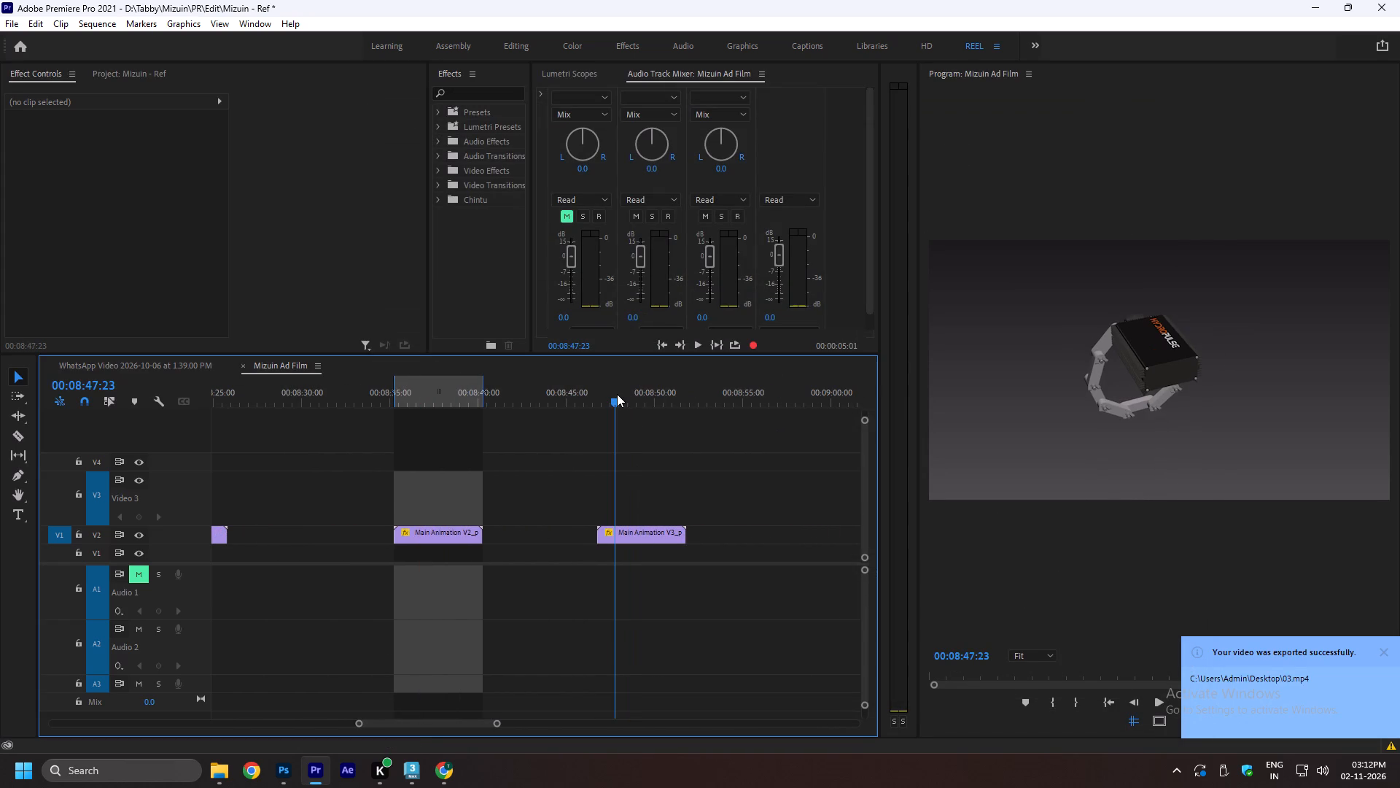
pyautogui.press('i')
pyautogui.click(659, 379)
pyautogui.press('o')
pyautogui.moveTo(615, 392); pyautogui.dragTo(599, 393)
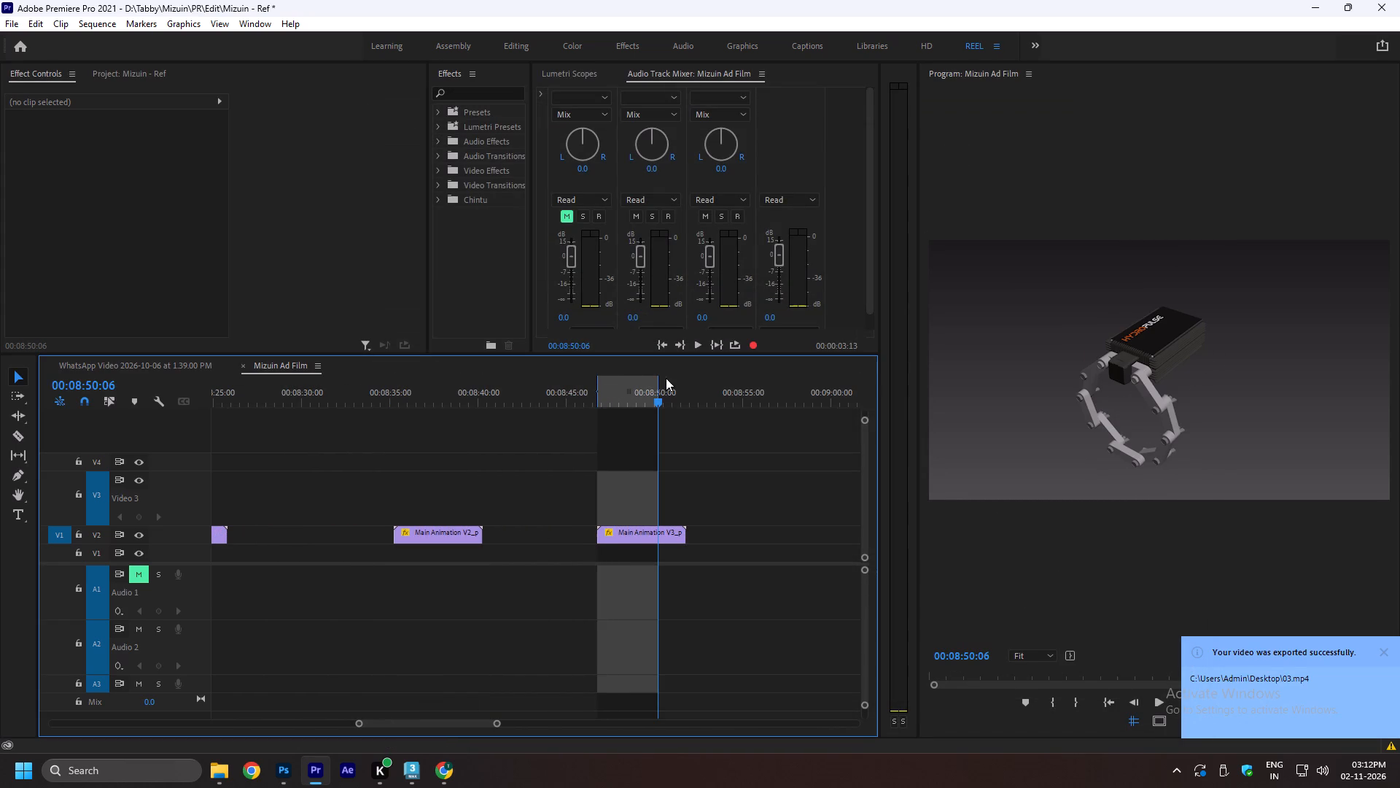
pyautogui.moveTo(658, 380); pyautogui.dragTo(681, 379)
pyautogui.click(647, 391)
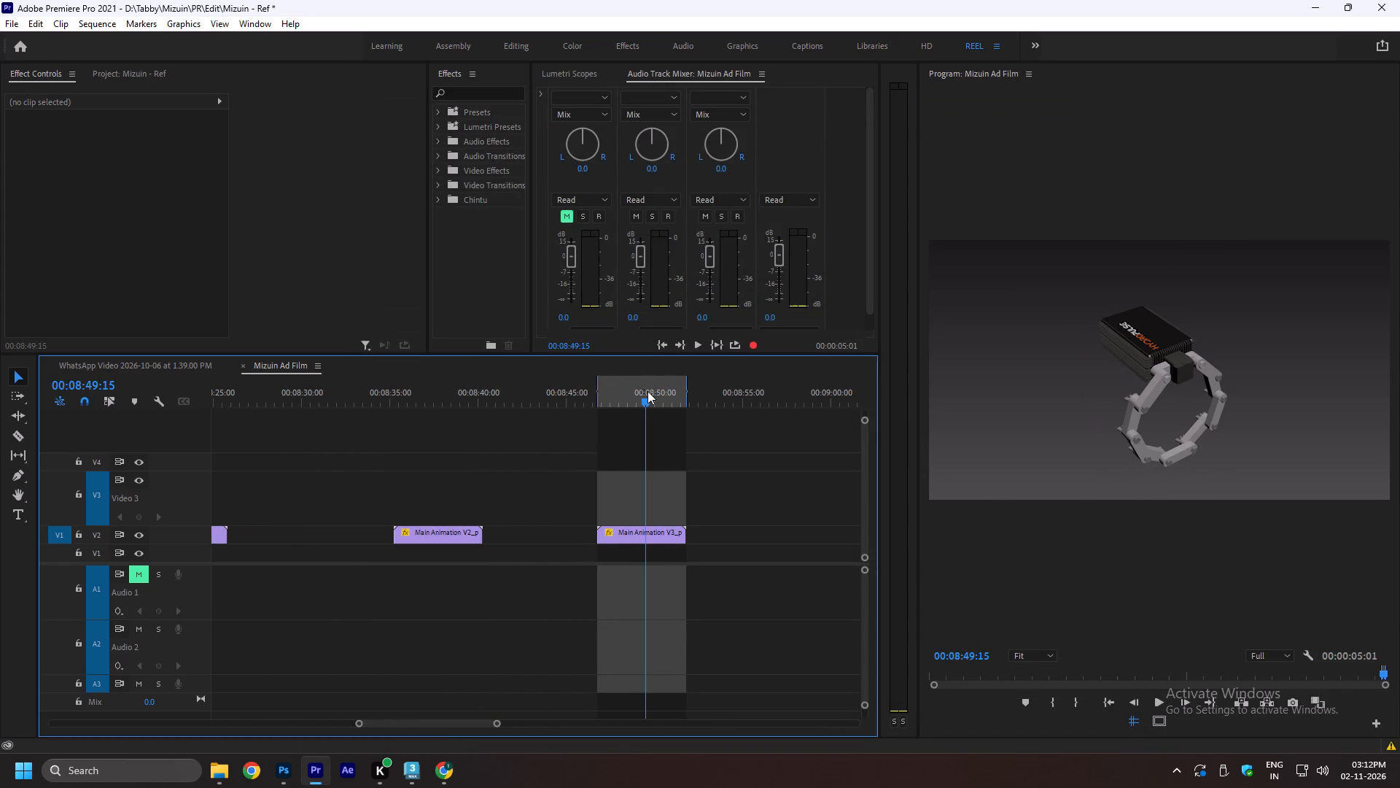
# Export the marked range as an H.264 video named 04 to the Desktop with the Match Source - High bitrate preset.
pyautogui.hotkey('ctrl', 'm')
pyautogui.click(783, 393)
pyautogui.click(787, 401)
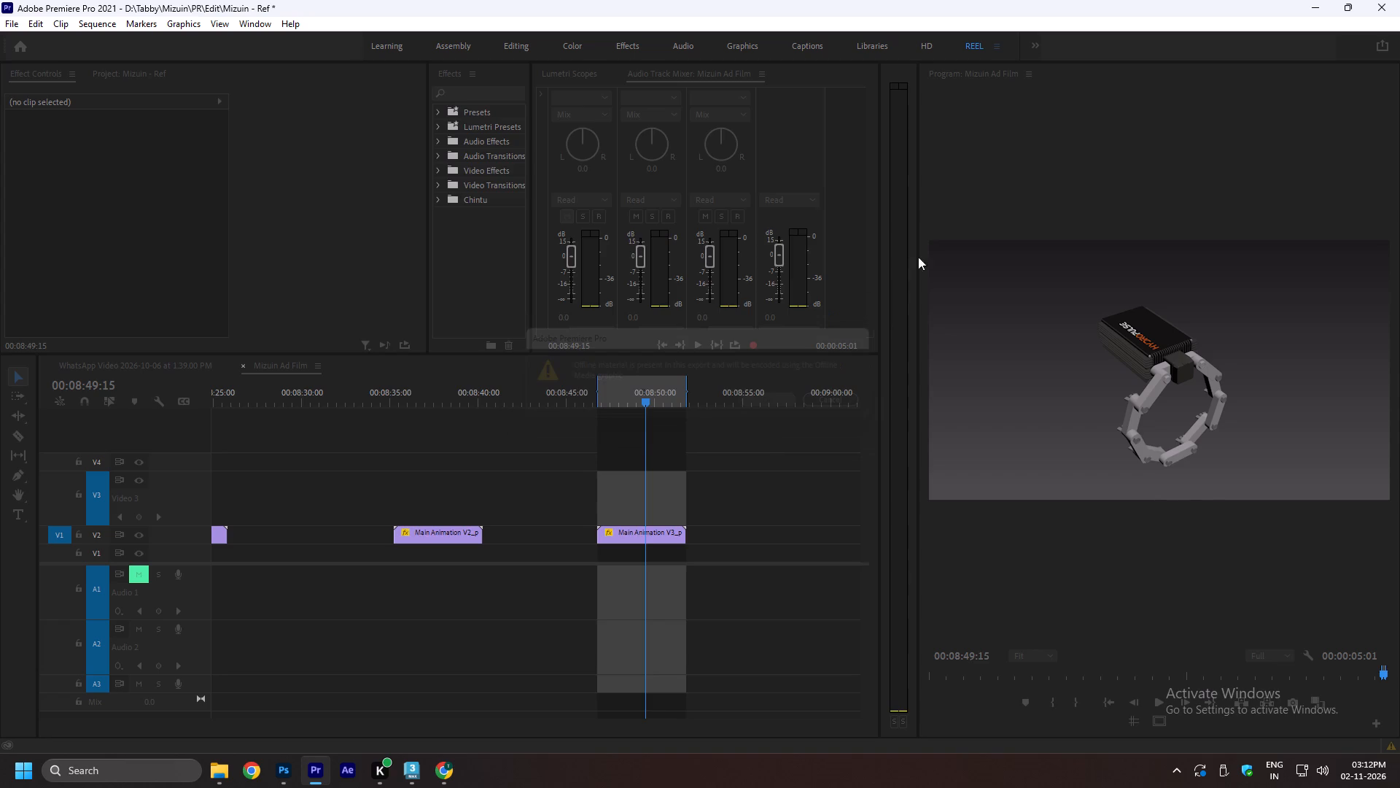
pyautogui.click(980, 258)
pyautogui.click(995, 247)
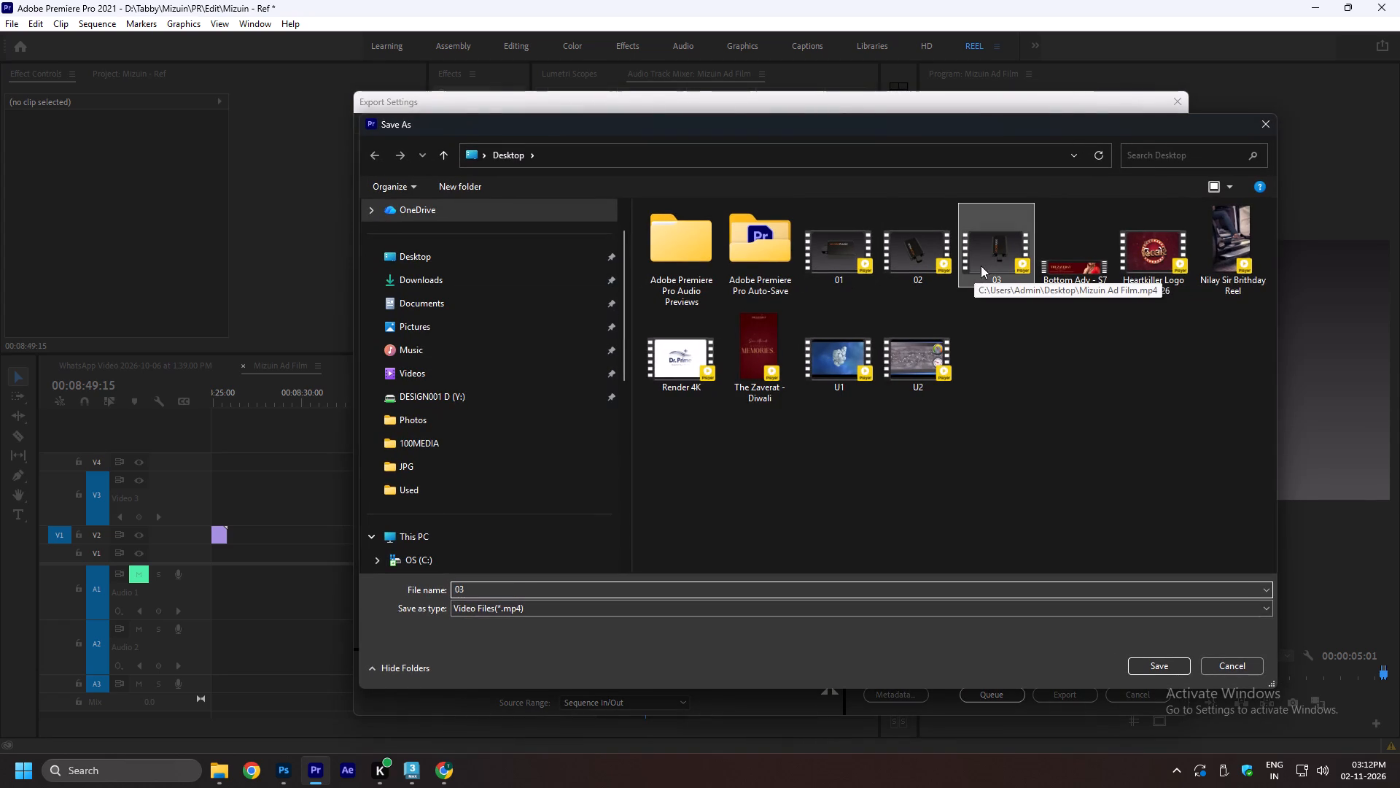
pyautogui.doubleClick(534, 595)
pyautogui.click(534, 595)
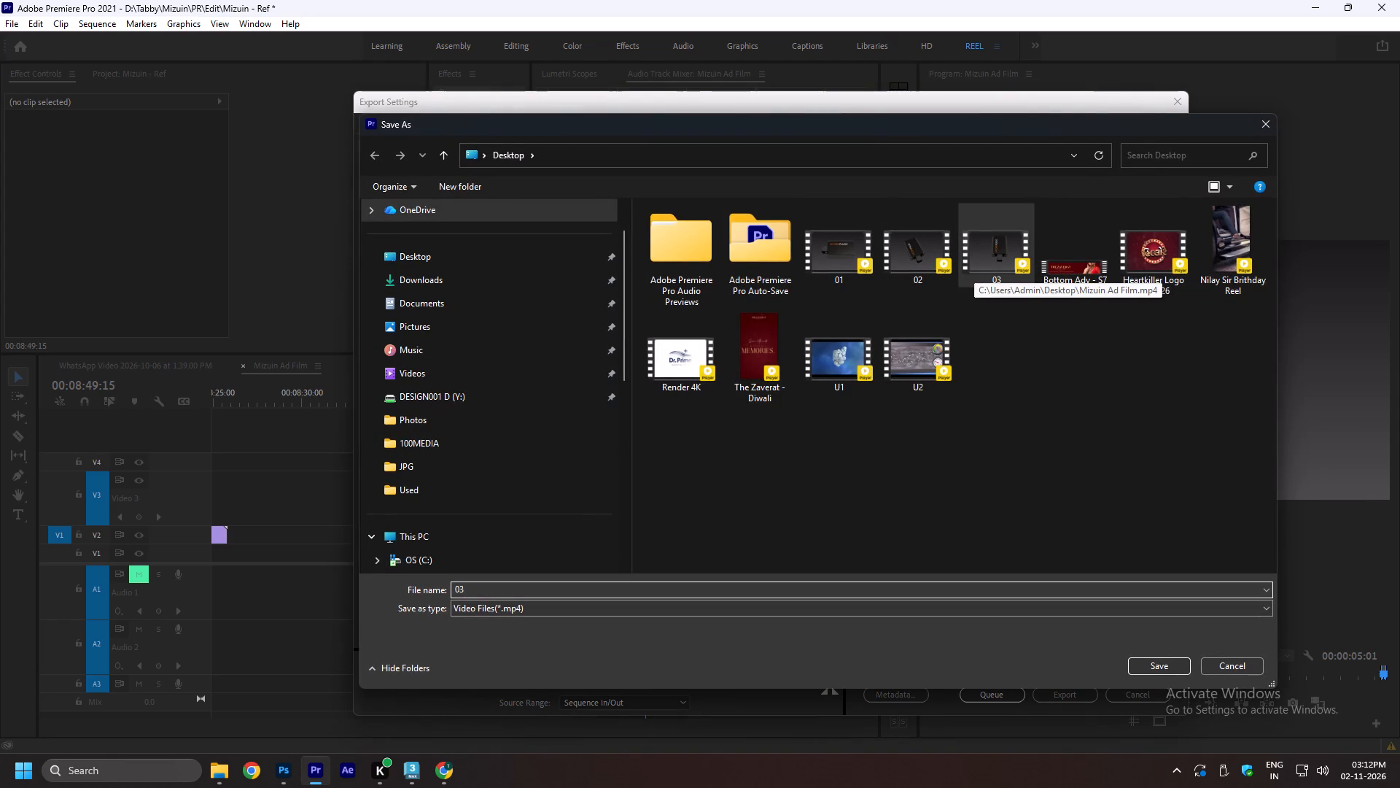
pyautogui.press('BackSpace')
pyautogui.press('4')
pyautogui.press('Return')
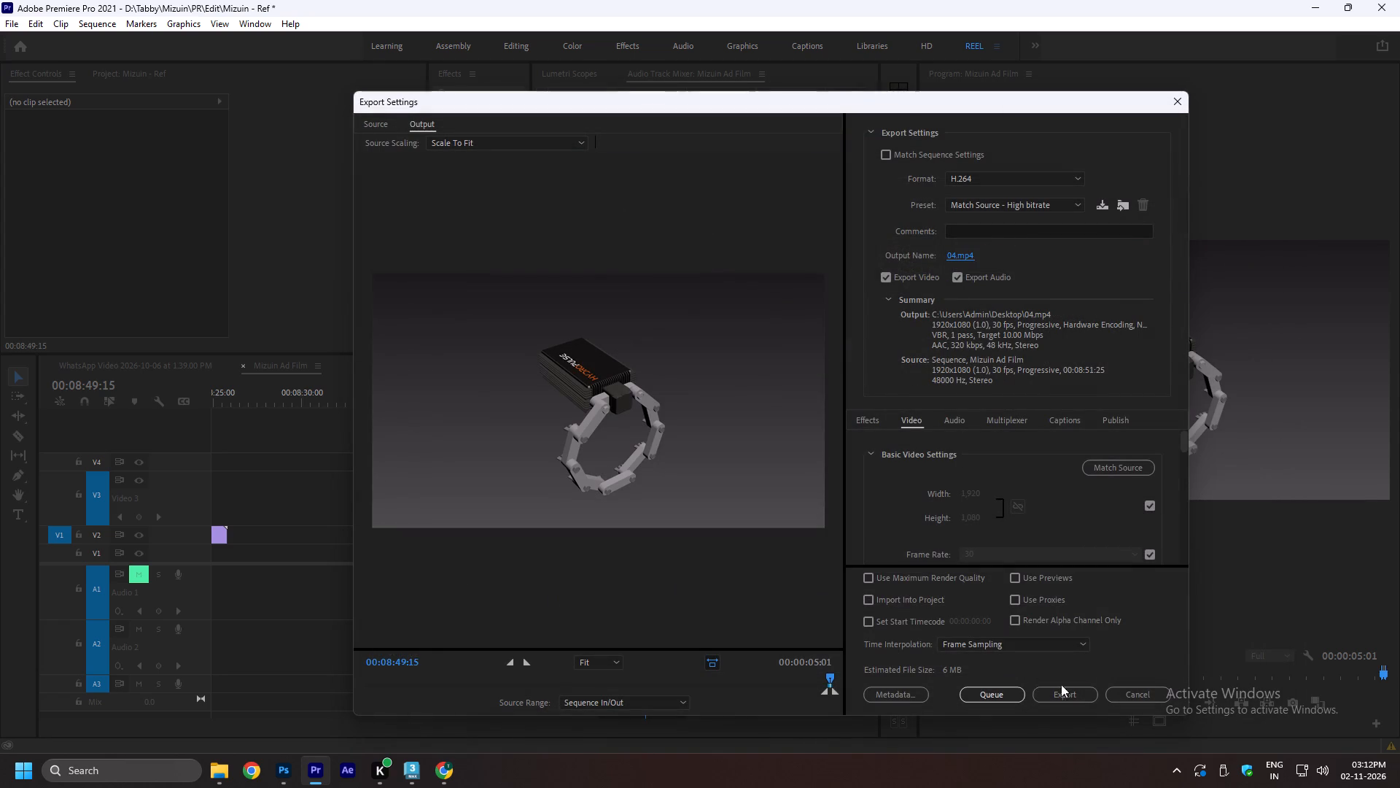
pyautogui.click(1065, 687)
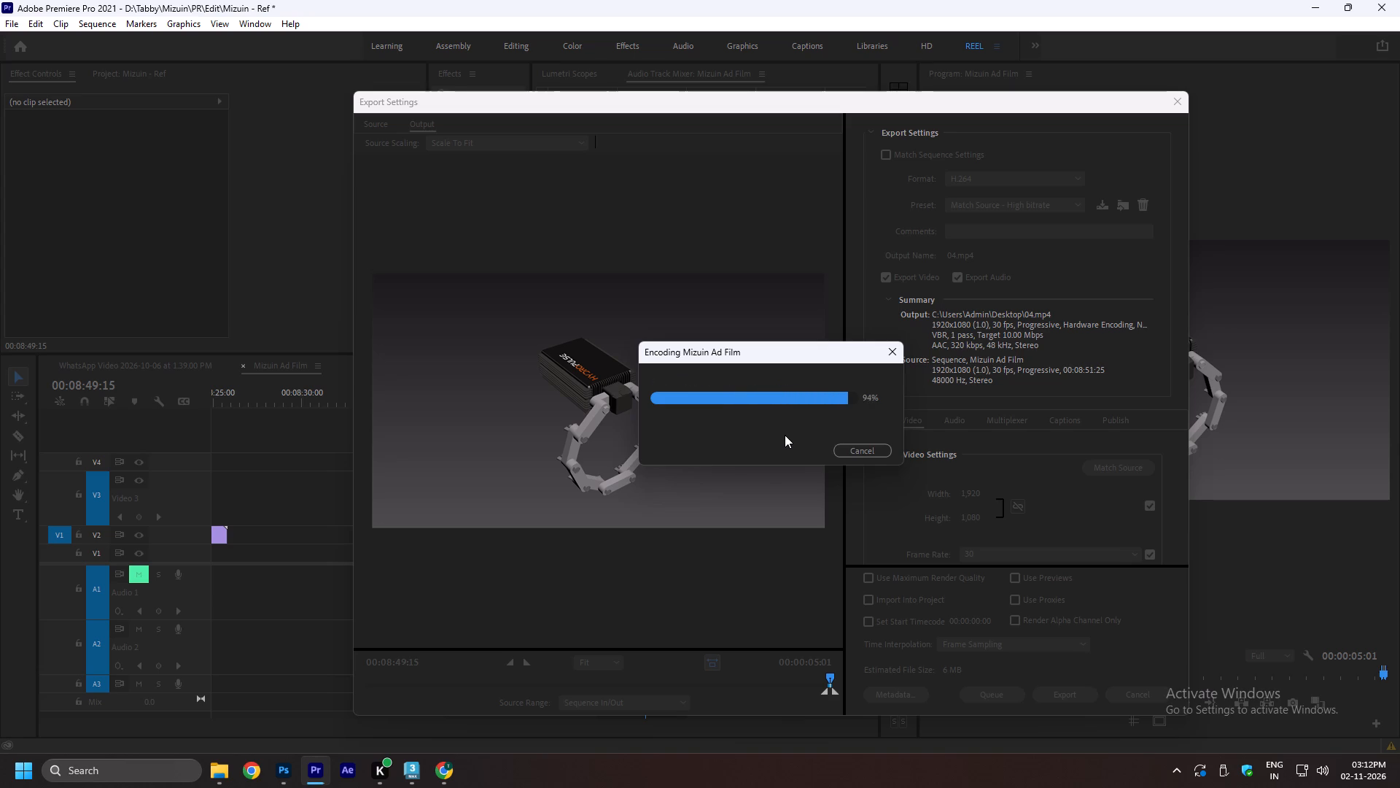
# Save the Mizuin - Ref project after the video export.
pyautogui.click(713, 475)
pyautogui.hotkey('ctrl', 's')
# Switch to File Explorer, open the Desktop folder holding the exported videos and copy its folder path.
pyautogui.hotkey('alt', 'Tab')
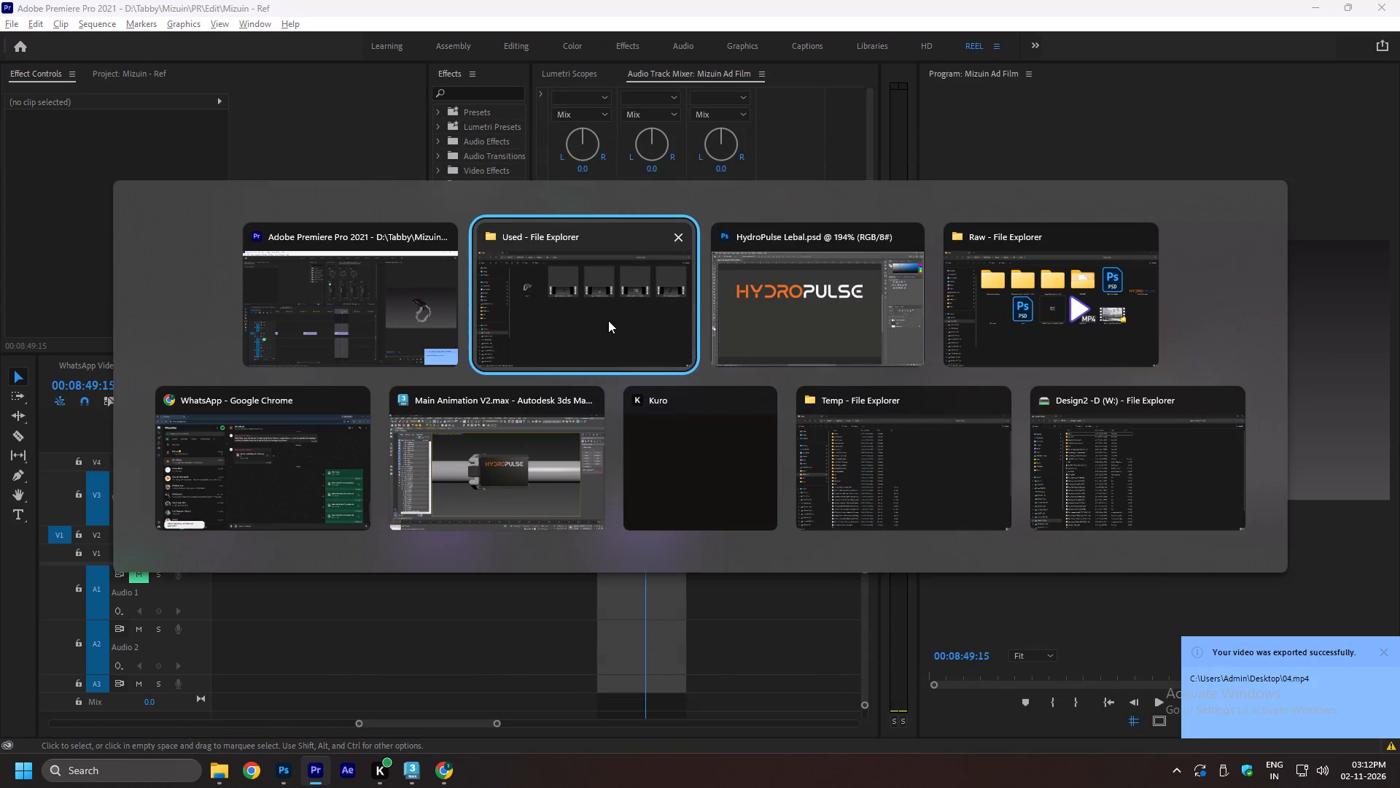
pyautogui.keyDown('alt'); pyautogui.click(387, 320); pyautogui.keyUp('alt')
pyautogui.hotkey('alt', 'Tab')
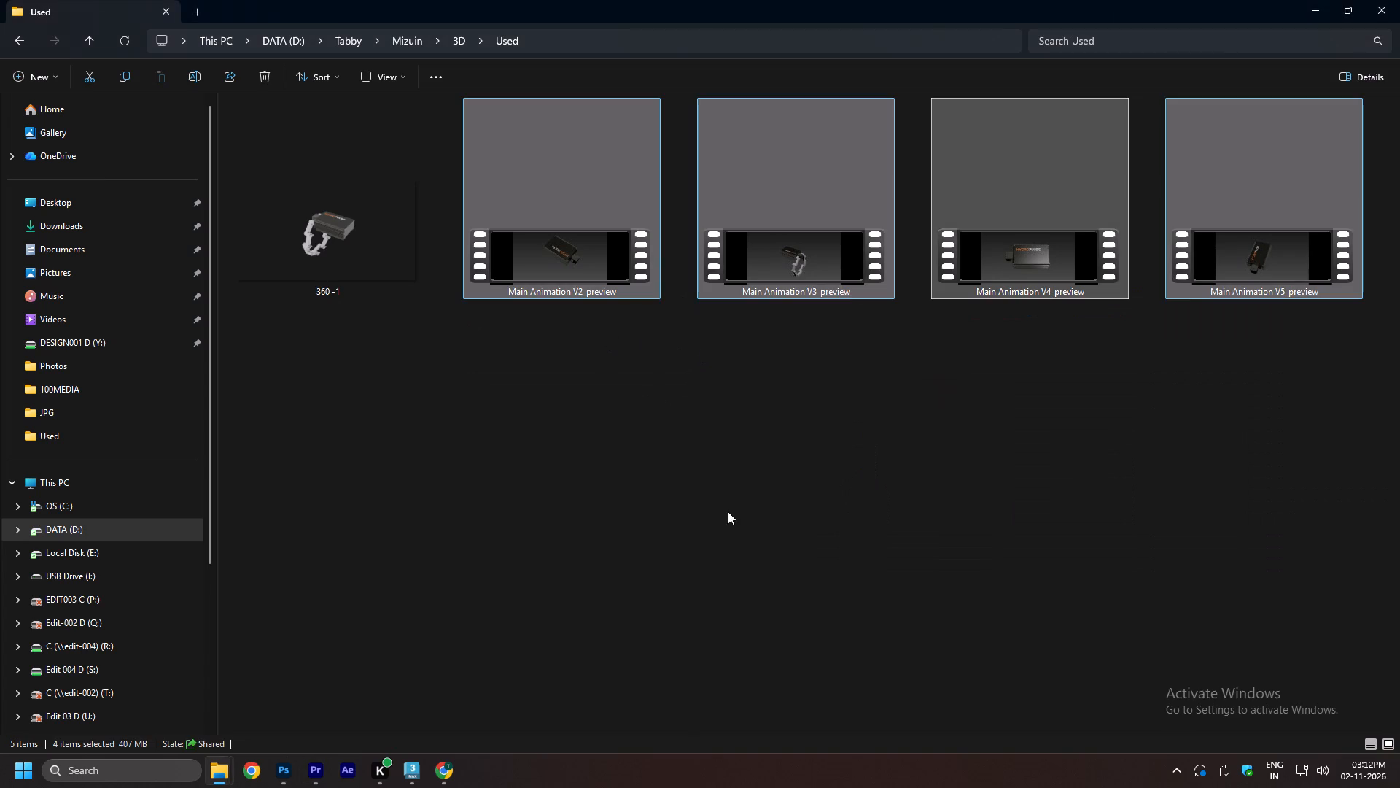
pyautogui.click(728, 511)
pyautogui.click(87, 196)
pyautogui.click(586, 50)
pyautogui.hotkey('ctrl', 'c')
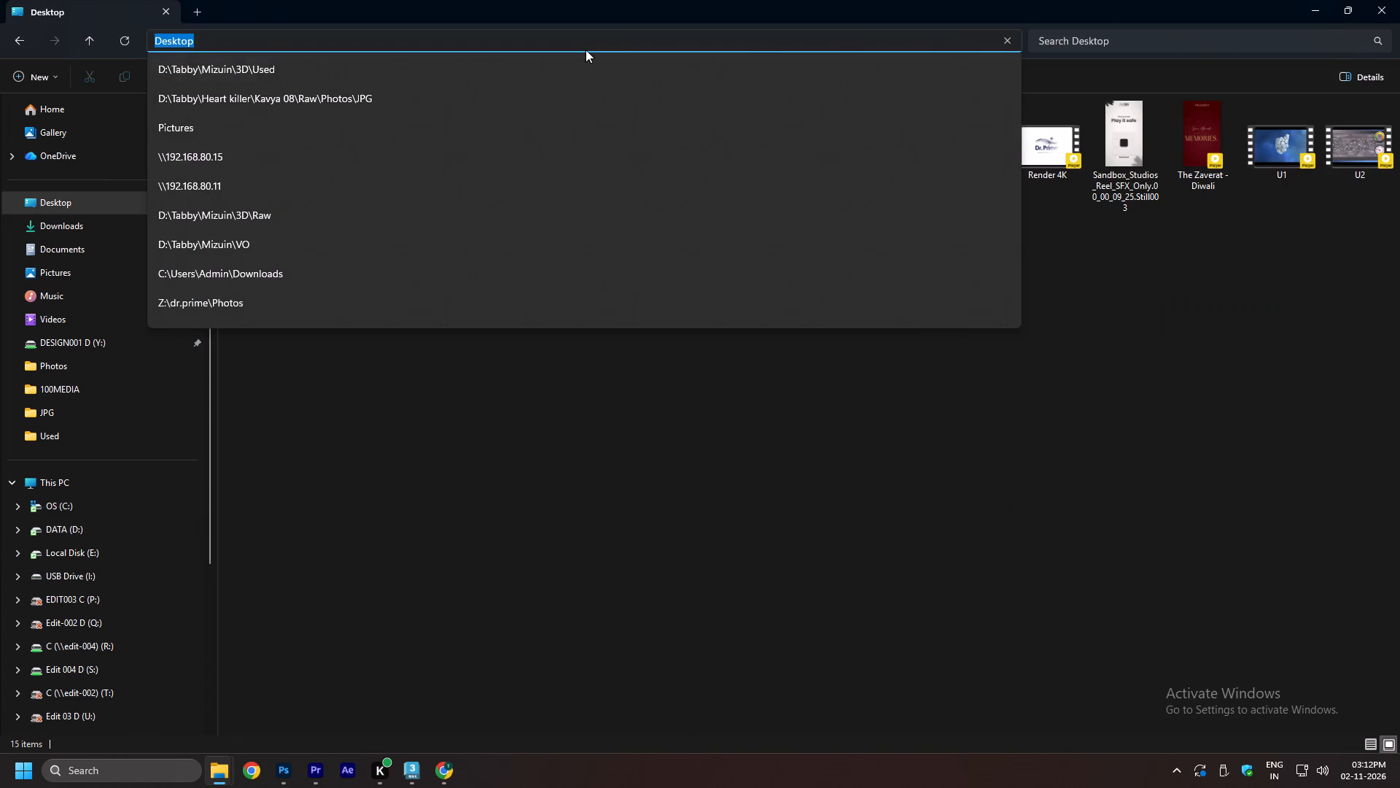
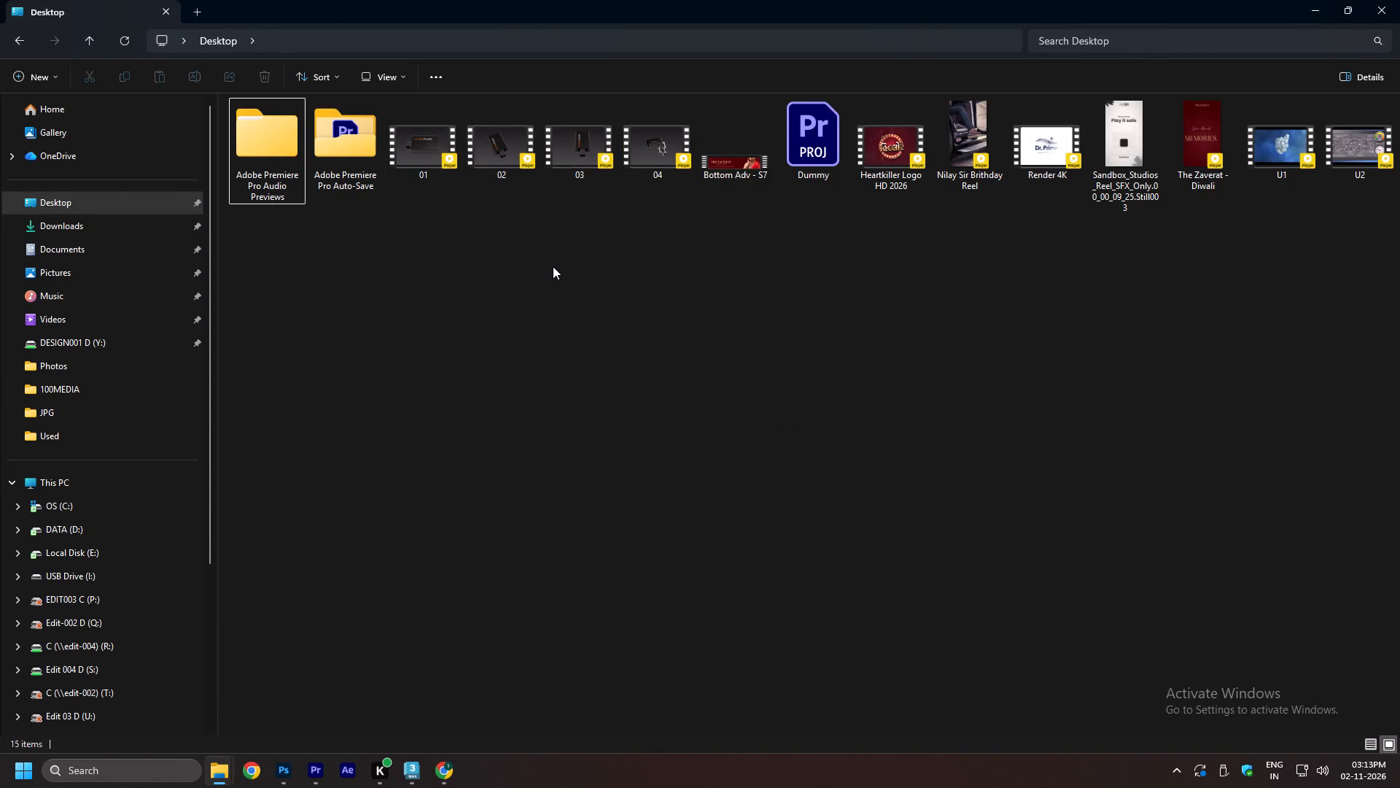
# Play Mizuin_HydroPulse_3D_Video from the Raw folder in PotPlayer, check the pipe-flow section about a third of the way in, and close the player.
pyautogui.hotkey('alt', 'Tab')
pyautogui.keyDown('alt'); pyautogui.click(327, 469); pyautogui.keyUp('alt')
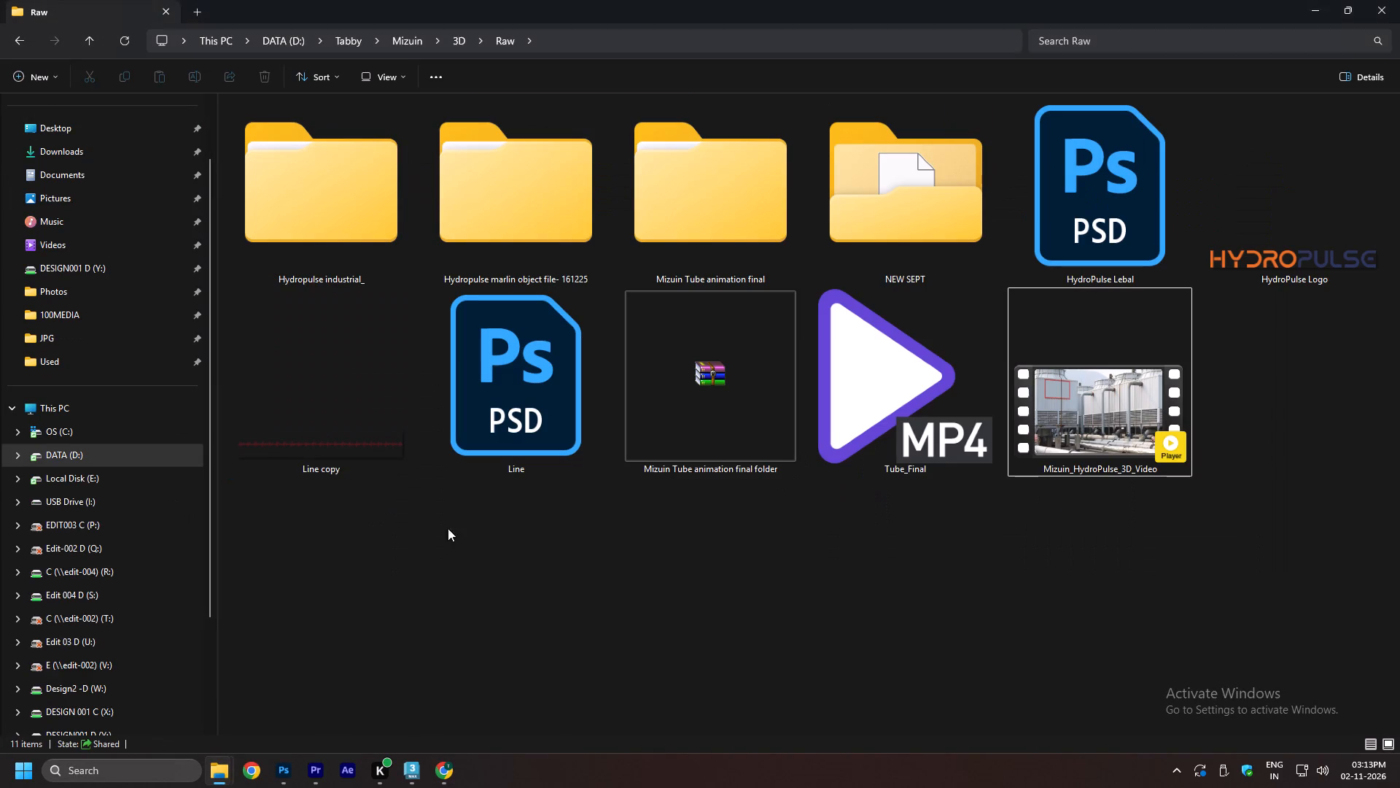
pyautogui.click(701, 533)
pyautogui.doubleClick(1062, 387)
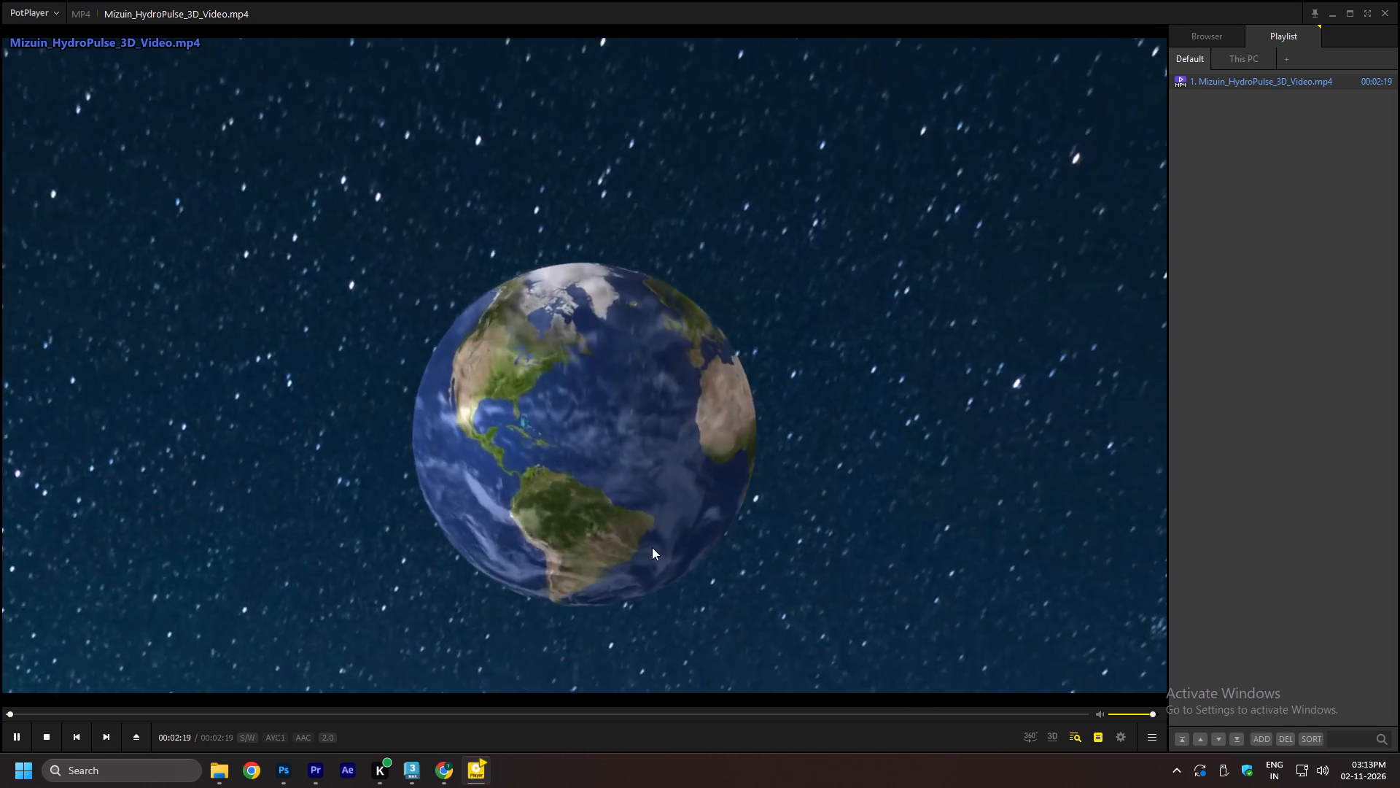
pyautogui.click(425, 711)
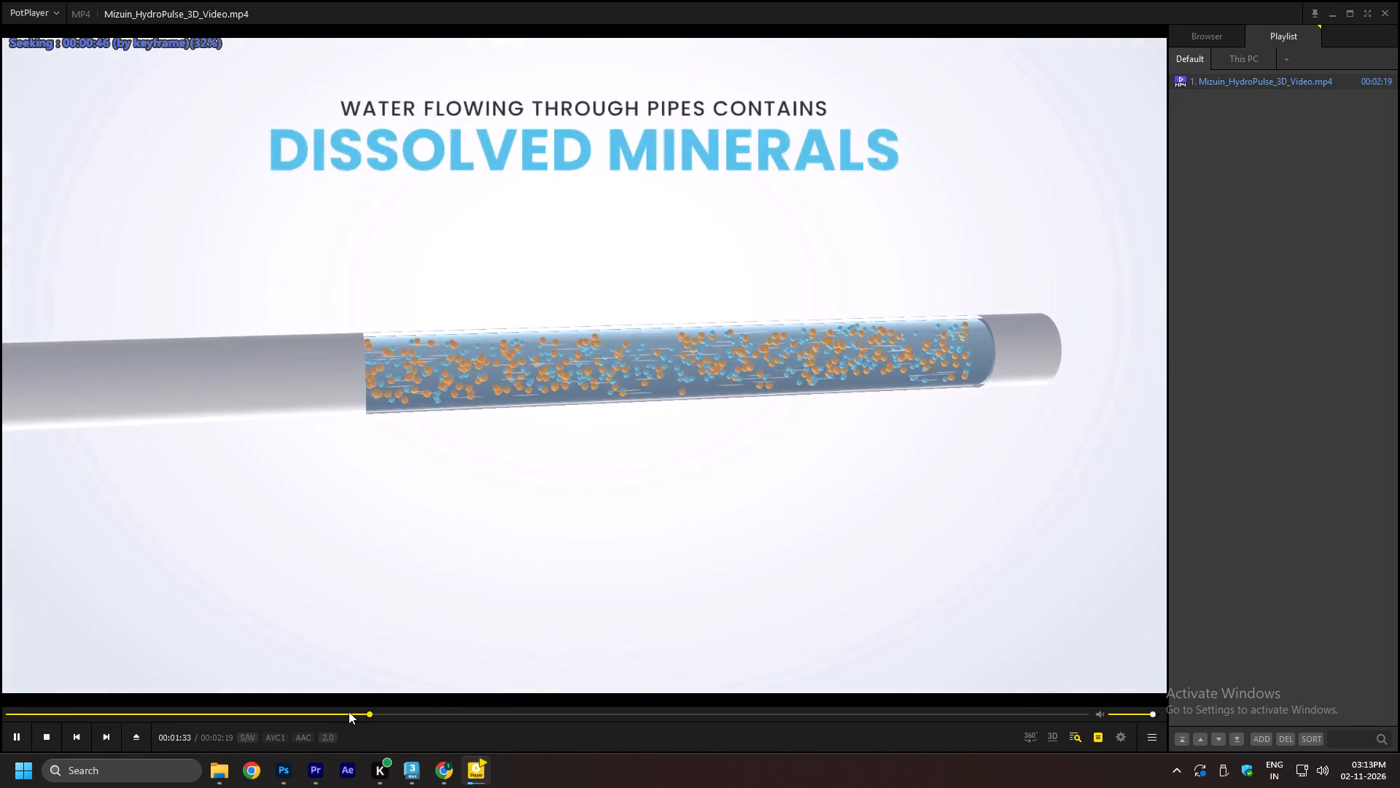
pyautogui.click(347, 712)
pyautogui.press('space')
pyautogui.click(1383, 11)
pyautogui.hotkey('alt', 'Tab')
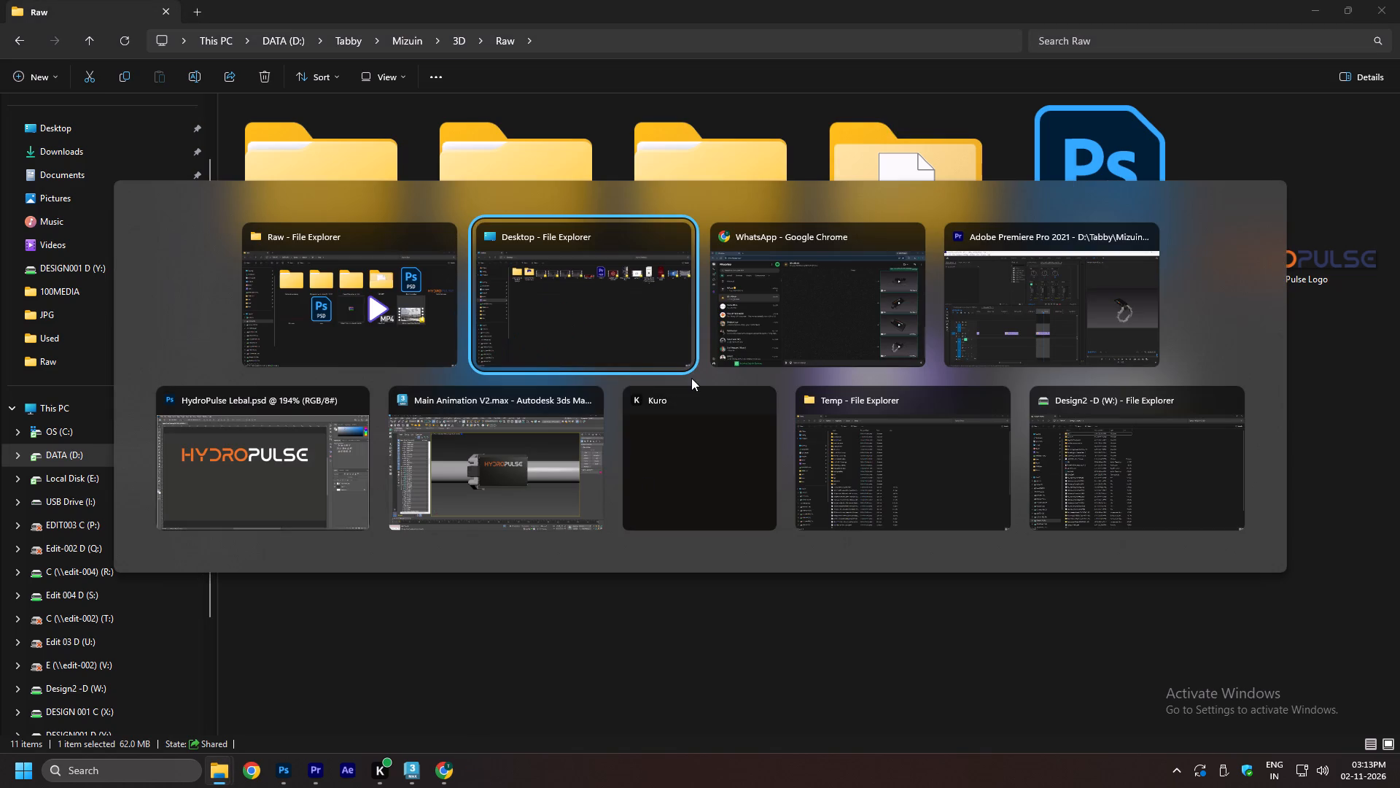
# Switch to the Main Animation V2 scene in 3ds Max and select the camera above the HydroPulse device to view through PhysCamera010.
pyautogui.keyDown('alt'); pyautogui.click(508, 504); pyautogui.keyUp('alt')
pyautogui.click(720, 548)
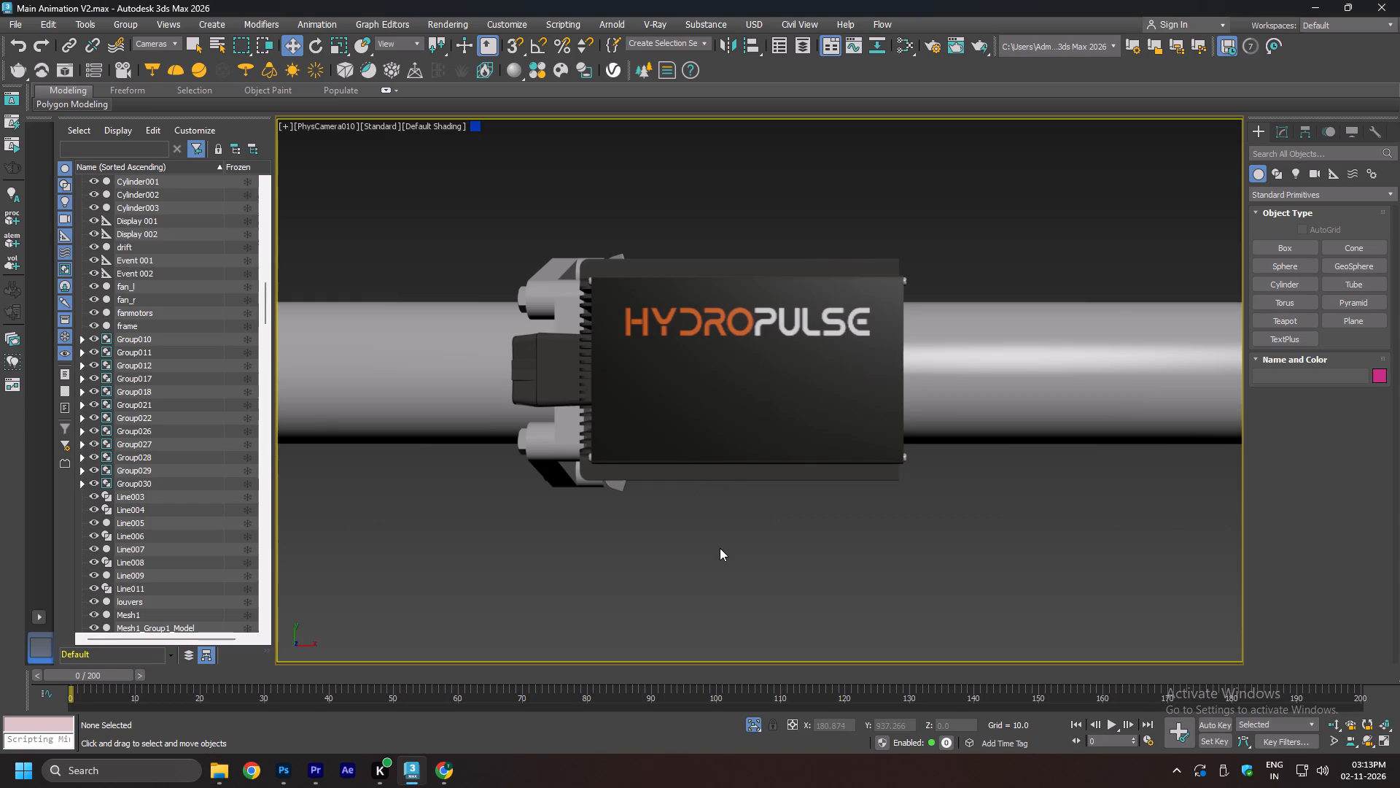
pyautogui.press('p')
pyautogui.scroll(-2, 683, 385)
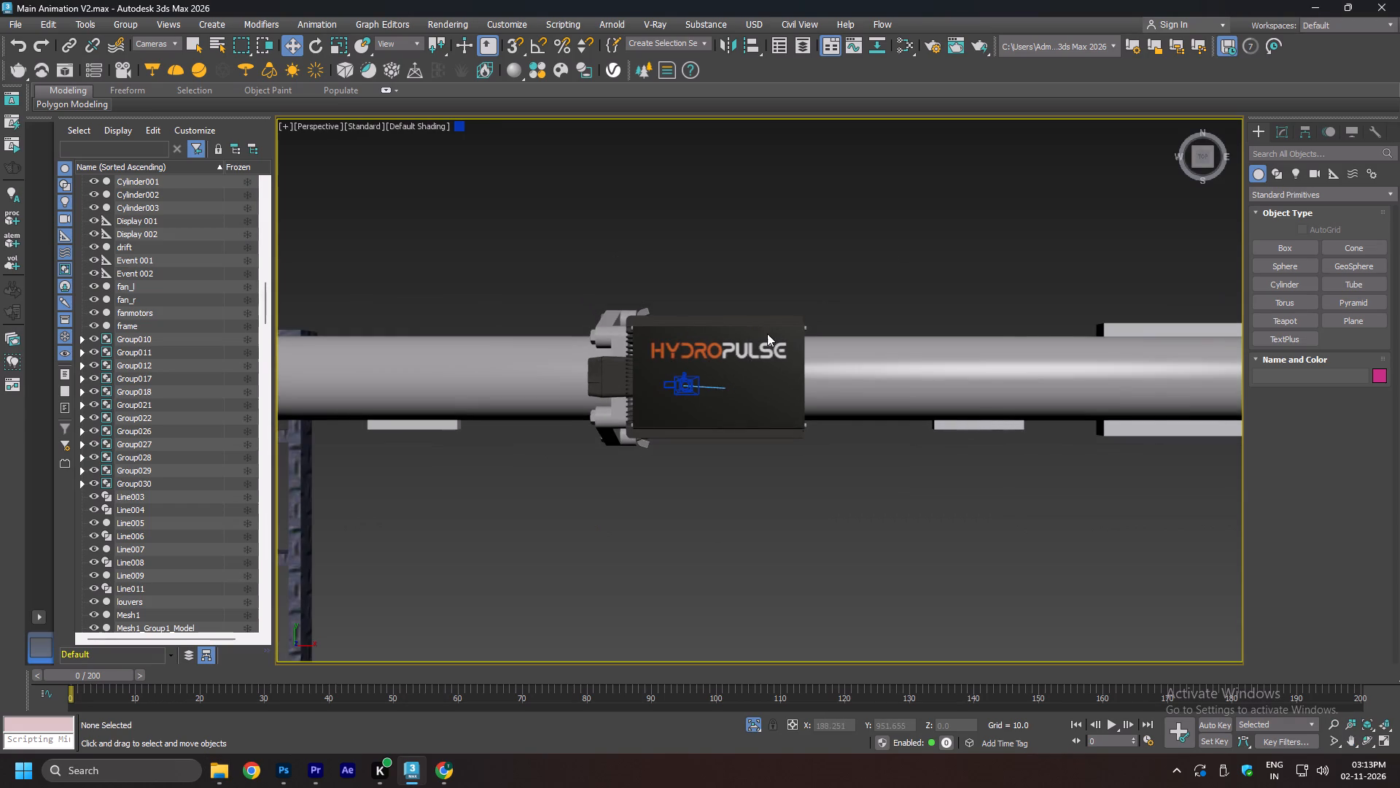
pyautogui.moveTo(790, 304); pyautogui.dragTo(609, 488)
pyautogui.click(1207, 156)
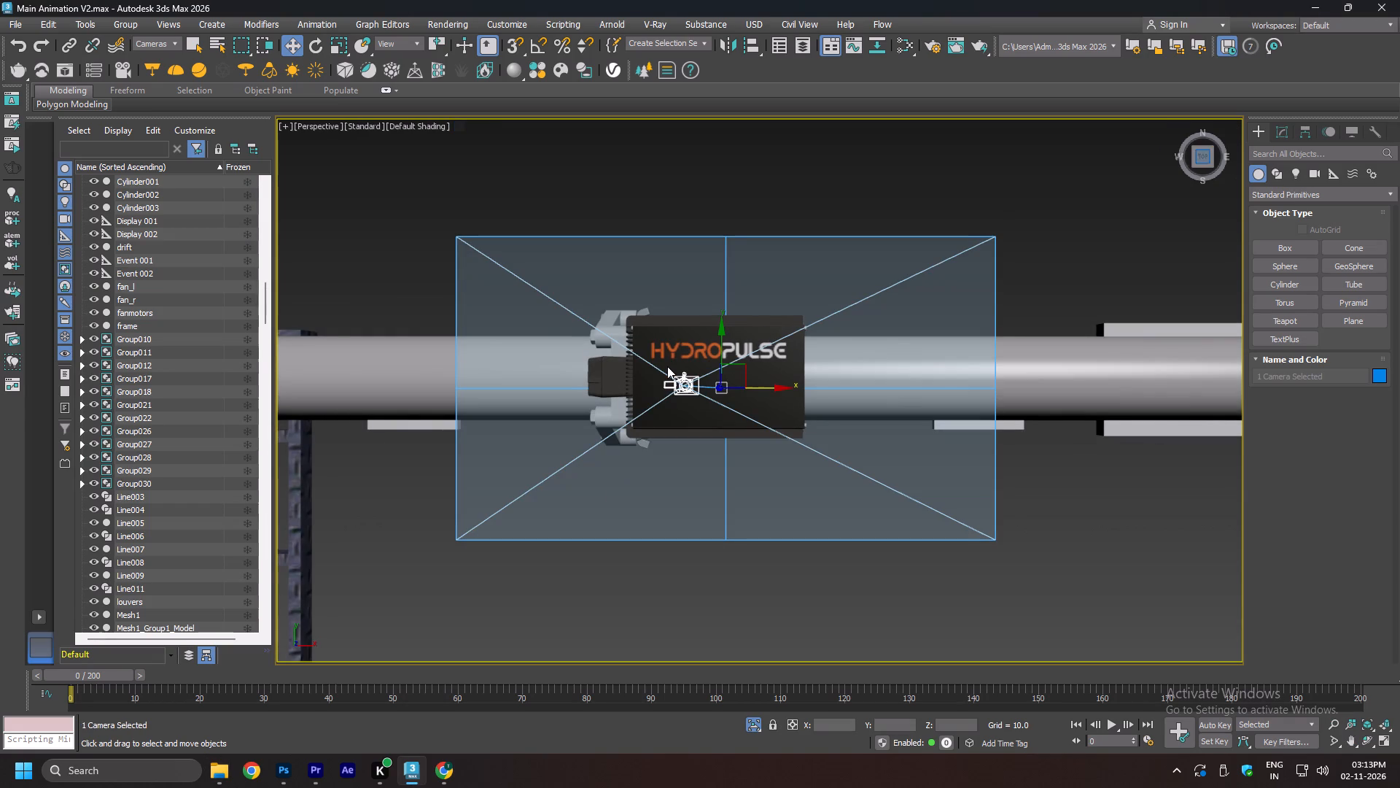
pyautogui.press('c')
pyautogui.click(857, 584)
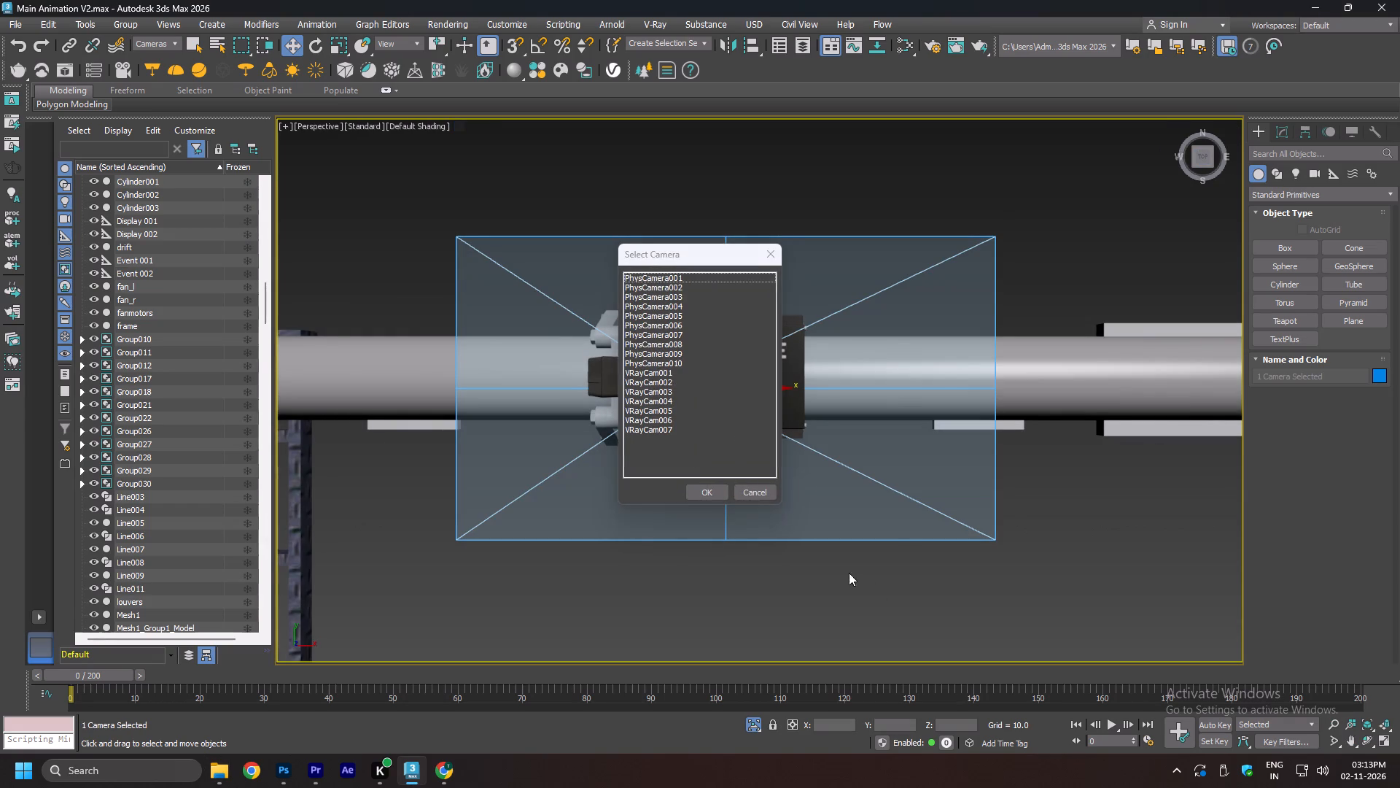
pyautogui.click(761, 493)
pyautogui.click(770, 579)
pyautogui.click(686, 385)
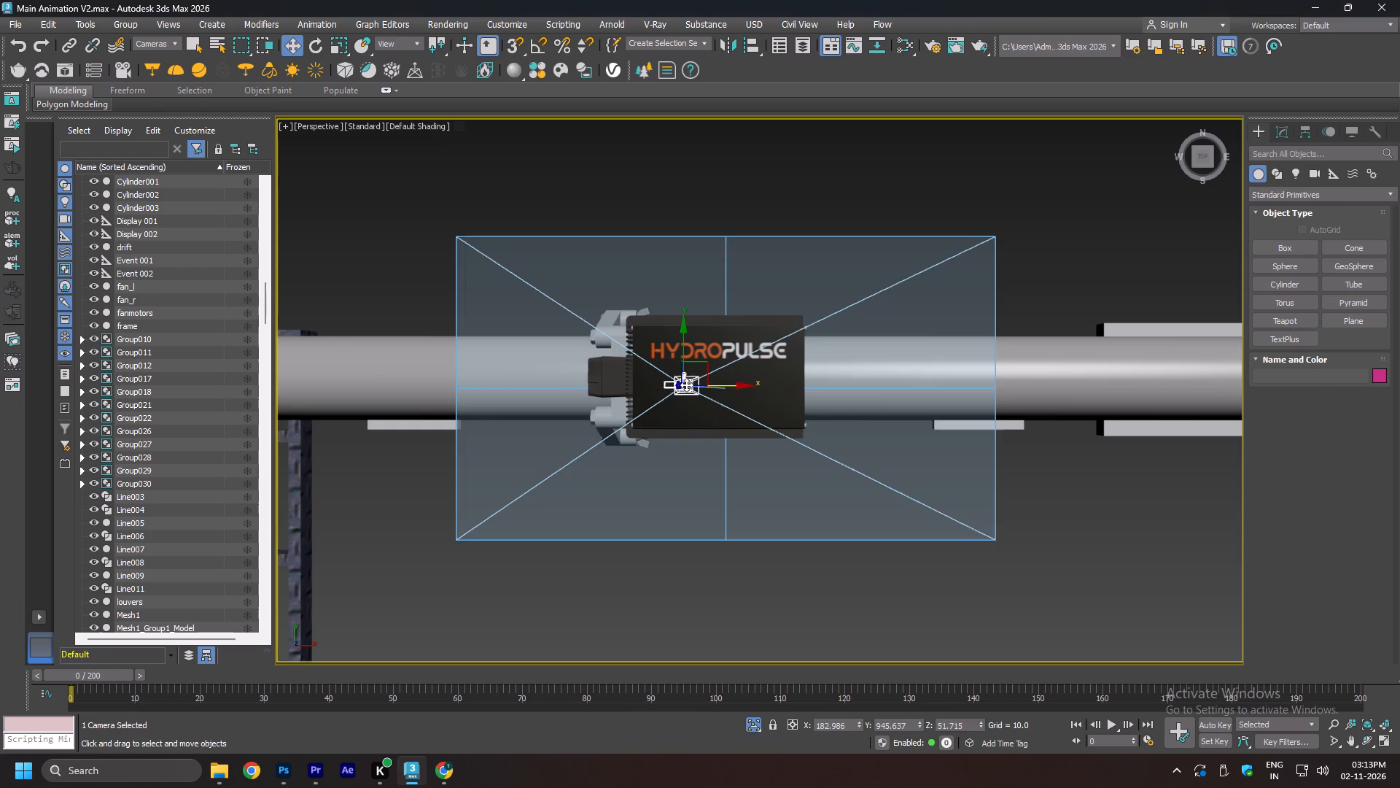
pyautogui.press('c')
pyautogui.click(692, 519)
# Select the camera and its target in the Top view and move them along the X axis toward the pump, keeping the device in frame.
pyautogui.hotkey('alt', 'w')
pyautogui.hotkey('alt', 'w')
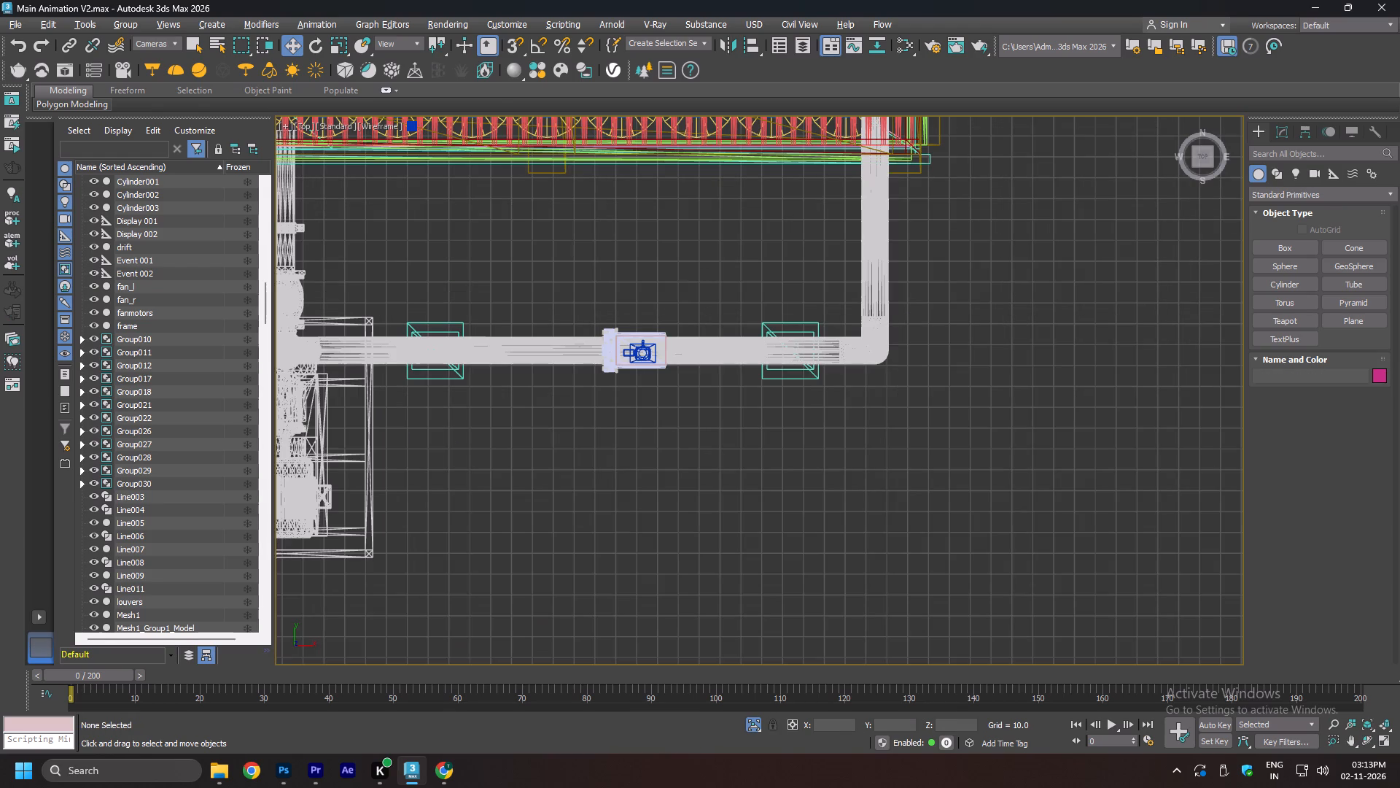
pyautogui.moveTo(668, 292); pyautogui.dragTo(570, 423)
pyautogui.hotkey('alt', 'w')
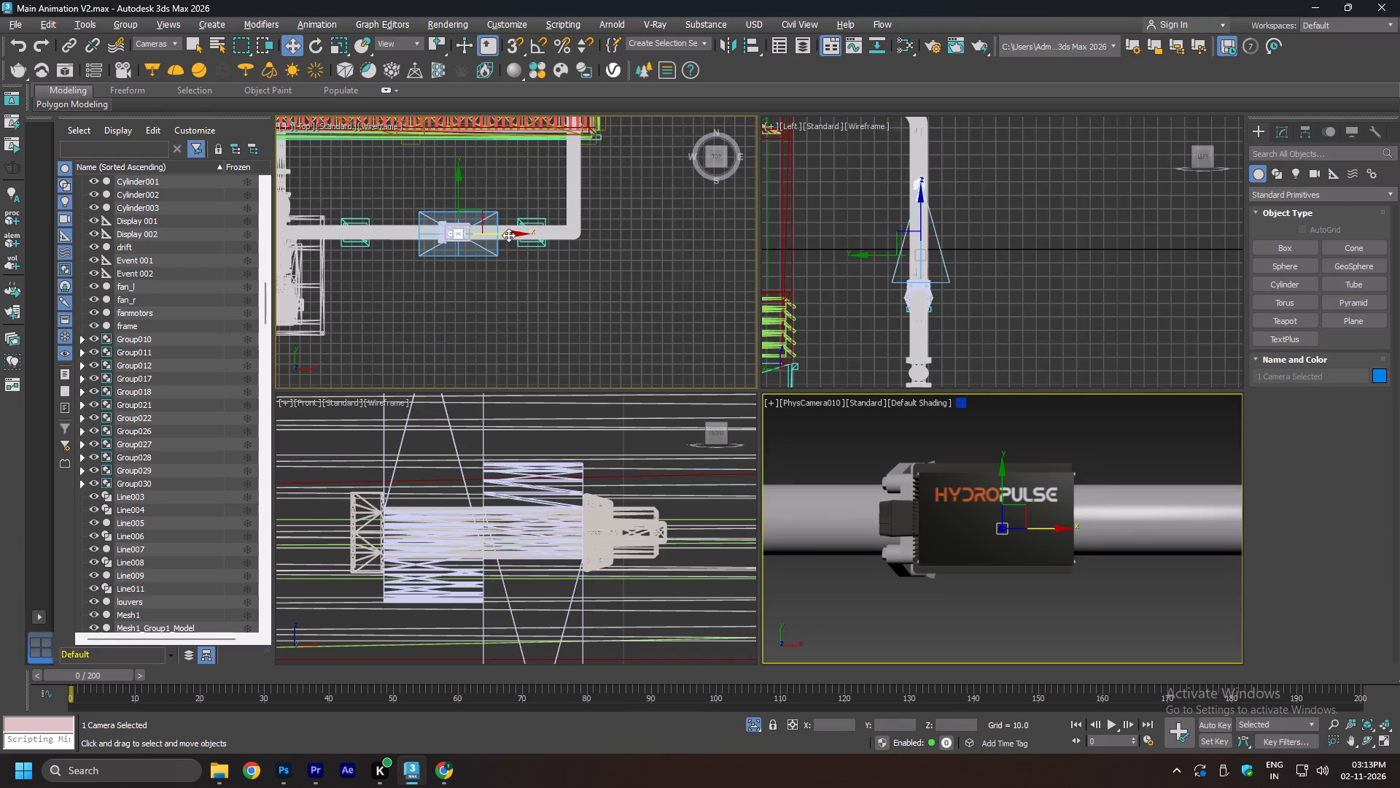
pyautogui.moveTo(508, 235); pyautogui.dragTo(427, 242)
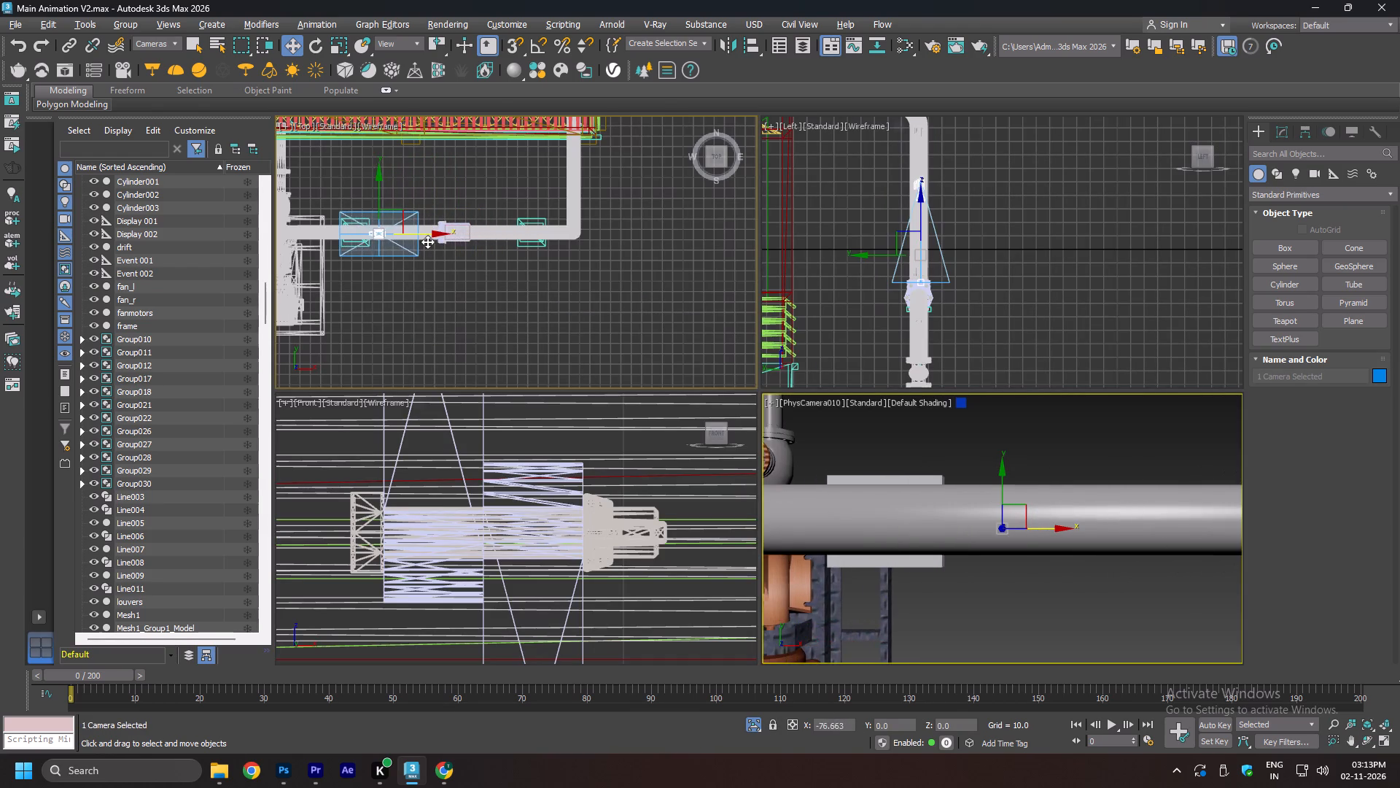
pyautogui.moveTo(427, 242); pyautogui.dragTo(384, 241)
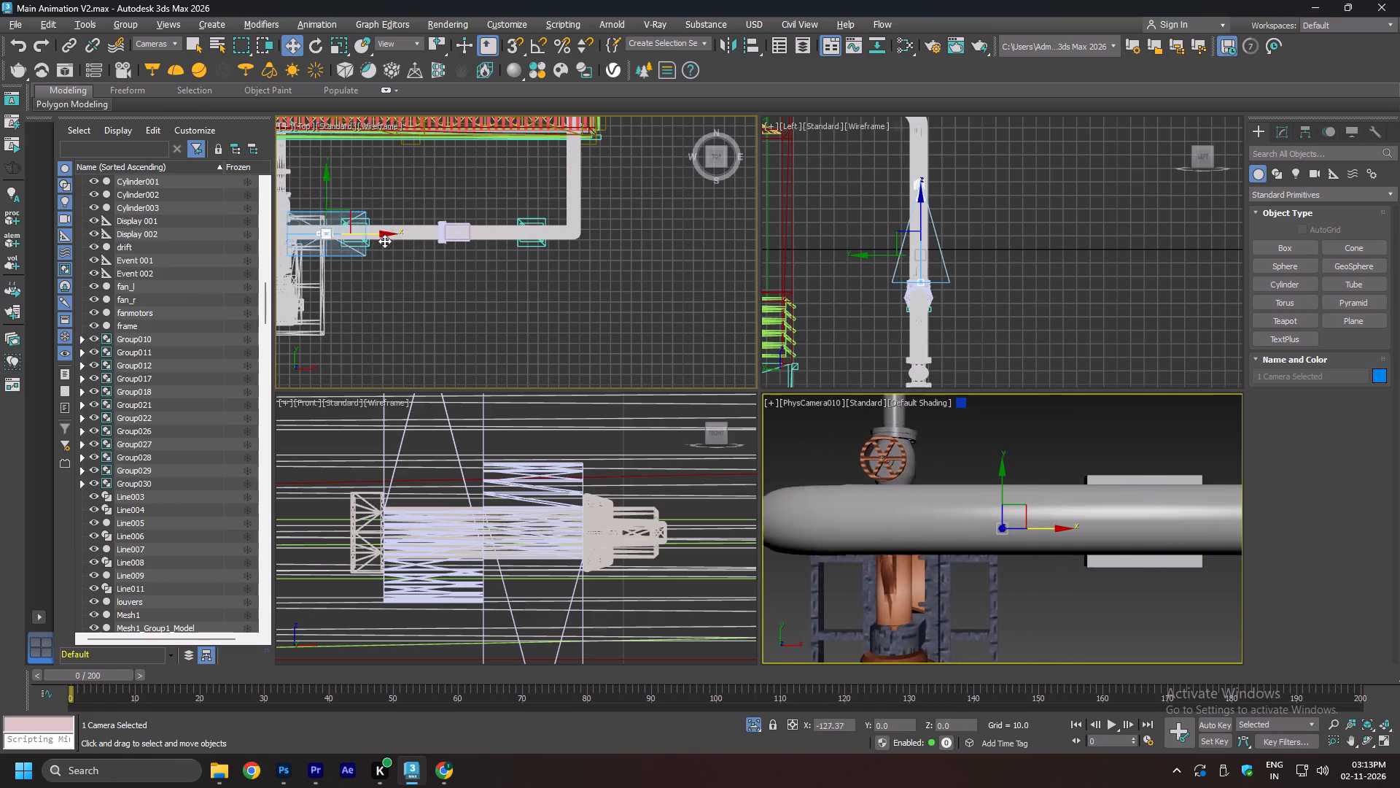
pyautogui.moveTo(384, 241); pyautogui.dragTo(537, 238)
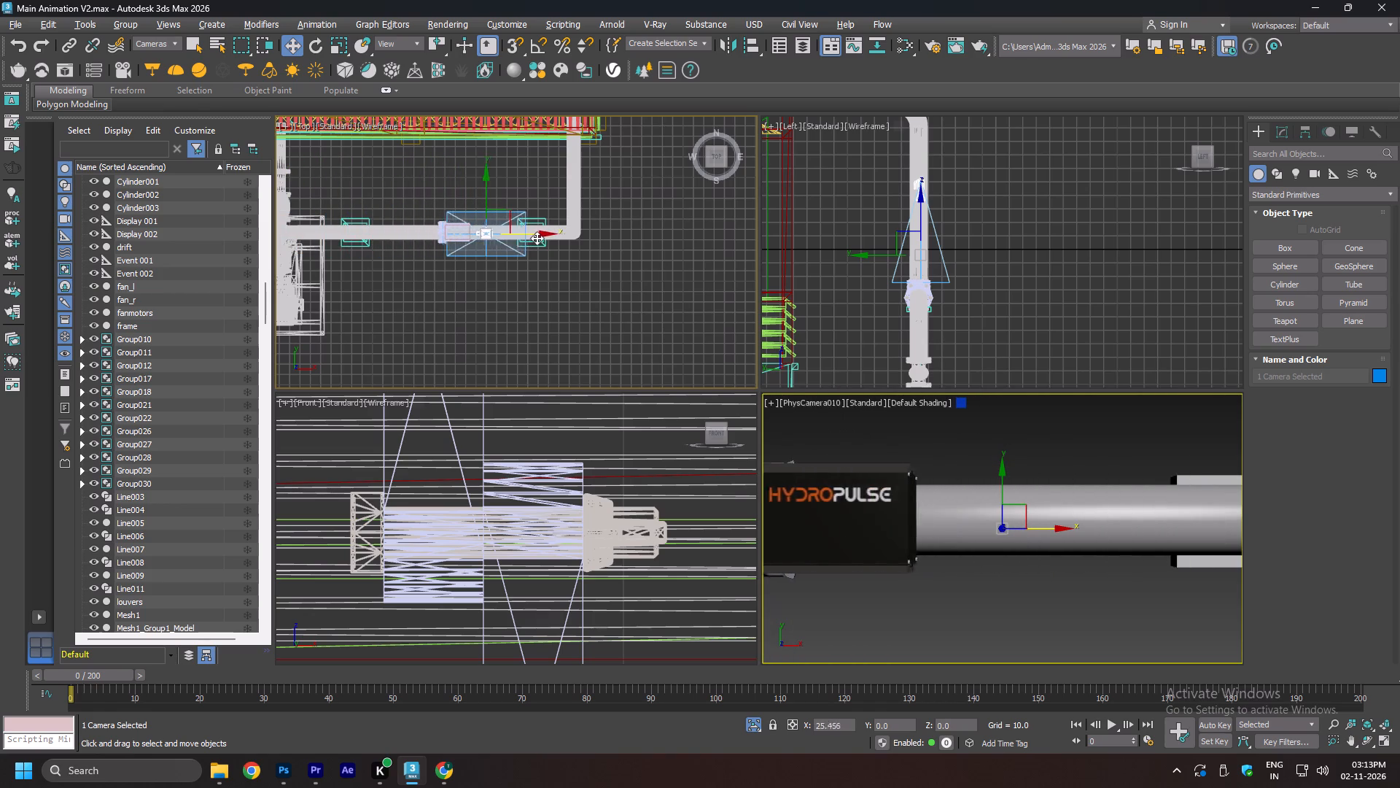
pyautogui.moveTo(537, 238); pyautogui.dragTo(612, 238)
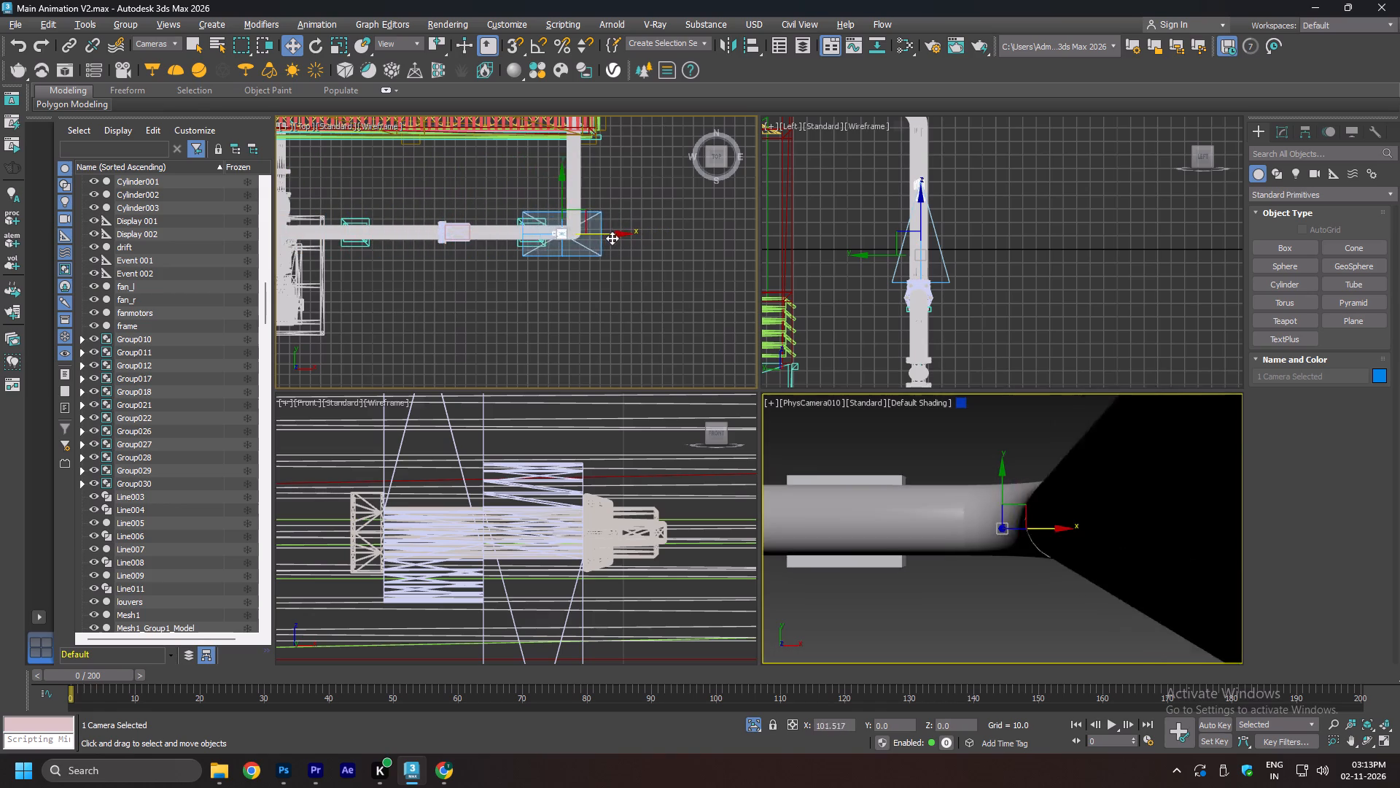
pyautogui.moveTo(612, 238); pyautogui.dragTo(502, 230)
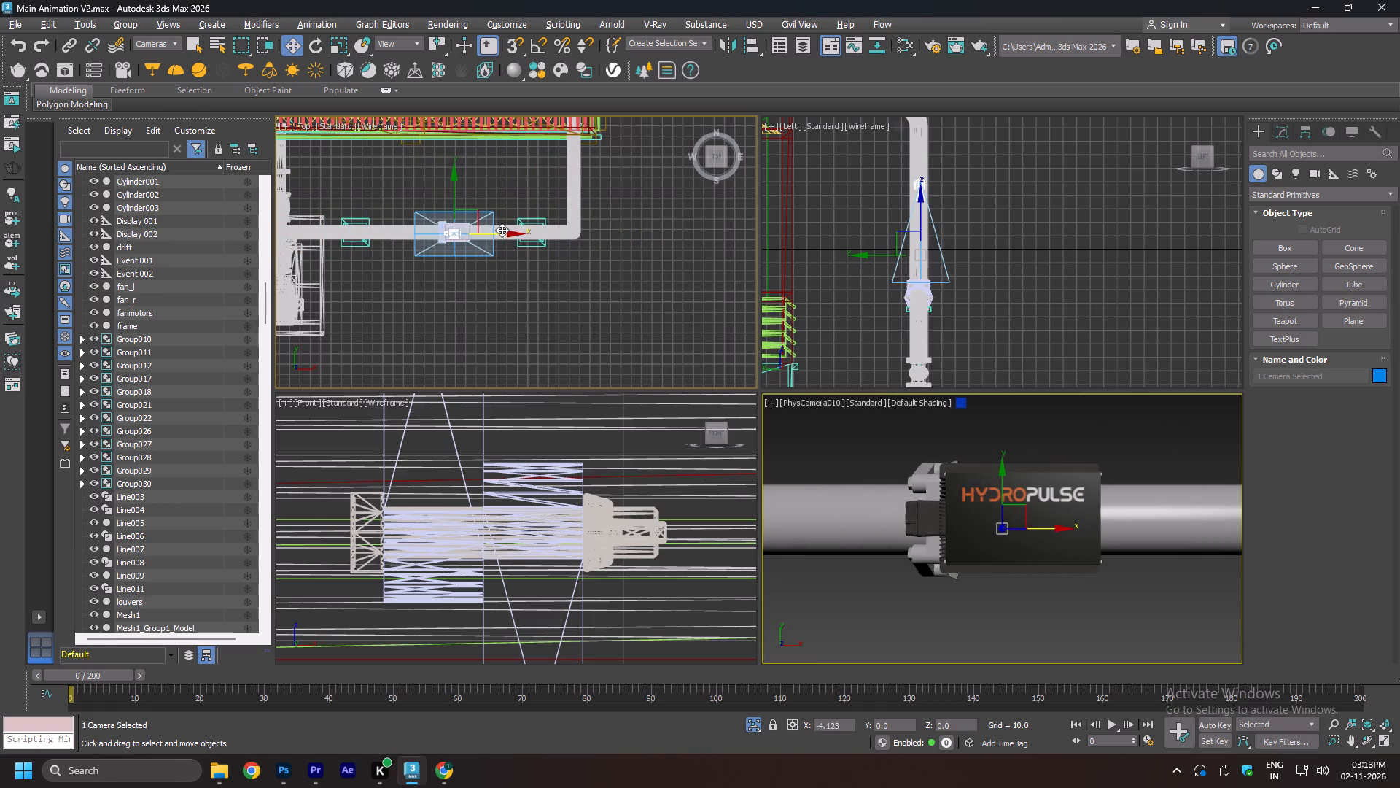
pyautogui.moveTo(502, 230); pyautogui.dragTo(486, 235)
# Turn on Auto Key and set a key for the camera and its target at frame 0.
pyautogui.click(1208, 717)
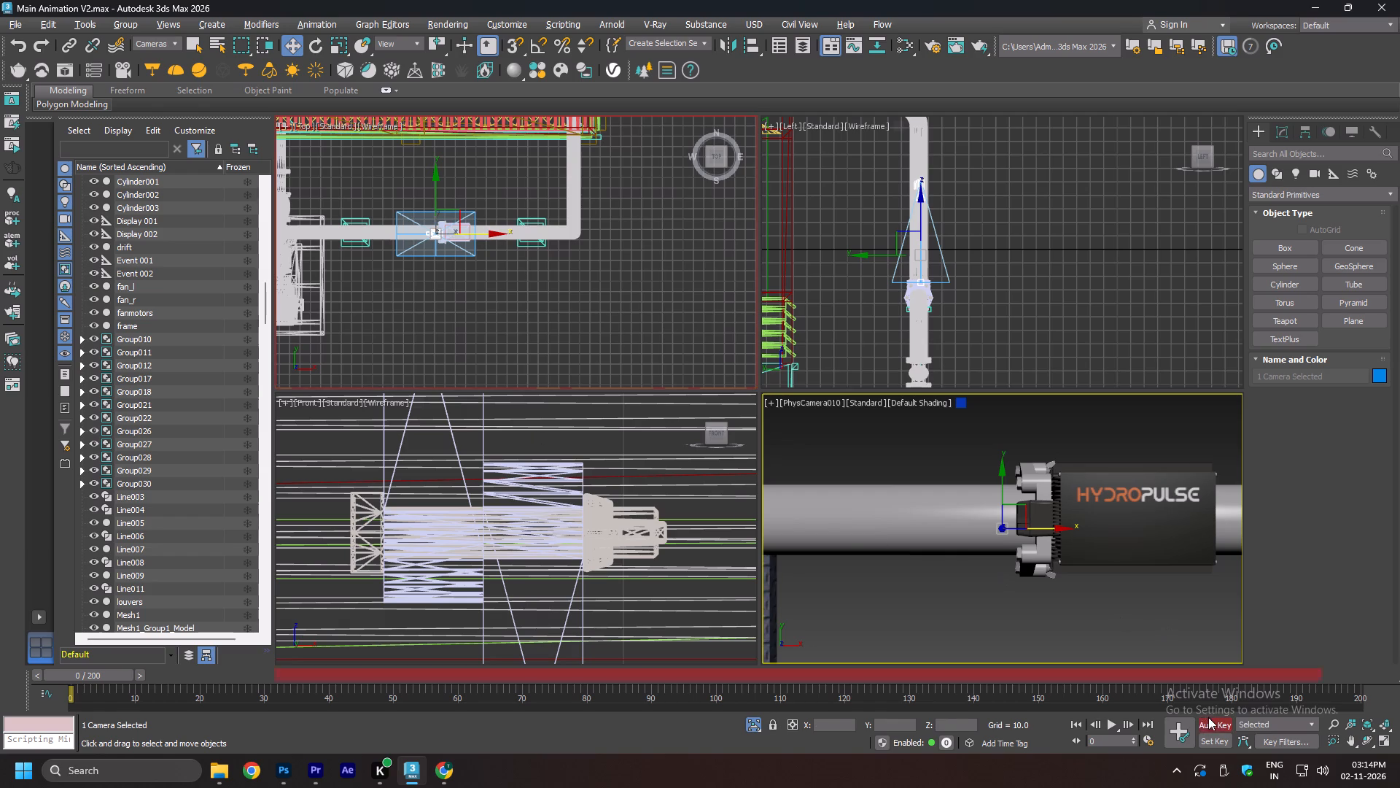
pyautogui.click(1180, 723)
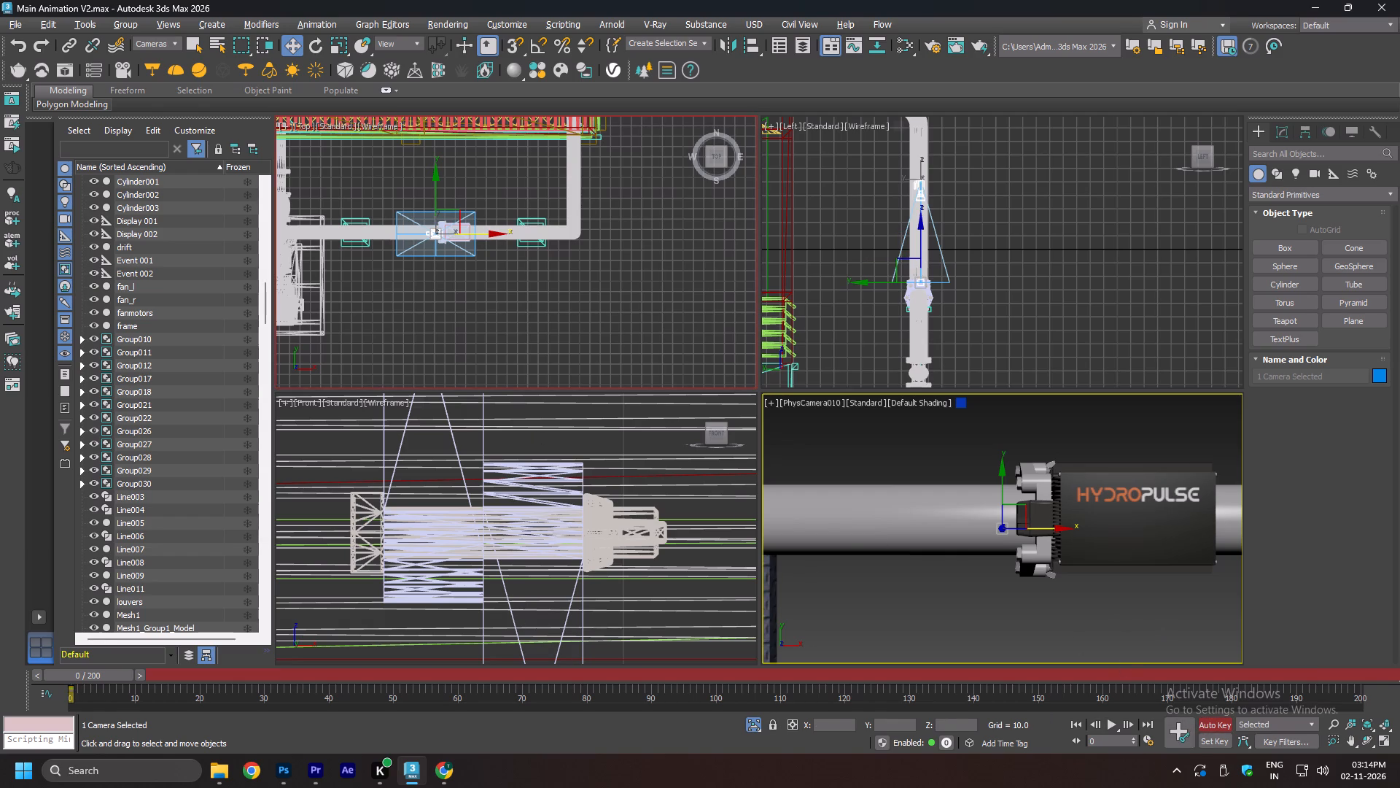
# Key the camera and target at frame 100 moved along X past the device toward the riser pipe, rewind to frame 0 and end Auto Key.
pyautogui.moveTo(1114, 738); pyautogui.dragTo(1045, 738)
pyautogui.write('100')
pyautogui.press('Return')
pyautogui.moveTo(493, 232); pyautogui.dragTo(511, 231)
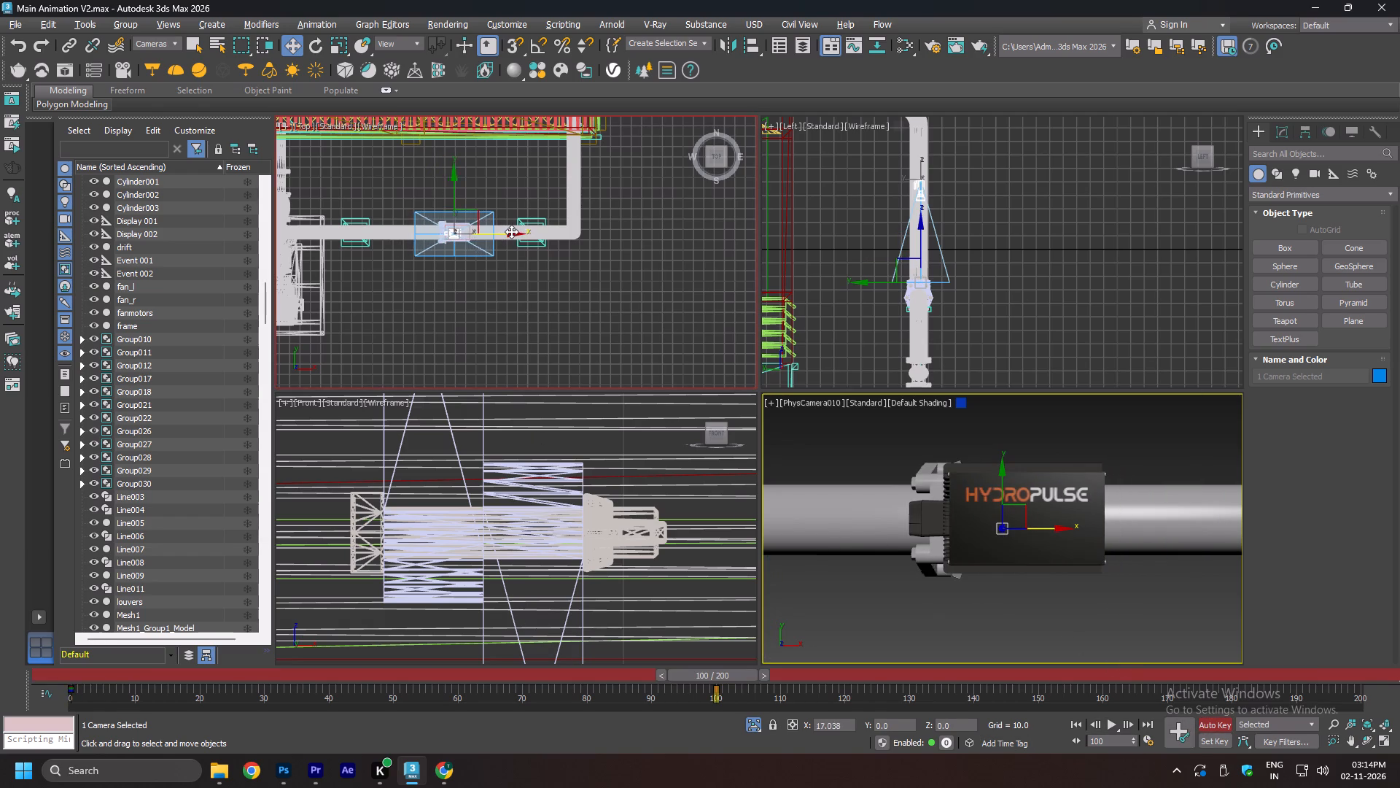
pyautogui.moveTo(511, 231); pyautogui.dragTo(523, 231)
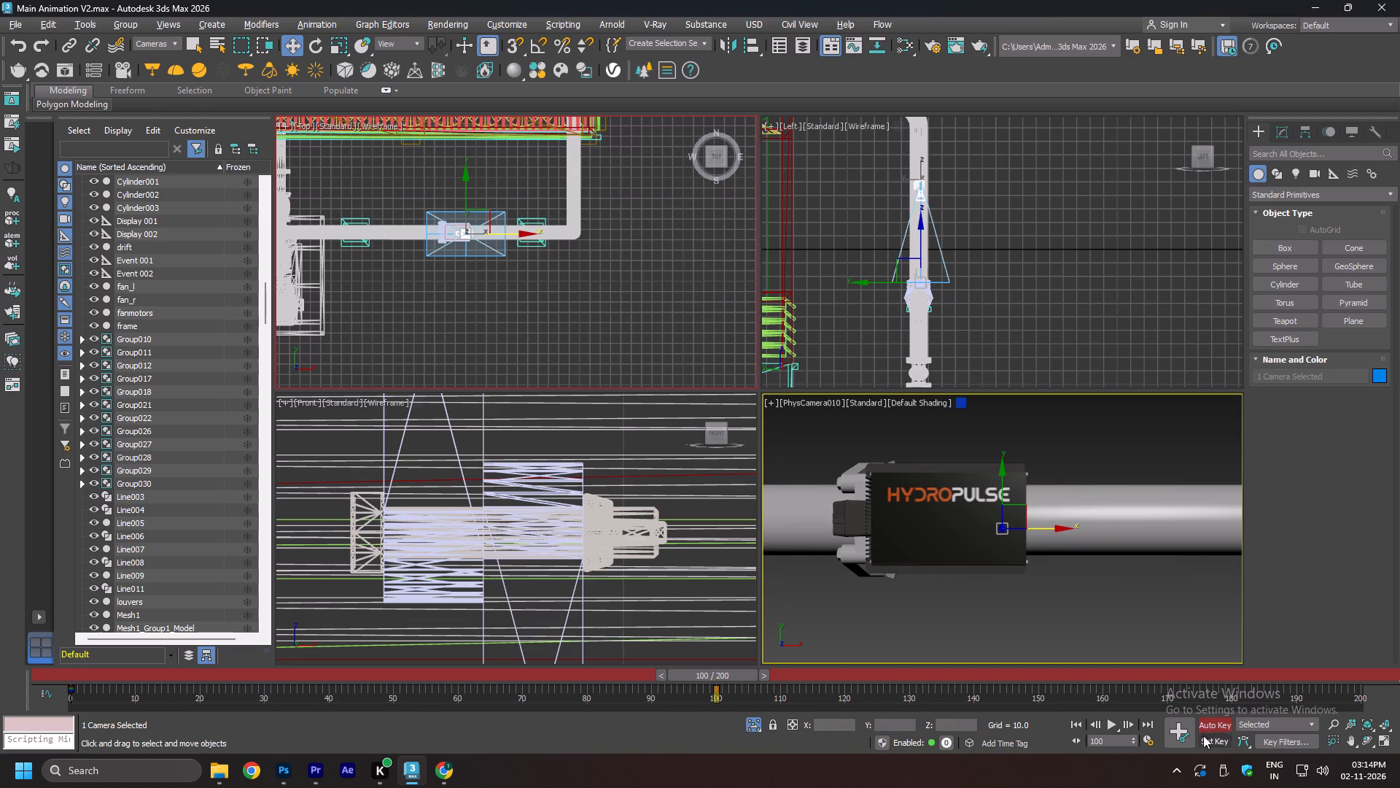
pyautogui.click(1179, 731)
pyautogui.moveTo(739, 673); pyautogui.dragTo(704, 672)
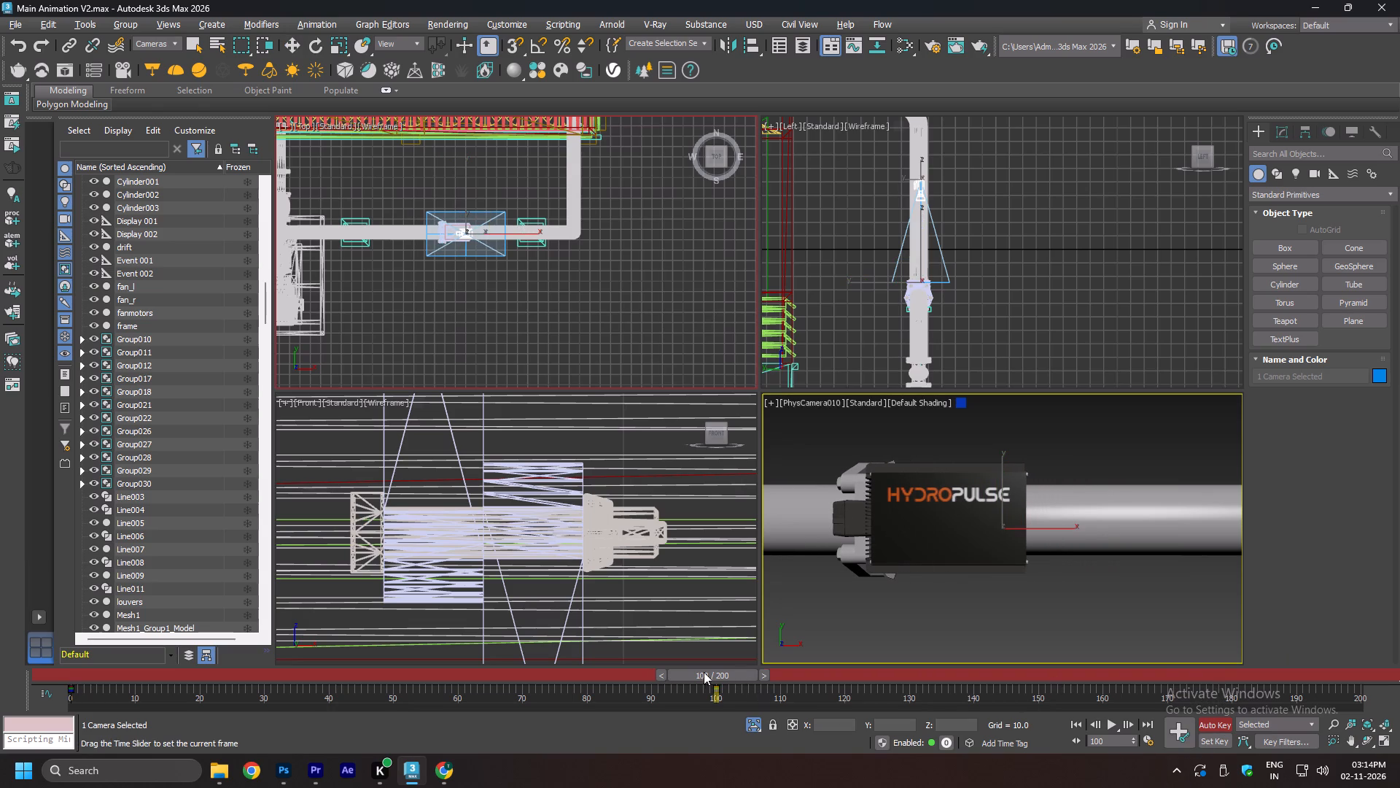
pyautogui.moveTo(704, 672); pyautogui.dragTo(88, 605)
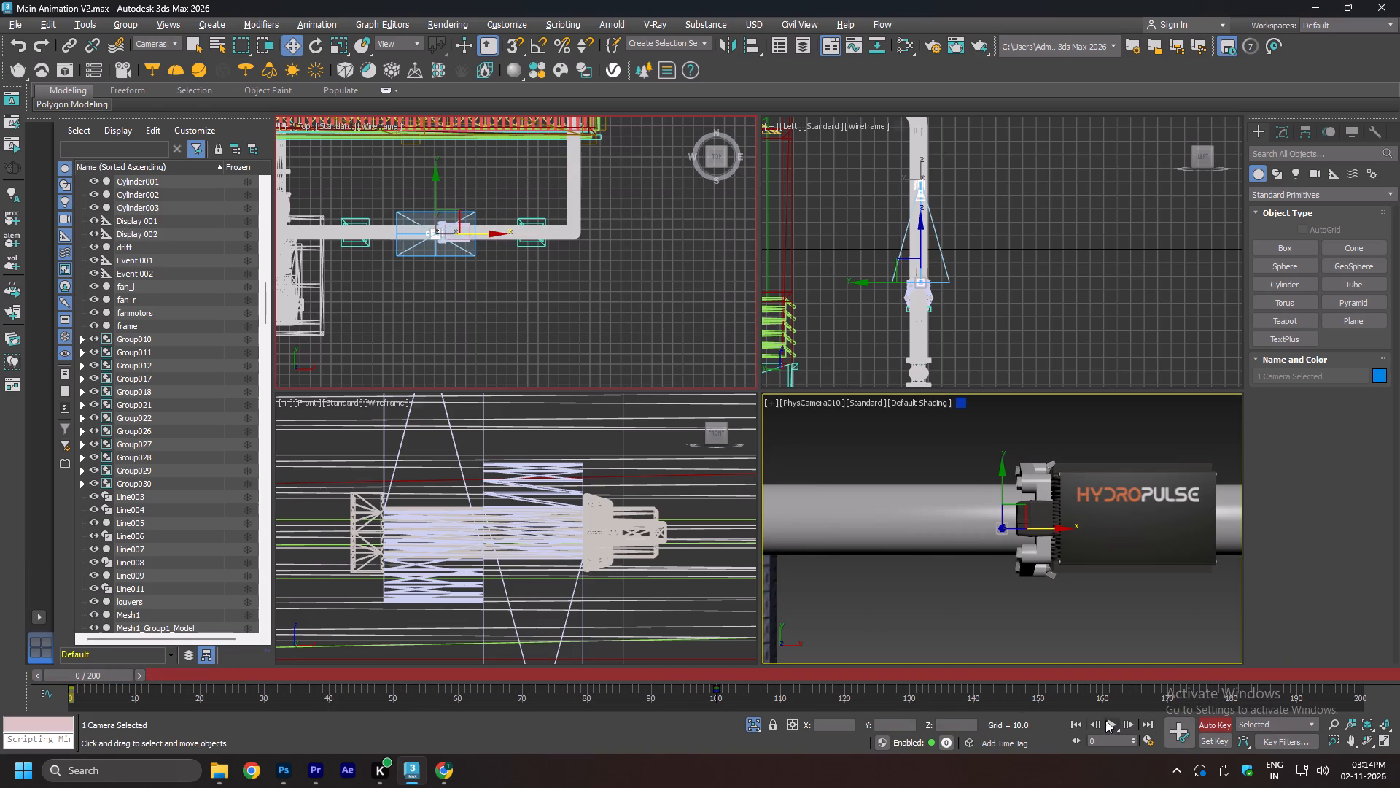
pyautogui.click(1226, 726)
# Play back the camera move from frame 0 in the four-view layout and in the maximized PhysCamera010 view.
pyautogui.click(1111, 722)
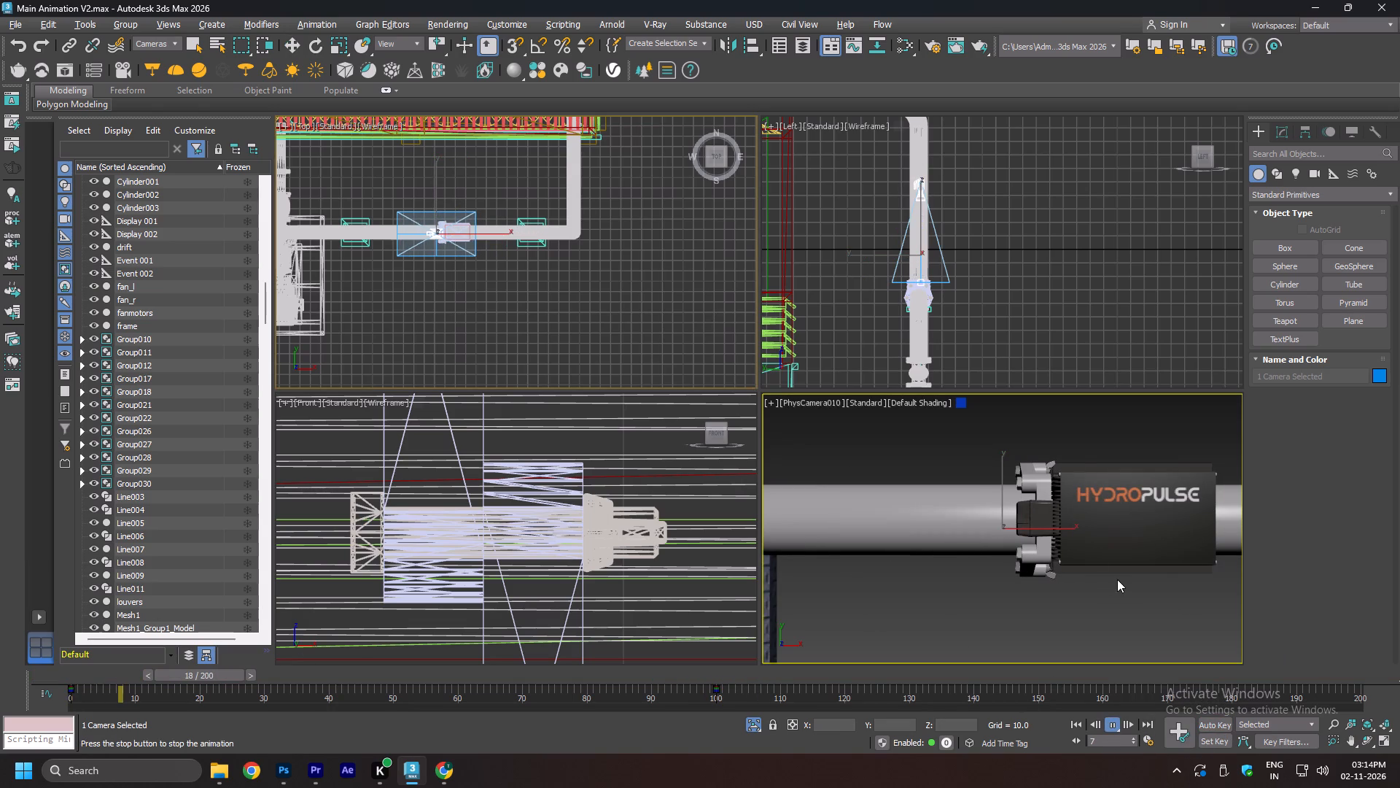
pyautogui.click(1112, 723)
pyautogui.click(1024, 617)
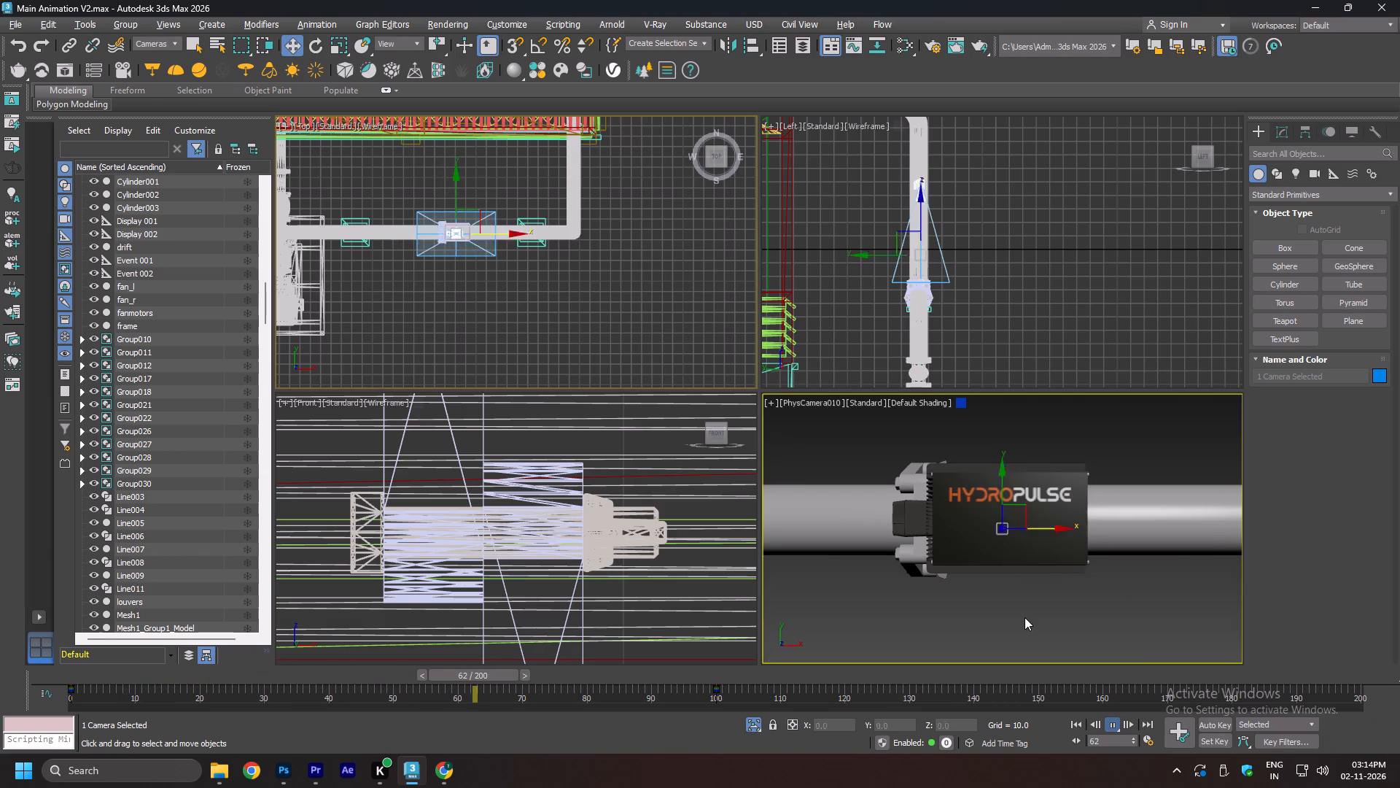
pyautogui.moveTo(463, 679); pyautogui.dragTo(0, 664)
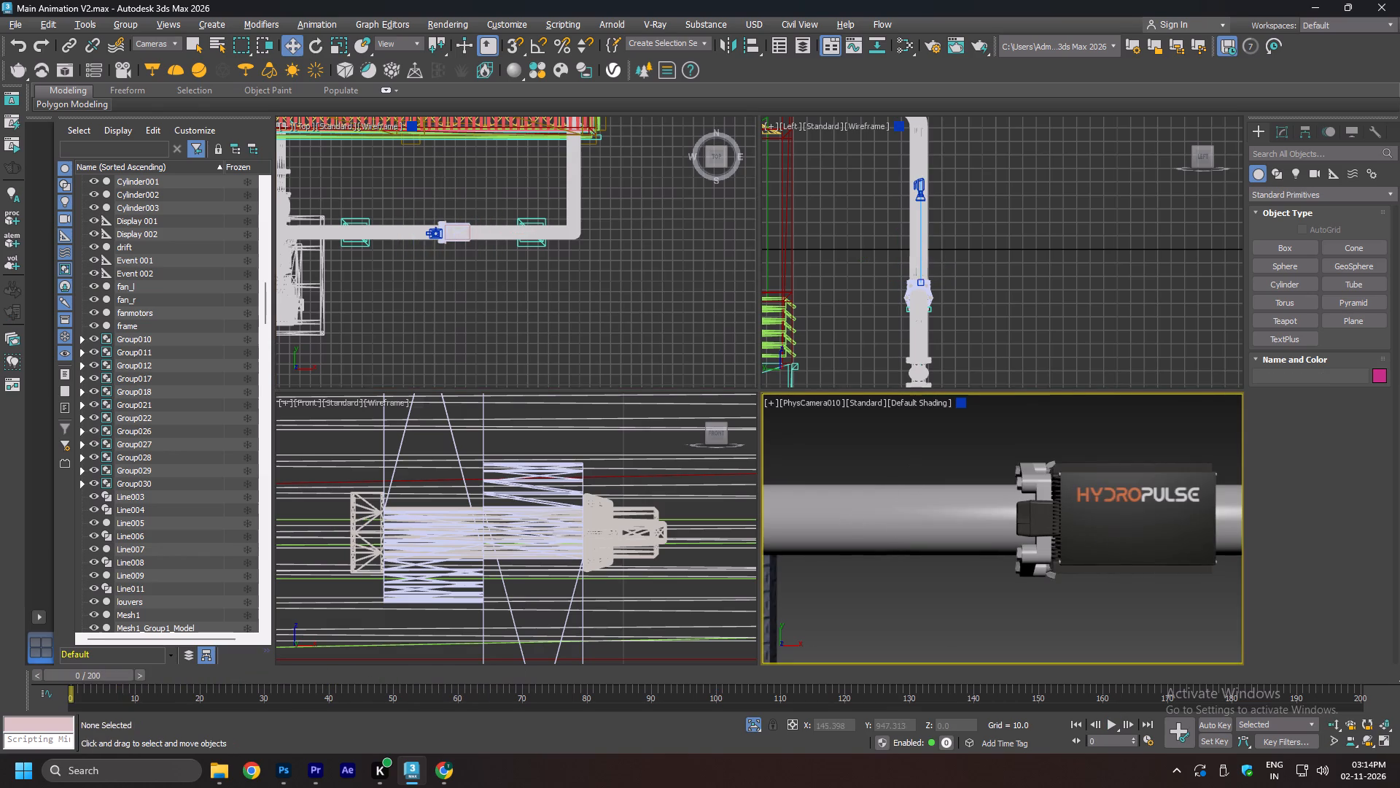
pyautogui.hotkey('alt', 'w')
pyautogui.click(1113, 722)
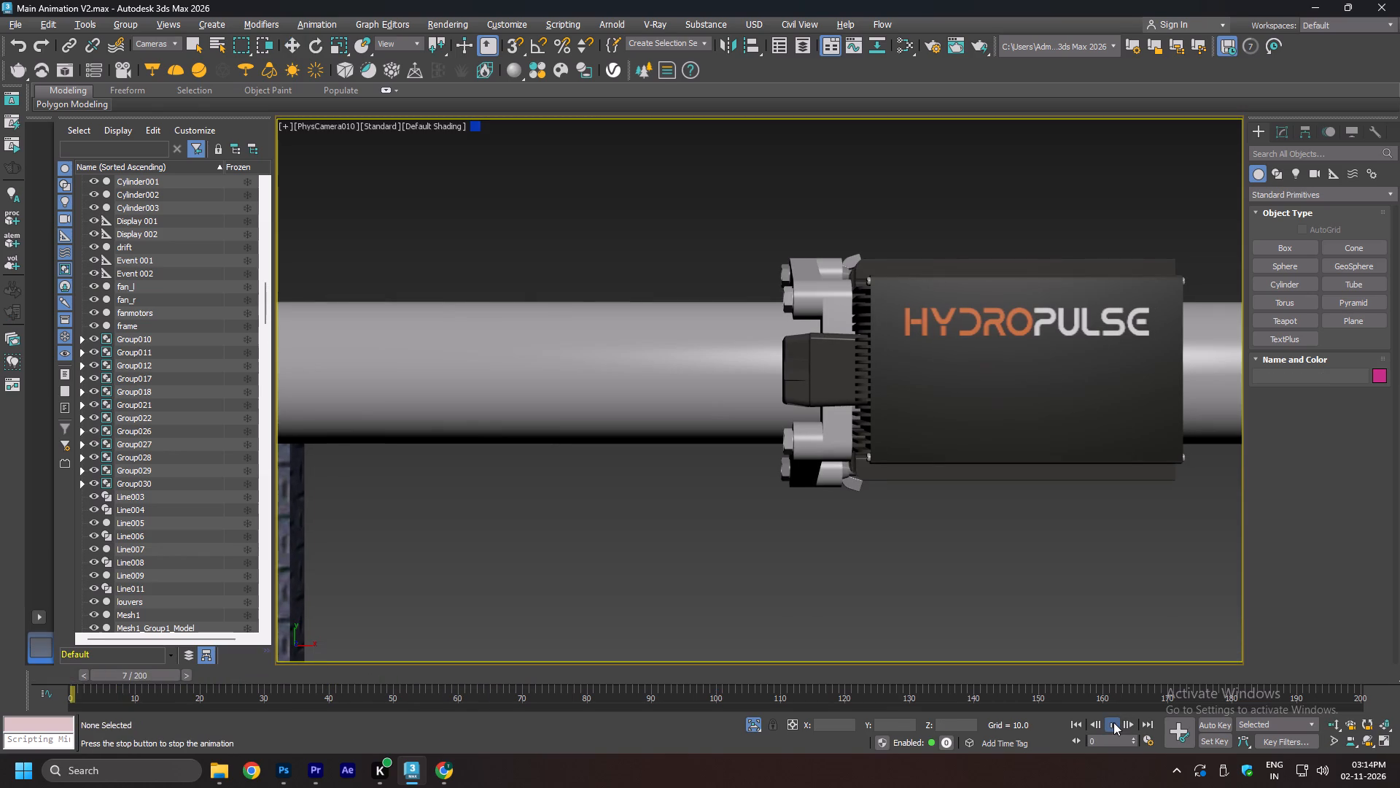
pyautogui.click(1113, 722)
pyautogui.click(637, 581)
pyautogui.click(840, 532)
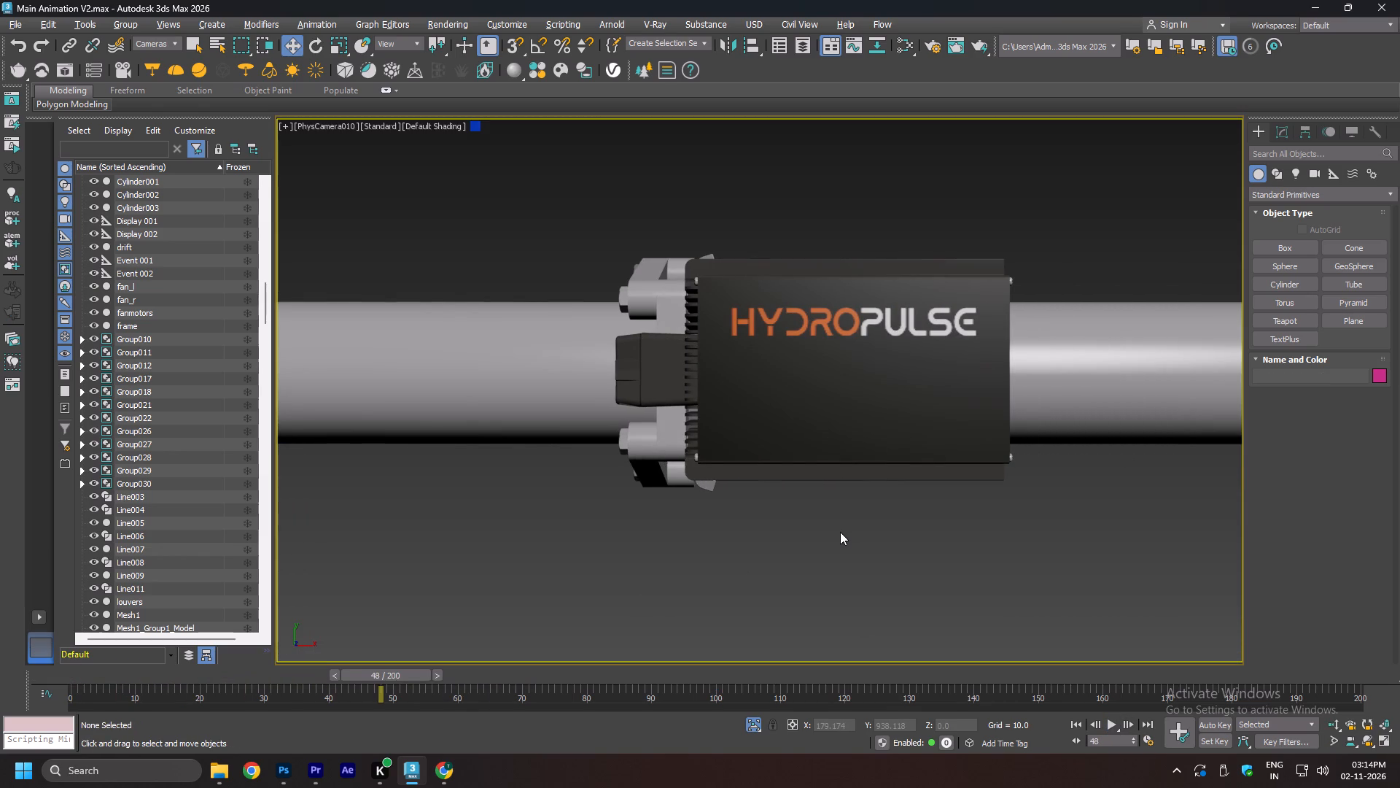
# Switch to the perspective view, set the selection filter to All and select the logo plane on the pipe-mounted device.
pyautogui.press('p')
pyautogui.scroll(-3, 804, 264)
pyautogui.click(820, 306)
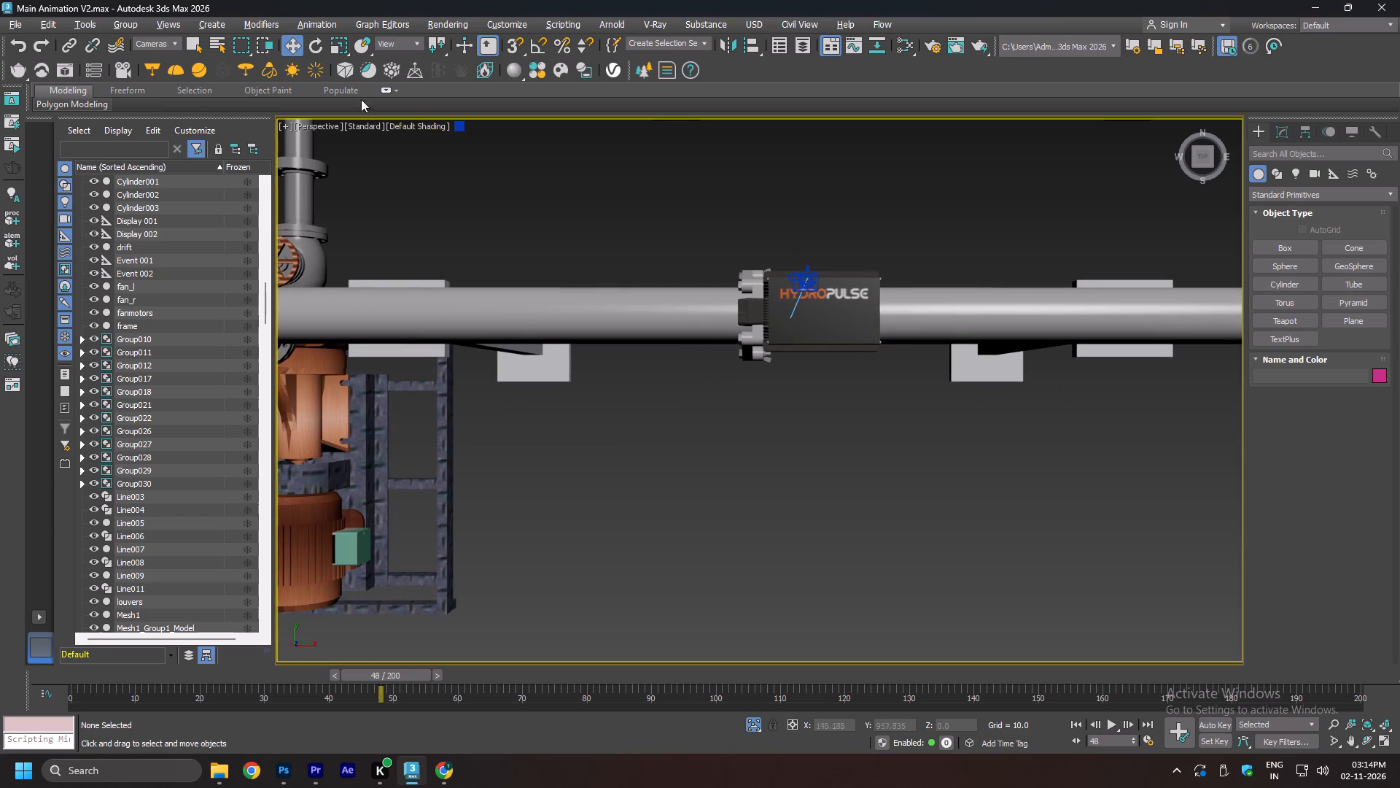
pyautogui.click(179, 49)
pyautogui.click(169, 58)
pyautogui.click(825, 317)
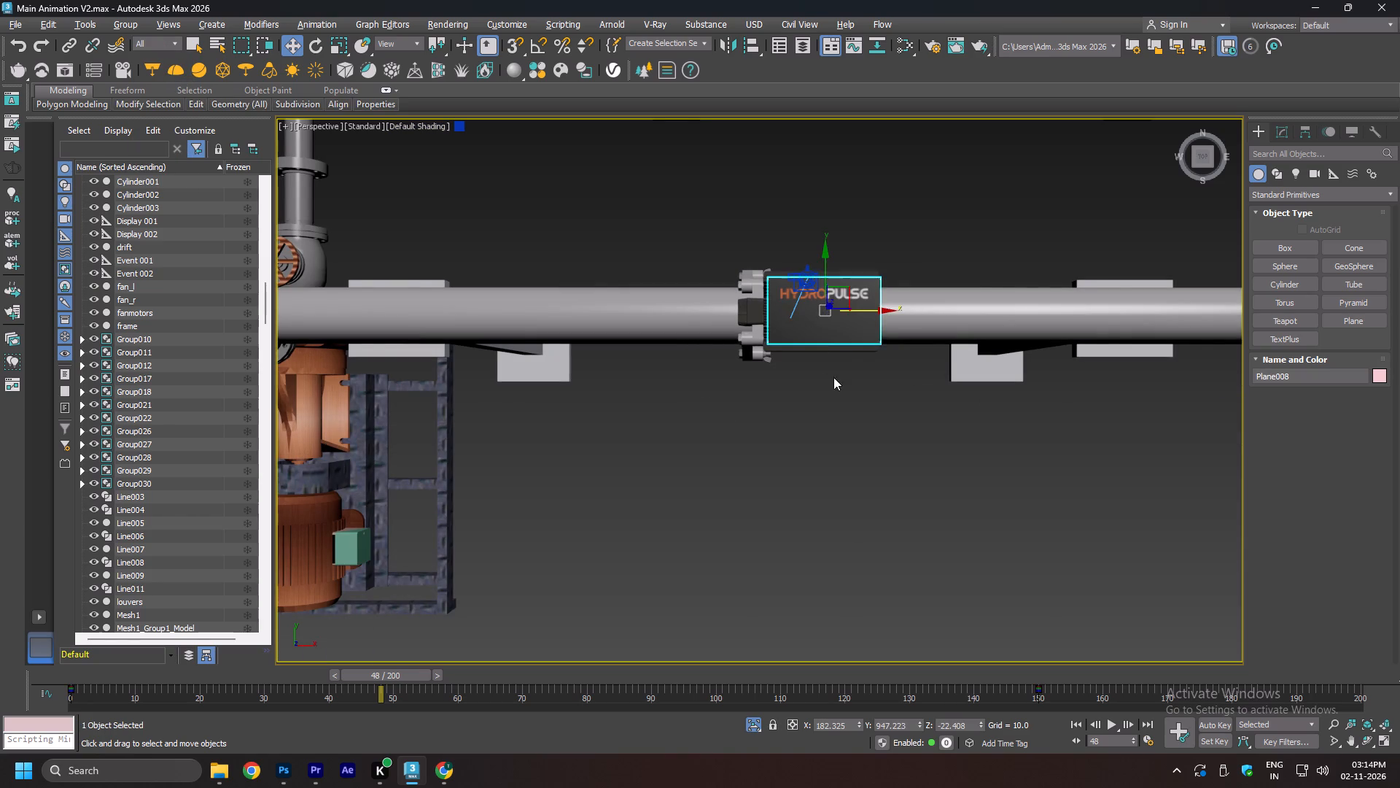
# Examine the cooling tower, pump, connecting pipework and the device's clamp on the pipe from several angles.
pyautogui.keyDown('alt'); pyautogui.moveTo(850, 374); pyautogui.dragTo(894, 278, button='middle'); pyautogui.keyUp('alt')
pyautogui.scroll(-4, 806, 262)
pyautogui.moveTo(868, 251); pyautogui.dragTo(847, 307, button='middle')
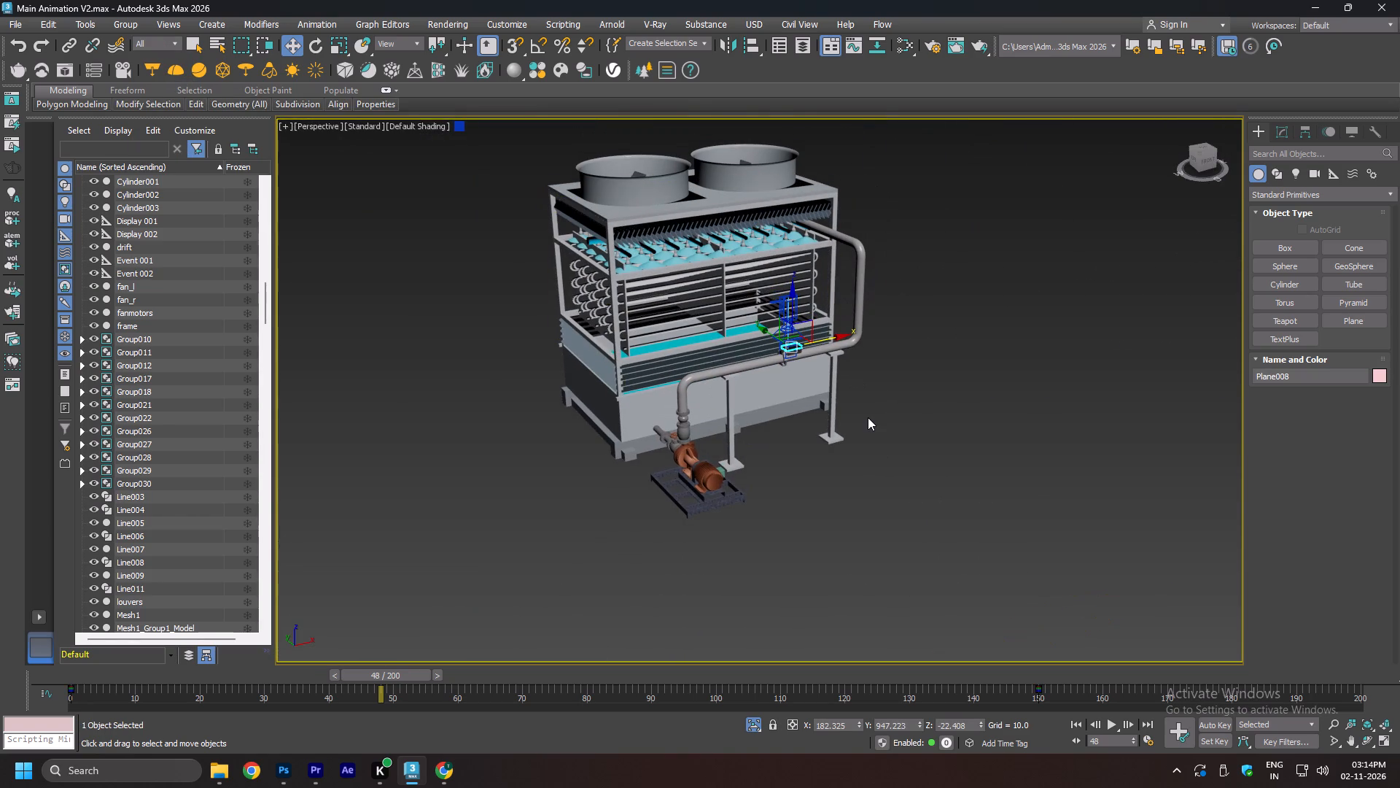
pyautogui.keyDown('alt'); pyautogui.scroll(5, 688, 484); pyautogui.keyUp('alt')
pyautogui.click(704, 453)
pyautogui.keyDown('alt'); pyautogui.moveTo(666, 470); pyautogui.dragTo(736, 472, button='middle'); pyautogui.keyUp('alt')
pyautogui.click(621, 301)
pyautogui.keyDown('alt'); pyautogui.moveTo(737, 311); pyautogui.dragTo(659, 349, button='middle'); pyautogui.keyUp('alt')
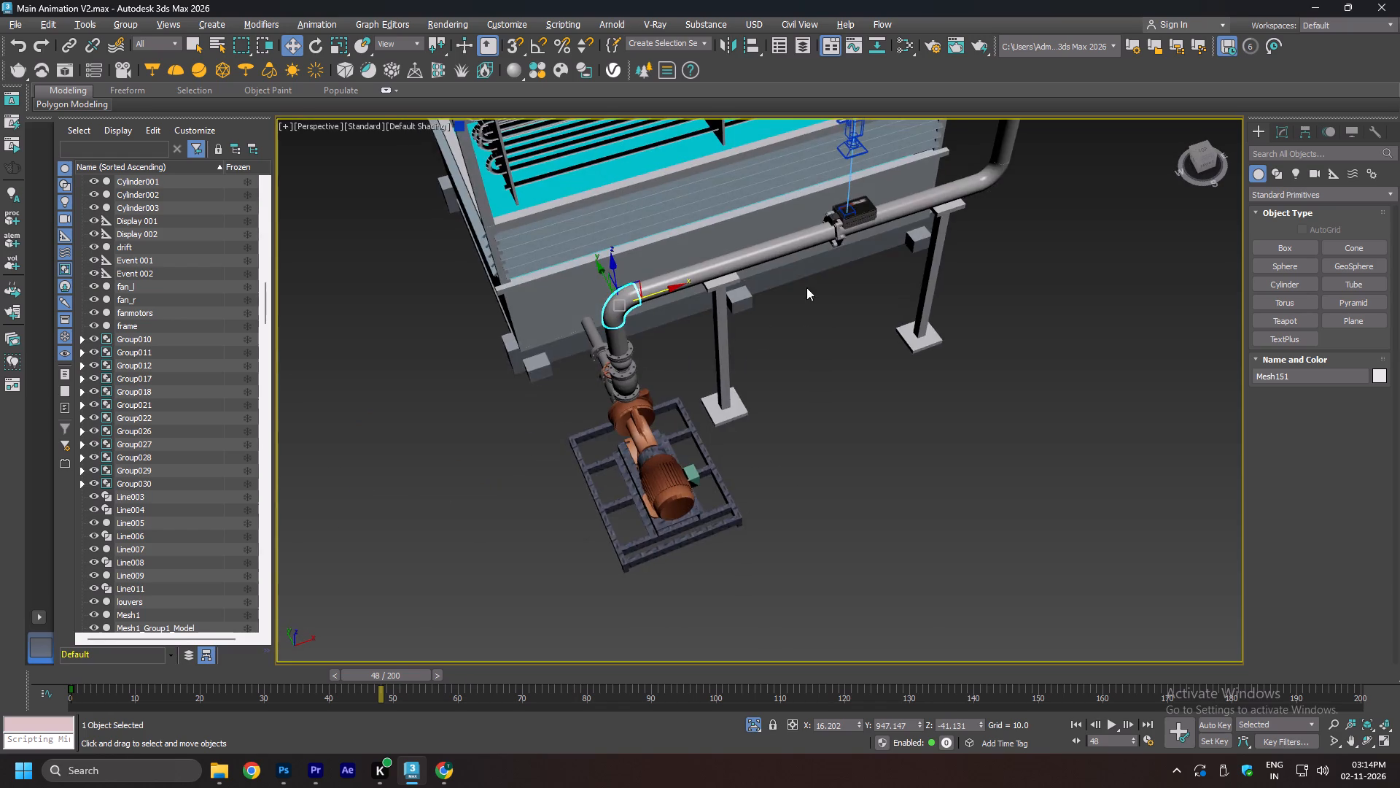
pyautogui.moveTo(852, 274); pyautogui.dragTo(775, 359, button='middle')
pyautogui.keyDown('alt'); pyautogui.moveTo(1007, 345); pyautogui.dragTo(908, 282, button='middle'); pyautogui.keyUp('alt')
pyautogui.moveTo(868, 393); pyautogui.dragTo(853, 330, button='middle')
pyautogui.keyDown('alt'); pyautogui.moveTo(988, 268); pyautogui.dragTo(978, 284, button='middle'); pyautogui.keyUp('alt')
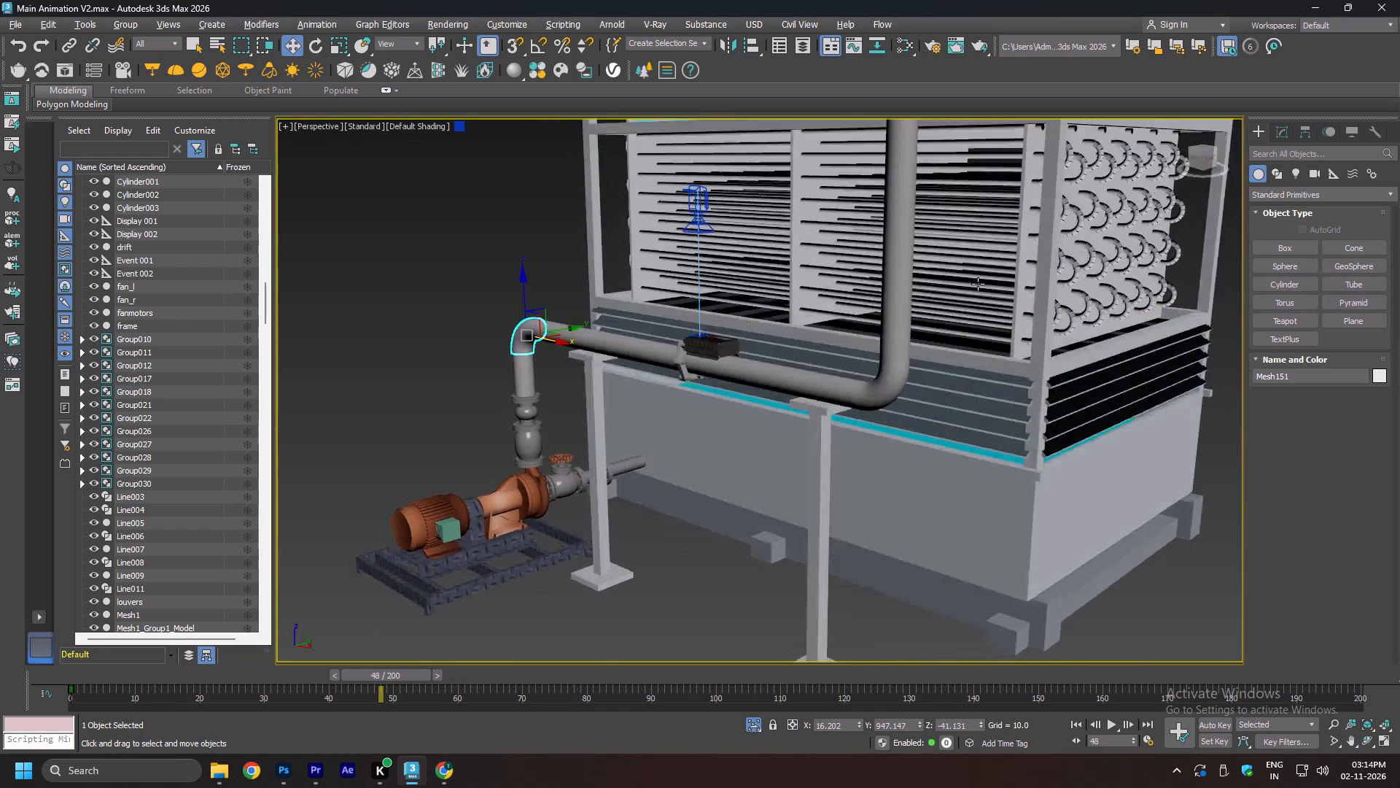
pyautogui.keyDown('alt'); pyautogui.moveTo(978, 284); pyautogui.dragTo(967, 299, button='middle'); pyautogui.keyUp('alt')
pyautogui.moveTo(1158, 223); pyautogui.dragTo(1013, 300, button='middle')
pyautogui.keyDown('alt'); pyautogui.moveTo(1086, 228); pyautogui.dragTo(1060, 207, button='middle'); pyautogui.keyUp('alt')
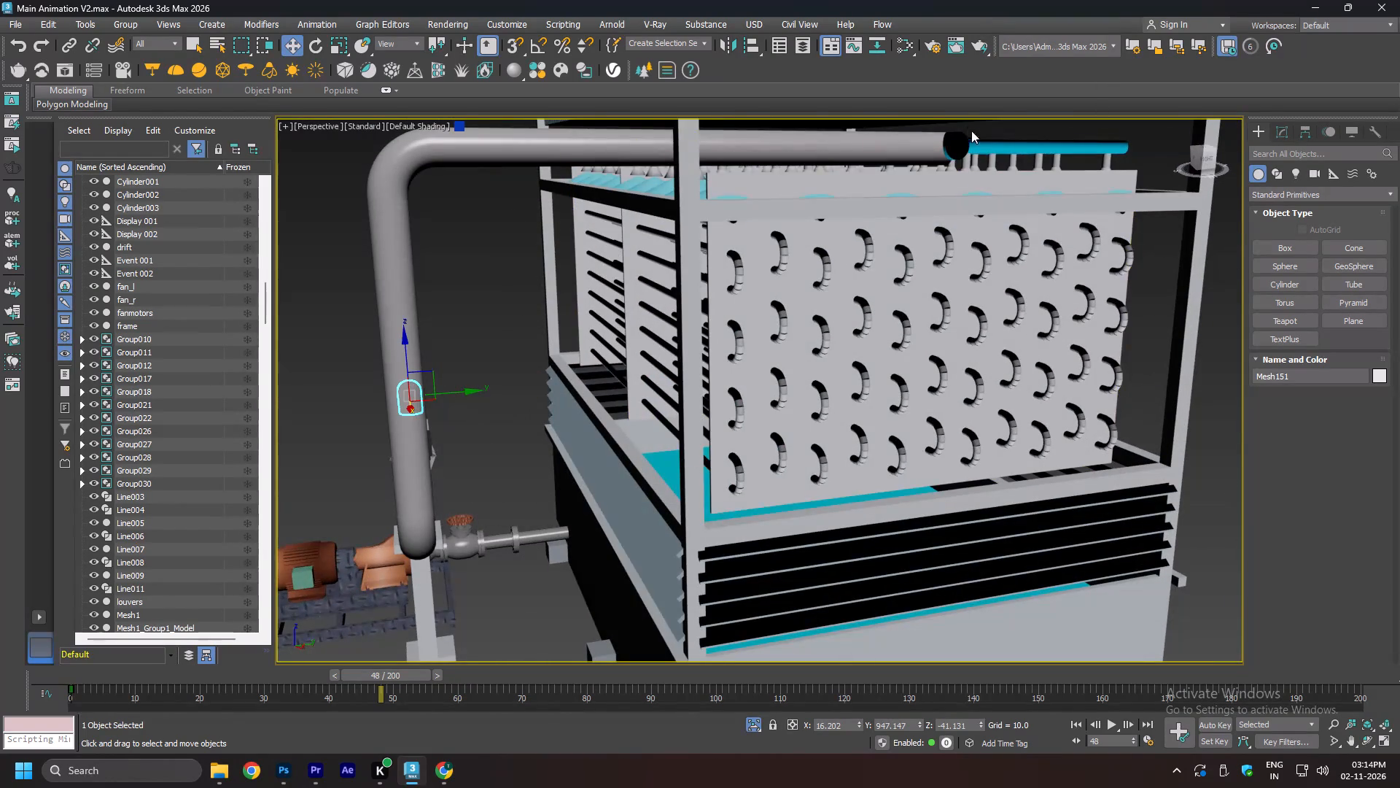
pyautogui.keyDown('alt'); pyautogui.moveTo(595, 253); pyautogui.dragTo(752, 279, button='middle'); pyautogui.keyUp('alt')
pyautogui.moveTo(727, 279); pyautogui.dragTo(817, 335, button='middle')
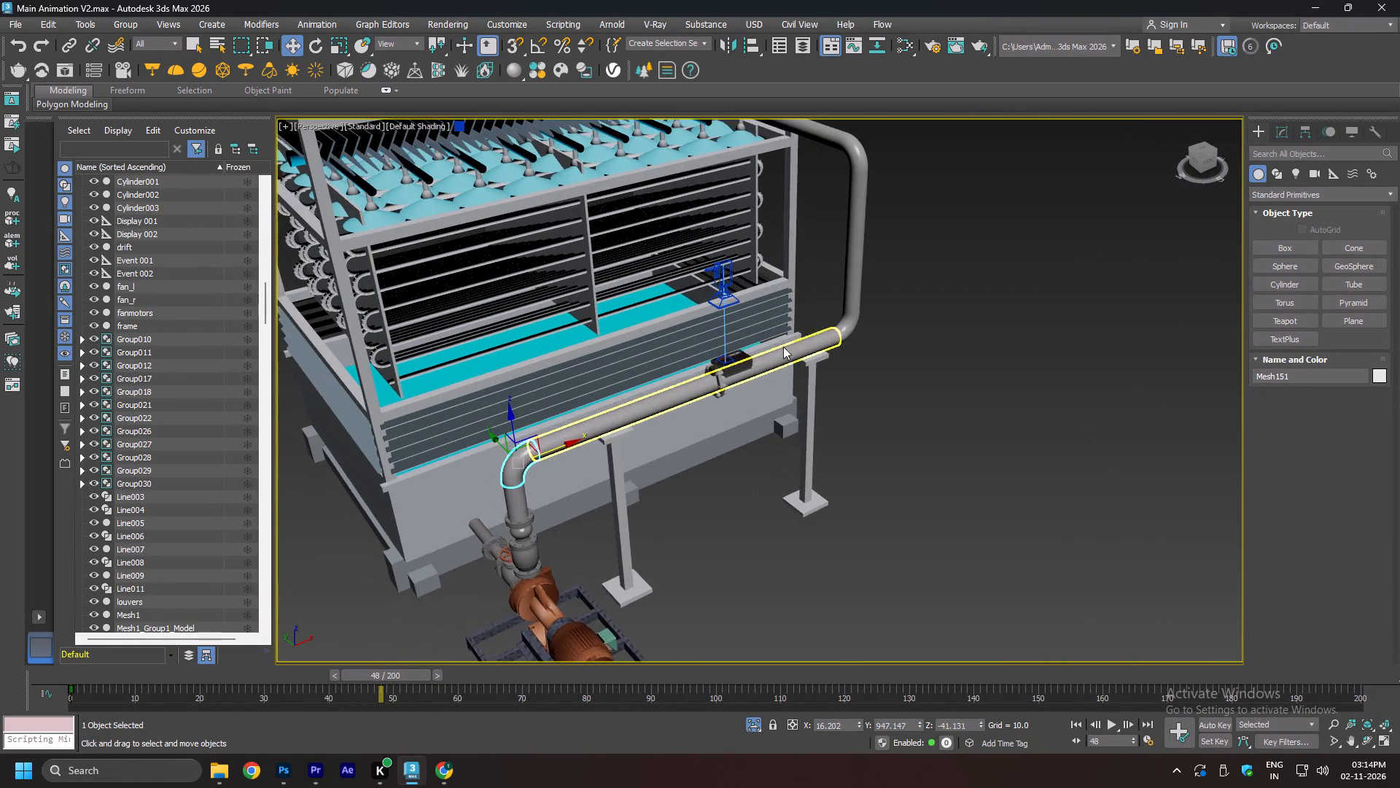
pyautogui.scroll(5, 719, 358)
pyautogui.click(747, 422)
pyautogui.moveTo(834, 436); pyautogui.dragTo(873, 269, button='middle')
pyautogui.keyDown('alt'); pyautogui.moveTo(789, 396); pyautogui.dragTo(881, 334, button='middle'); pyautogui.keyUp('alt')
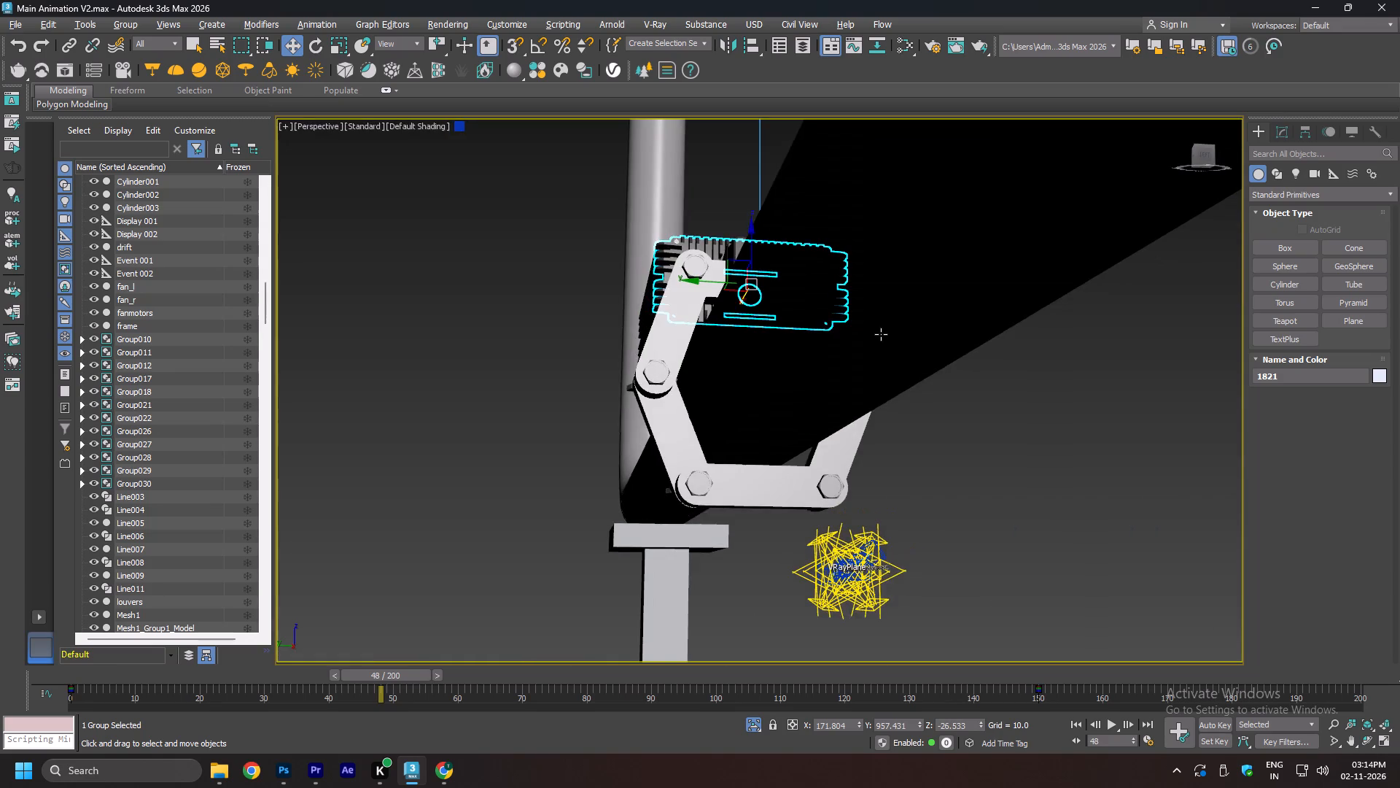
pyautogui.keyDown('alt'); pyautogui.moveTo(881, 334); pyautogui.dragTo(876, 347, button='middle'); pyautogui.keyUp('alt')
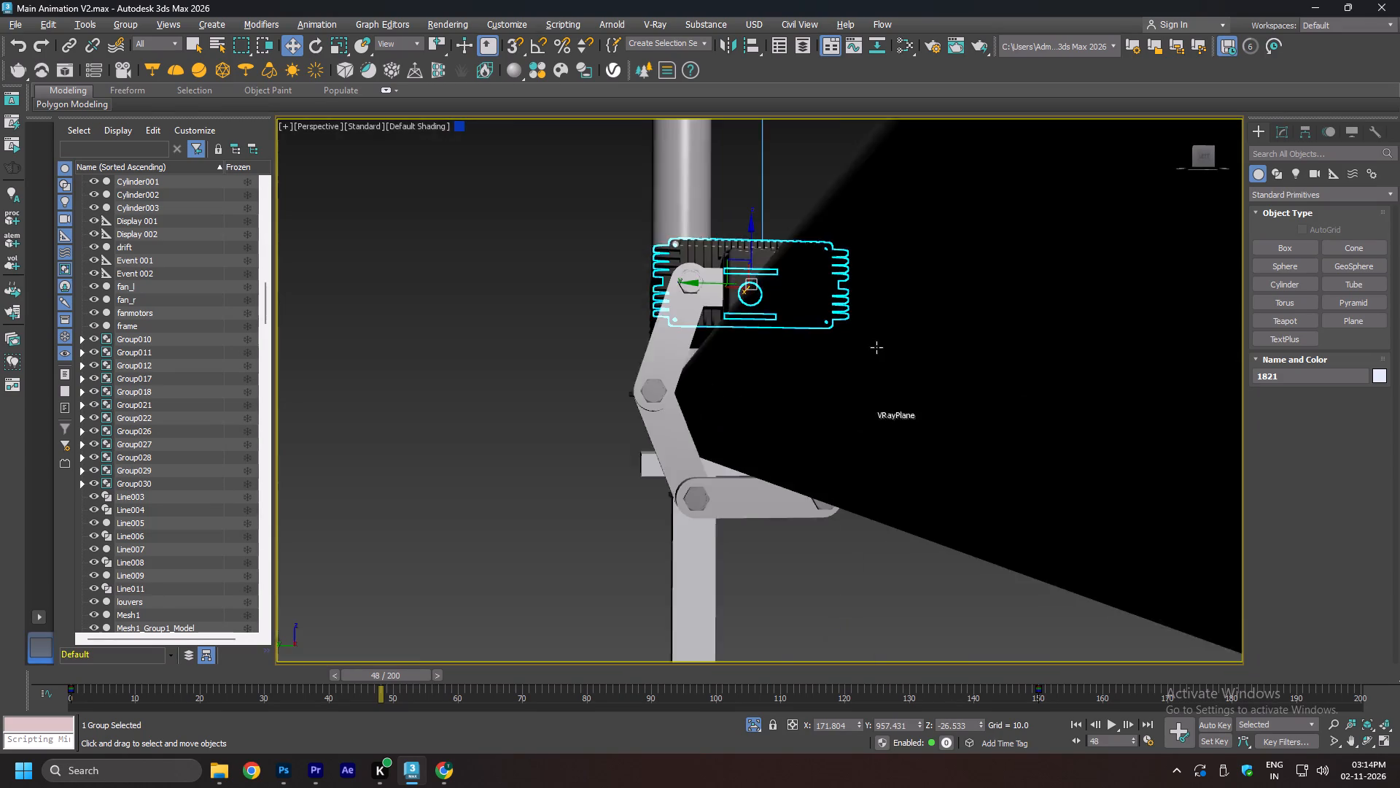
pyautogui.keyDown('alt'); pyautogui.moveTo(876, 347); pyautogui.dragTo(879, 347, button='middle'); pyautogui.keyUp('alt')
# Examine the row of standalone HydroPulse devices without clamps, selecting Group030 and Group029, together with their cameras and dome lights.
pyautogui.scroll(-12, 761, 325)
pyautogui.keyDown('alt'); pyautogui.moveTo(770, 348); pyautogui.dragTo(672, 399, button='middle'); pyautogui.keyUp('alt')
pyautogui.moveTo(676, 403); pyautogui.dragTo(878, 338, button='middle')
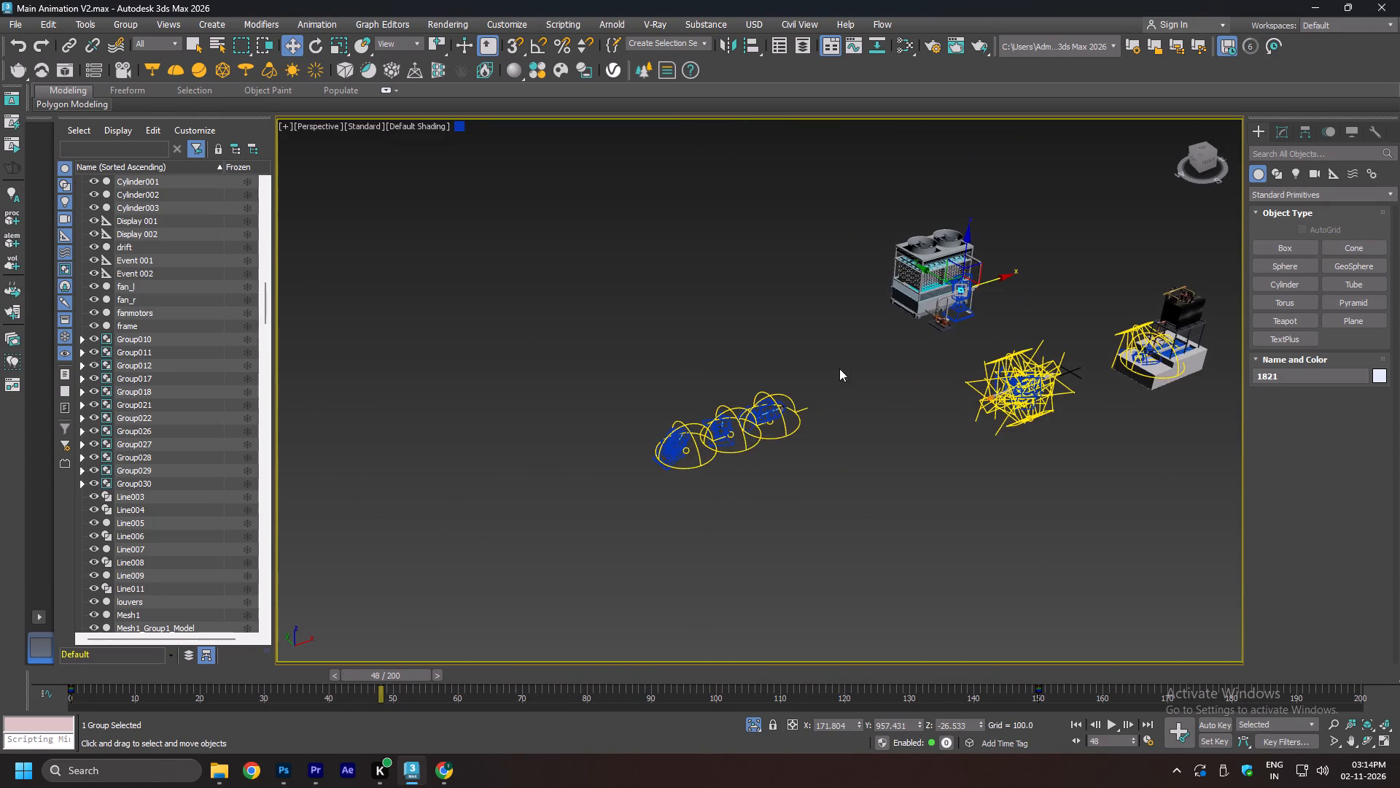
pyautogui.scroll(5, 717, 426)
pyautogui.scroll(-2, 833, 443)
pyautogui.click(844, 463)
pyautogui.keyDown('alt'); pyautogui.moveTo(933, 452); pyautogui.dragTo(829, 484, button='middle'); pyautogui.keyUp('alt')
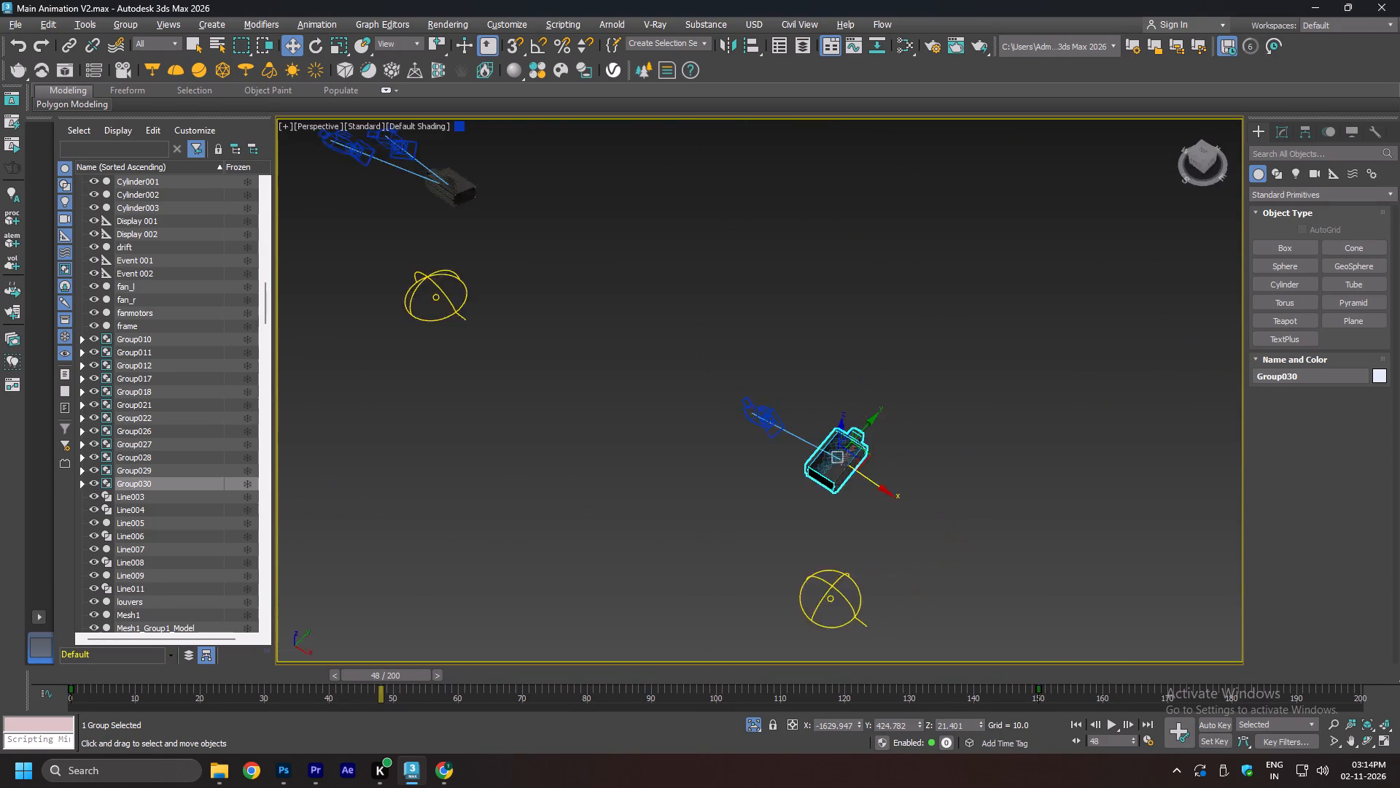
pyautogui.keyDown('alt'); pyautogui.moveTo(829, 484); pyautogui.dragTo(809, 489, button='middle'); pyautogui.keyUp('alt')
pyautogui.moveTo(773, 438); pyautogui.dragTo(903, 386, button='middle')
pyautogui.keyDown('alt'); pyautogui.moveTo(701, 374); pyautogui.dragTo(761, 353, button='middle'); pyautogui.keyUp('alt')
pyautogui.moveTo(583, 325); pyautogui.dragTo(624, 376, button='middle')
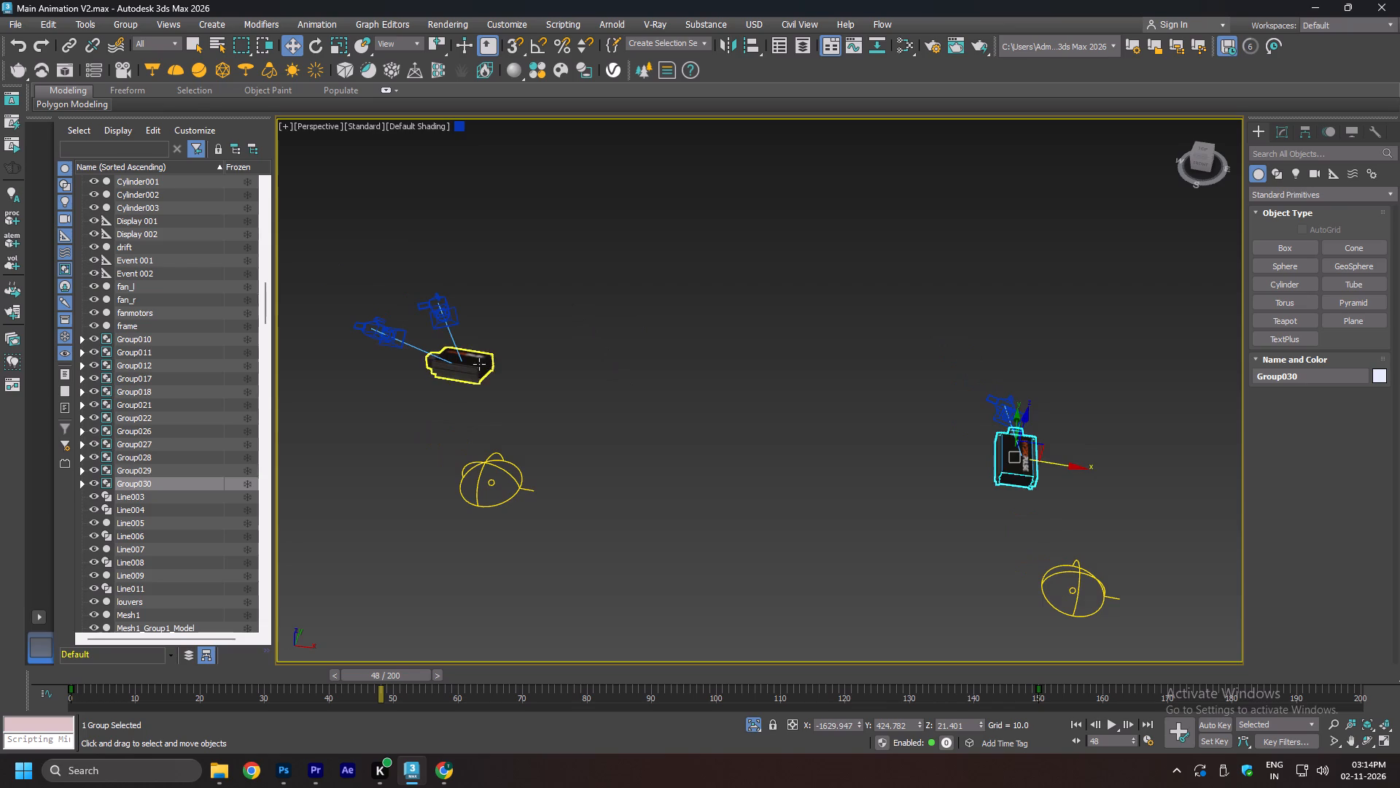
pyautogui.click(479, 364)
pyautogui.keyDown('alt'); pyautogui.scroll(9, 434, 357); pyautogui.keyUp('alt')
pyautogui.keyDown('alt'); pyautogui.moveTo(493, 374); pyautogui.dragTo(523, 390, button='middle'); pyautogui.keyUp('alt')
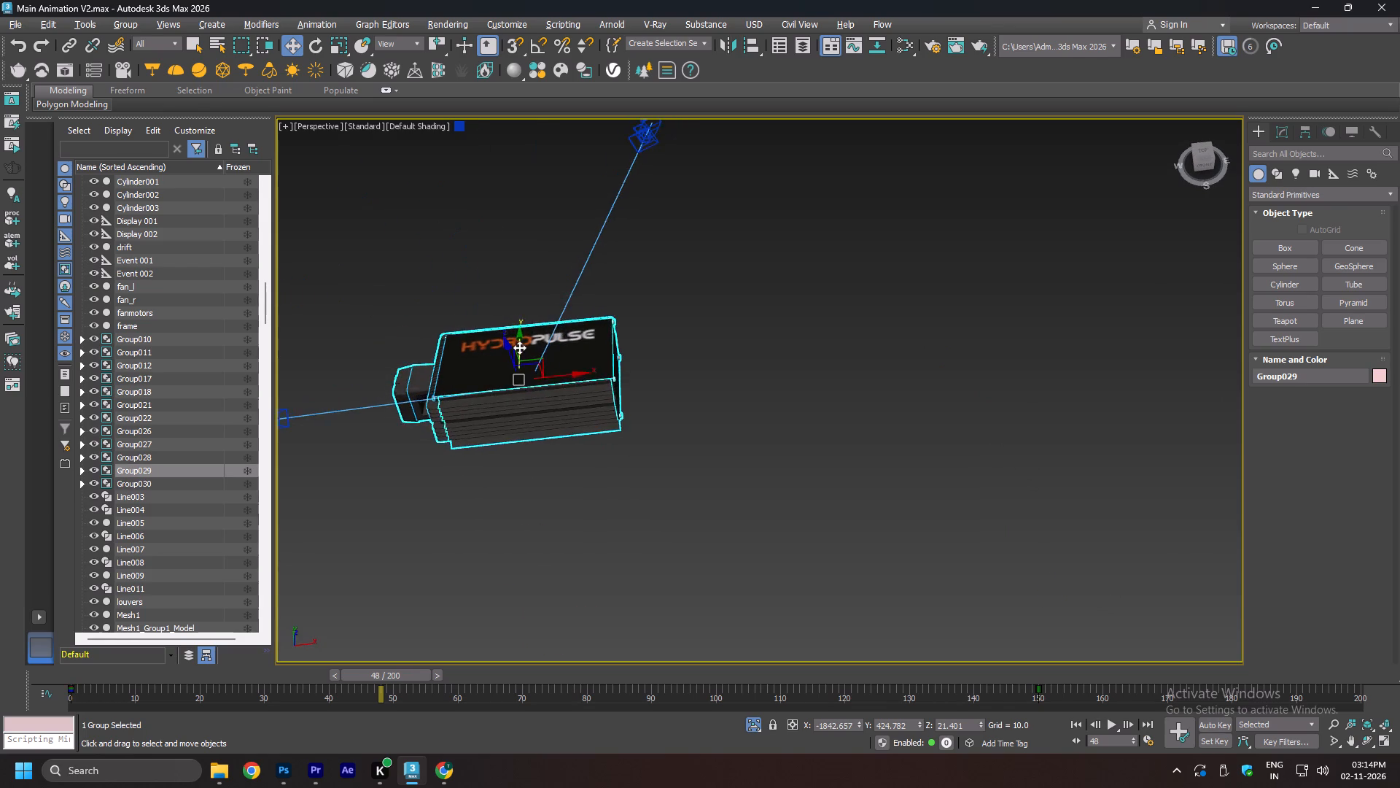
pyautogui.scroll(-3, 519, 347)
pyautogui.keyDown('alt'); pyautogui.moveTo(730, 395); pyautogui.dragTo(717, 398, button='middle'); pyautogui.keyUp('alt')
pyautogui.moveTo(817, 414); pyautogui.dragTo(461, 367, button='middle')
pyautogui.moveTo(860, 368); pyautogui.dragTo(586, 371, button='middle')
pyautogui.moveTo(1024, 376); pyautogui.dragTo(981, 382, button='middle')
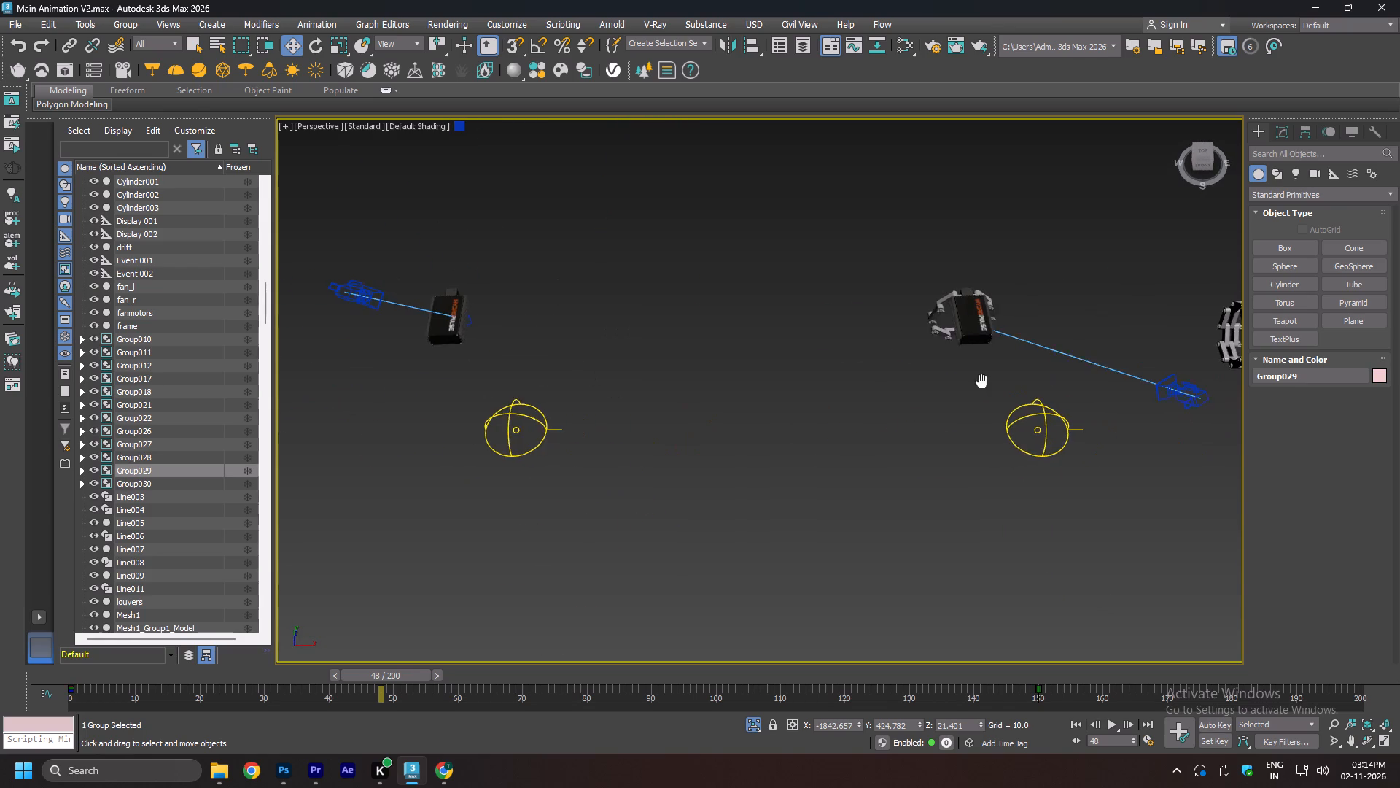
pyautogui.moveTo(981, 382); pyautogui.dragTo(902, 389, button='middle')
# Inspect the two standalone devices with ring clamps, Group028 and Group027, from the front, side and above.
pyautogui.scroll(3, 855, 344)
pyautogui.click(841, 324)
pyautogui.keyDown('alt'); pyautogui.moveTo(699, 331); pyautogui.dragTo(913, 274, button='middle'); pyautogui.keyUp('alt')
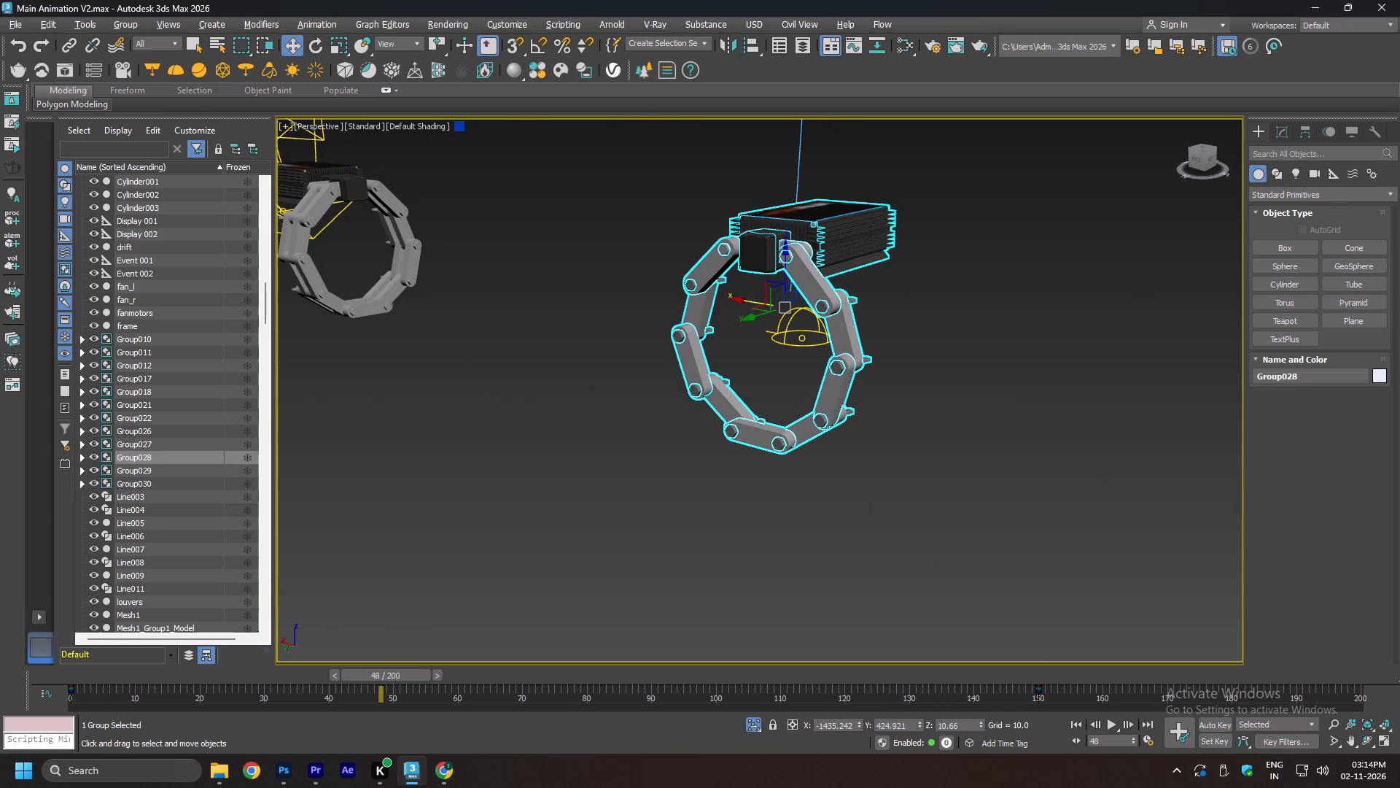
pyautogui.moveTo(806, 317); pyautogui.dragTo(966, 399, button='middle')
pyautogui.click(494, 242)
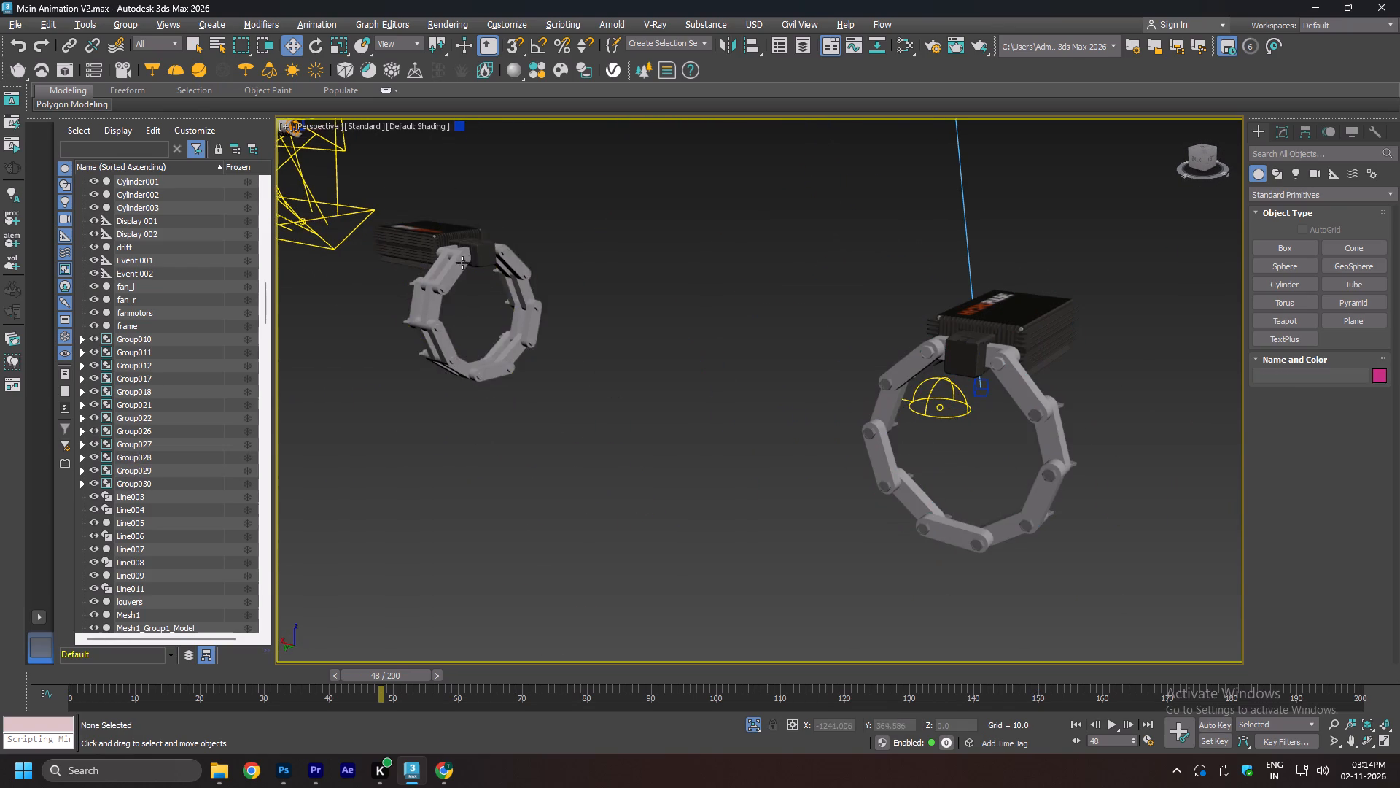
pyautogui.click(459, 255)
pyautogui.keyDown('alt'); pyautogui.moveTo(383, 266); pyautogui.dragTo(497, 288, button='middle'); pyautogui.keyUp('alt')
pyautogui.scroll(-4, 570, 281)
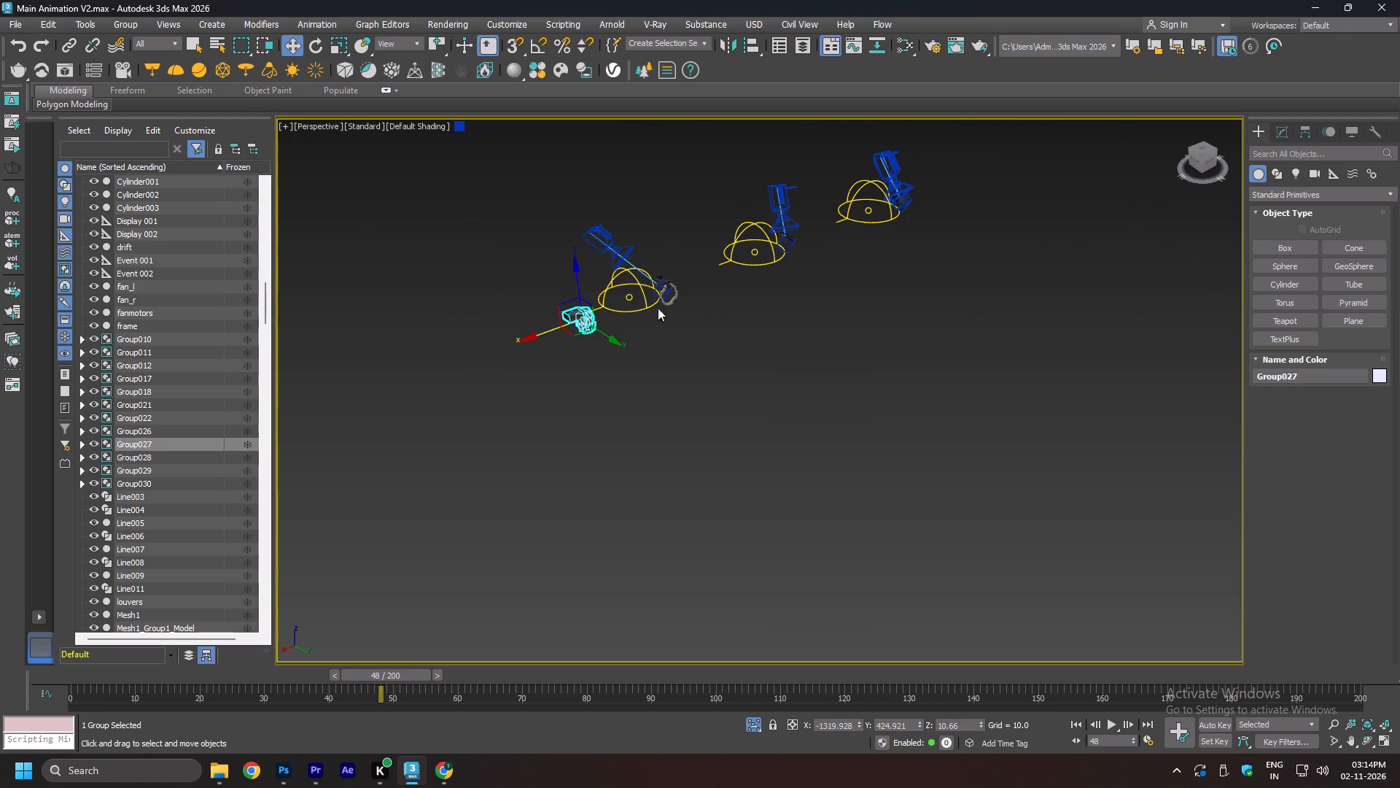
pyautogui.scroll(-3, 639, 301)
pyautogui.keyDown('alt'); pyautogui.moveTo(696, 295); pyautogui.dragTo(603, 298, button='middle'); pyautogui.keyUp('alt')
pyautogui.keyDown('alt'); pyautogui.scroll(4, 648, 312); pyautogui.keyUp('alt')
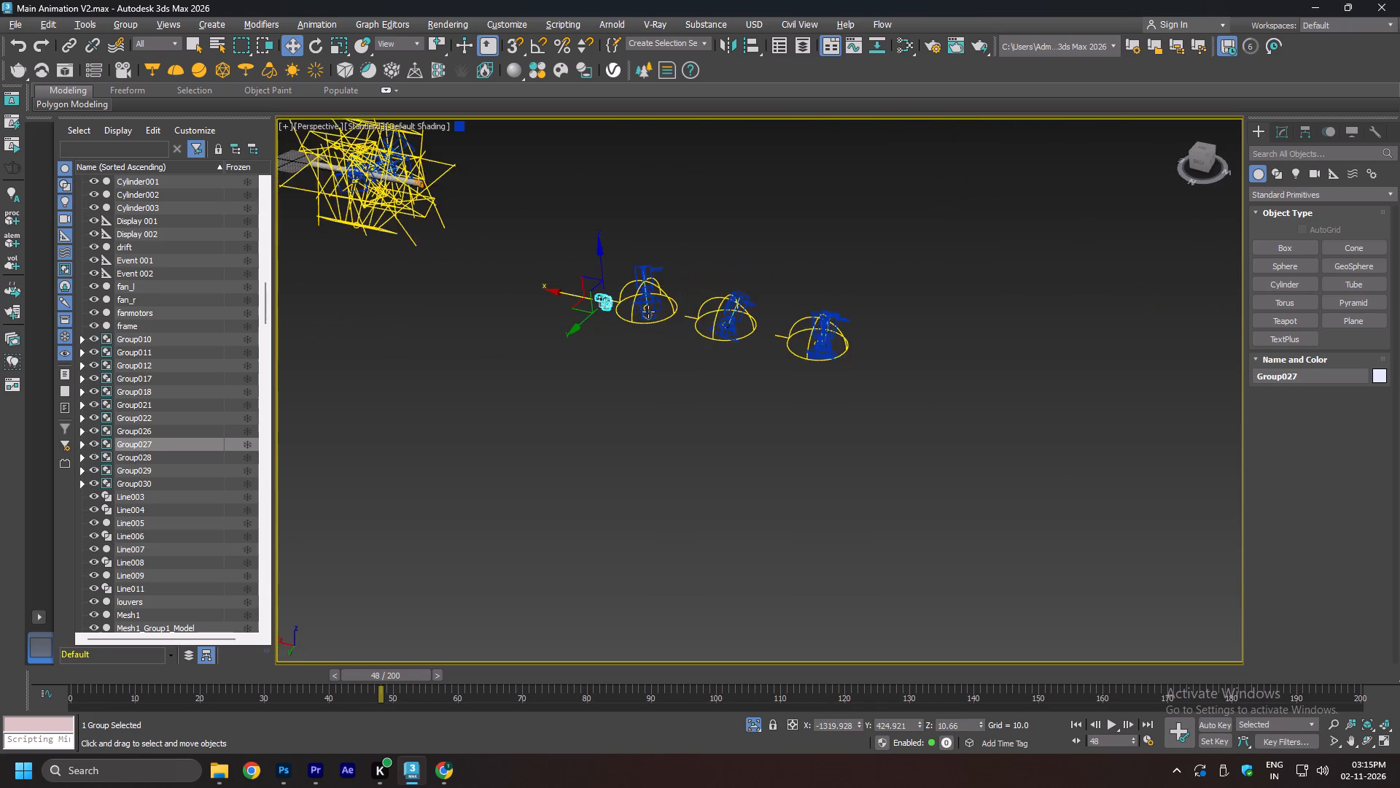
pyautogui.keyDown('alt'); pyautogui.scroll(20, 648, 312); pyautogui.keyUp('alt')
pyautogui.click(669, 255)
pyautogui.keyDown('alt'); pyautogui.moveTo(879, 340); pyautogui.dragTo(797, 349, button='middle'); pyautogui.keyUp('alt')
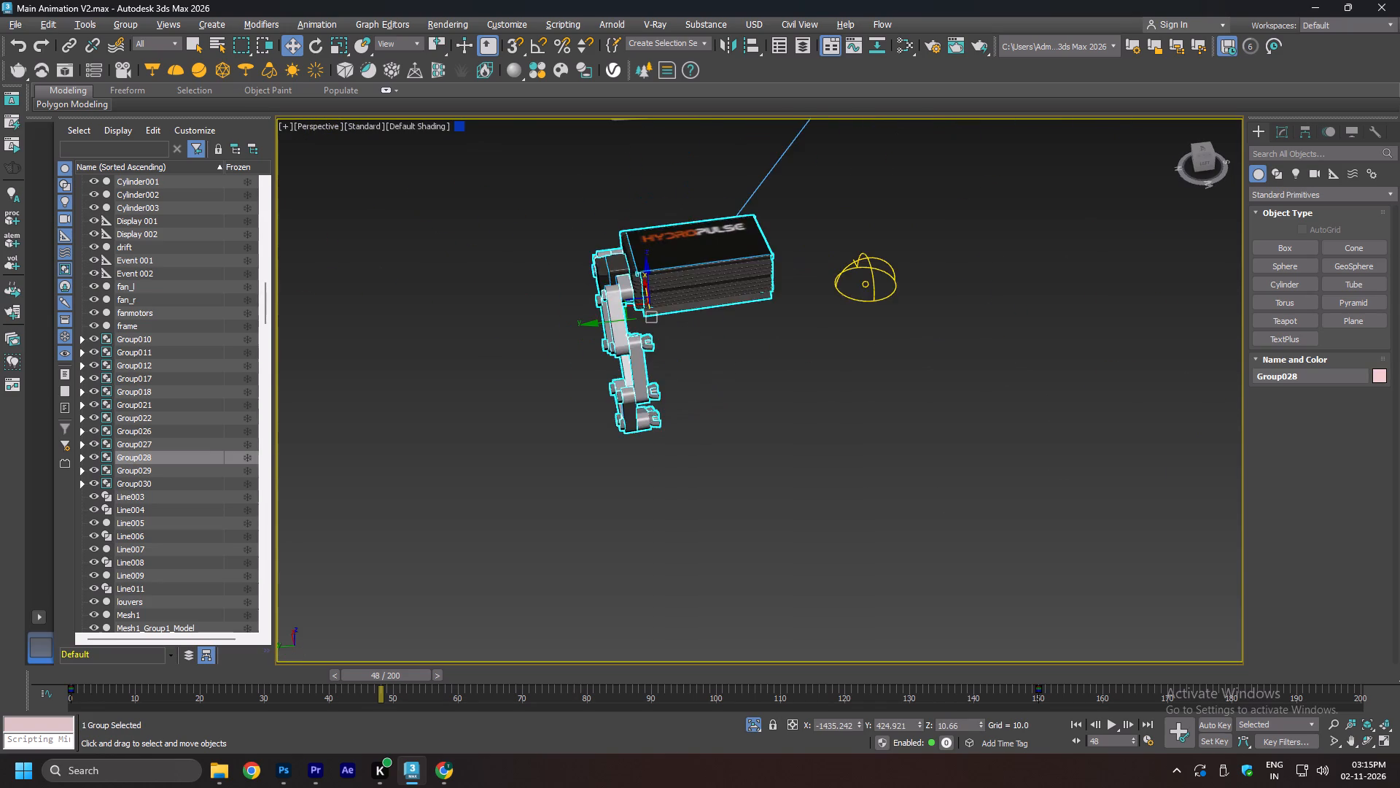
pyautogui.scroll(-16, 667, 314)
pyautogui.scroll(7, 635, 316)
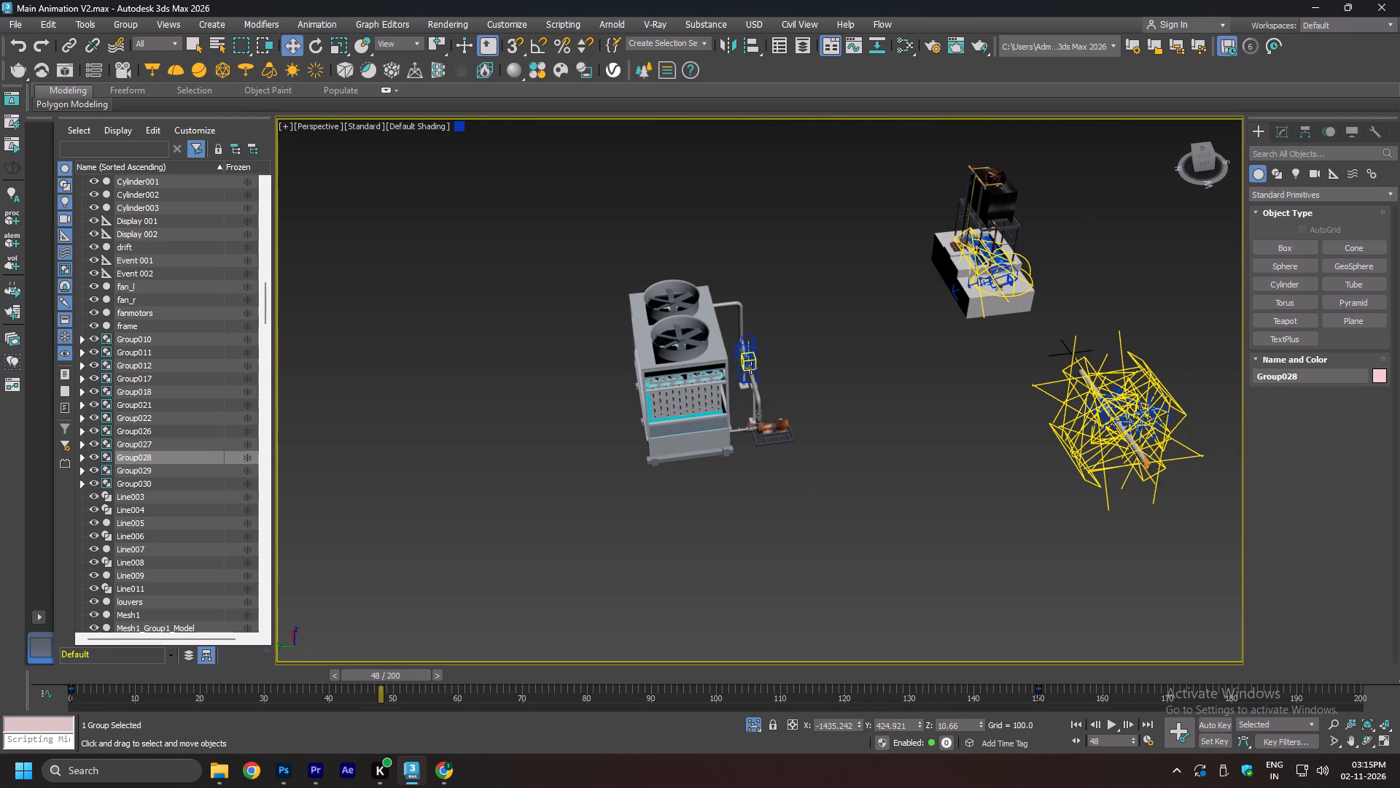
# Check the device mounted on the cooling tower pipe, selecting its housing groups 1821 and 1817.
pyautogui.scroll(6, 748, 368)
pyautogui.click(753, 296)
pyautogui.keyDown('alt'); pyautogui.moveTo(868, 317); pyautogui.dragTo(762, 290, button='middle'); pyautogui.keyUp('alt')
pyautogui.scroll(3, 789, 300)
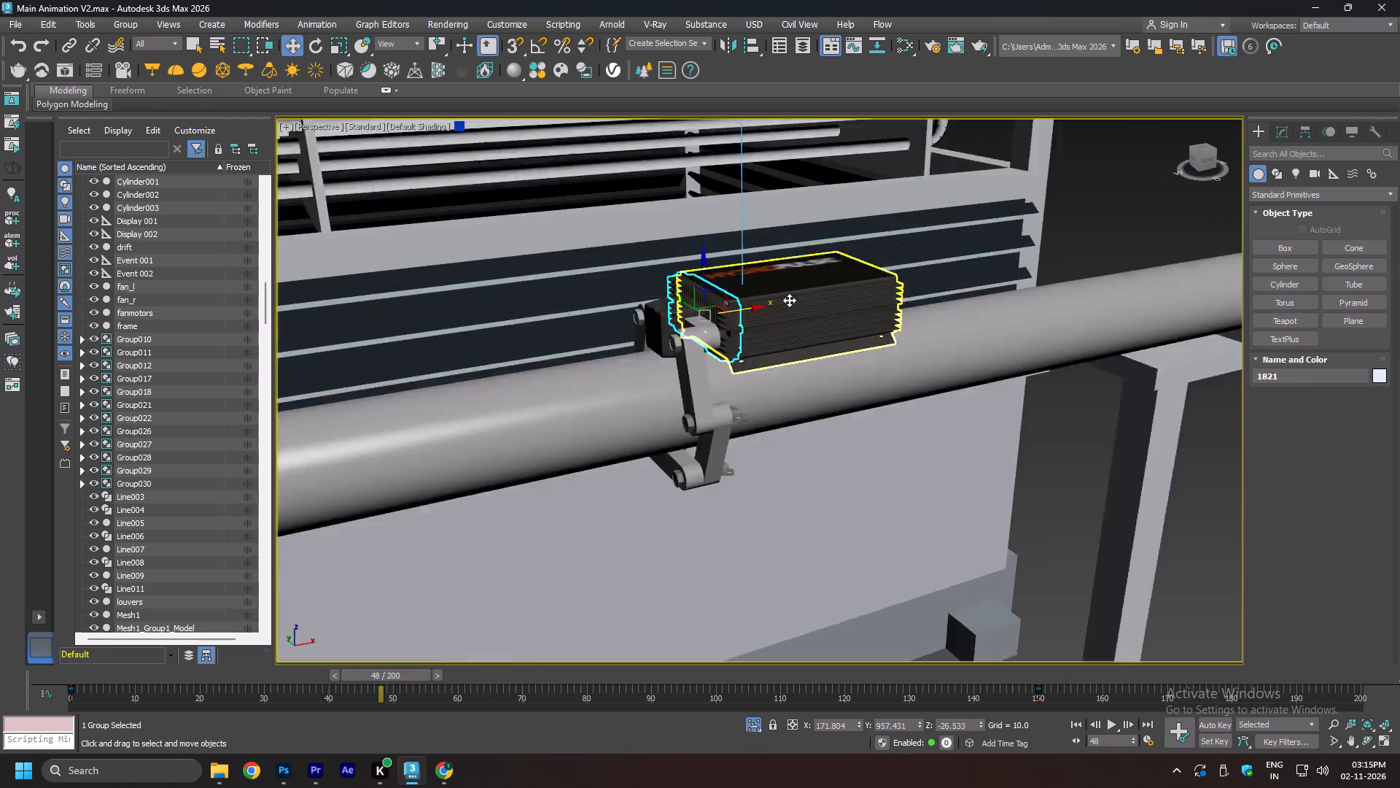
pyautogui.scroll(1, 789, 300)
pyautogui.click(788, 307)
pyautogui.scroll(-4, 761, 293)
pyautogui.keyDown('alt'); pyautogui.moveTo(817, 300); pyautogui.dragTo(782, 329, button='middle'); pyautogui.keyUp('alt')
pyautogui.scroll(-6, 642, 330)
pyautogui.moveTo(965, 339); pyautogui.dragTo(755, 279, button='middle')
pyautogui.scroll(-3, 774, 291)
pyautogui.scroll(6, 781, 428)
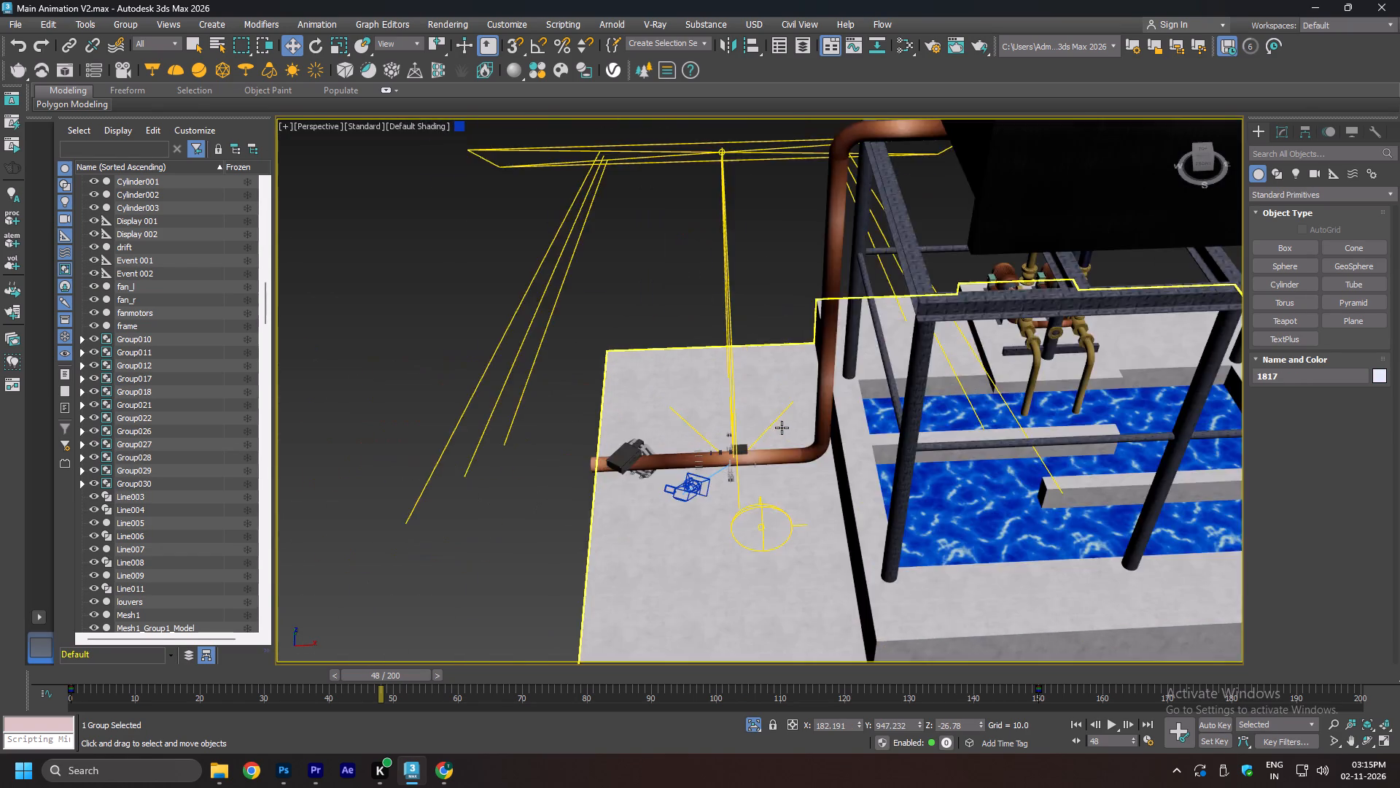
# Examine the exploded device parts, including Group022, around the copper pipe beside the water basin.
pyautogui.scroll(3, 787, 429)
pyautogui.click(597, 528)
pyautogui.moveTo(637, 378); pyautogui.dragTo(801, 197, button='middle')
pyautogui.keyDown('alt'); pyautogui.moveTo(730, 294); pyautogui.dragTo(793, 293, button='middle'); pyautogui.keyUp('alt')
pyautogui.scroll(1, 802, 274)
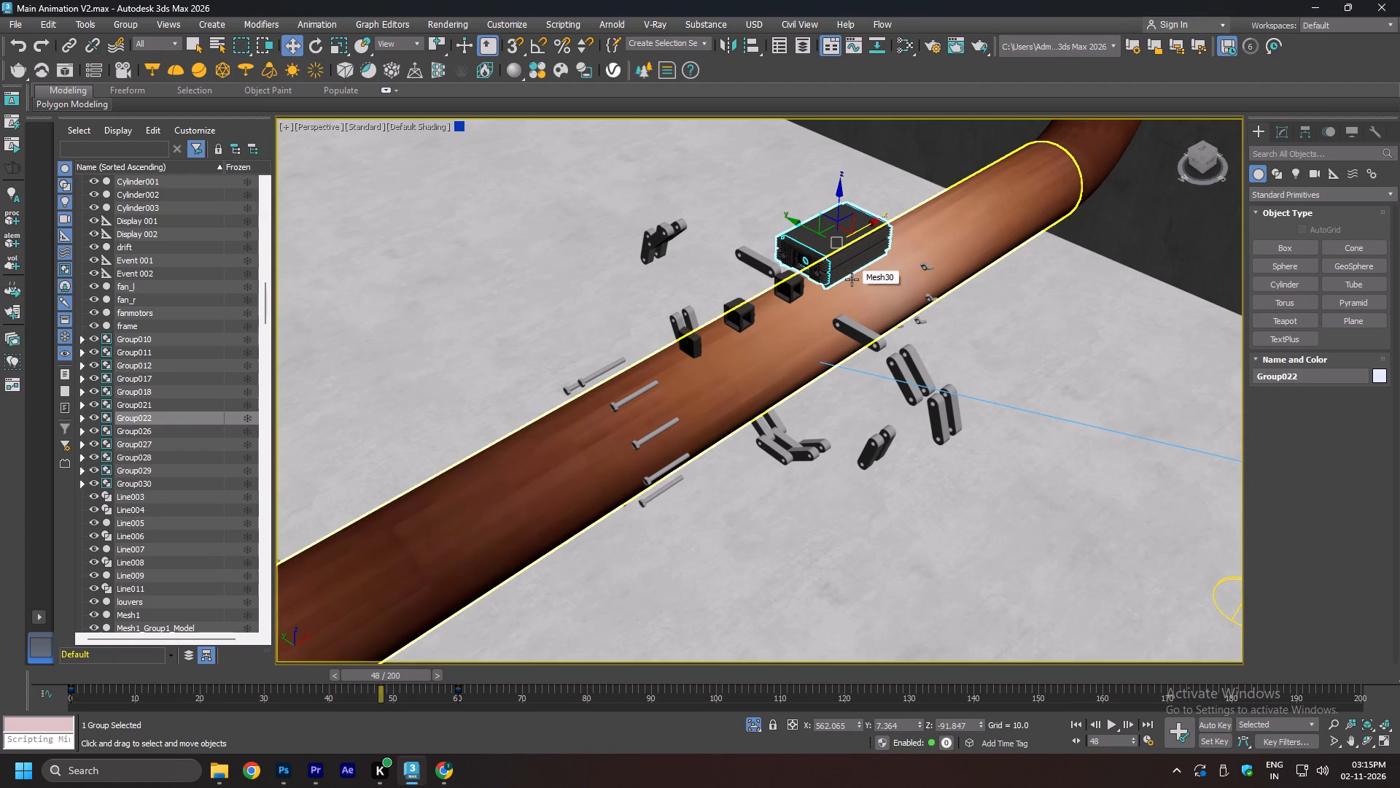
pyautogui.scroll(-2, 844, 351)
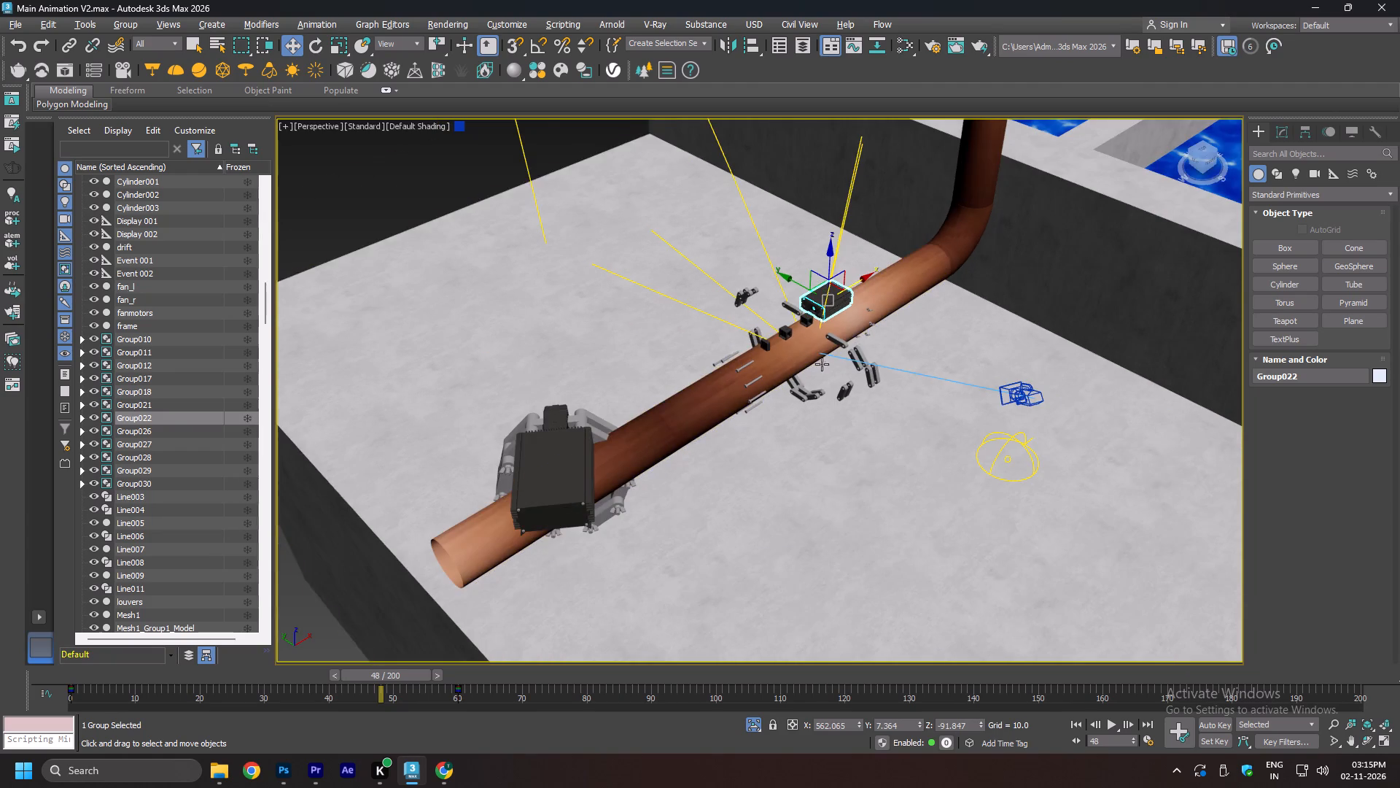
pyautogui.keyDown('alt'); pyautogui.moveTo(820, 364); pyautogui.dragTo(808, 354, button='middle'); pyautogui.keyUp('alt')
# Move the assembled clamped device at the open end of the copper pipe along Y to about -22.93.
pyautogui.click(492, 409)
pyautogui.keyDown('alt'); pyautogui.moveTo(487, 428); pyautogui.dragTo(623, 304, button='middle'); pyautogui.keyUp('alt')
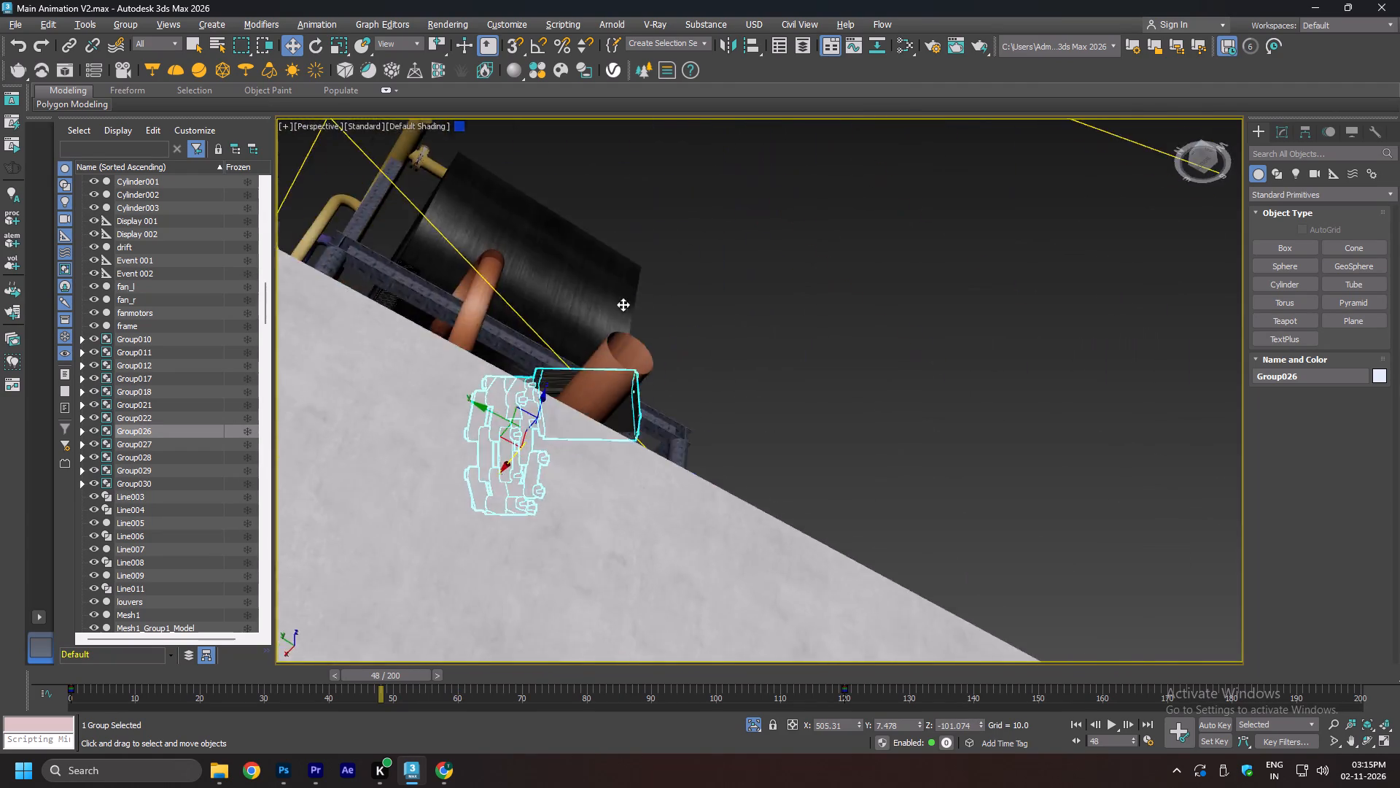
pyautogui.keyDown('alt'); pyautogui.moveTo(623, 304); pyautogui.dragTo(552, 454, button='middle'); pyautogui.keyUp('alt')
pyautogui.moveTo(481, 429); pyautogui.dragTo(684, 430)
pyautogui.keyDown('alt'); pyautogui.moveTo(798, 406); pyautogui.dragTo(720, 402, button='middle'); pyautogui.keyUp('alt')
pyautogui.scroll(-5, 701, 337)
# Inspect the logo plane, housing and pipe of the cooling tower device in the perspective and top views.
pyautogui.moveTo(647, 263); pyautogui.dragTo(744, 406, button='middle')
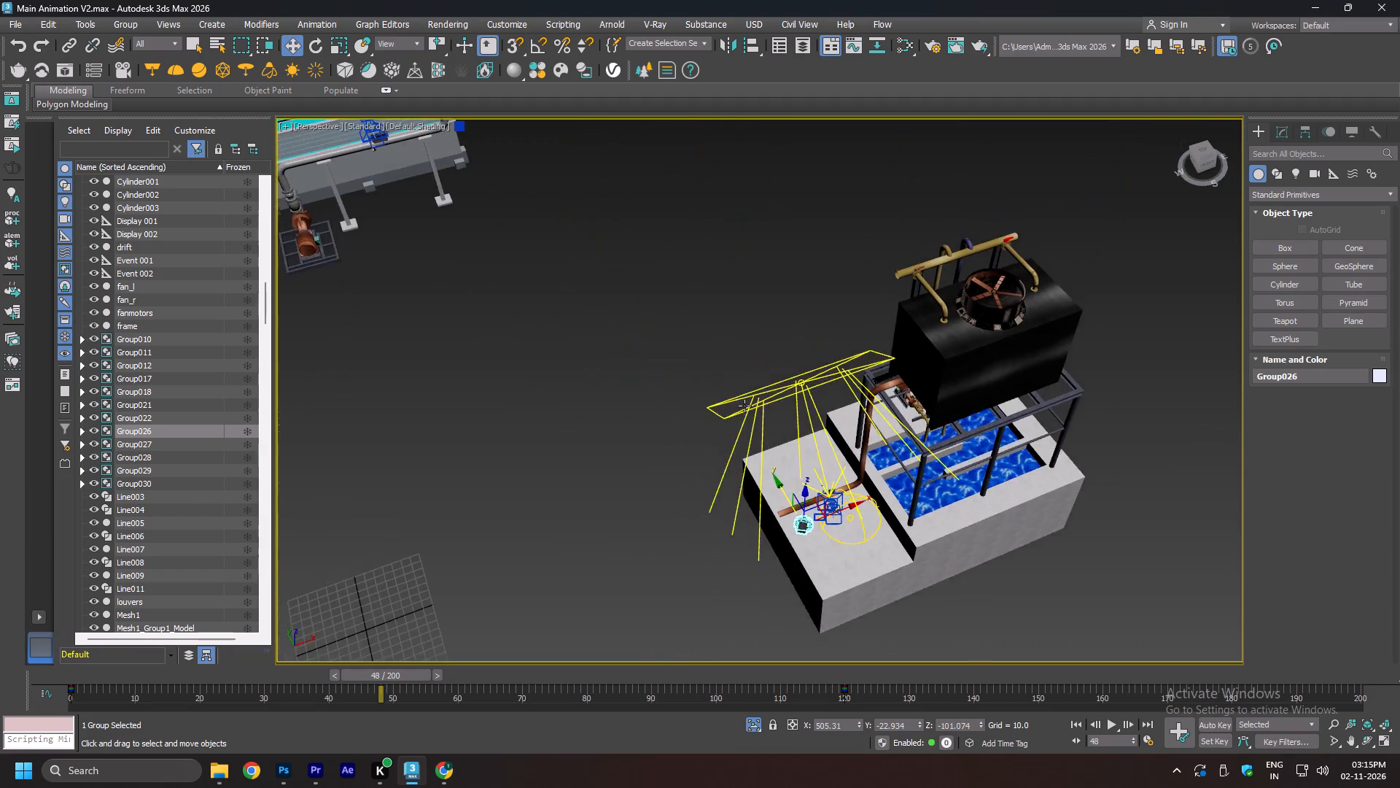
pyautogui.moveTo(744, 406); pyautogui.dragTo(745, 406, button='middle')
pyautogui.moveTo(503, 248); pyautogui.dragTo(911, 395, button='middle')
pyautogui.scroll(7, 691, 256)
pyautogui.click(766, 229)
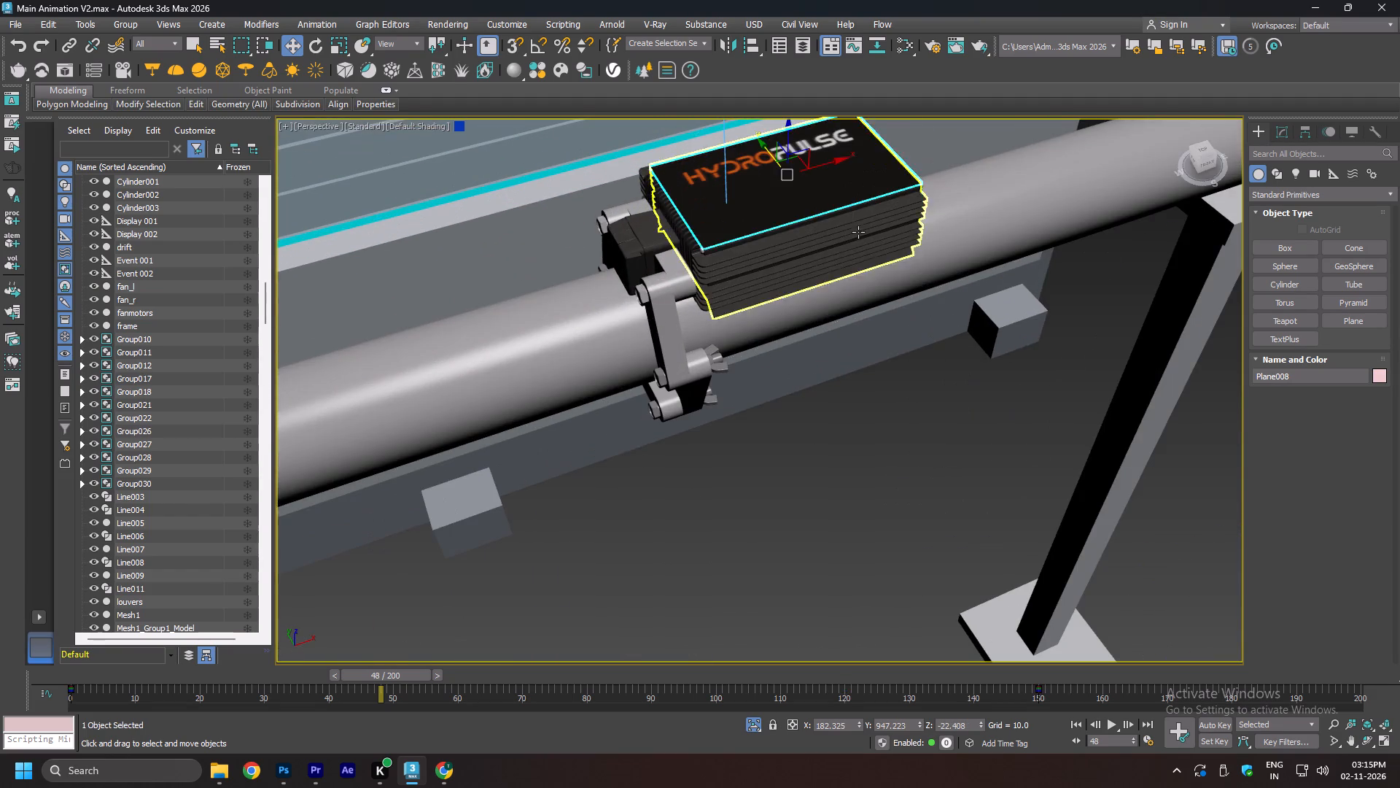
pyautogui.keyDown('alt'); pyautogui.moveTo(849, 249); pyautogui.dragTo(807, 303, button='middle'); pyautogui.keyUp('alt')
pyautogui.hotkey('alt', 'w')
pyautogui.hotkey('alt', 'w')
pyautogui.keyDown('alt'); pyautogui.scroll(8, 627, 354); pyautogui.keyUp('alt')
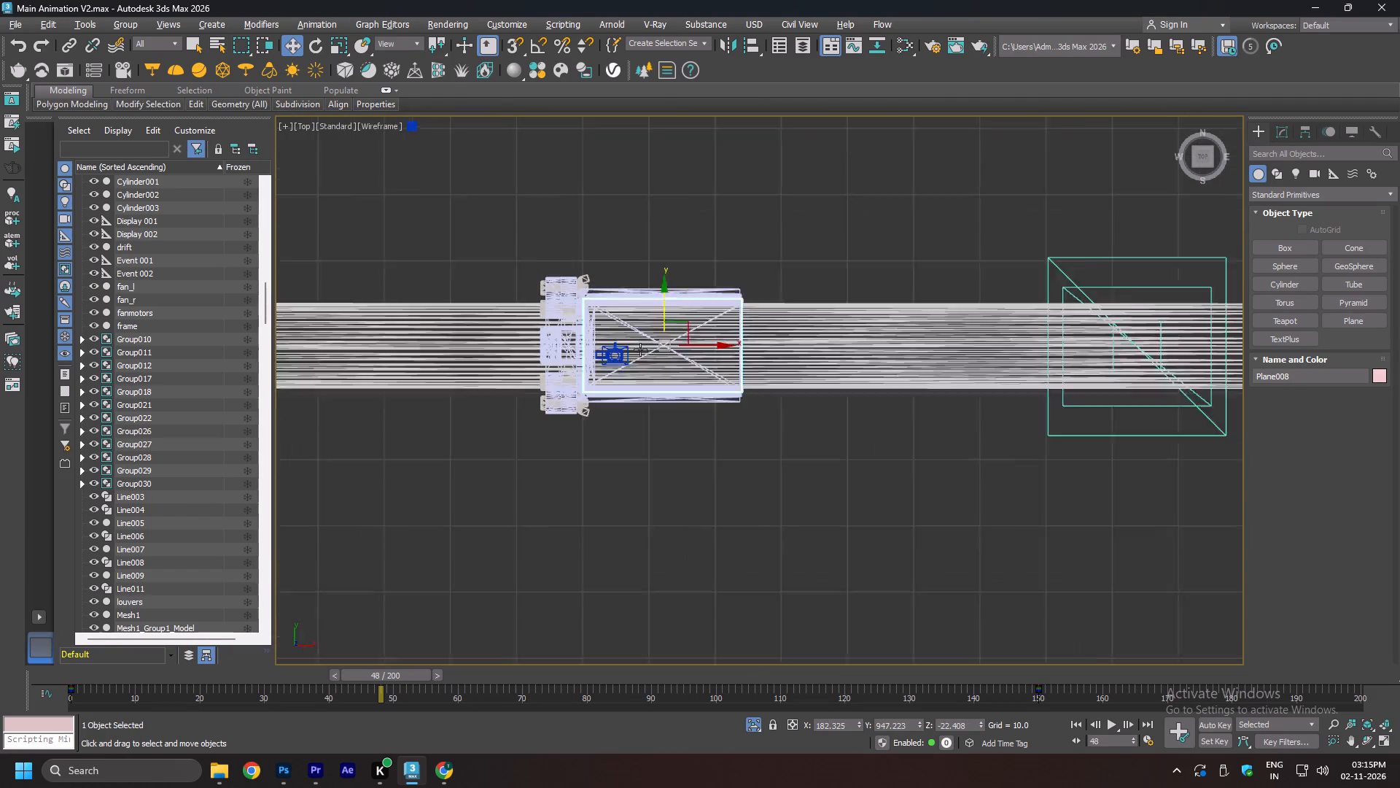
pyautogui.keyDown('alt'); pyautogui.scroll(6, 640, 349); pyautogui.keyUp('alt')
pyautogui.click(867, 287)
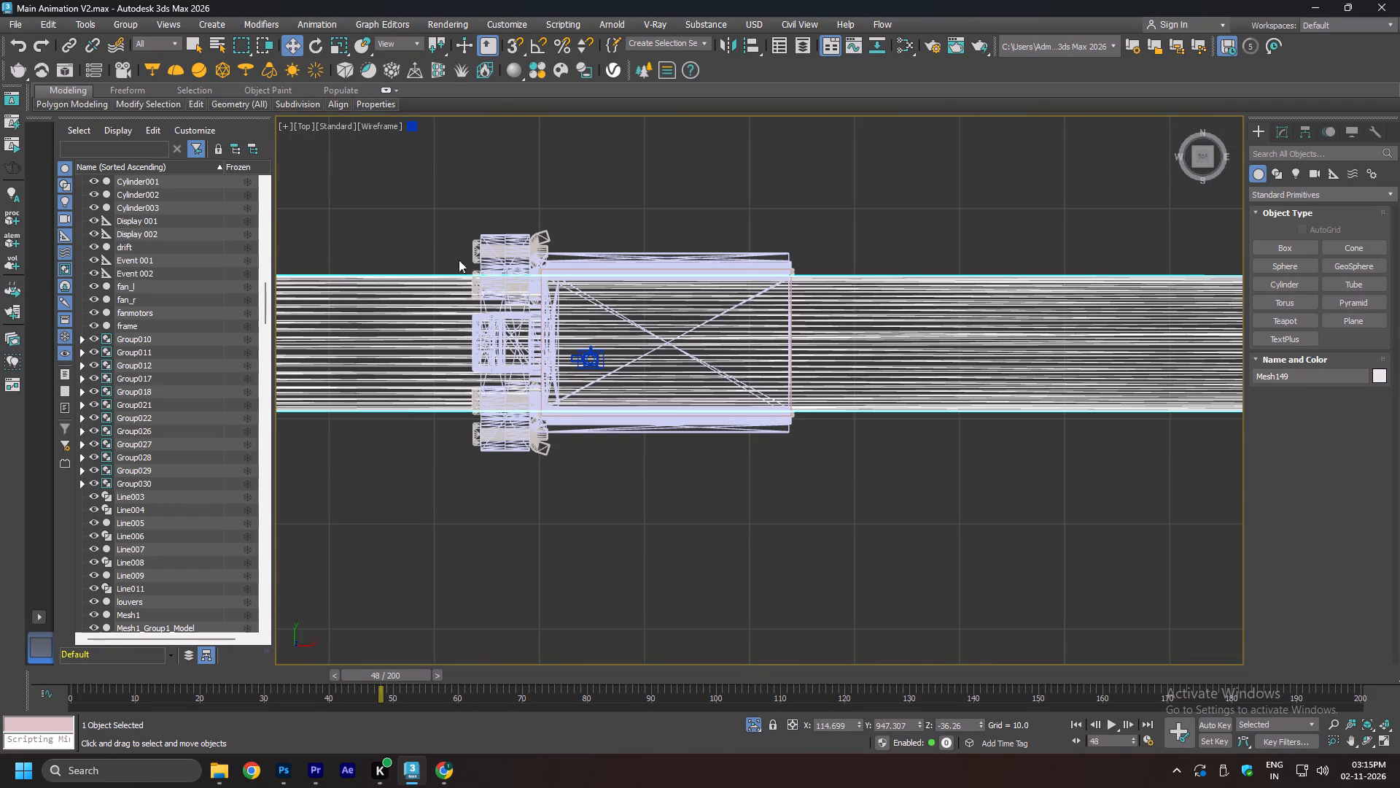
pyautogui.click(642, 258)
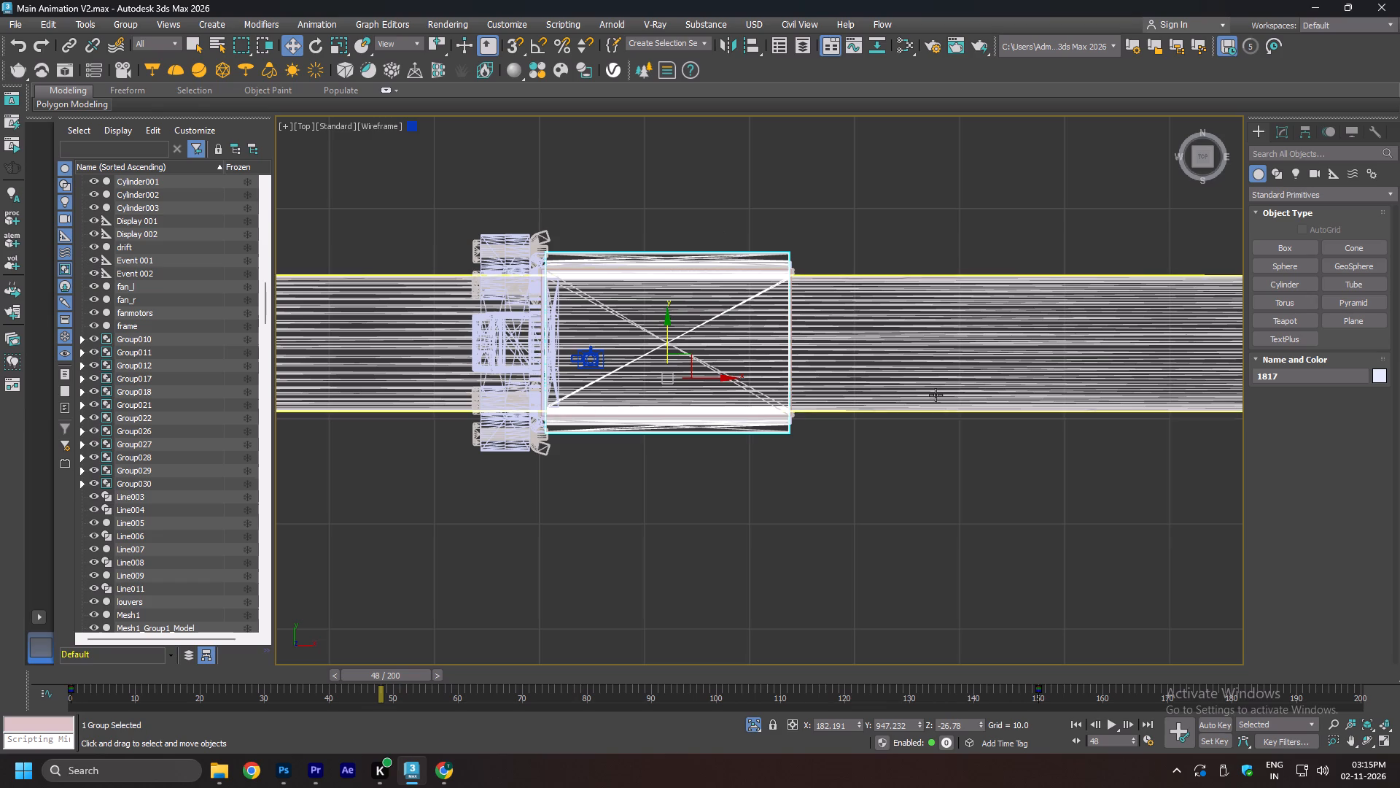
# Examine the pipe-mounted device and its clamp from above, the front and below in the maximized perspective view.
pyautogui.hotkey('alt', 'w')
pyautogui.hotkey('alt', 'w')
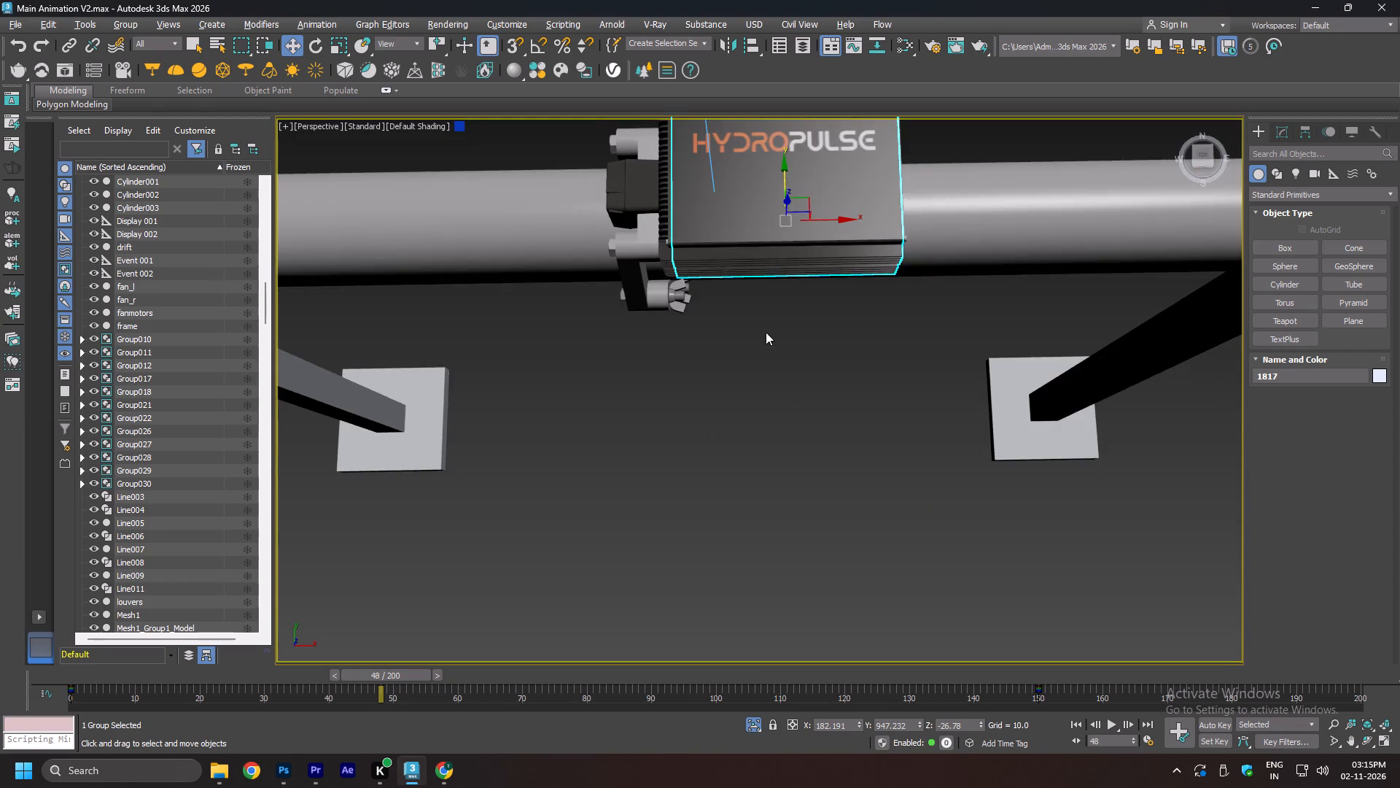
pyautogui.moveTo(766, 339); pyautogui.dragTo(739, 511, button='middle')
pyautogui.keyDown('alt'); pyautogui.moveTo(728, 512); pyautogui.dragTo(742, 412, button='middle'); pyautogui.keyUp('alt')
pyautogui.hotkey('alt', 'Tab')
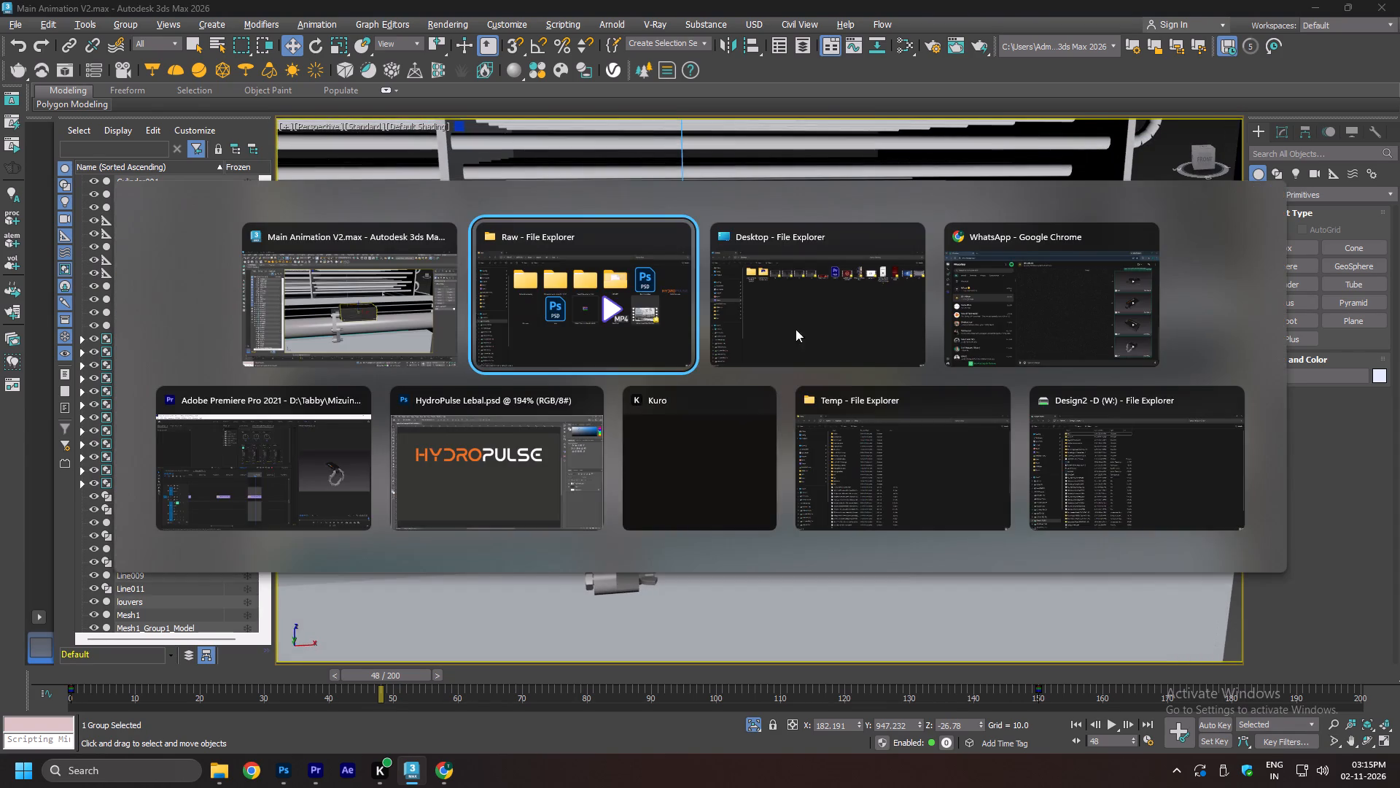
pyautogui.hotkey('alt', 'Tab')
pyautogui.keyDown('alt'); pyautogui.scroll(-4, 796, 439); pyautogui.keyUp('alt')
pyautogui.keyDown('alt'); pyautogui.moveTo(728, 387); pyautogui.dragTo(785, 427, button='middle'); pyautogui.keyUp('alt')
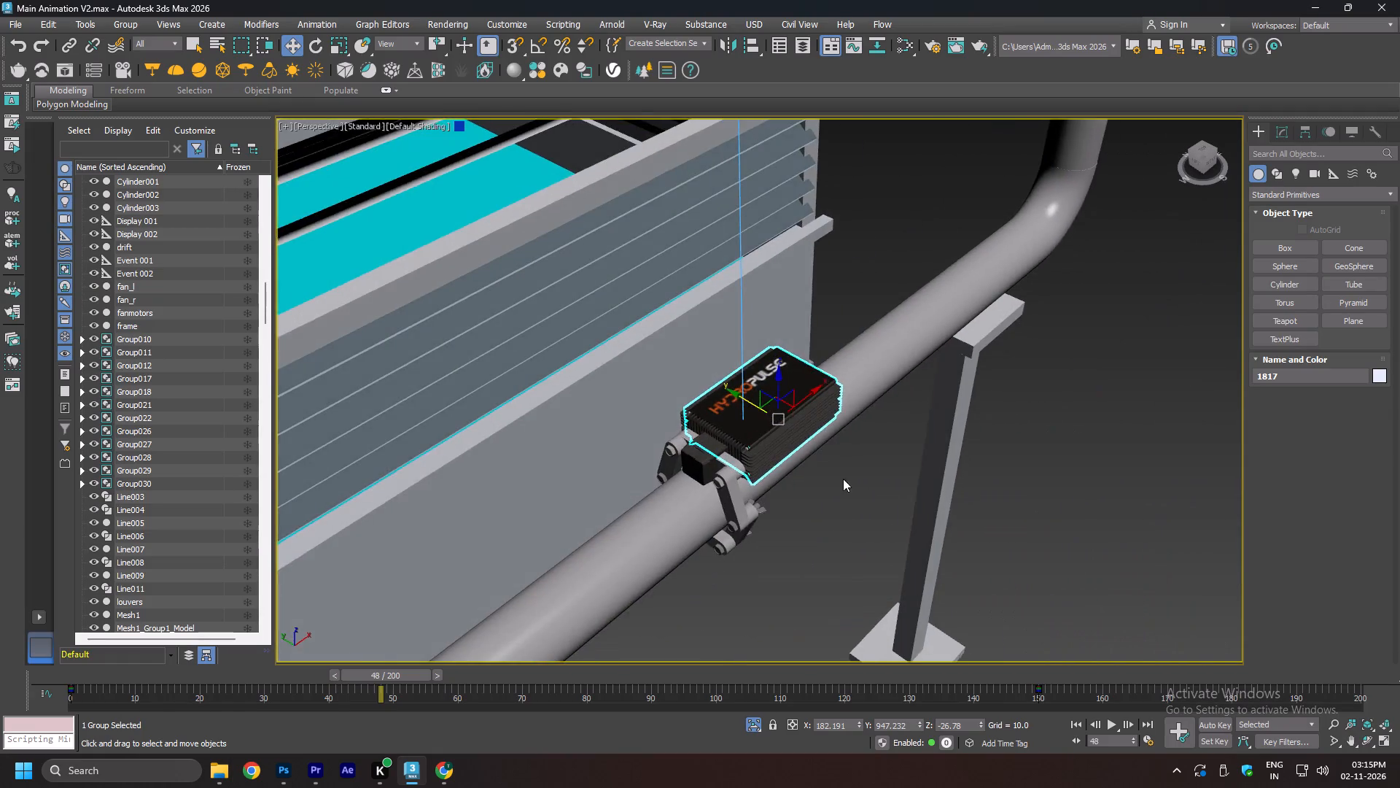
pyautogui.moveTo(828, 467); pyautogui.dragTo(755, 360, button='middle')
pyautogui.keyDown('alt'); pyautogui.moveTo(806, 336); pyautogui.dragTo(762, 284, button='middle'); pyautogui.keyUp('alt')
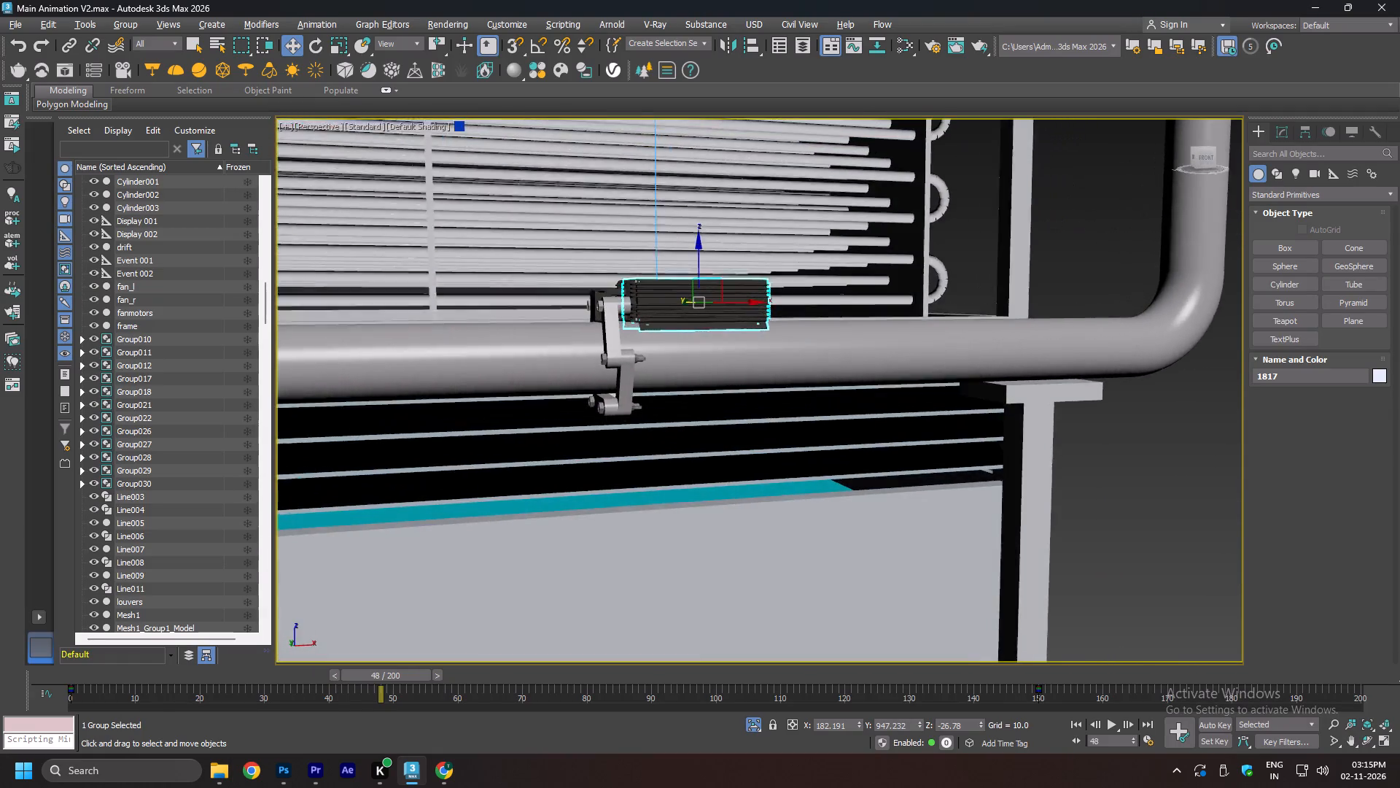
pyautogui.keyDown('alt'); pyautogui.moveTo(762, 284); pyautogui.dragTo(761, 282, button='middle'); pyautogui.keyUp('alt')
# Unhide all hidden objects in the cooling tower scene.
pyautogui.scroll(-4, 812, 379)
pyautogui.keyDown('alt'); pyautogui.moveTo(759, 340); pyautogui.dragTo(800, 368, button='middle'); pyautogui.keyUp('alt')
pyautogui.rightClick(906, 280)
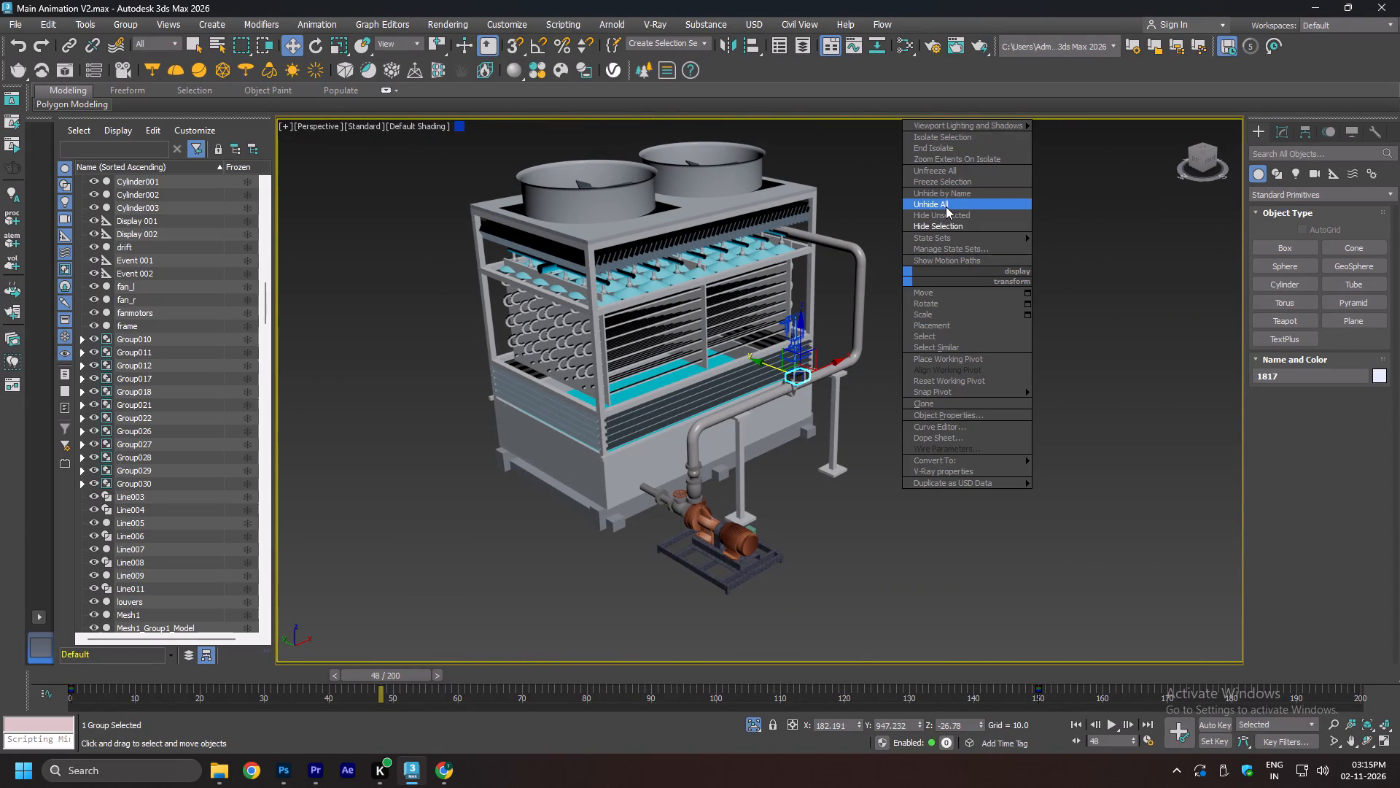
pyautogui.click(946, 206)
pyautogui.click(984, 382)
# Switch to Photoshop and close the HydroPulse Lebal document.
pyautogui.hotkey('alt', 'Tab')
pyautogui.keyDown('alt'); pyautogui.click(499, 475); pyautogui.keyUp('alt')
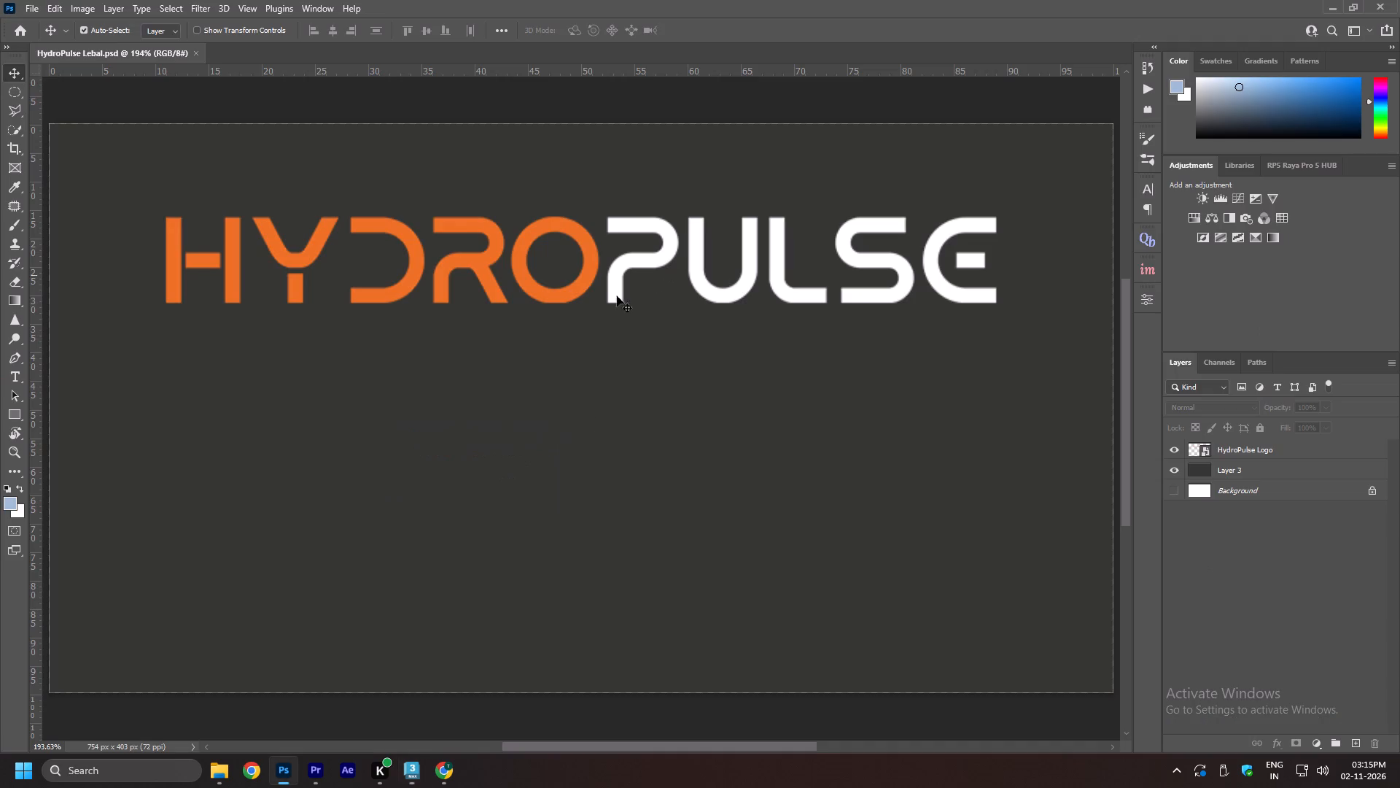
pyautogui.hotkey('alt', 'Tab')
pyautogui.keyDown('alt'); pyautogui.click(415, 286); pyautogui.keyUp('alt')
pyautogui.hotkey('ctrl', 'w')
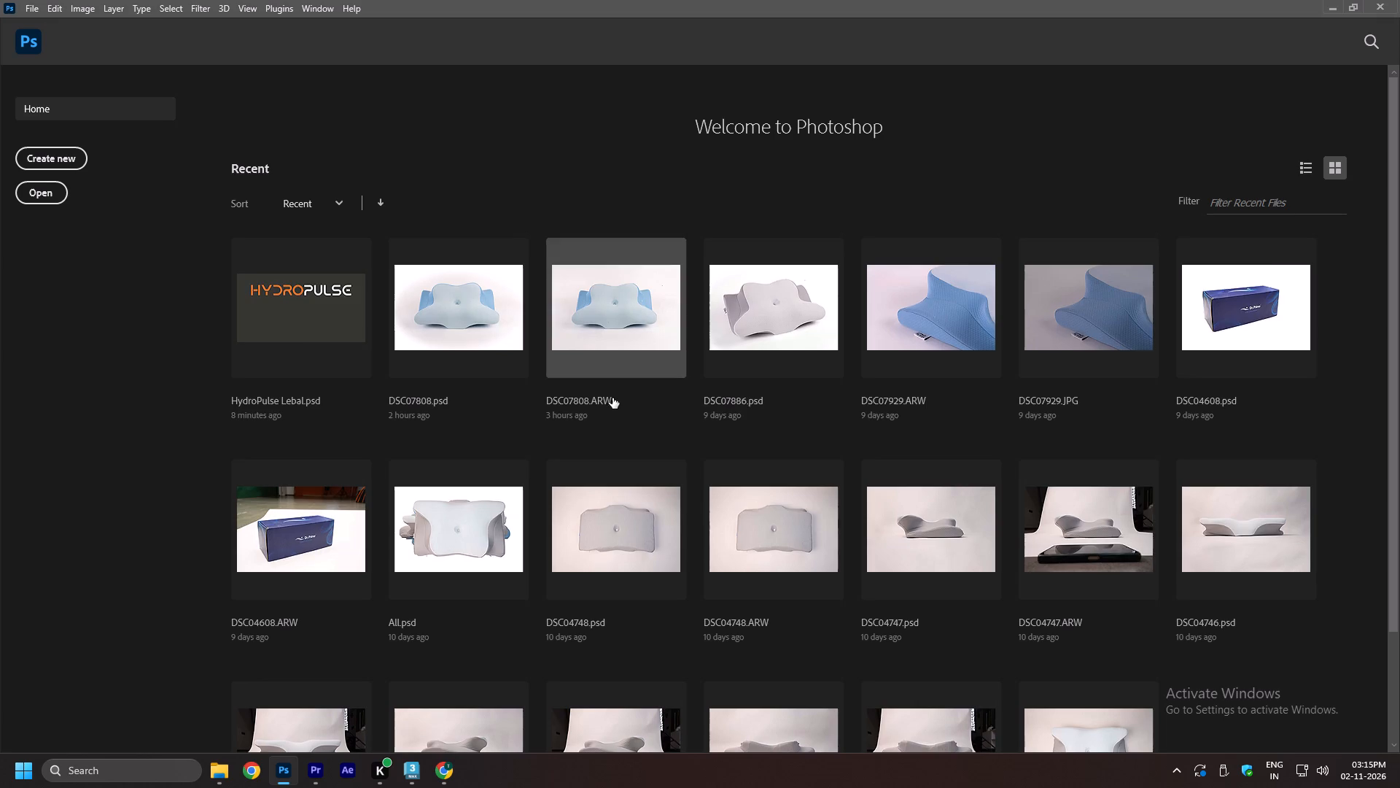
# Switch to Premiere Pro and close it.
pyautogui.hotkey('alt', 'Tab')
pyautogui.keyDown('alt'); pyautogui.click(566, 453); pyautogui.keyUp('alt')
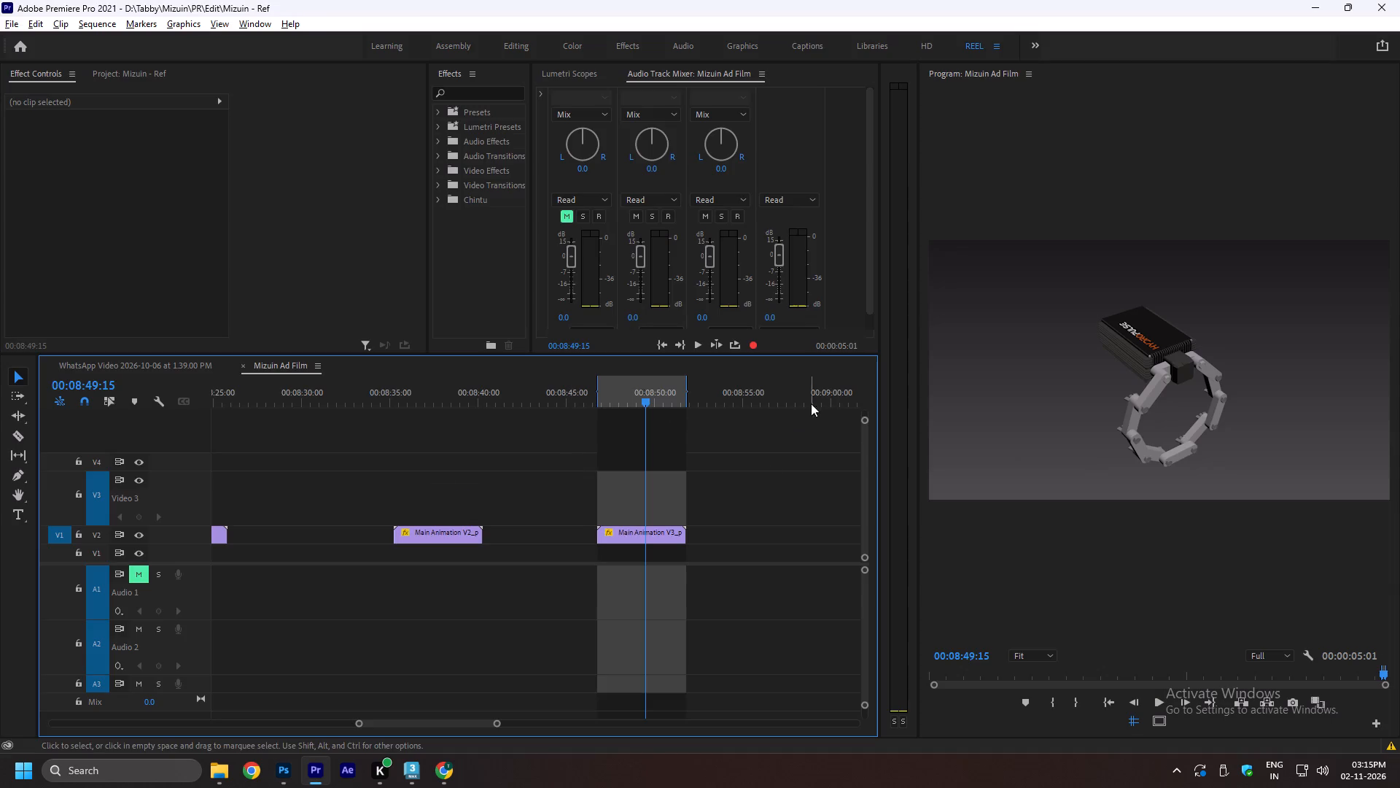
pyautogui.click(1392, 3)
# Close the Temp, Design2 and Desktop File Explorer windows and Photoshop.
pyautogui.hotkey('alt', 'Tab')
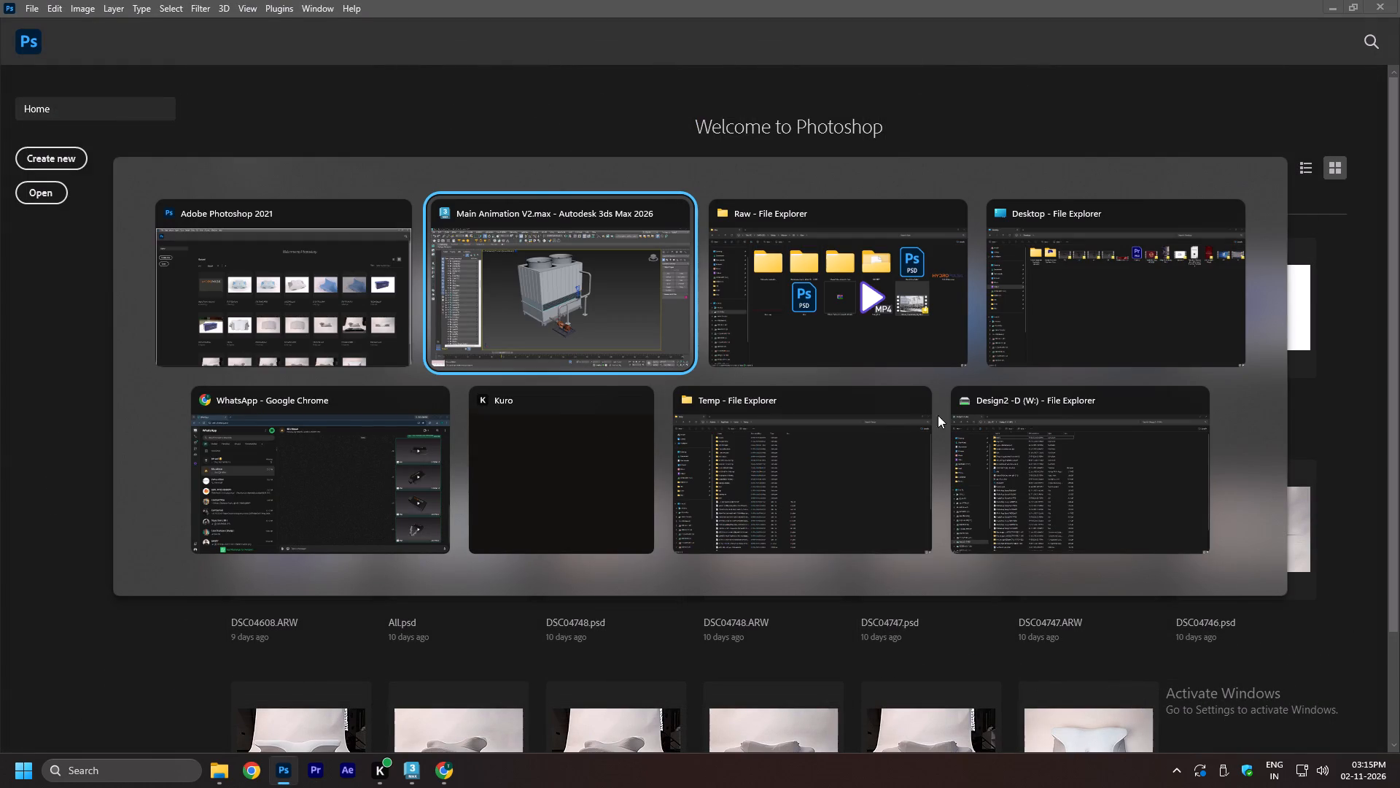
pyautogui.keyDown('alt'); pyautogui.click(919, 409); pyautogui.keyUp('alt')
pyautogui.keyDown('alt'); pyautogui.click(1057, 401); pyautogui.keyUp('alt')
pyautogui.keyDown('alt'); pyautogui.click(1241, 211); pyautogui.keyUp('alt')
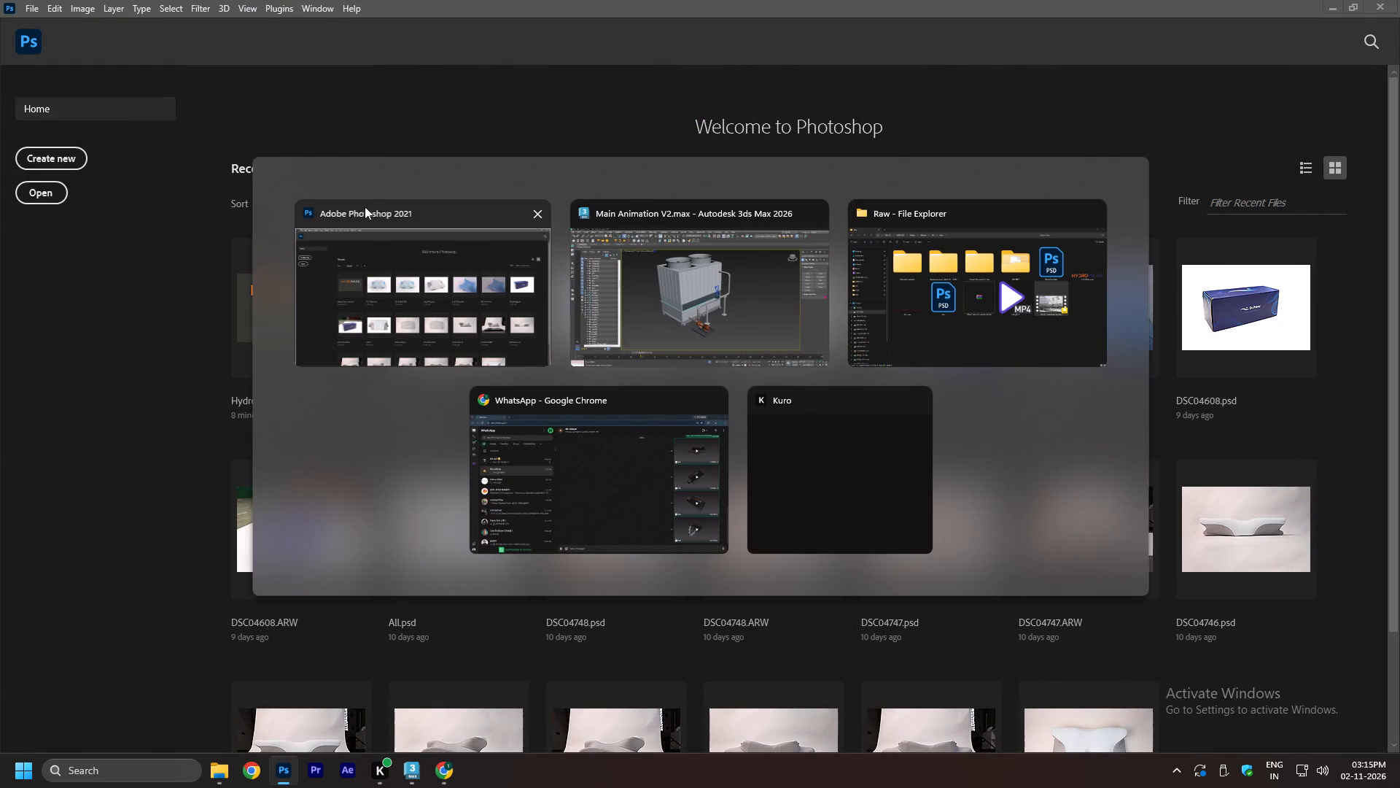
pyautogui.keyDown('alt'); pyautogui.click(537, 212); pyautogui.keyUp('alt')
# Open Mizuin_HydroPulse_3D_Video from the Raw folder in PotPlayer and review its section on dissolved minerals in the pipe.
pyautogui.keyDown('alt'); pyautogui.click(877, 314); pyautogui.keyUp('alt')
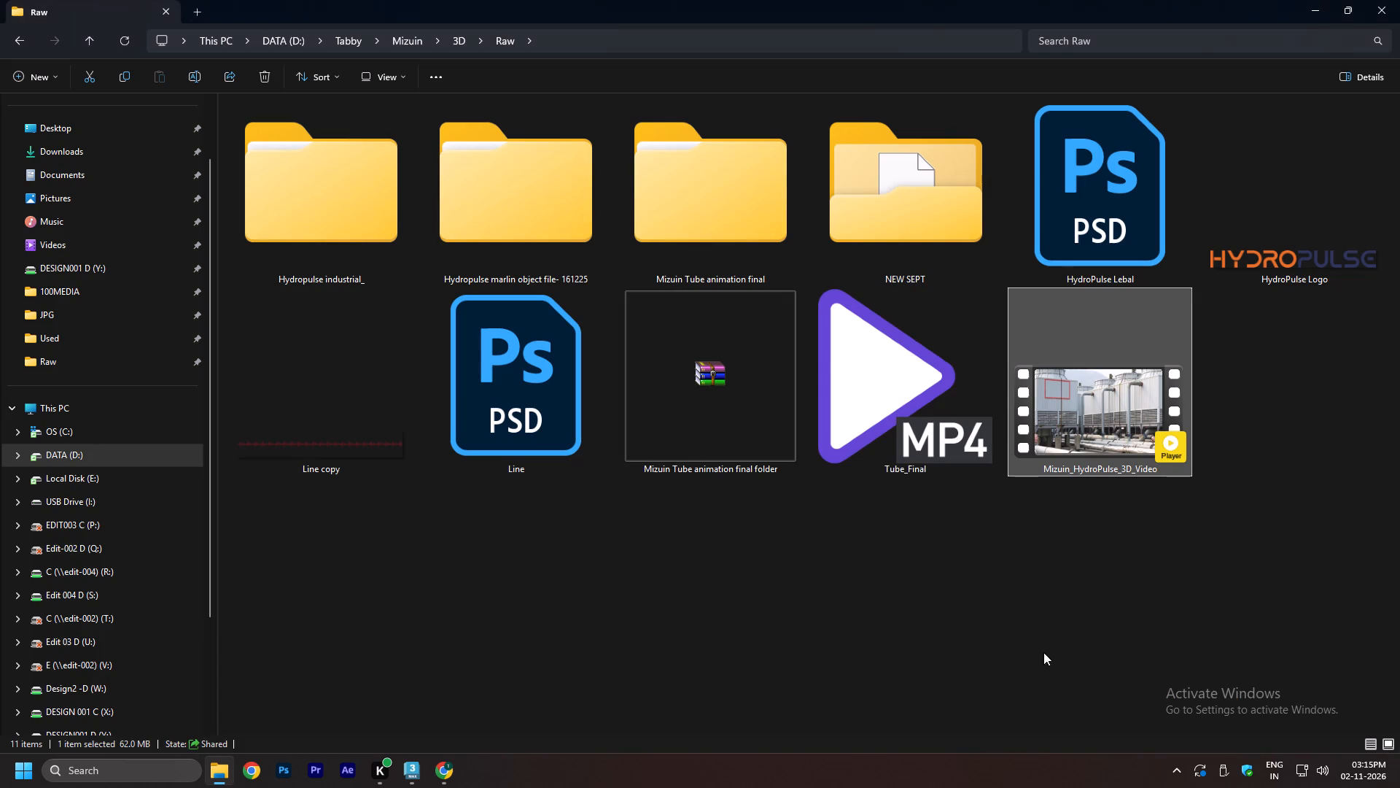
pyautogui.moveTo(1062, 659); pyautogui.dragTo(1071, 644)
pyautogui.doubleClick(1105, 417)
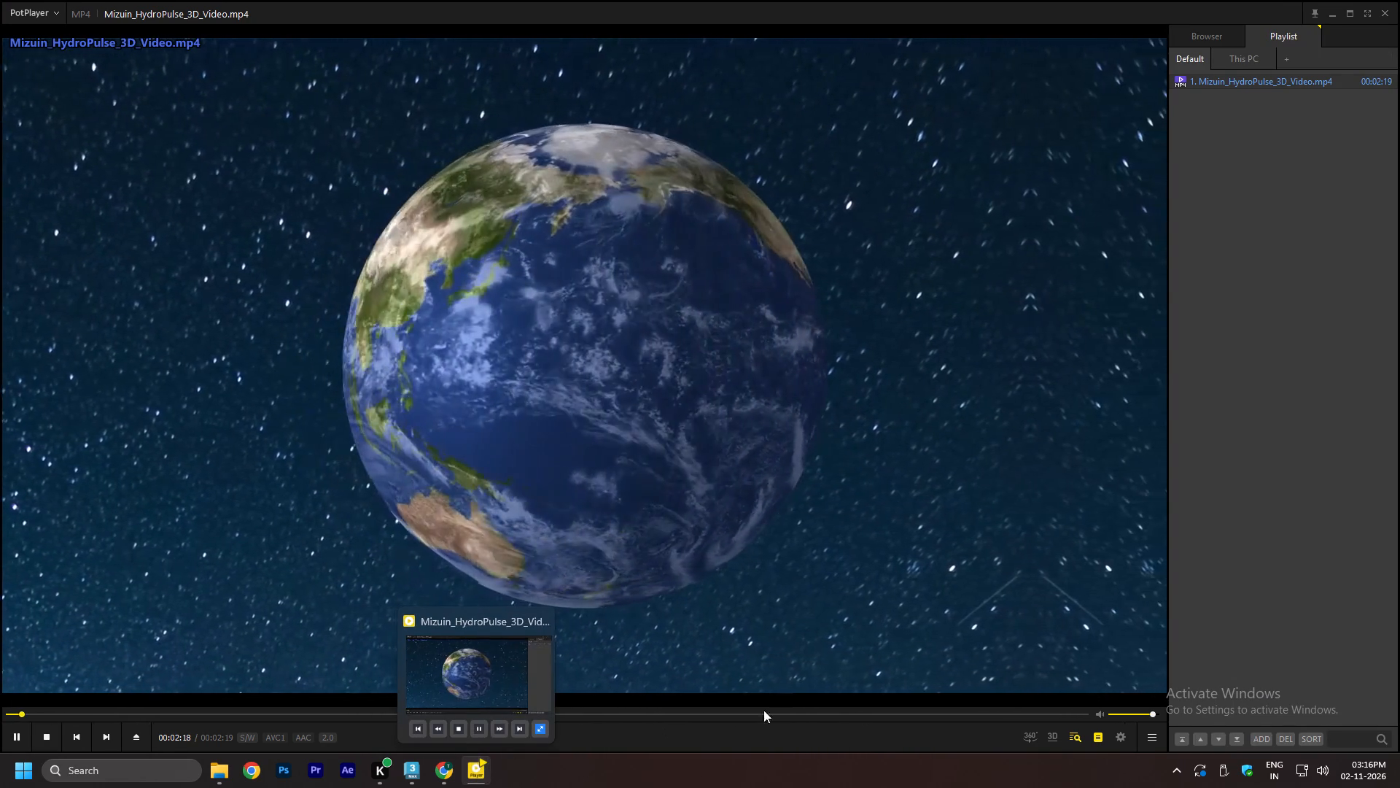
pyautogui.click(573, 713)
pyautogui.moveTo(521, 712); pyautogui.dragTo(515, 711)
pyautogui.click(484, 711)
pyautogui.click(467, 713)
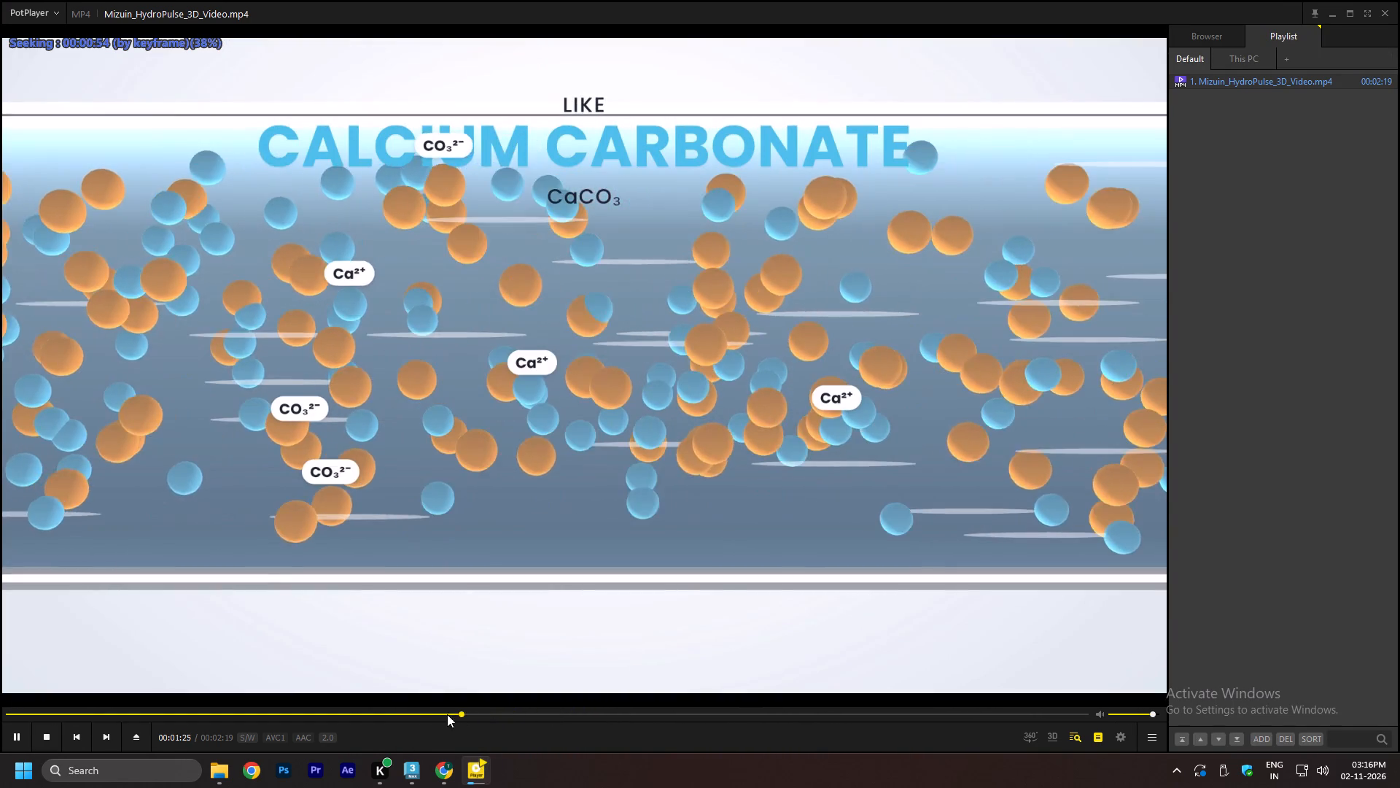
pyautogui.click(429, 715)
pyautogui.click(397, 715)
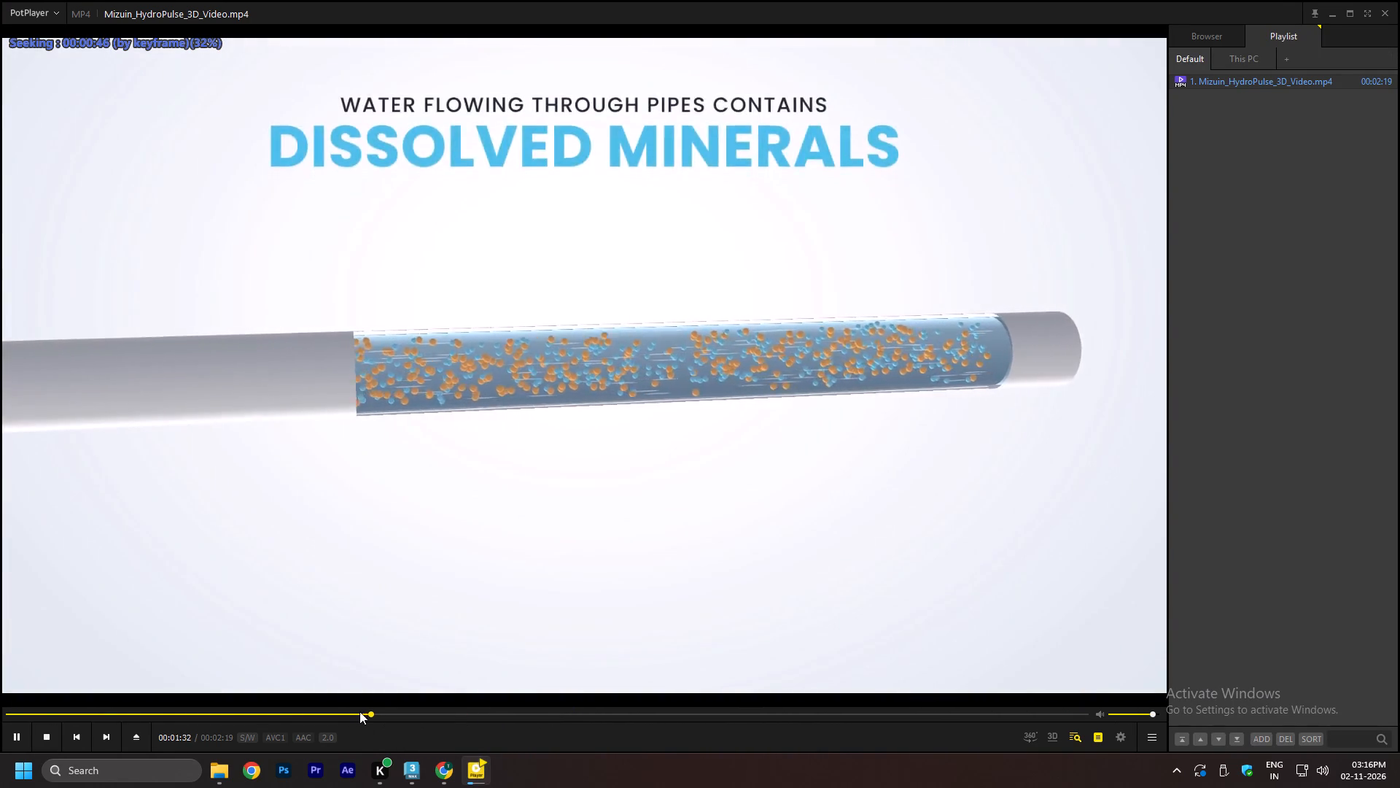
pyautogui.click(359, 711)
pyautogui.press('space')
pyautogui.press('space')
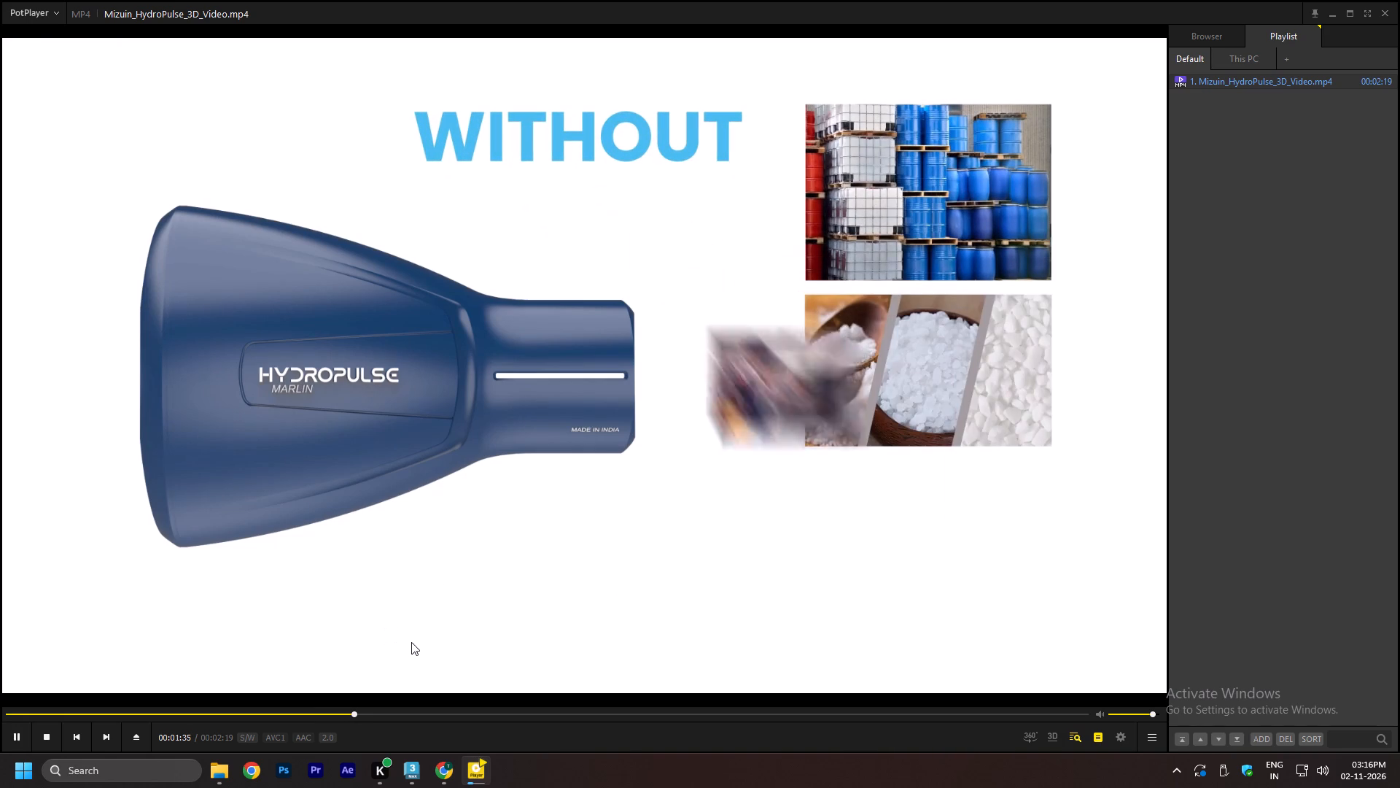
pyautogui.press('space')
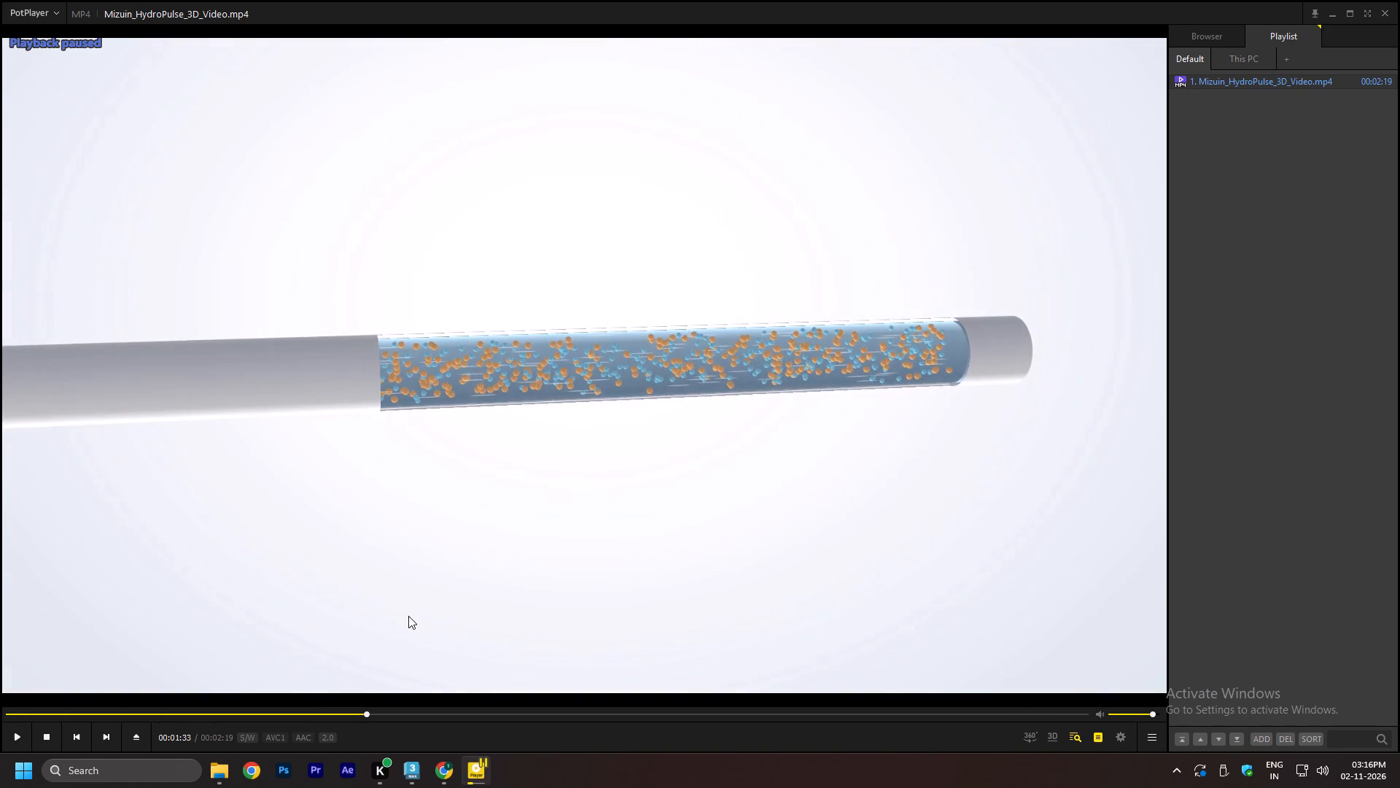
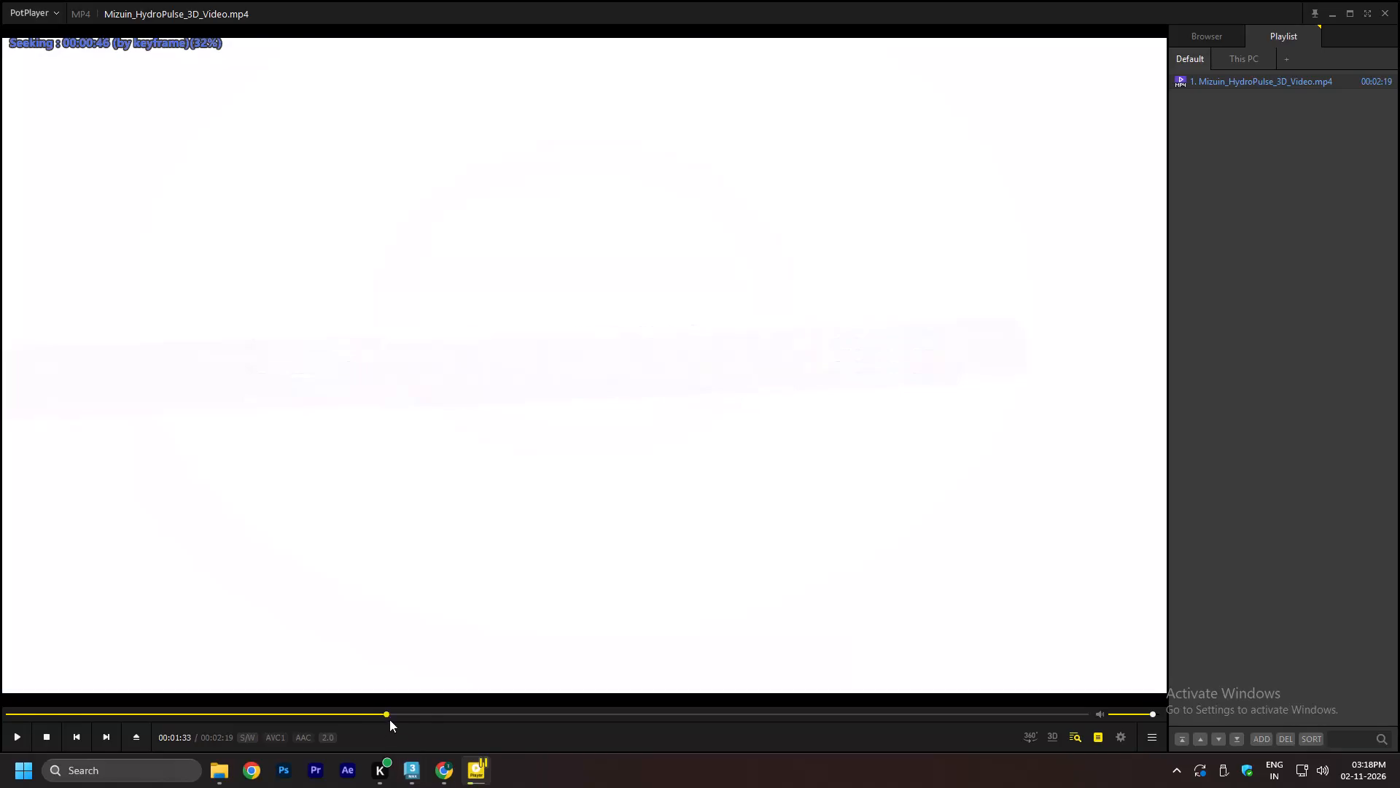
# Review the reference video's HydroPulse solution section, covering ion clusters, CO₂ production and the HydroPulse Marlin device, and close the player.
pyautogui.click(417, 711)
pyautogui.click(424, 715)
pyautogui.click(470, 719)
pyautogui.press('space')
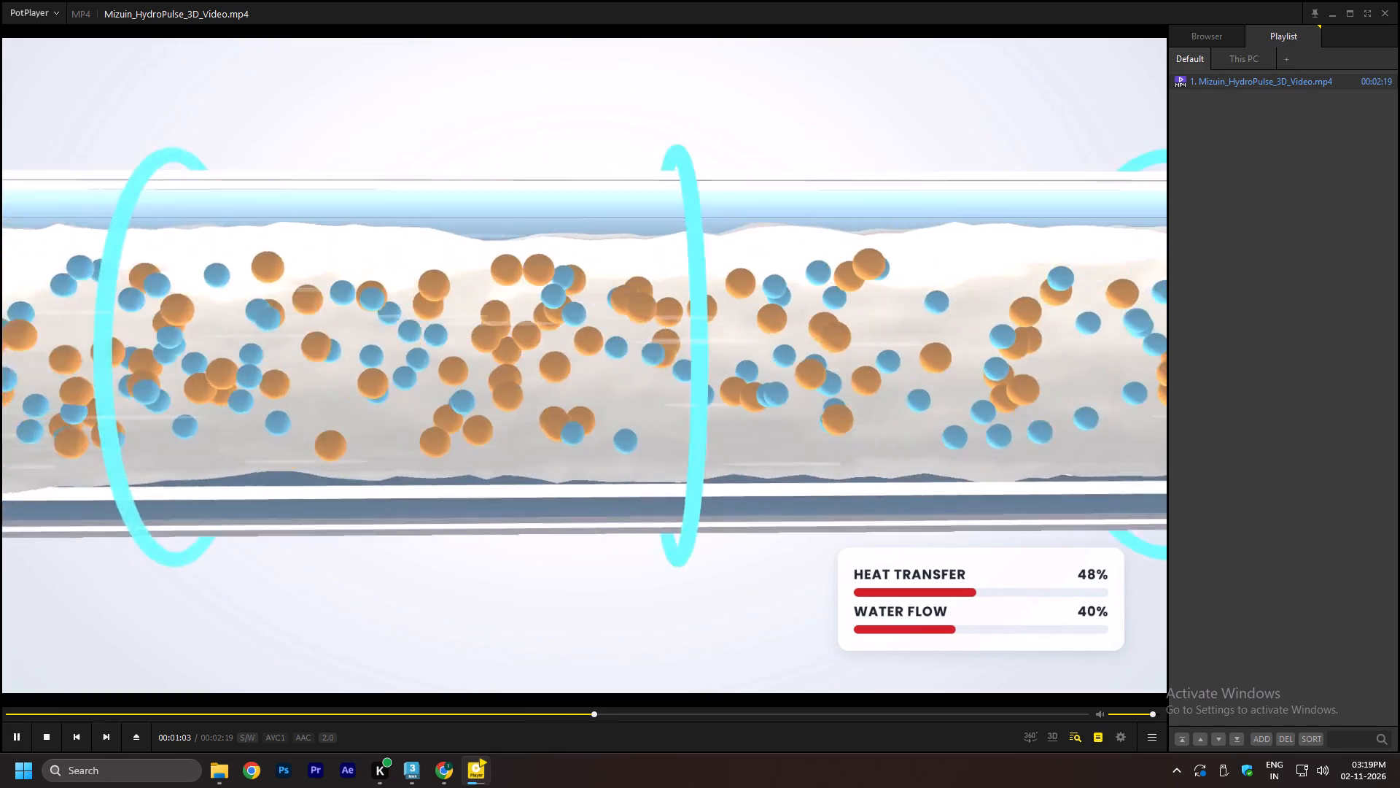
pyautogui.press('space')
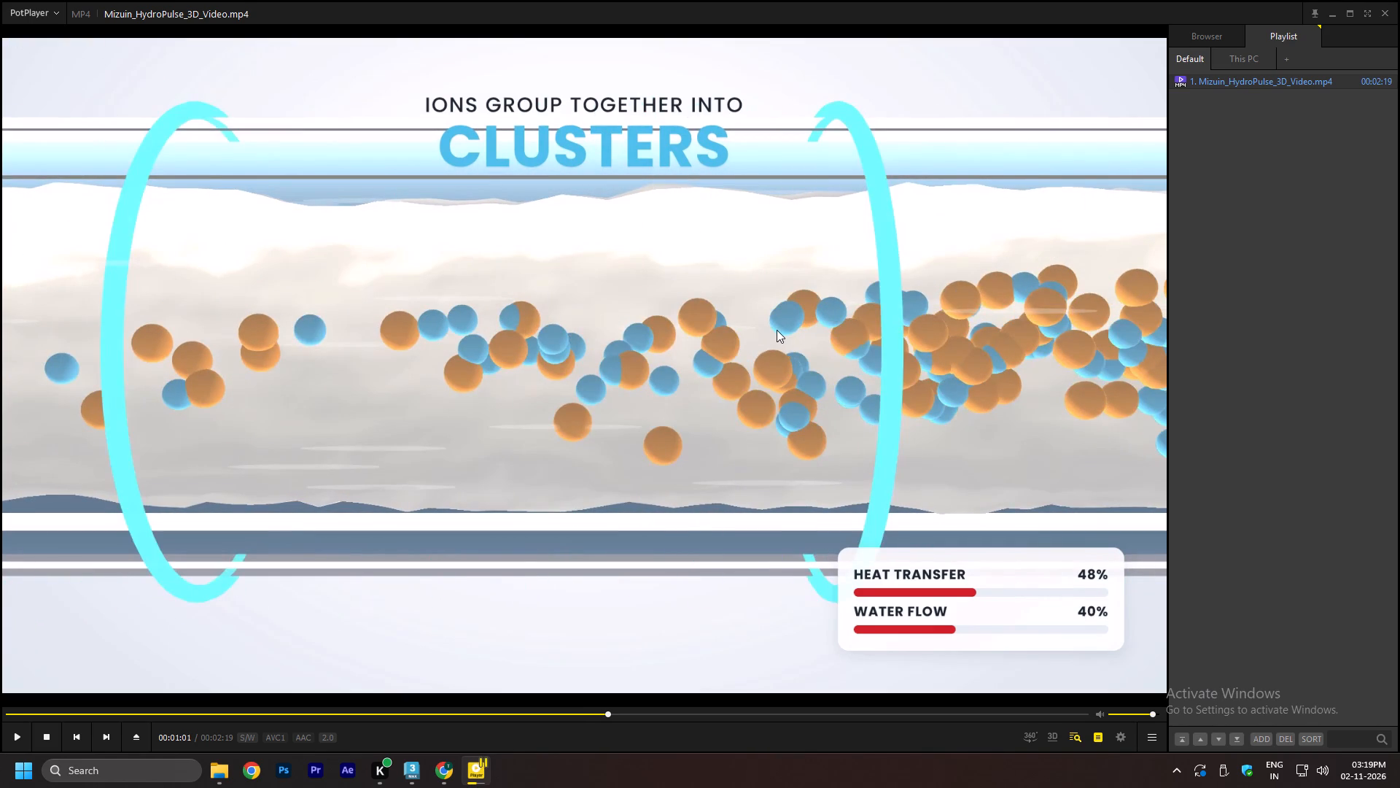
pyautogui.press('space')
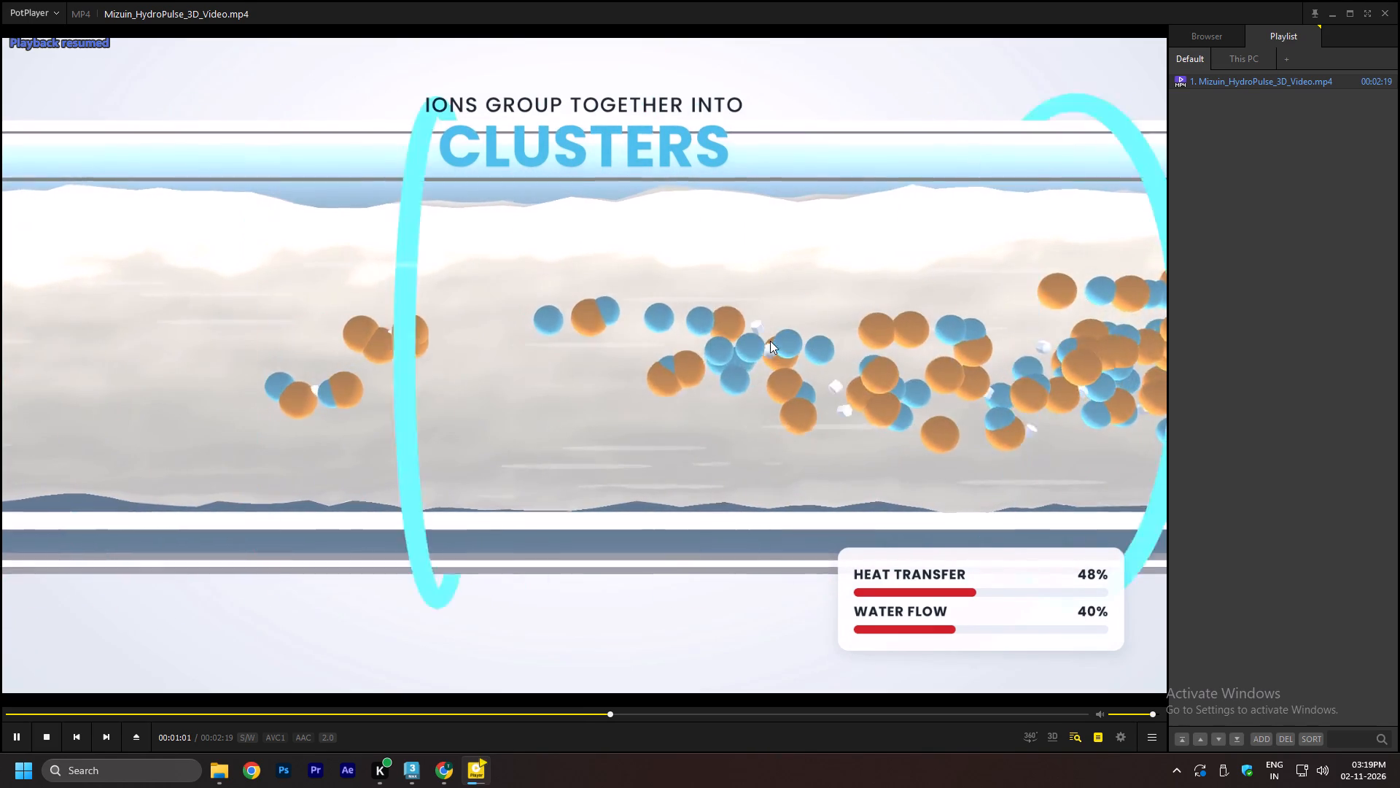
pyautogui.press('space')
pyautogui.press('space')
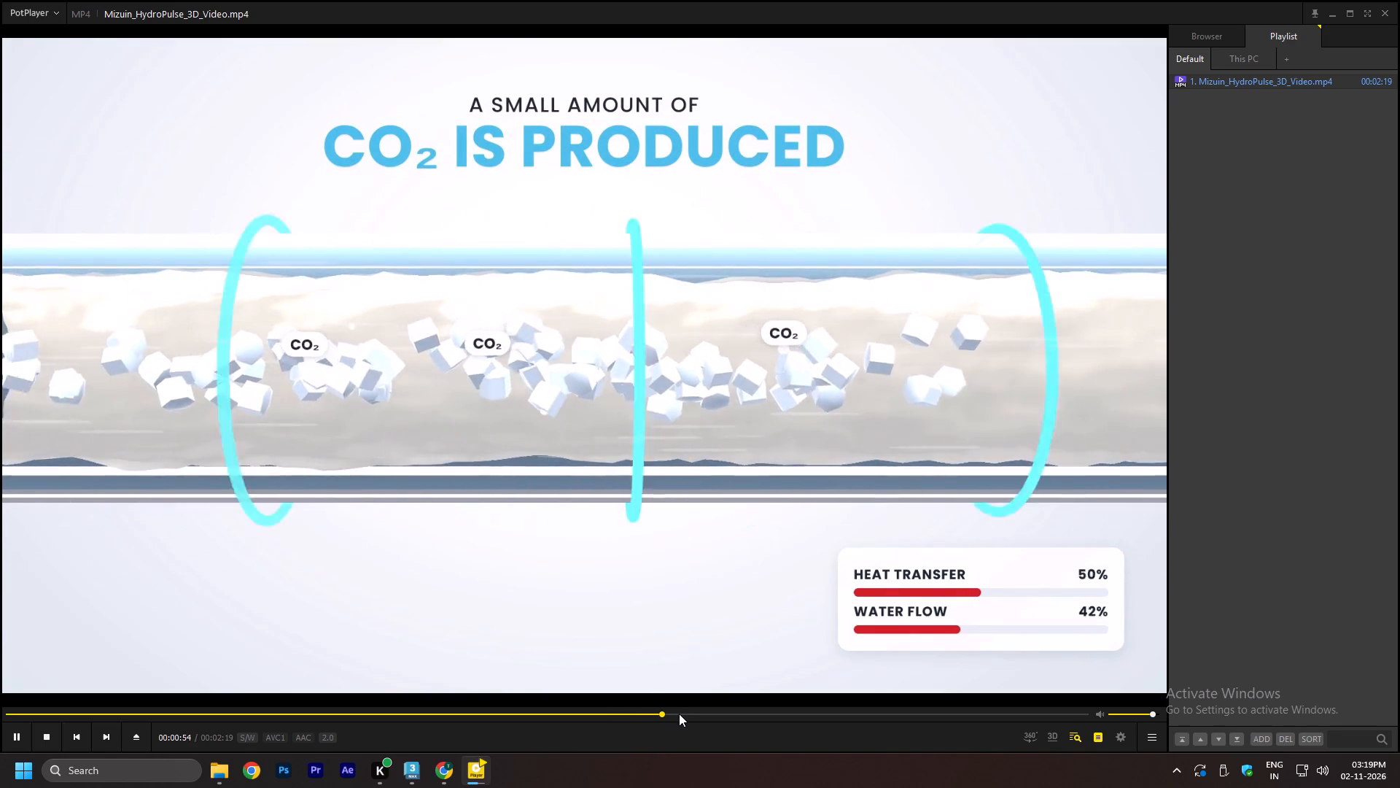
pyautogui.click(688, 714)
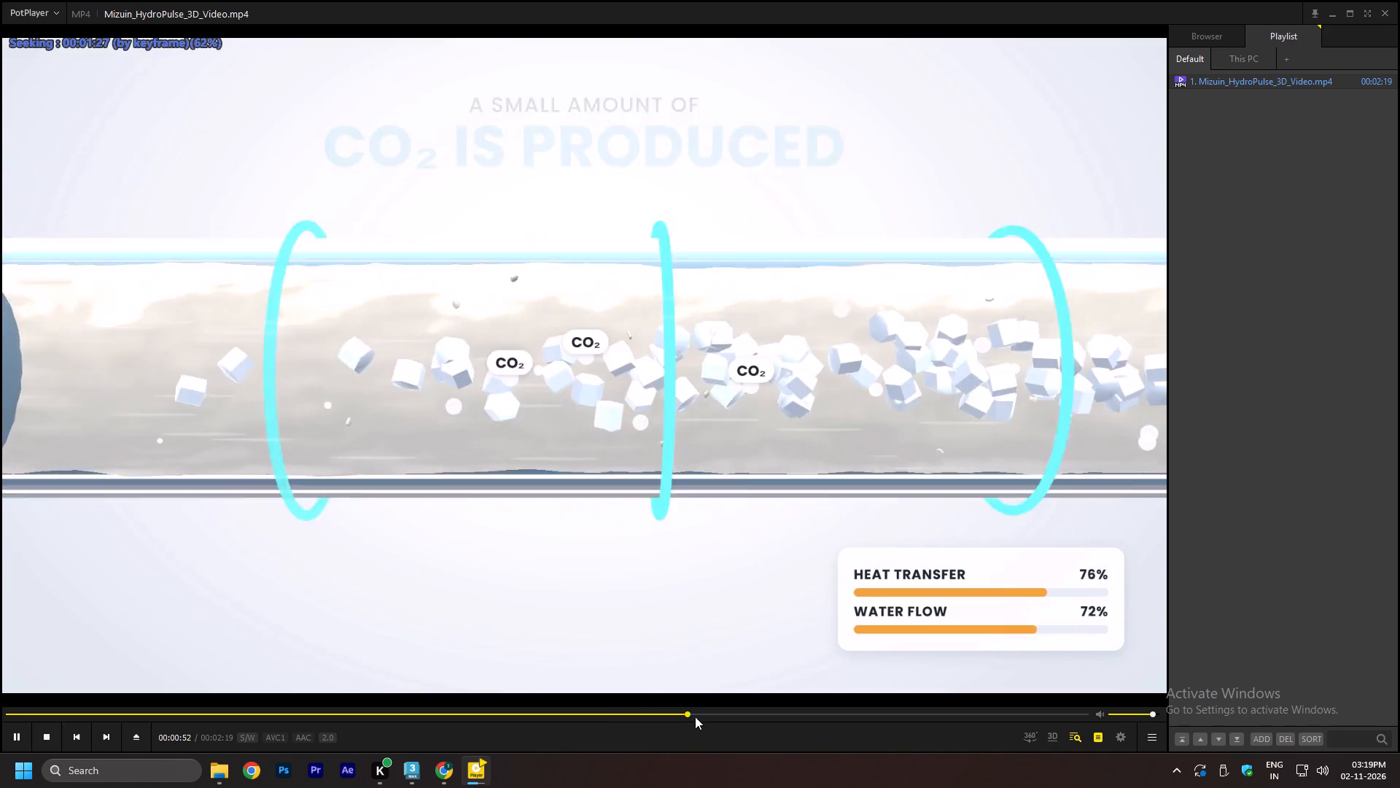
pyautogui.click(736, 716)
pyautogui.click(775, 715)
pyautogui.click(812, 714)
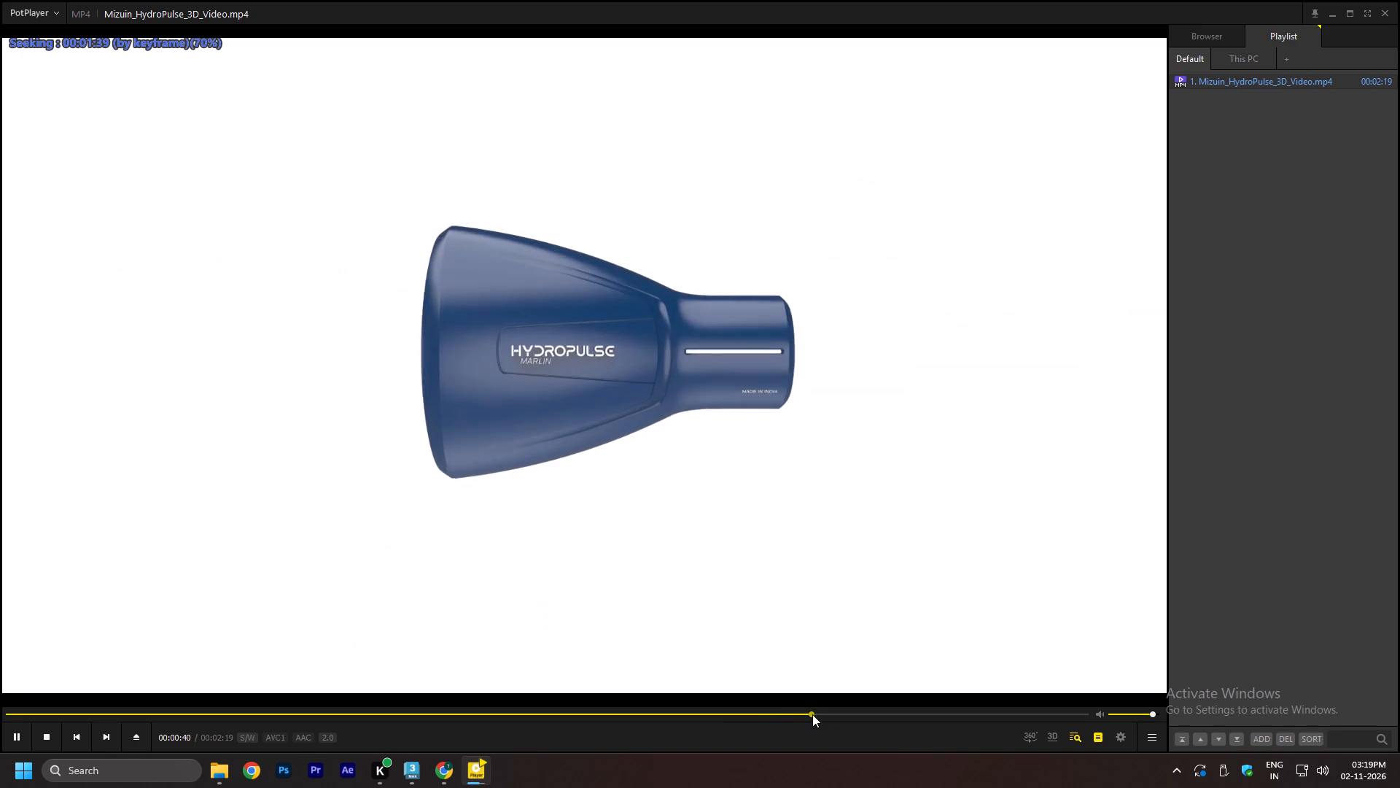
pyautogui.click(1384, 15)
# Switch to the Main Animation V2 scene in 3ds Max and launch Premiere Pro.
pyautogui.hotkey('alt', 'Tab')
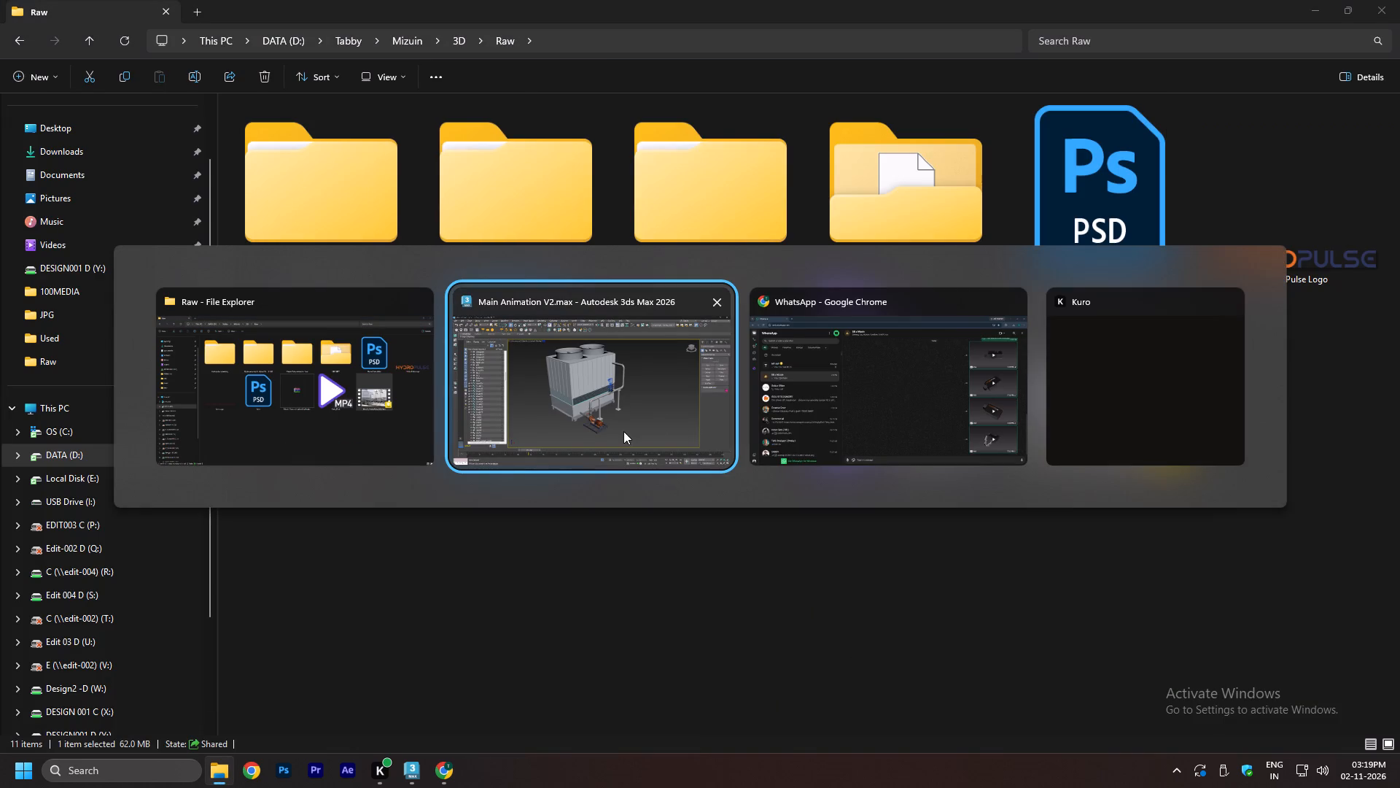
pyautogui.keyDown('alt'); pyautogui.click(483, 556); pyautogui.keyUp('alt')
pyautogui.click(310, 766)
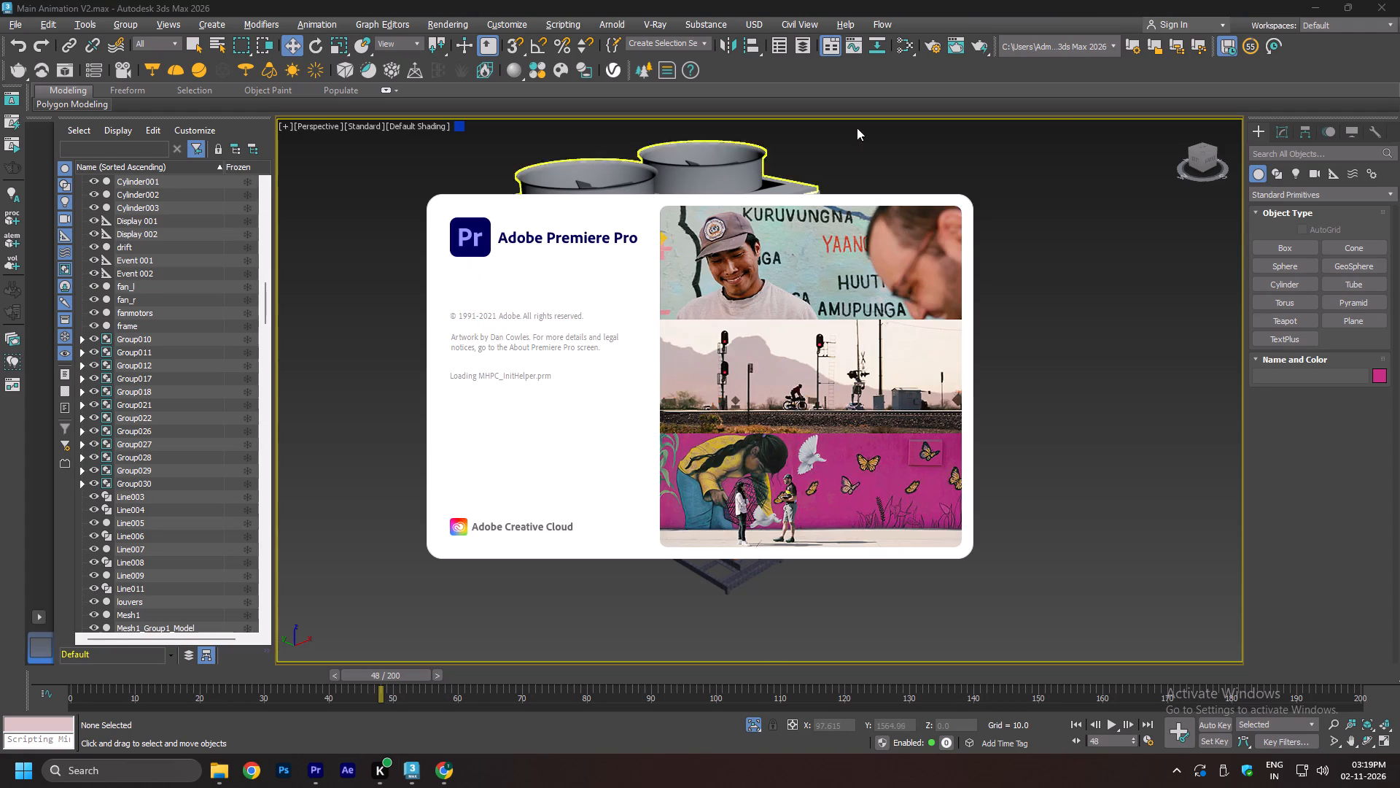
# Hide the two outer casing panels of the cooling tower in 3ds Max so that its internals are exposed.
pyautogui.click(1044, 274)
pyautogui.click(716, 266)
pyautogui.keyDown('ctrl'); pyautogui.click(507, 312); pyautogui.keyUp('ctrl')
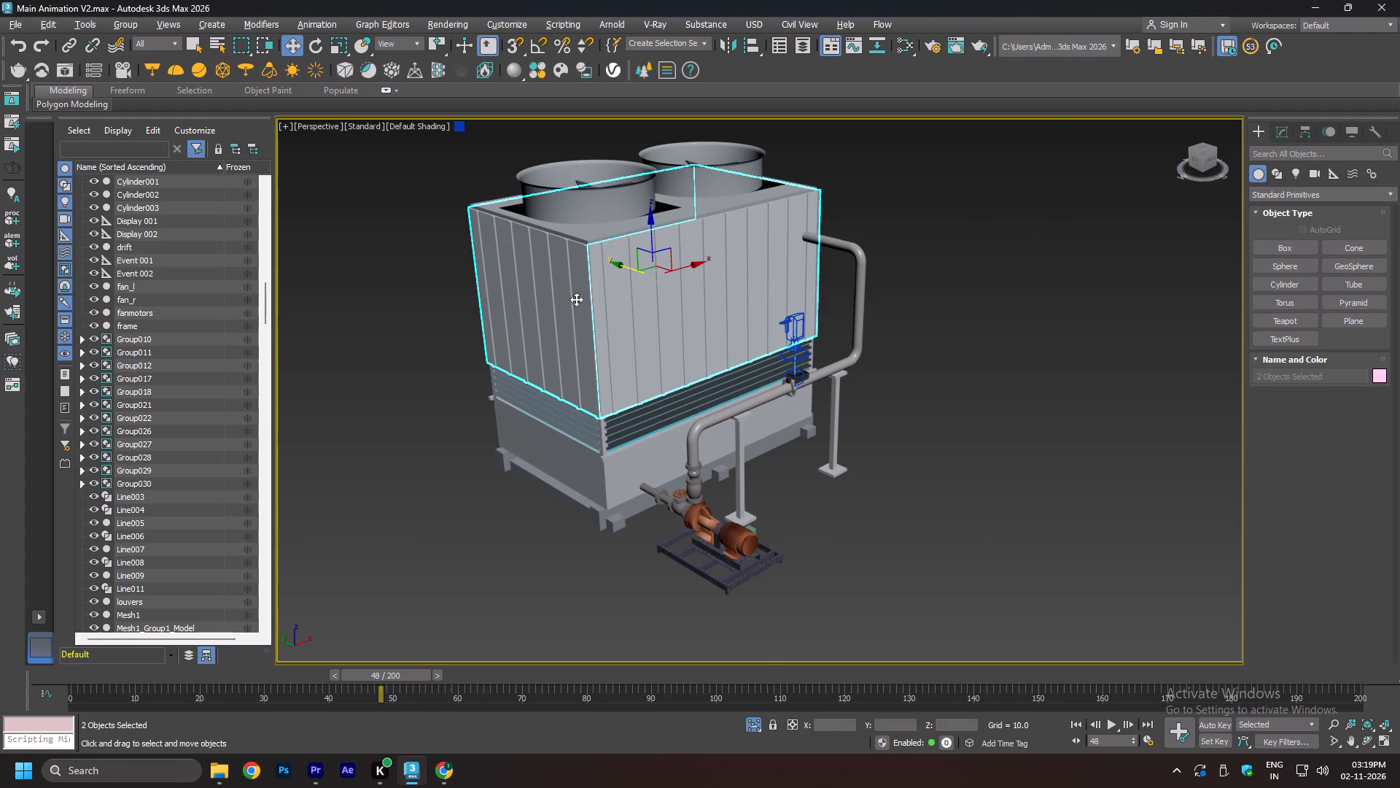
pyautogui.rightClick(620, 291)
pyautogui.click(661, 237)
pyautogui.click(1046, 299)
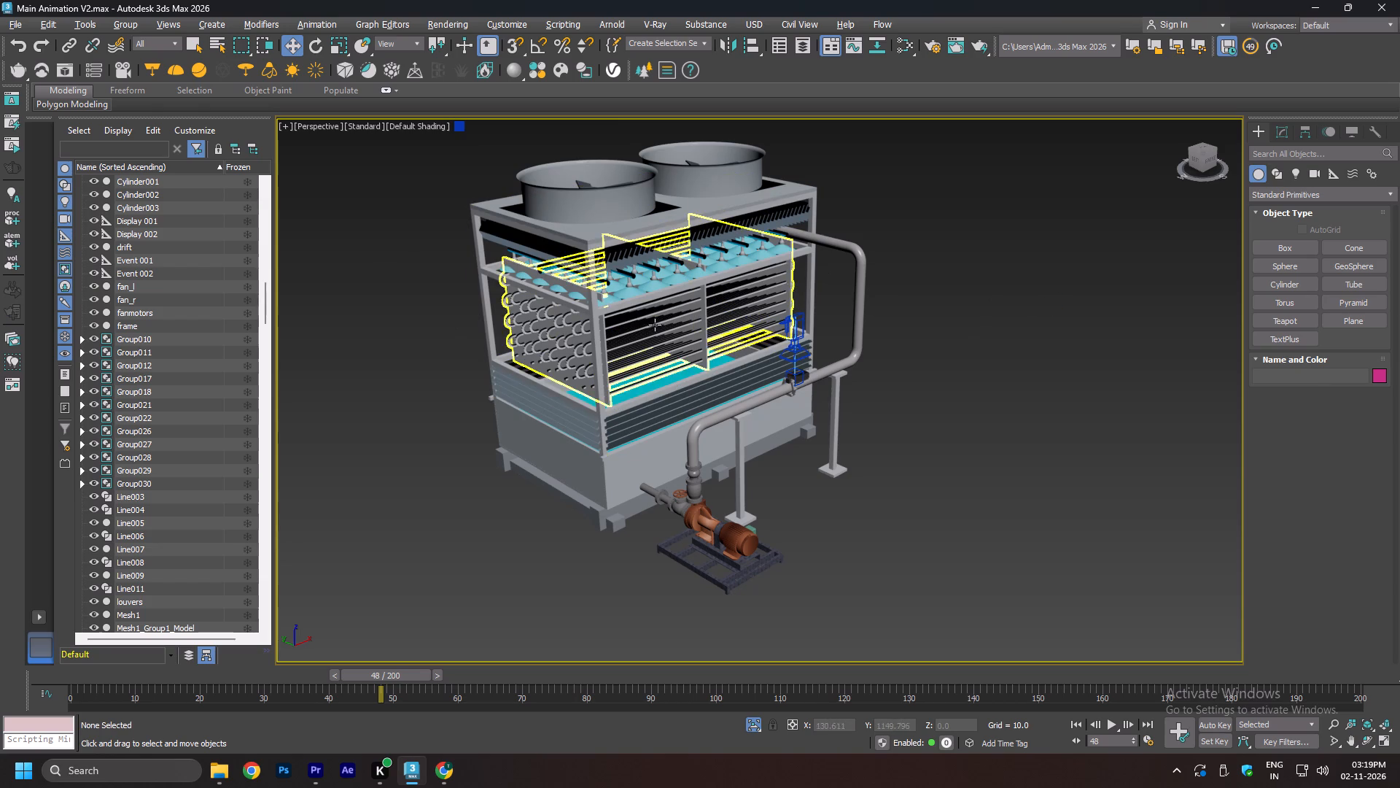
# Examine the cooling tower's spray nozzles, coils, water basin and external pipe with its attached device from several angles.
pyautogui.keyDown('alt'); pyautogui.moveTo(698, 339); pyautogui.dragTo(681, 327, button='middle'); pyautogui.keyUp('alt')
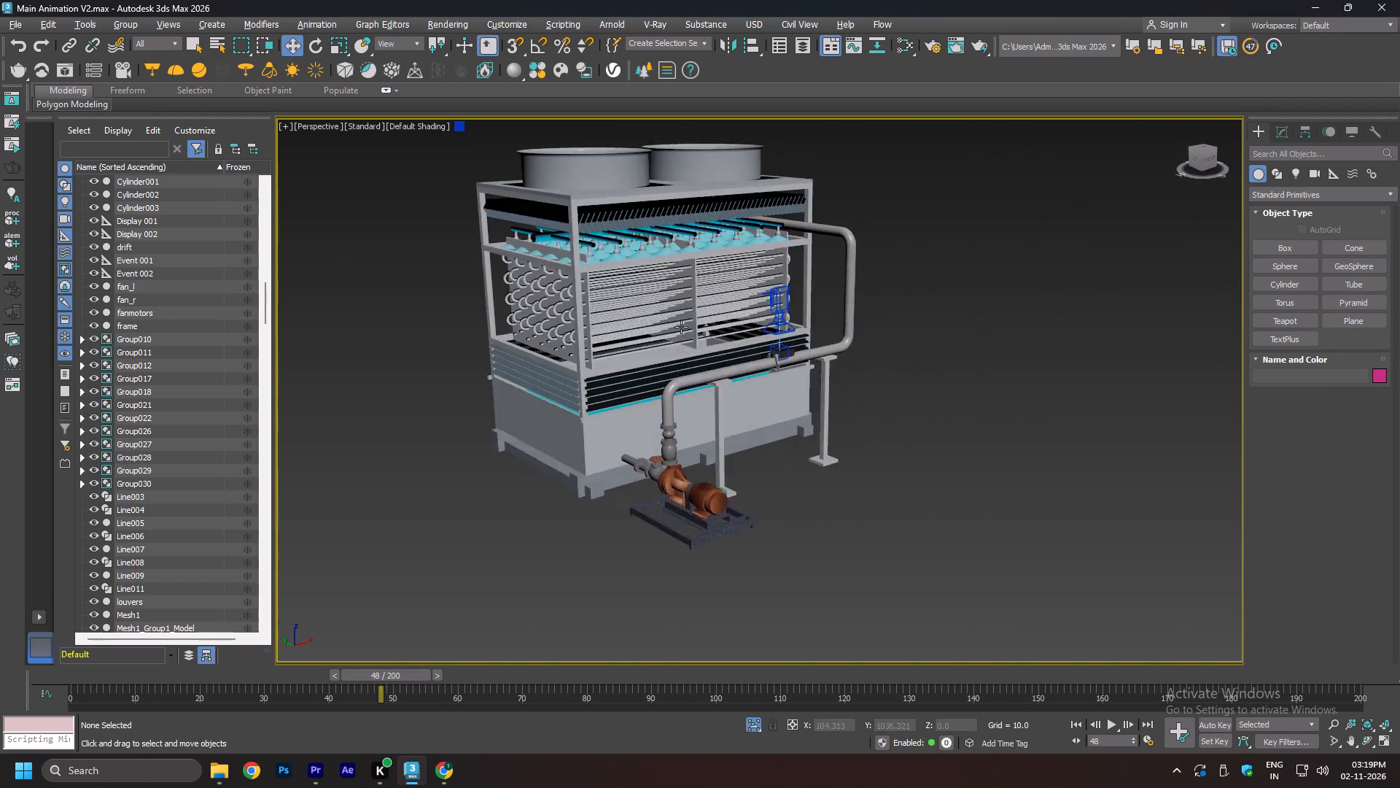
pyautogui.keyDown('alt'); pyautogui.moveTo(681, 327); pyautogui.dragTo(663, 328, button='middle'); pyautogui.keyUp('alt')
pyautogui.moveTo(630, 270); pyautogui.dragTo(684, 284, button='middle')
pyautogui.keyDown('alt'); pyautogui.moveTo(762, 325); pyautogui.dragTo(773, 333, button='middle'); pyautogui.keyUp('alt')
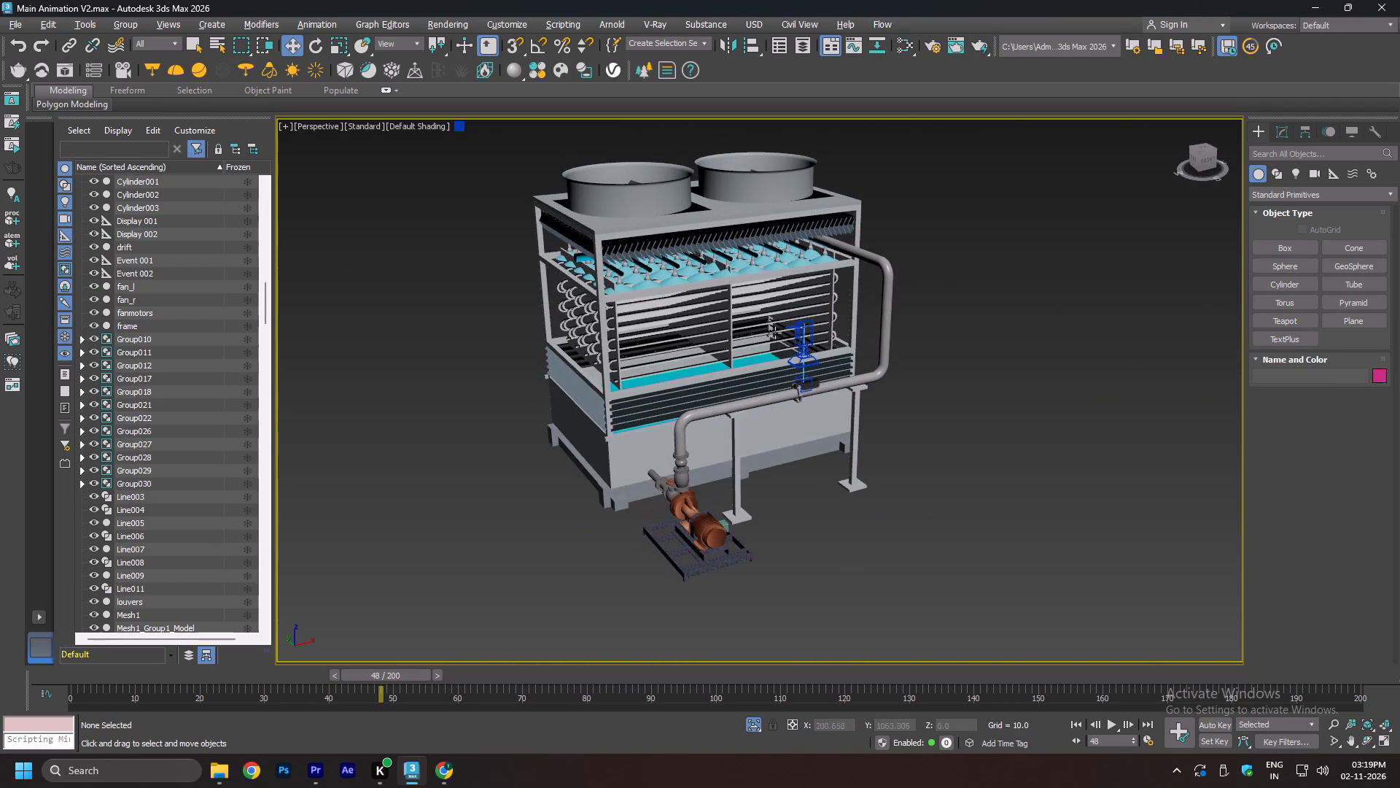
pyautogui.keyDown('alt'); pyautogui.scroll(2, 776, 362); pyautogui.keyUp('alt')
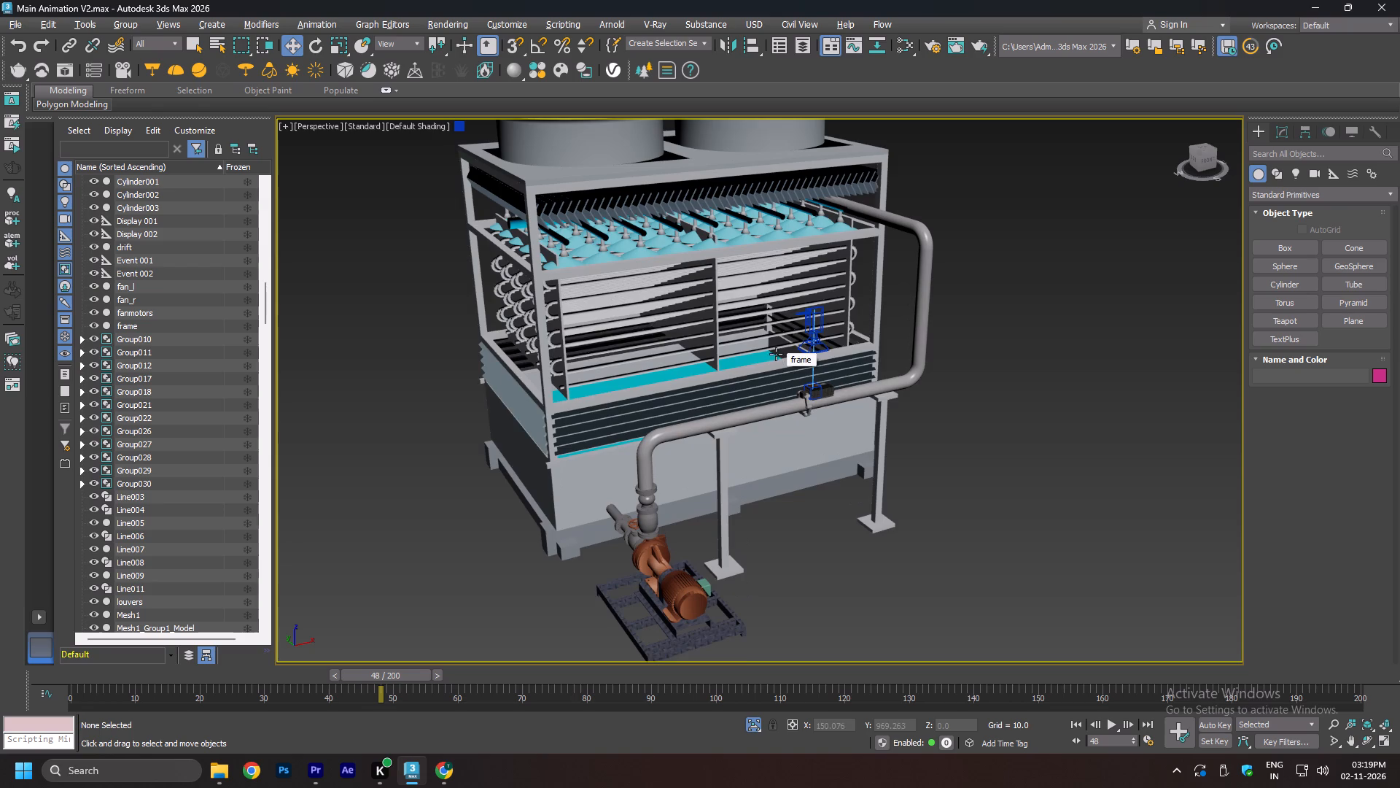
pyautogui.moveTo(755, 322); pyautogui.dragTo(750, 343, button='middle')
pyautogui.scroll(-1, 734, 348)
pyautogui.keyDown('alt'); pyautogui.moveTo(694, 364); pyautogui.dragTo(709, 356, button='middle'); pyautogui.keyUp('alt')
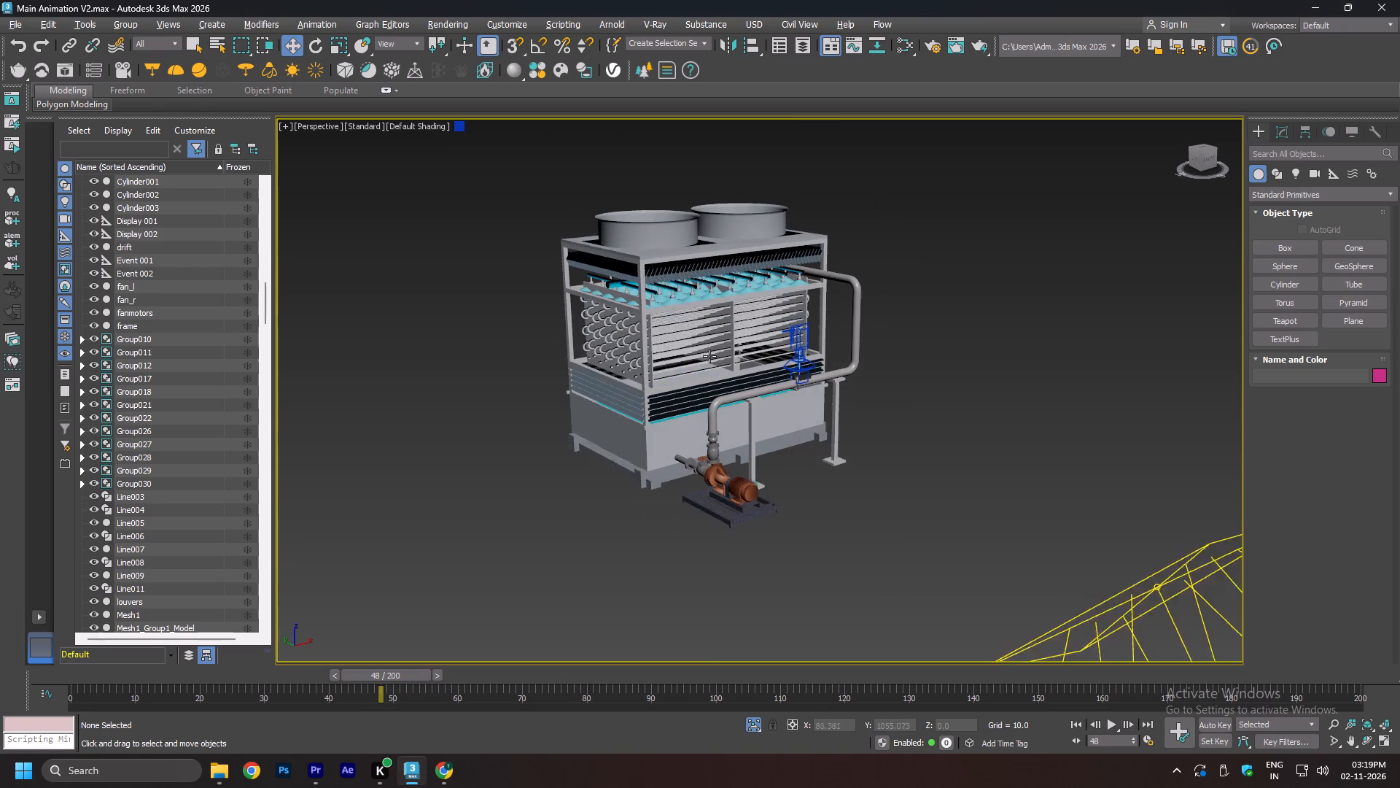
pyautogui.keyDown('alt'); pyautogui.moveTo(709, 356); pyautogui.dragTo(712, 352, button='middle'); pyautogui.keyUp('alt')
pyautogui.scroll(3, 684, 318)
pyautogui.moveTo(700, 227); pyautogui.dragTo(677, 263, button='middle')
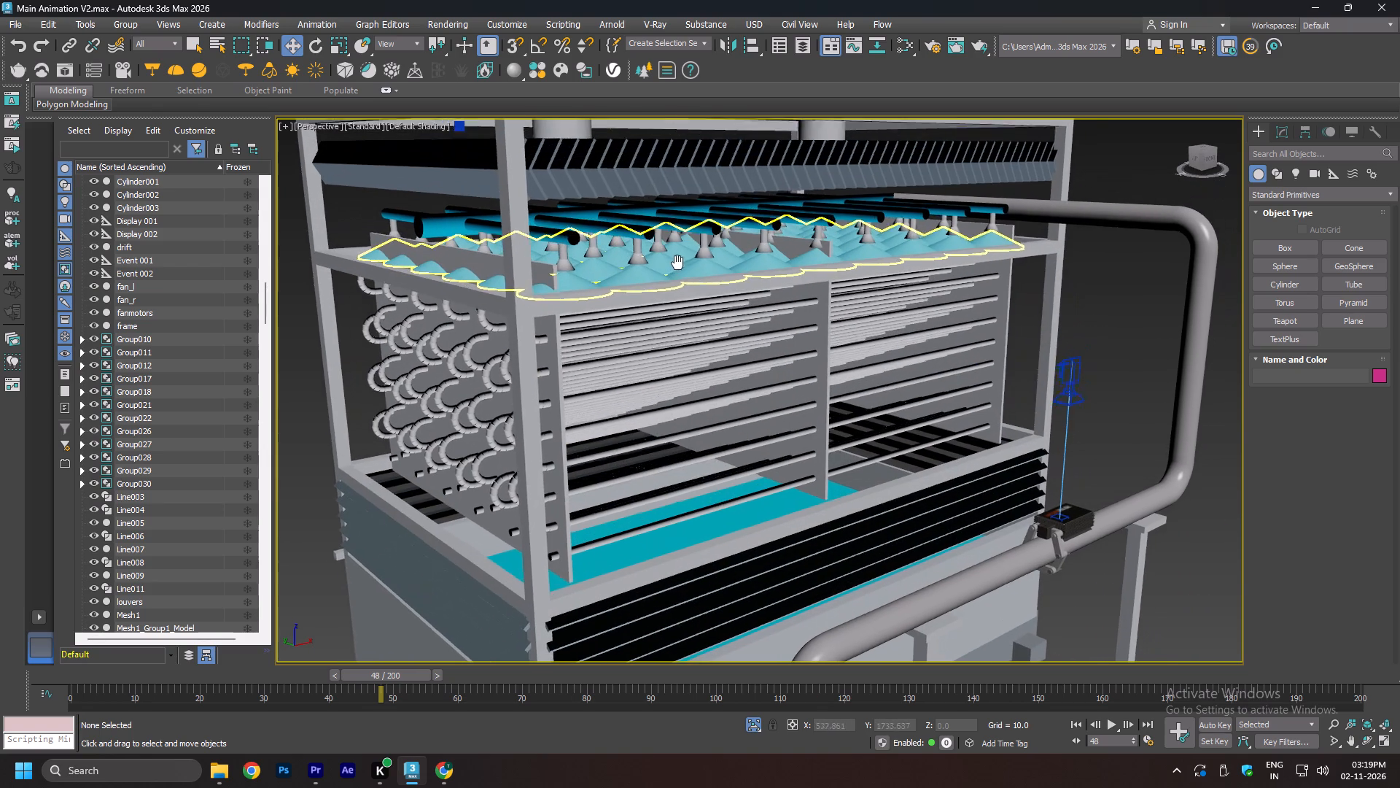
pyautogui.moveTo(677, 263); pyautogui.dragTo(675, 266, button='middle')
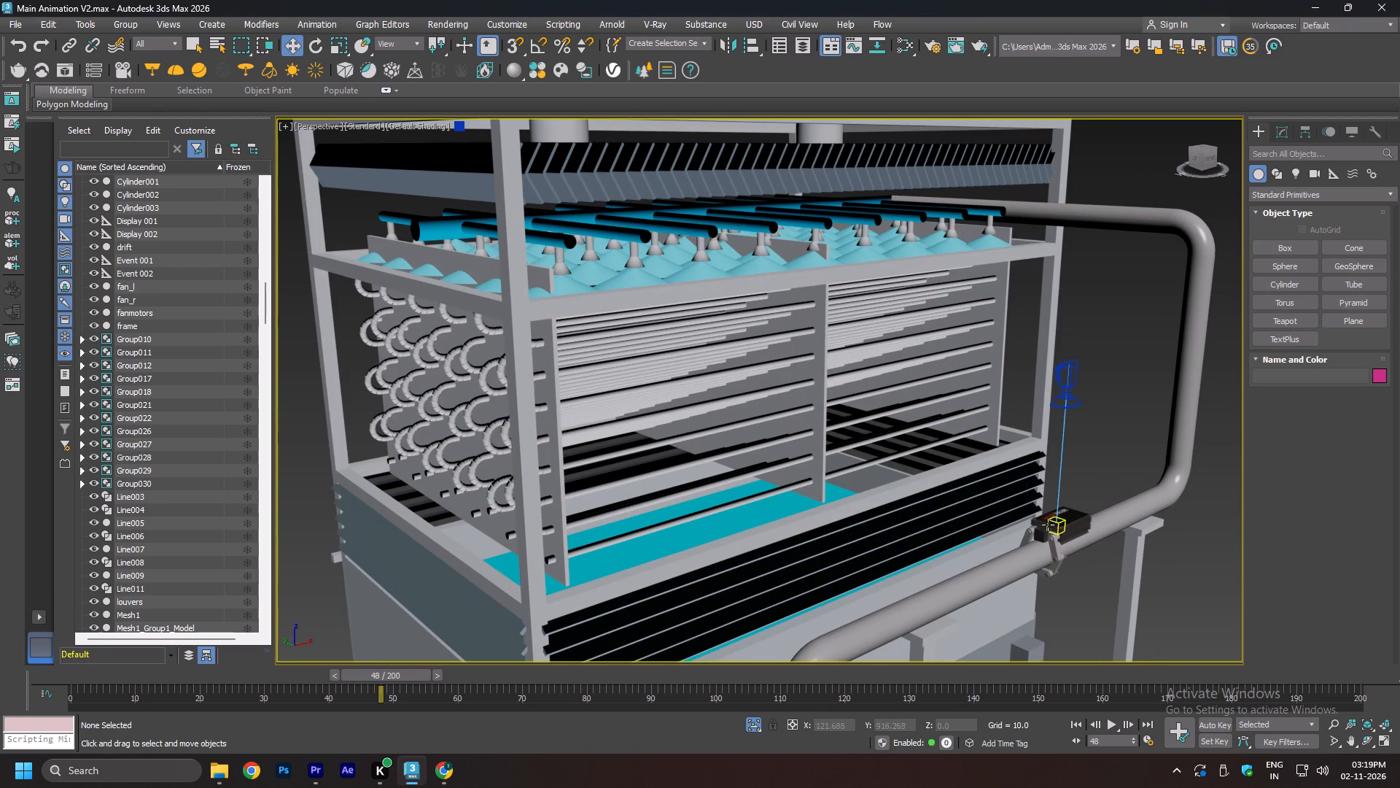
pyautogui.scroll(3, 1060, 525)
pyautogui.scroll(-2, 653, 219)
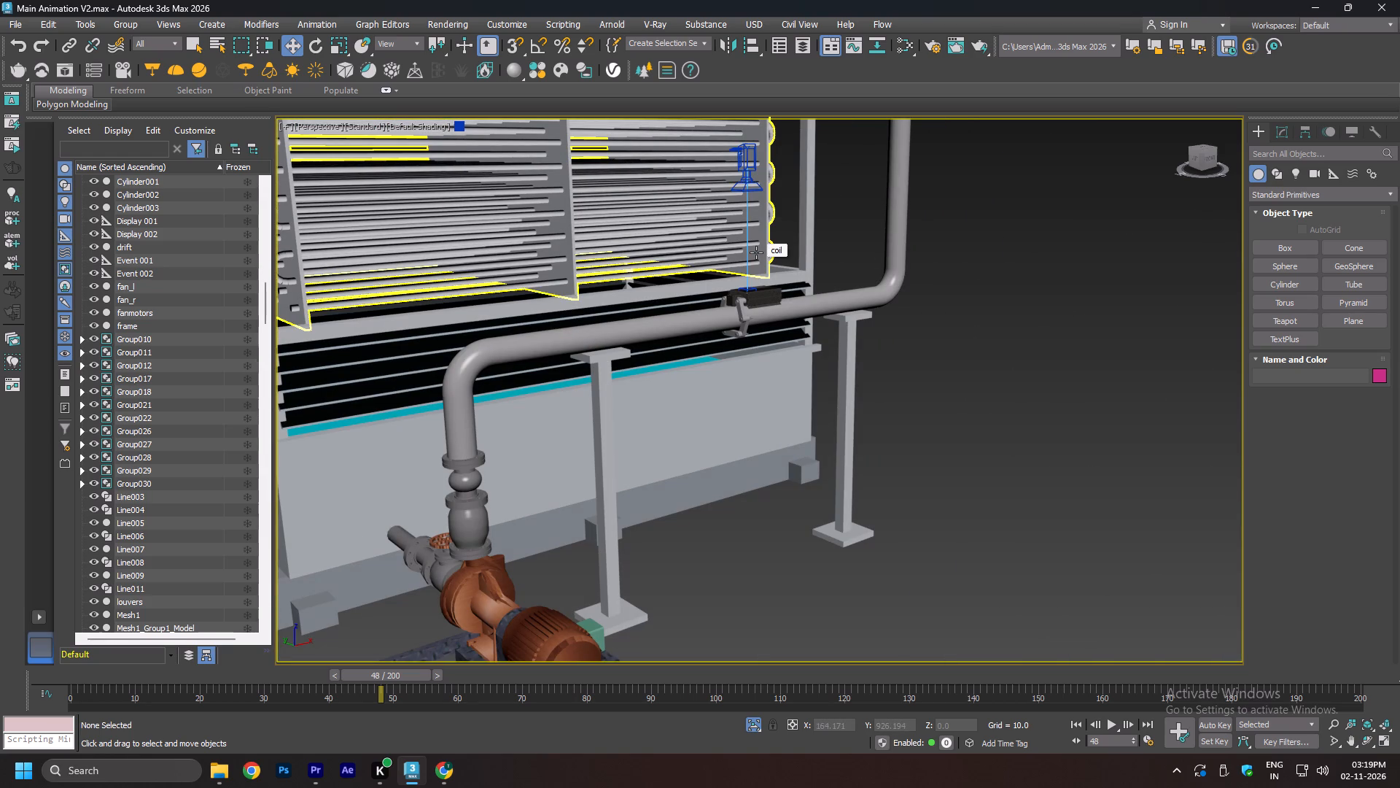
pyautogui.moveTo(724, 263); pyautogui.dragTo(818, 307, button='middle')
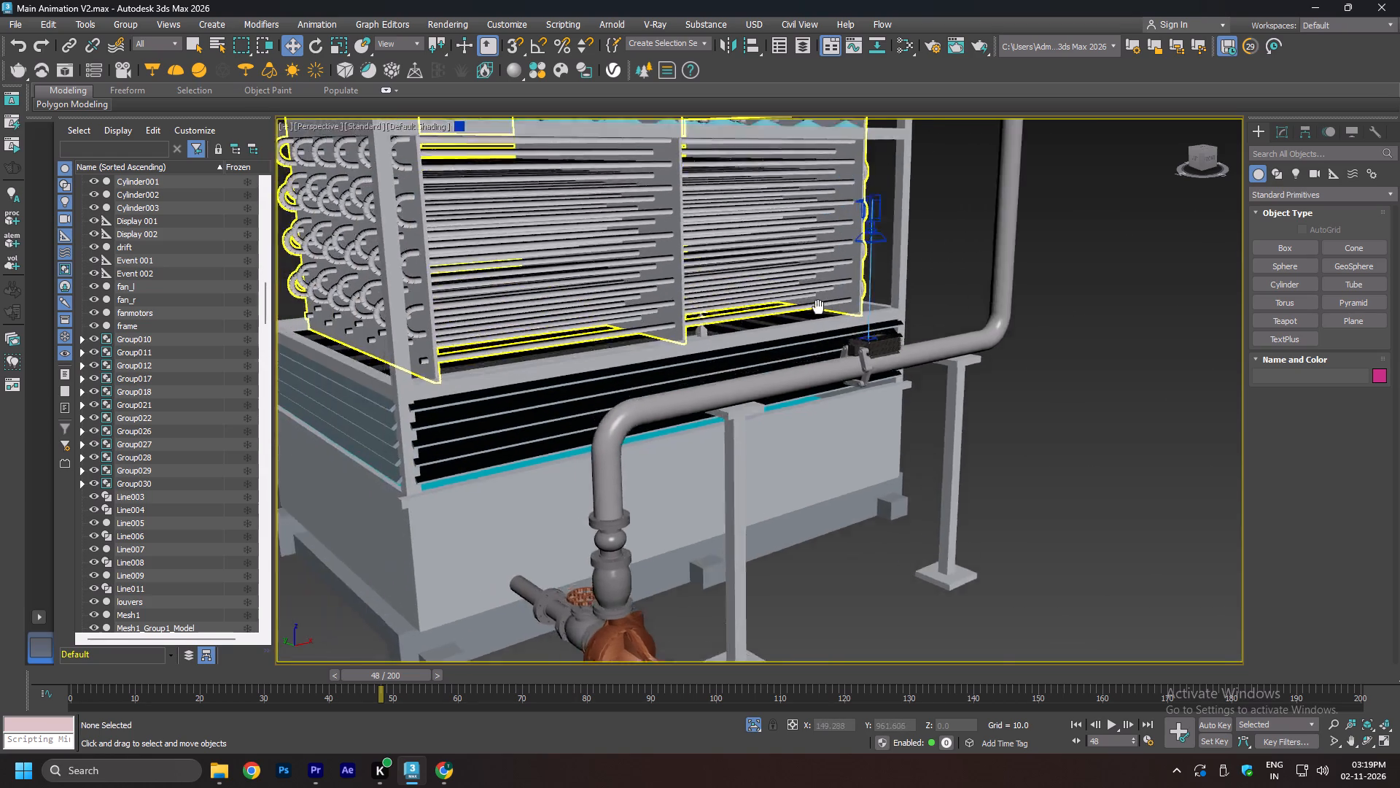
pyautogui.moveTo(818, 307); pyautogui.dragTo(839, 389, button='middle')
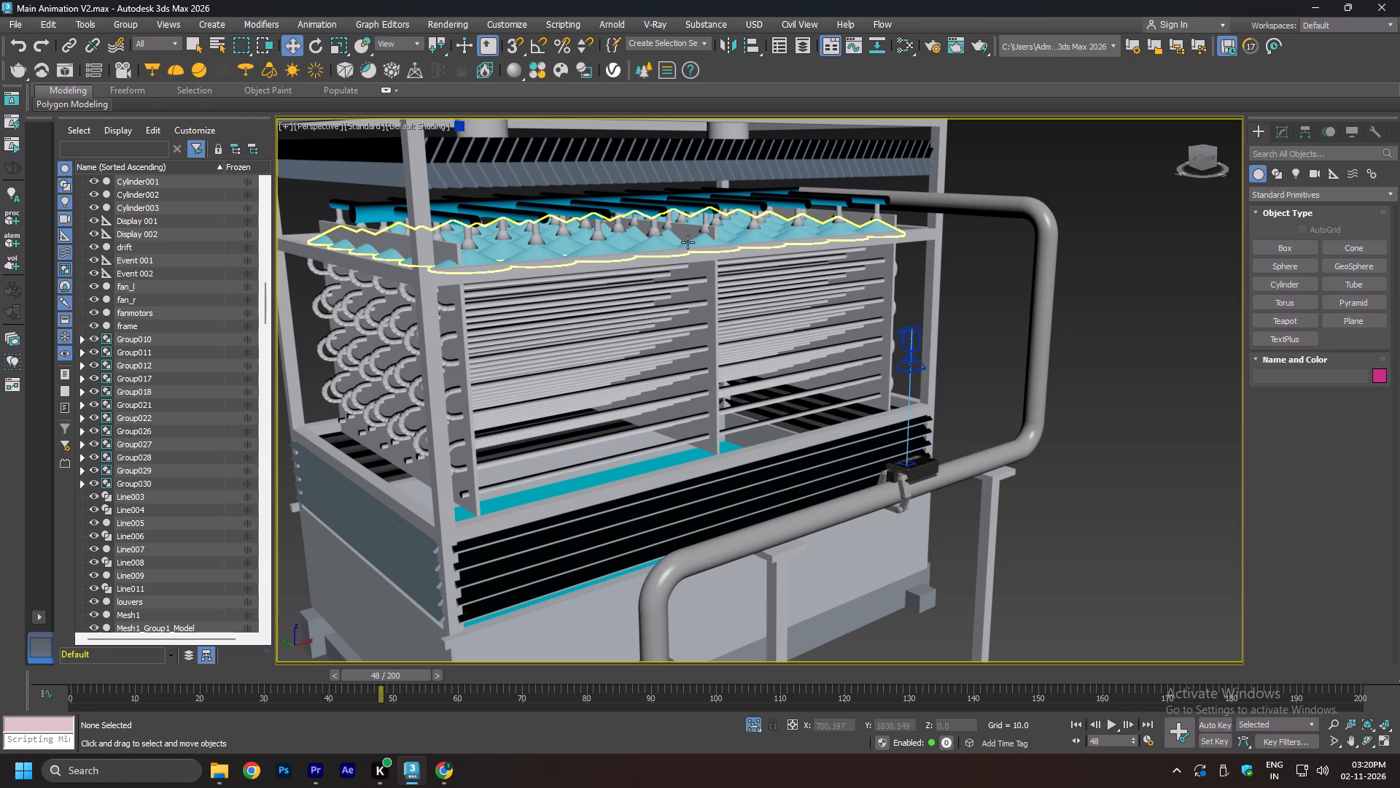
# Reopen Mizuin_HydroPulse_3D_Video from the Raw folder, skim its middle section from the HydroPulse solution onward, and close the player.
pyautogui.hotkey('alt', 'Tab')
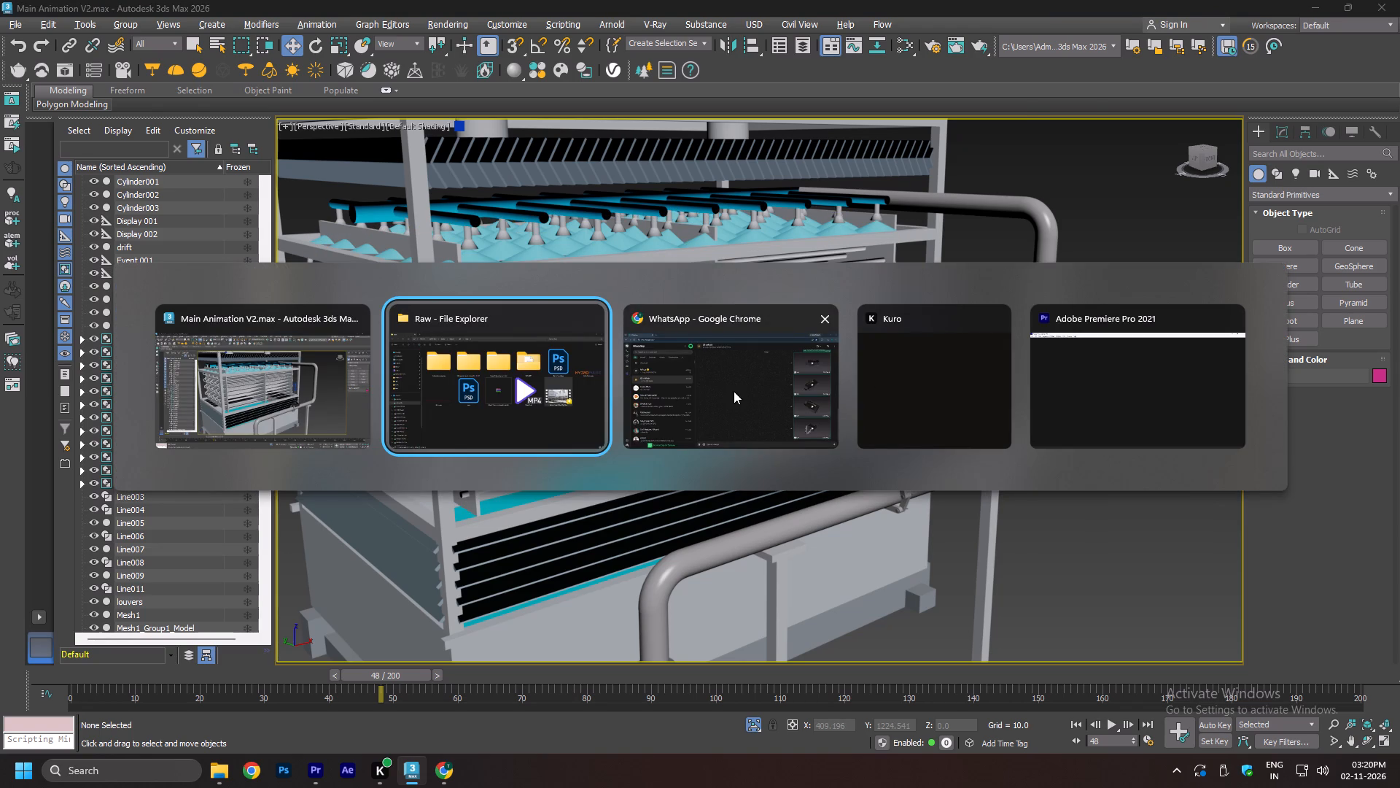
pyautogui.keyDown('alt'); pyautogui.click(559, 393); pyautogui.keyUp('alt')
pyautogui.doubleClick(1113, 405)
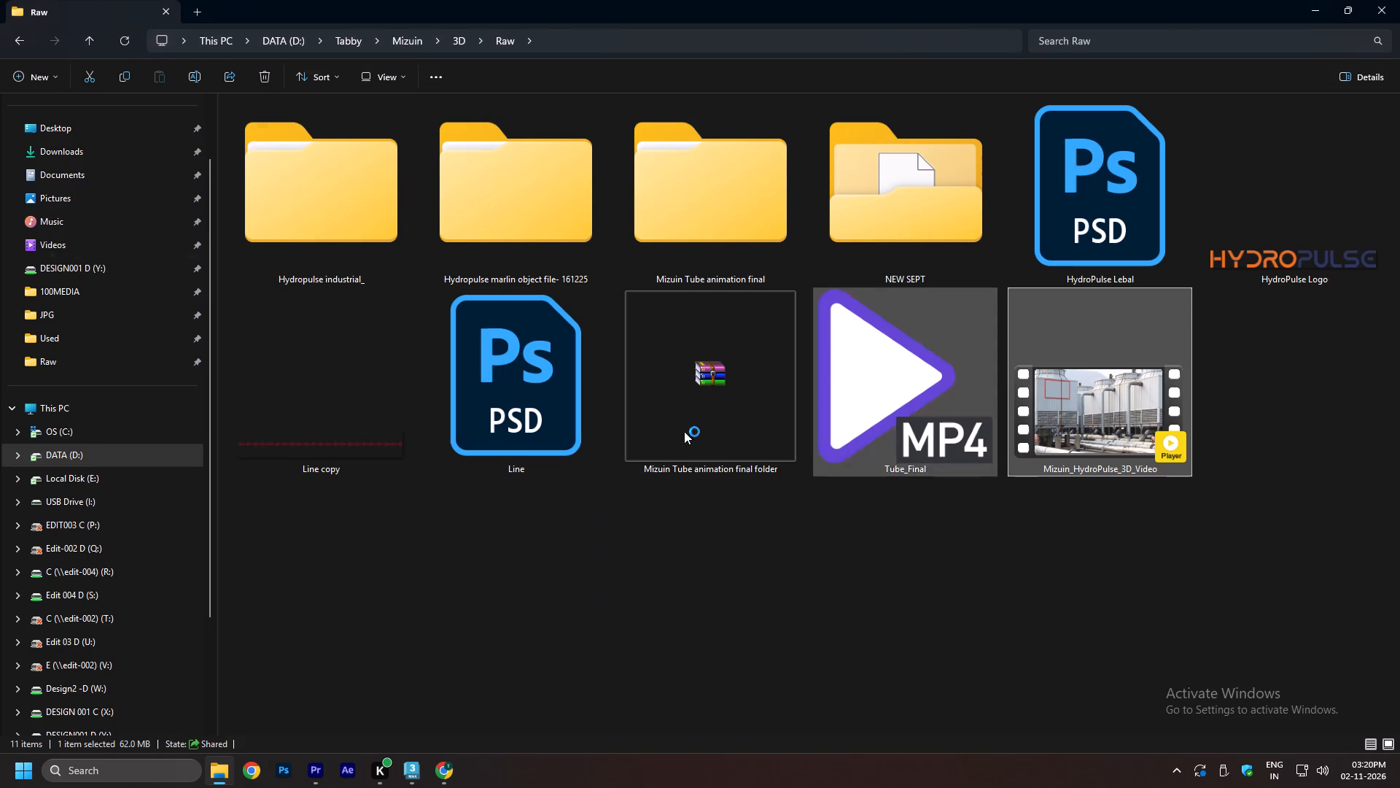
pyautogui.click(604, 719)
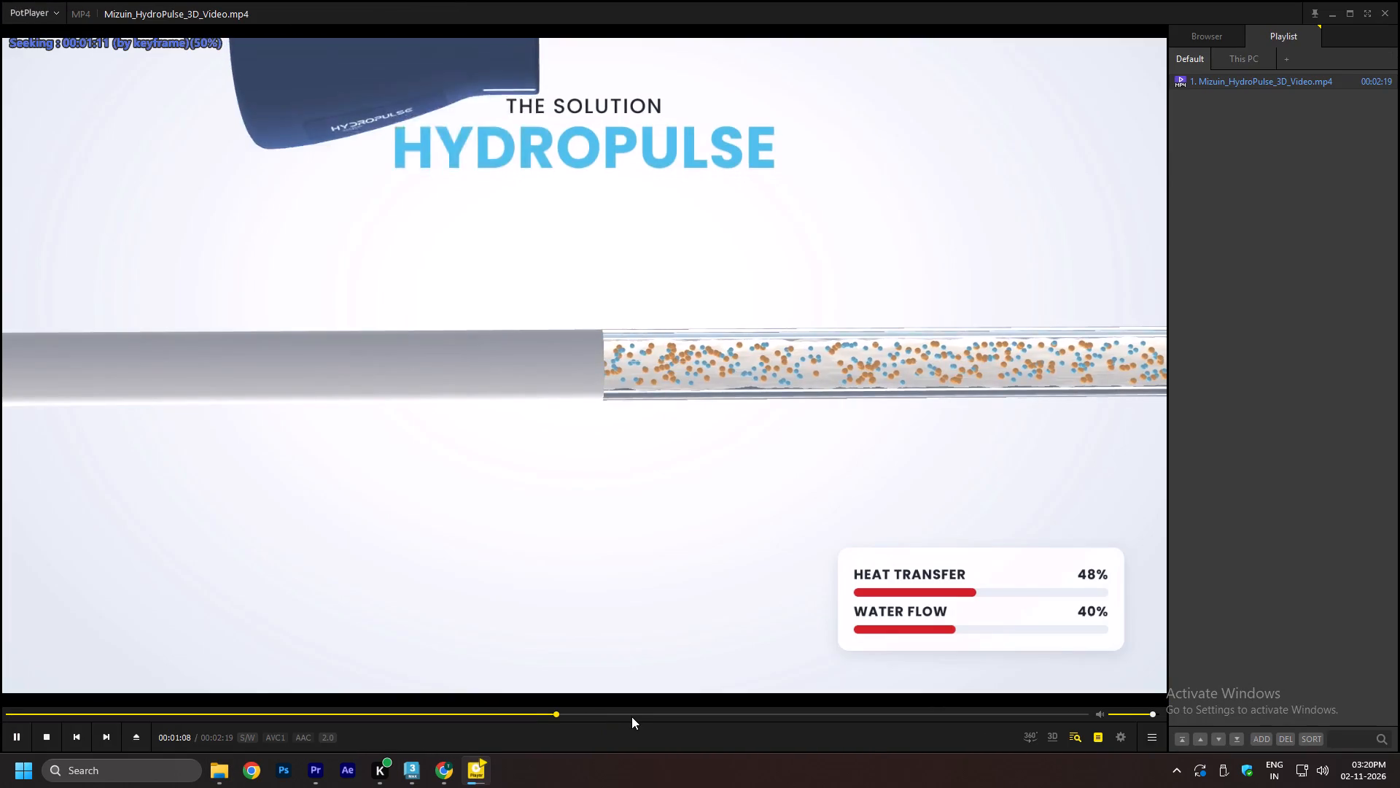
pyautogui.click(641, 715)
pyautogui.click(680, 714)
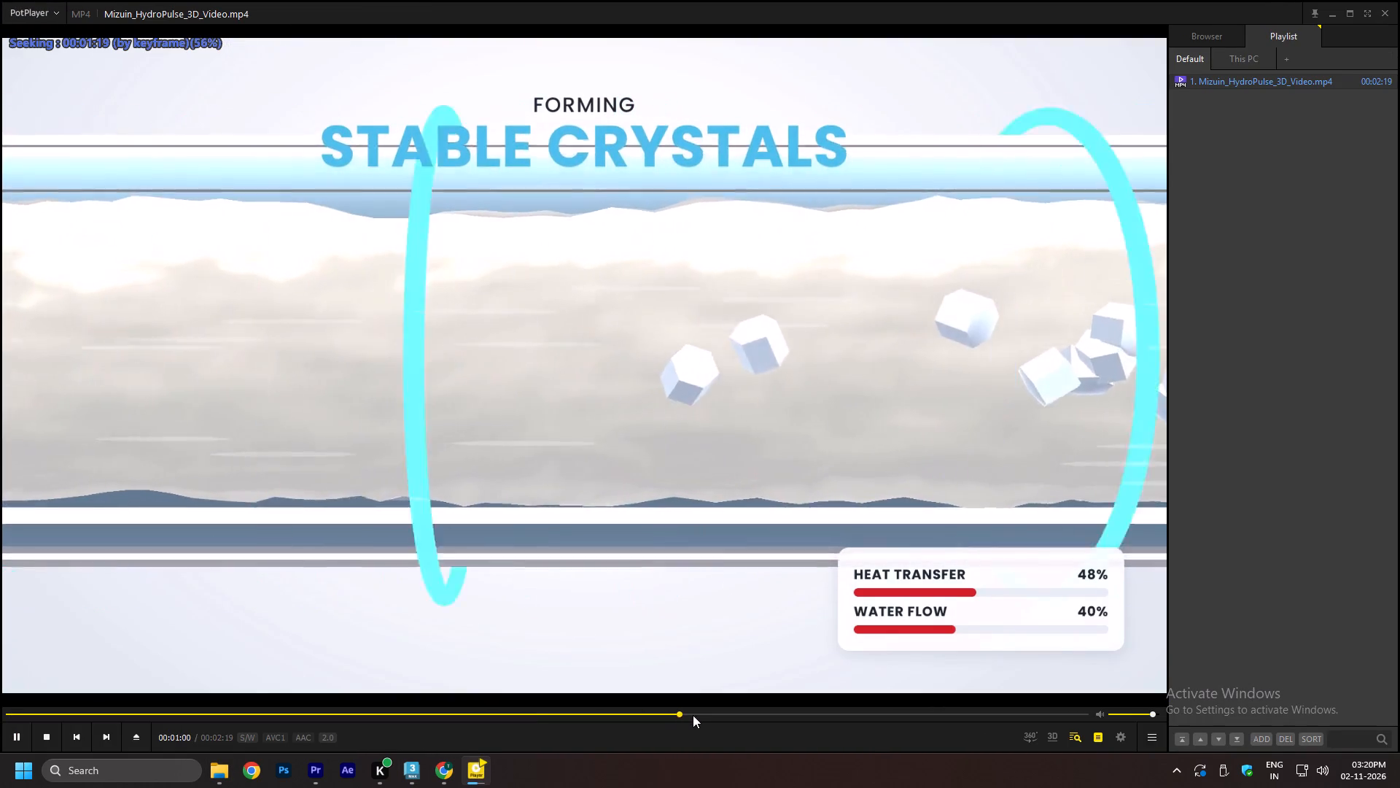
pyautogui.click(709, 717)
pyautogui.click(758, 711)
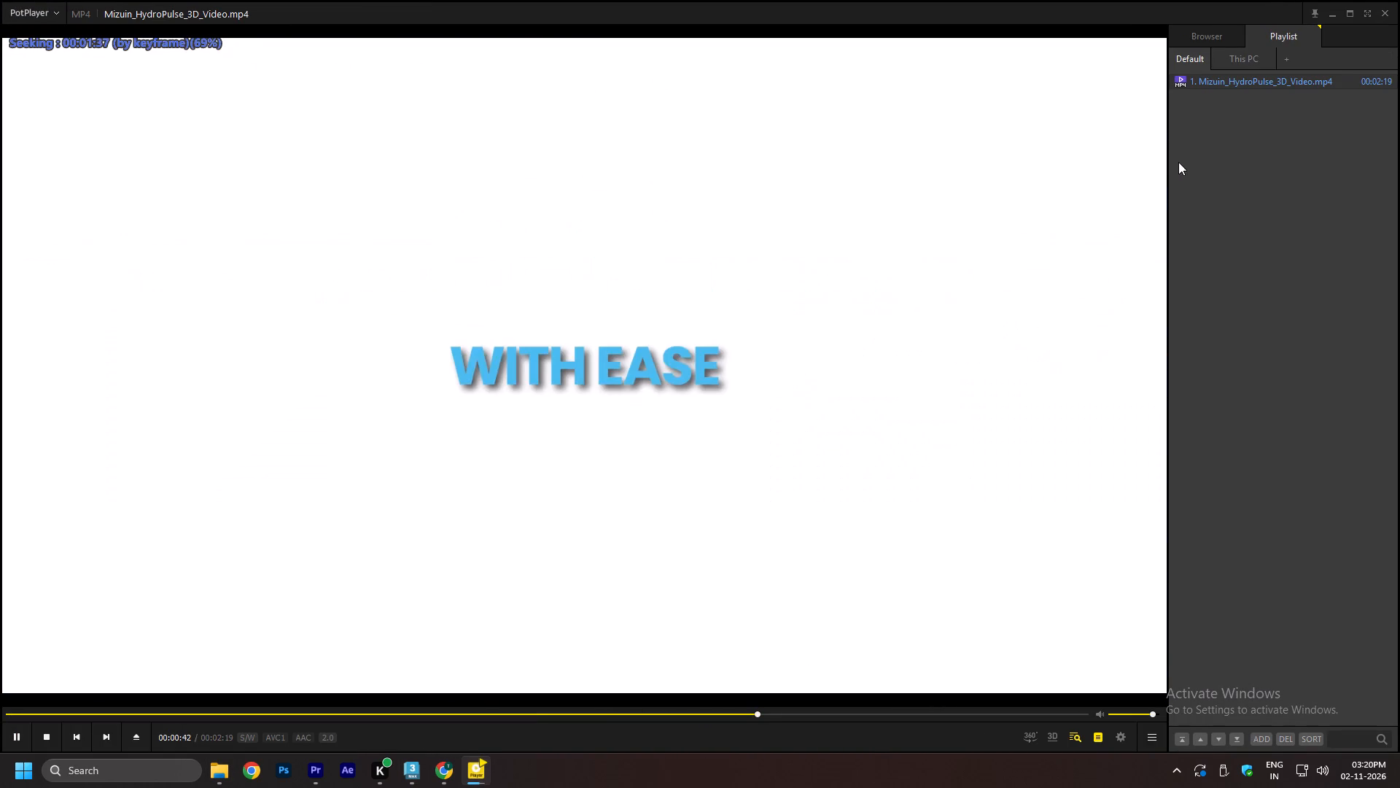
pyautogui.click(1382, 12)
# Switch back to 3ds Max and examine the tower's frame, nozzles and coil, selecting each part in turn.
pyautogui.hotkey('alt', 'Tab')
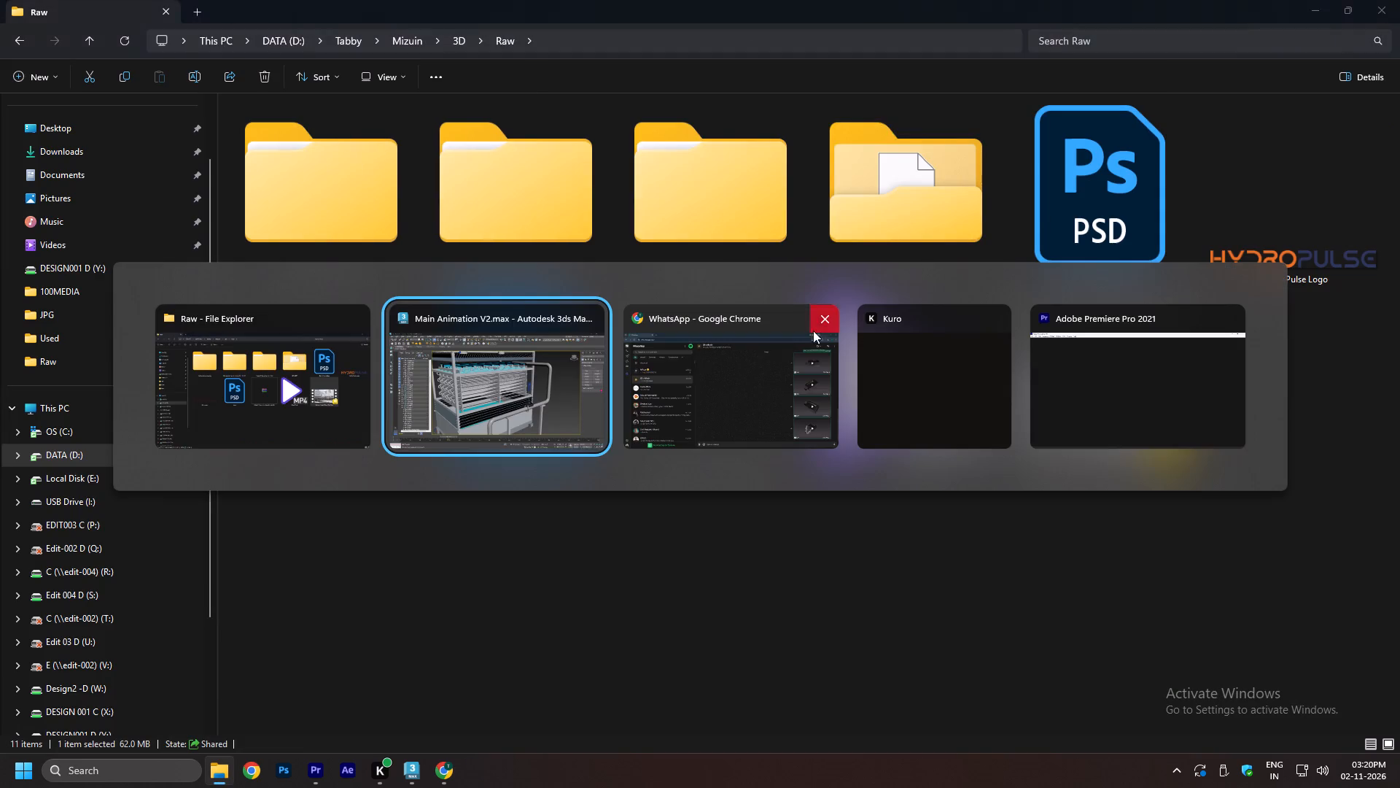
pyautogui.keyDown('alt'); pyautogui.click(552, 401); pyautogui.keyUp('alt')
pyautogui.click(621, 255)
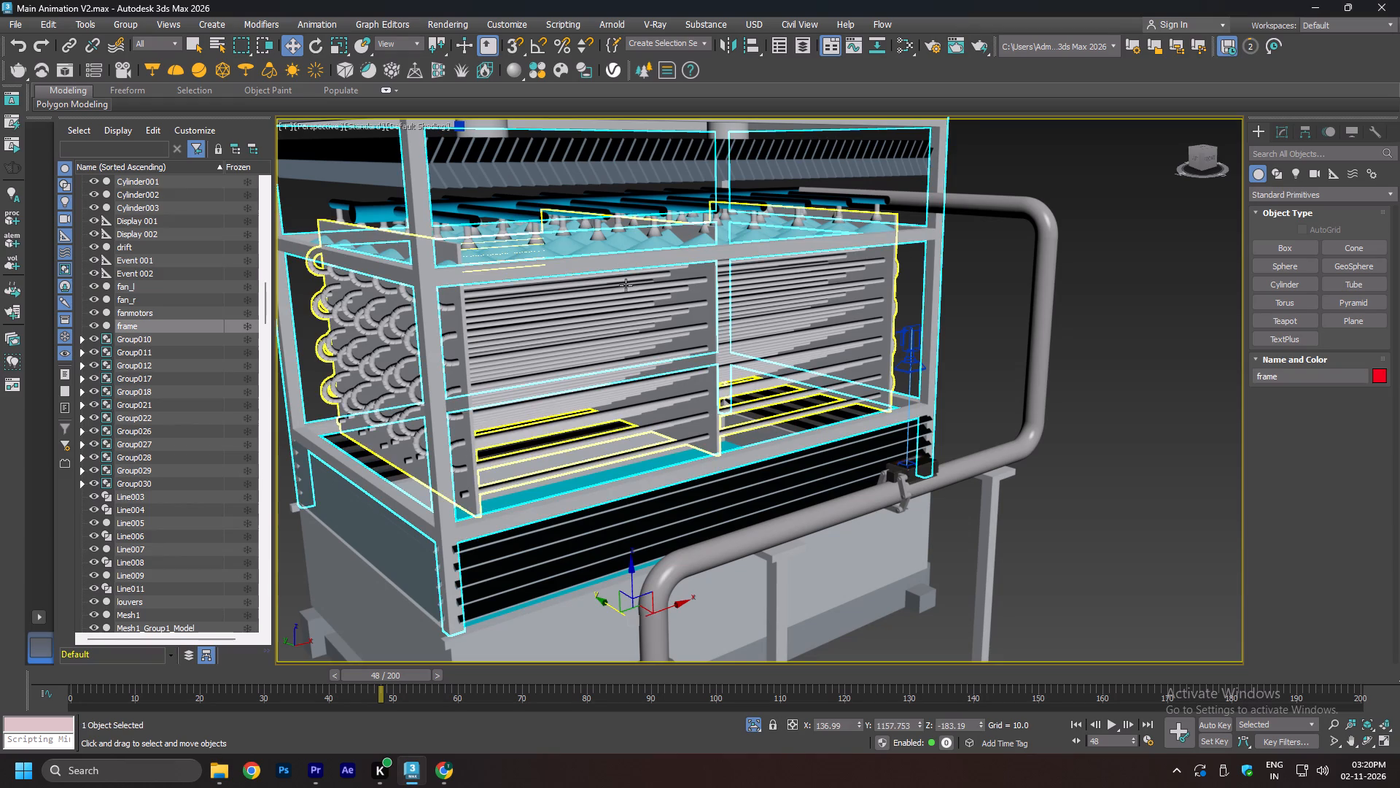
pyautogui.click(540, 236)
pyautogui.scroll(3, 534, 231)
pyautogui.scroll(-1, 535, 230)
pyautogui.keyDown('alt'); pyautogui.moveTo(555, 271); pyautogui.dragTo(577, 260, button='middle'); pyautogui.keyUp('alt')
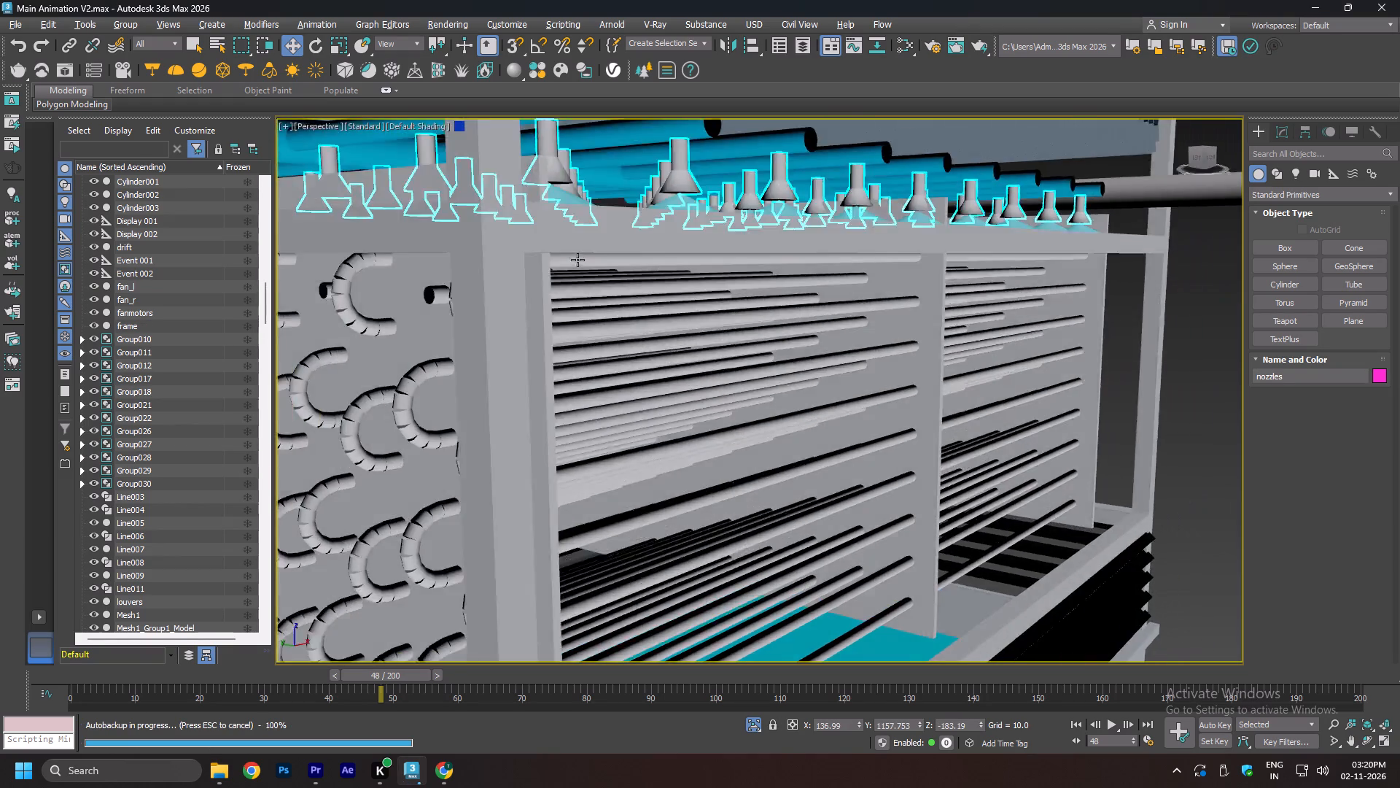
pyautogui.keyDown('alt'); pyautogui.moveTo(577, 260); pyautogui.dragTo(536, 273, button='middle'); pyautogui.keyUp('alt')
pyautogui.scroll(-1, 721, 251)
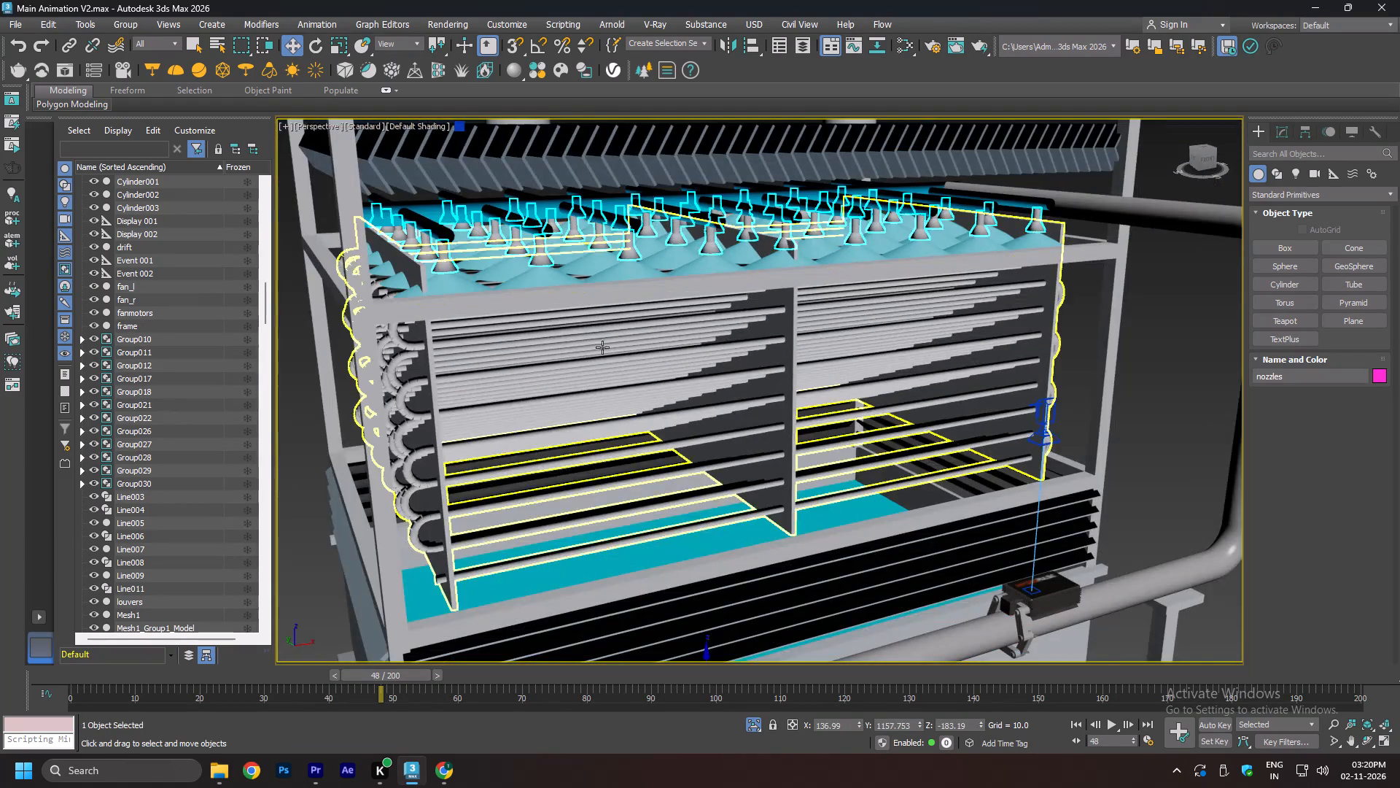
pyautogui.keyDown('alt'); pyautogui.moveTo(561, 354); pyautogui.dragTo(653, 336, button='middle'); pyautogui.keyUp('alt')
pyautogui.keyDown('alt'); pyautogui.moveTo(629, 345); pyautogui.dragTo(604, 352, button='middle'); pyautogui.keyUp('alt')
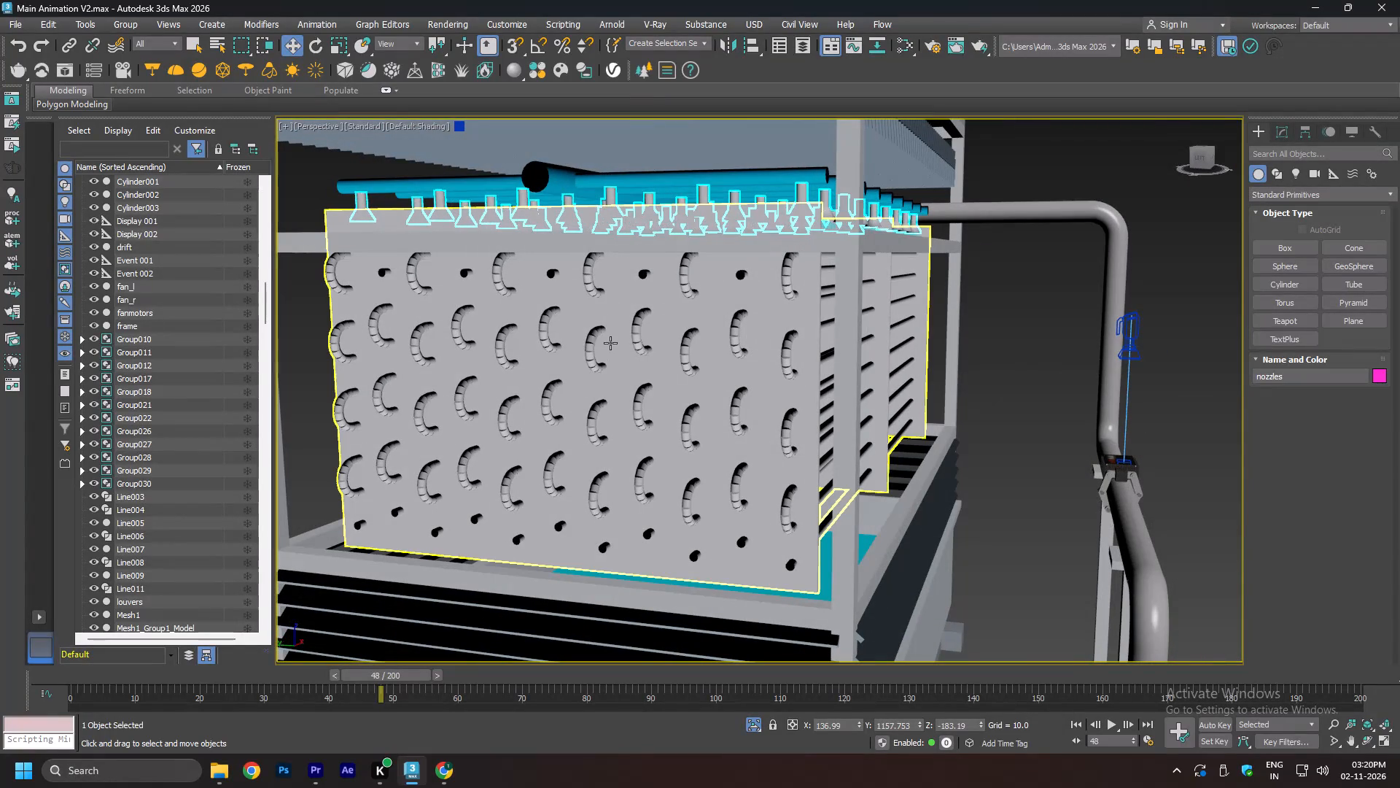
pyautogui.click(588, 341)
pyautogui.keyDown('alt'); pyautogui.moveTo(838, 323); pyautogui.dragTo(790, 331, button='middle'); pyautogui.keyUp('alt')
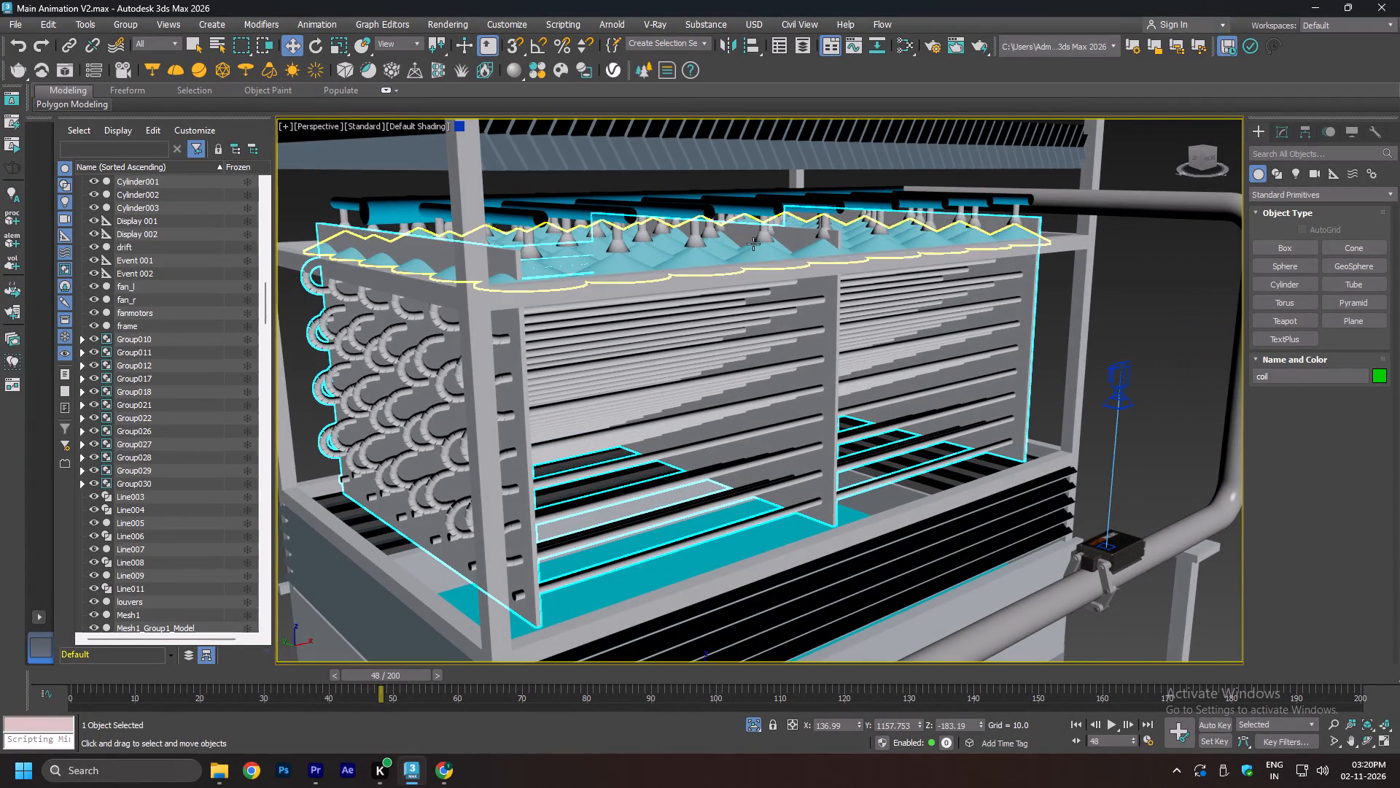
pyautogui.click(763, 234)
pyautogui.keyDown('alt'); pyautogui.moveTo(892, 237); pyautogui.dragTo(814, 252, button='middle'); pyautogui.keyUp('alt')
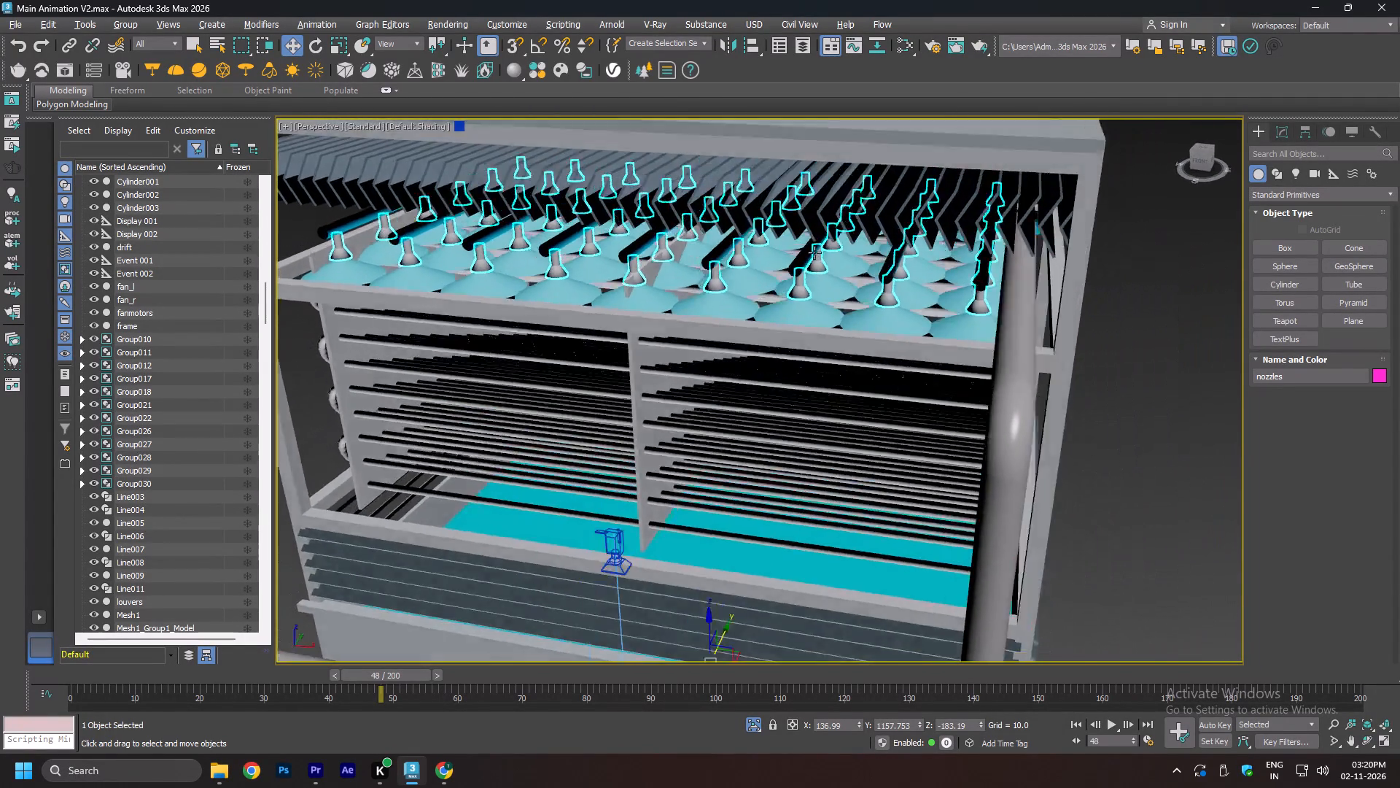
pyautogui.keyDown('alt'); pyautogui.moveTo(814, 252); pyautogui.dragTo(856, 239, button='middle'); pyautogui.keyUp('alt')
pyautogui.scroll(-1, 847, 277)
pyautogui.keyDown('alt'); pyautogui.moveTo(770, 317); pyautogui.dragTo(805, 317, button='middle'); pyautogui.keyUp('alt')
pyautogui.moveTo(933, 320); pyautogui.dragTo(777, 290, button='middle')
pyautogui.keyDown('alt'); pyautogui.middleClick(921, 347); pyautogui.keyUp('alt')
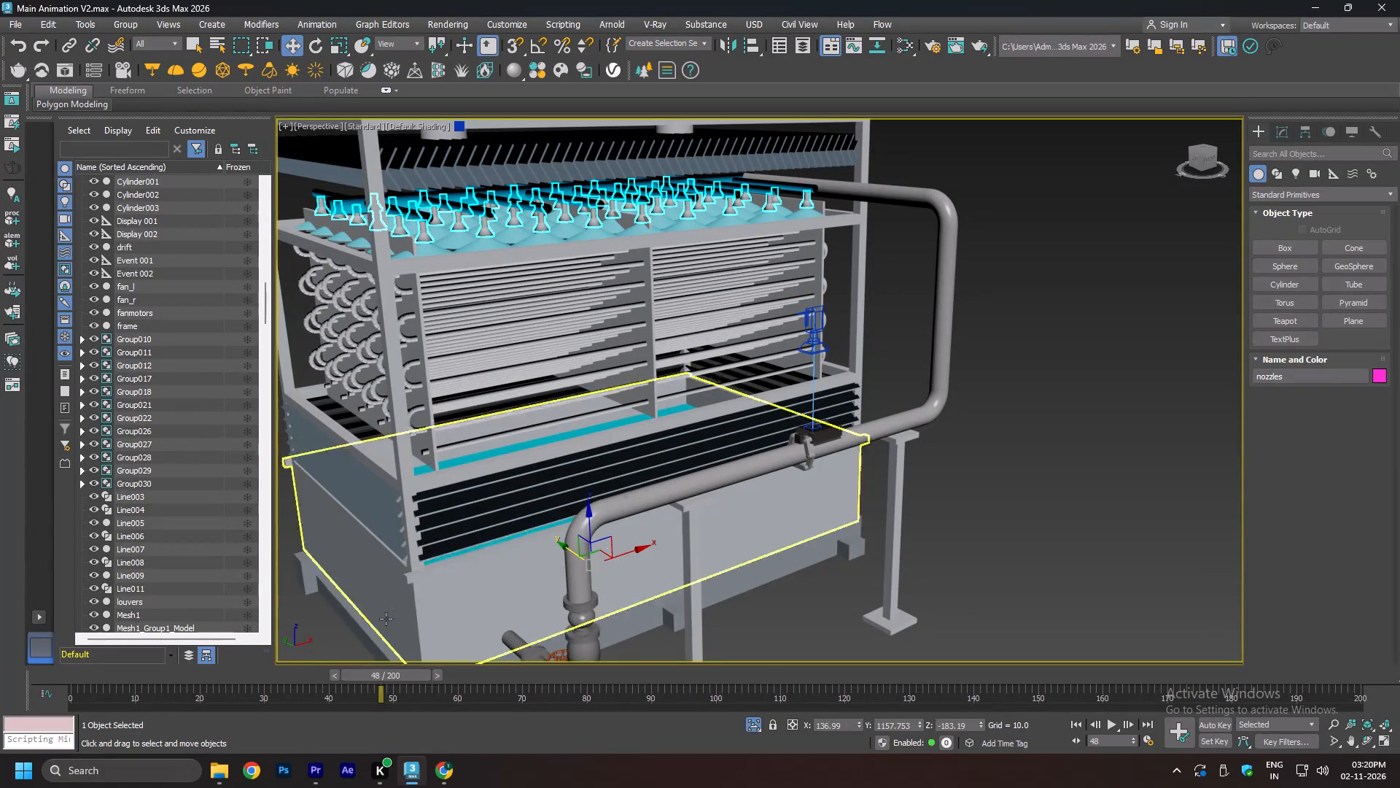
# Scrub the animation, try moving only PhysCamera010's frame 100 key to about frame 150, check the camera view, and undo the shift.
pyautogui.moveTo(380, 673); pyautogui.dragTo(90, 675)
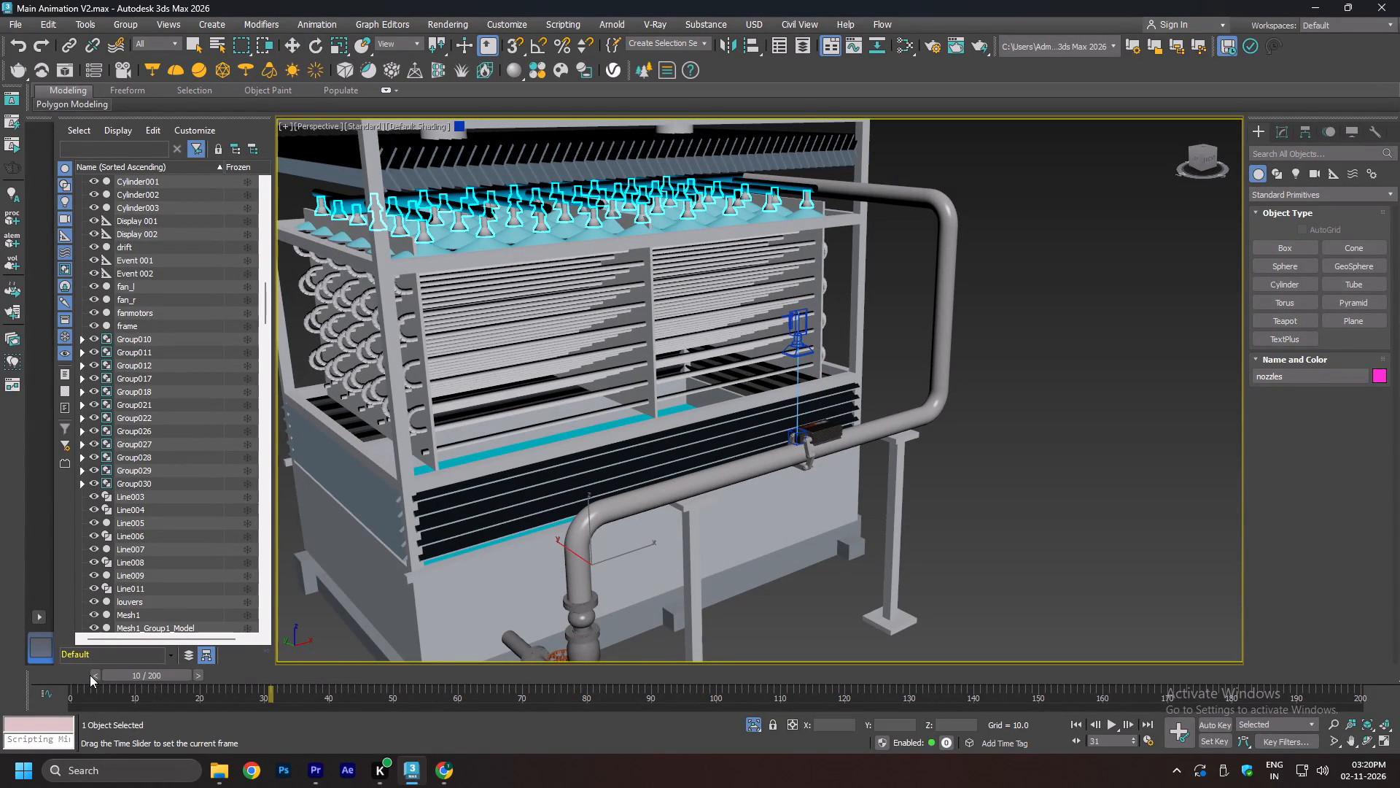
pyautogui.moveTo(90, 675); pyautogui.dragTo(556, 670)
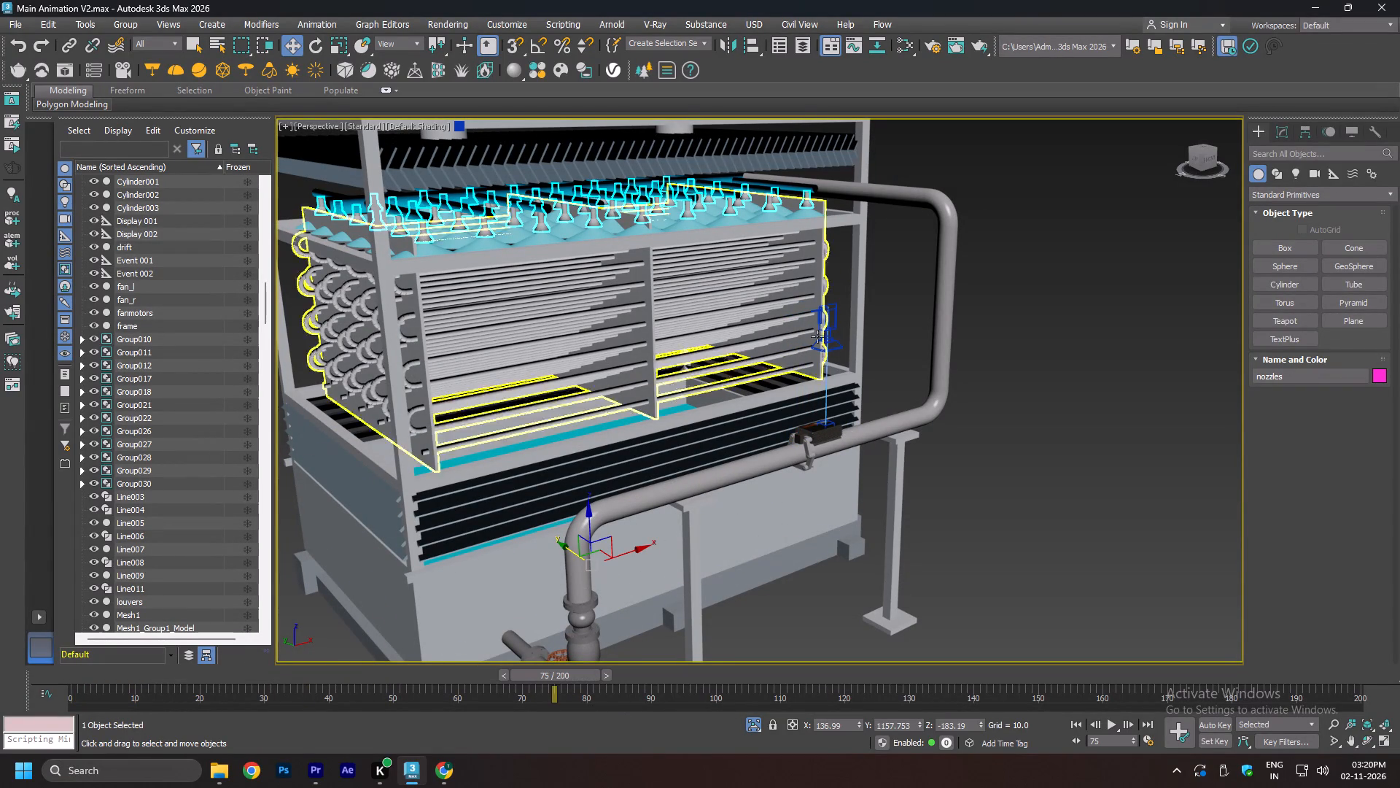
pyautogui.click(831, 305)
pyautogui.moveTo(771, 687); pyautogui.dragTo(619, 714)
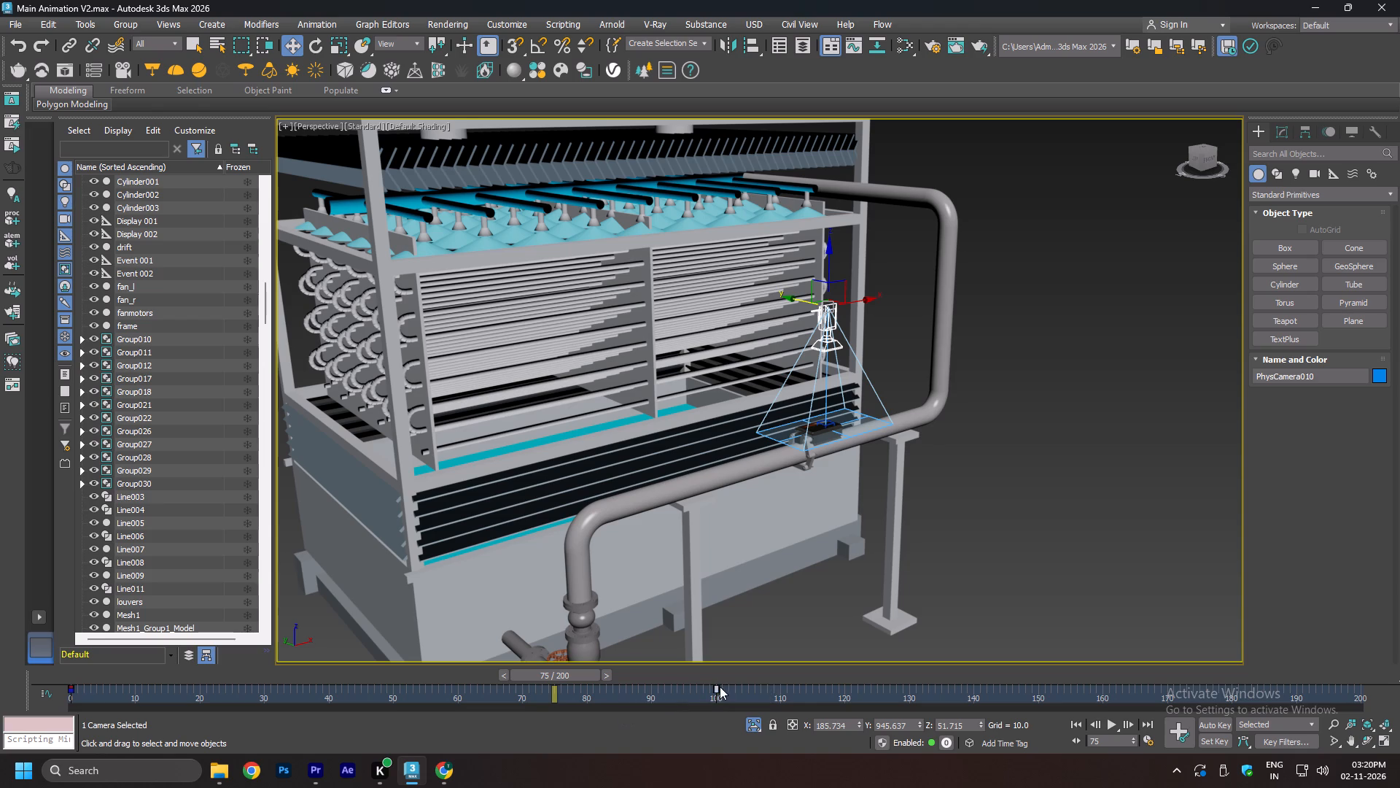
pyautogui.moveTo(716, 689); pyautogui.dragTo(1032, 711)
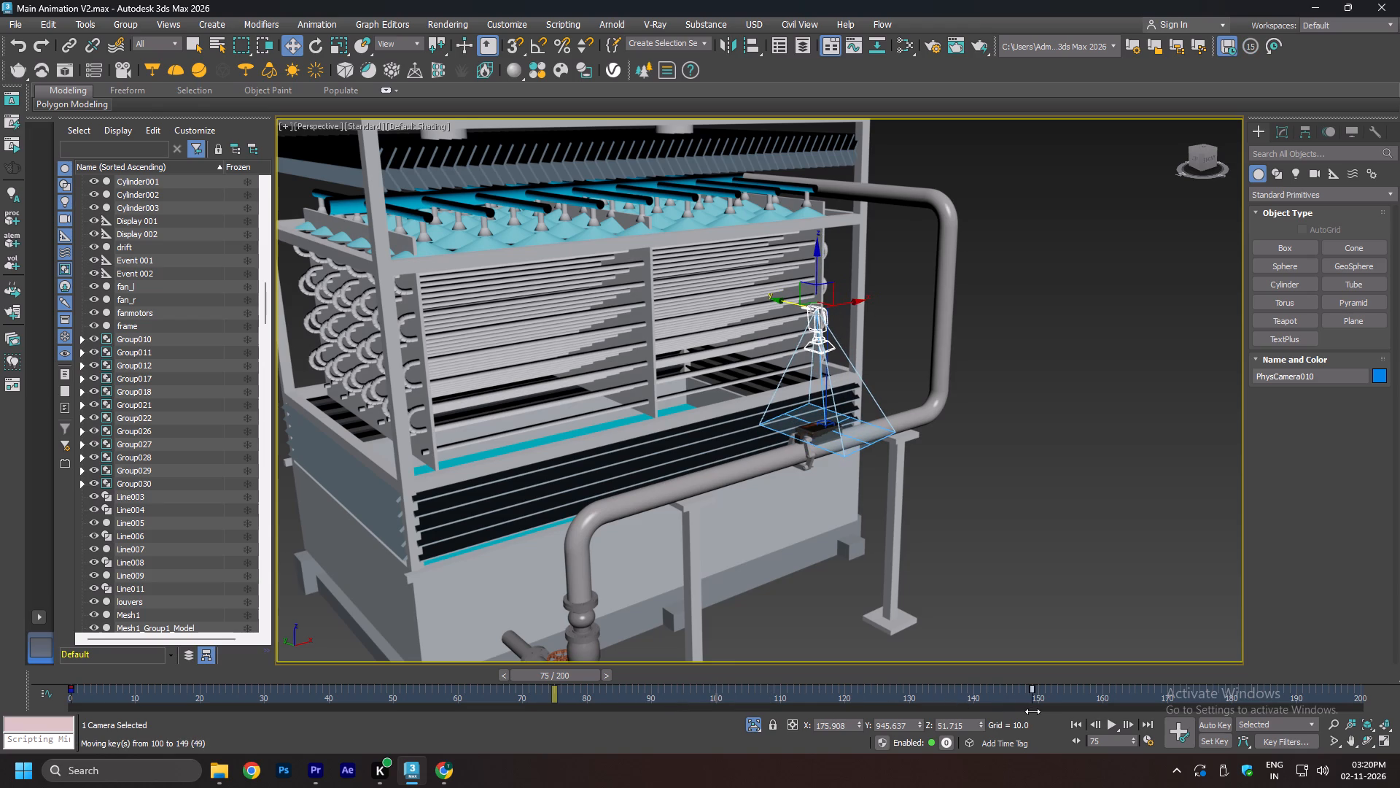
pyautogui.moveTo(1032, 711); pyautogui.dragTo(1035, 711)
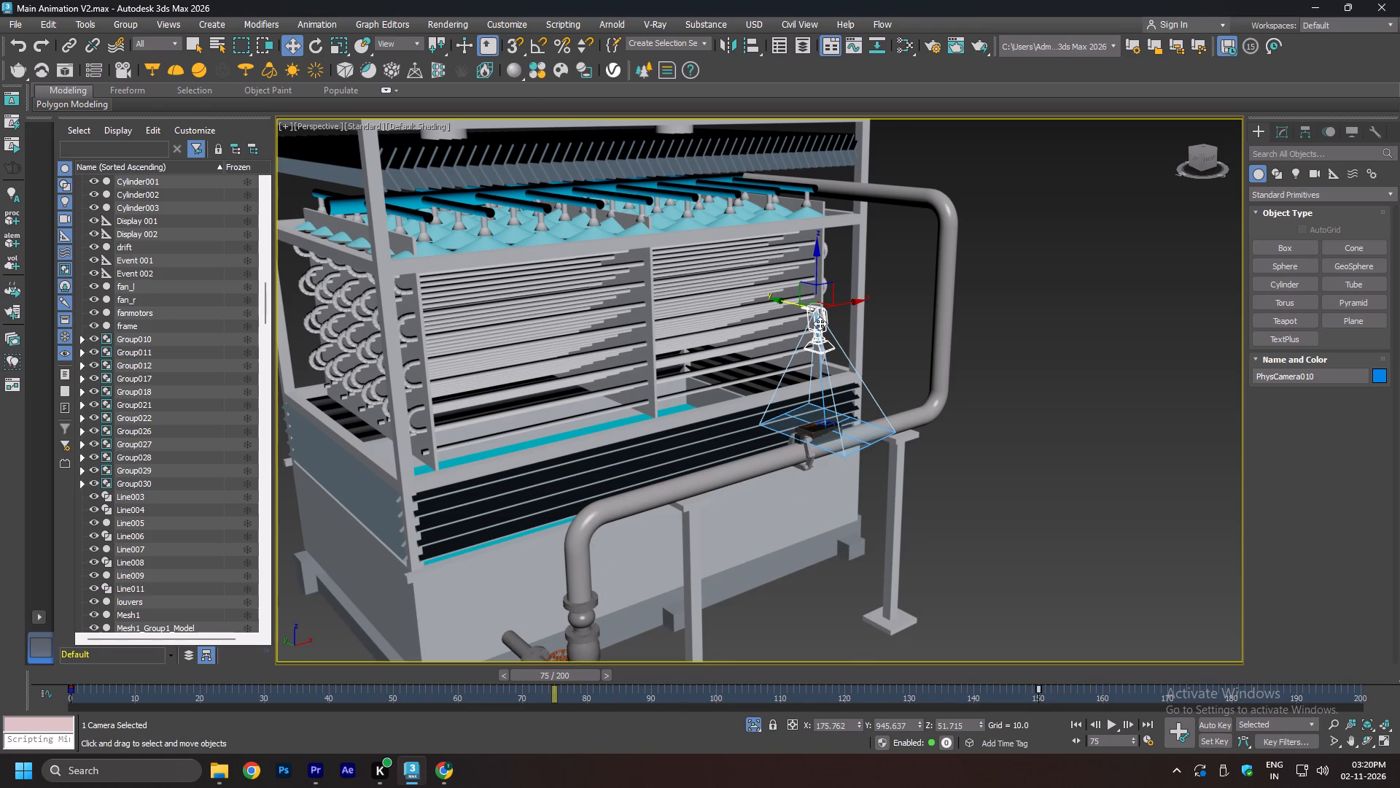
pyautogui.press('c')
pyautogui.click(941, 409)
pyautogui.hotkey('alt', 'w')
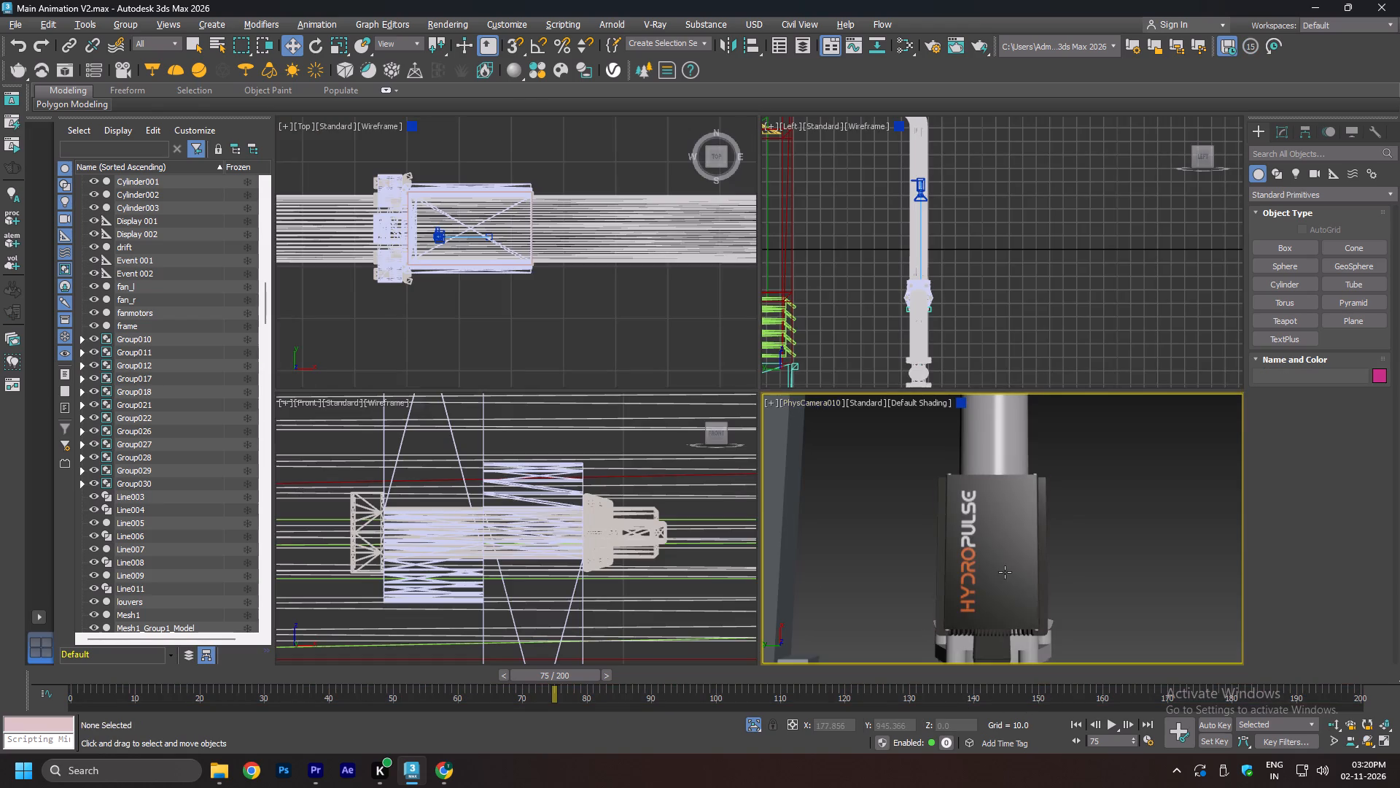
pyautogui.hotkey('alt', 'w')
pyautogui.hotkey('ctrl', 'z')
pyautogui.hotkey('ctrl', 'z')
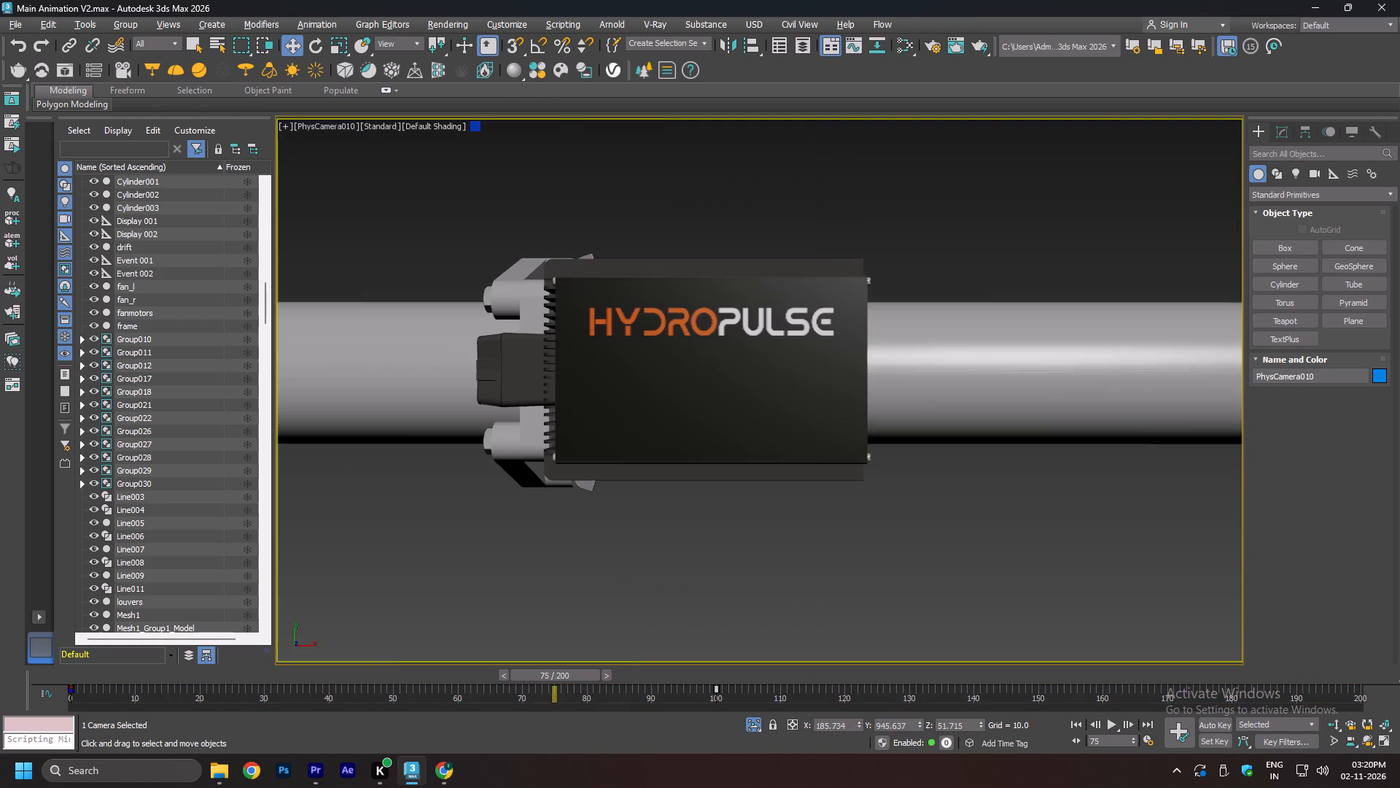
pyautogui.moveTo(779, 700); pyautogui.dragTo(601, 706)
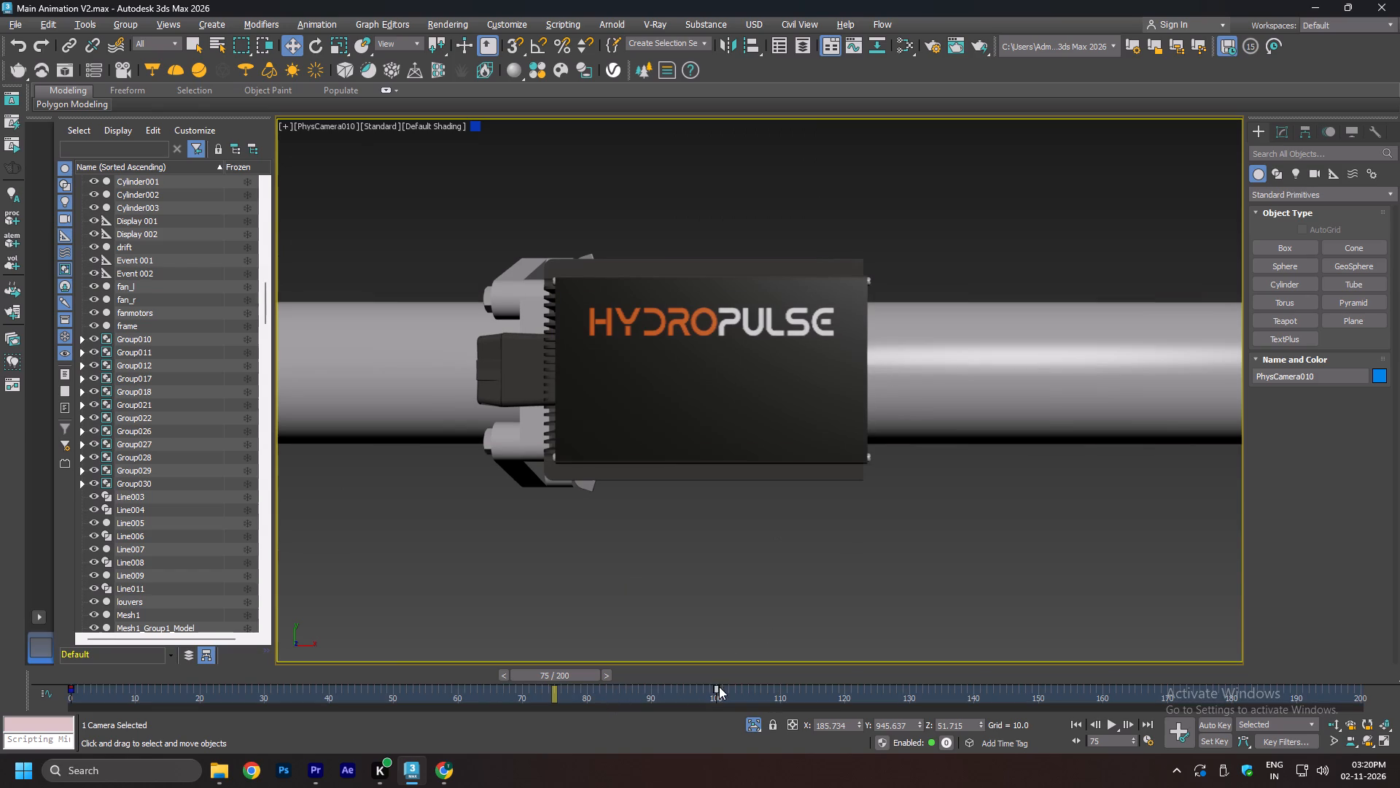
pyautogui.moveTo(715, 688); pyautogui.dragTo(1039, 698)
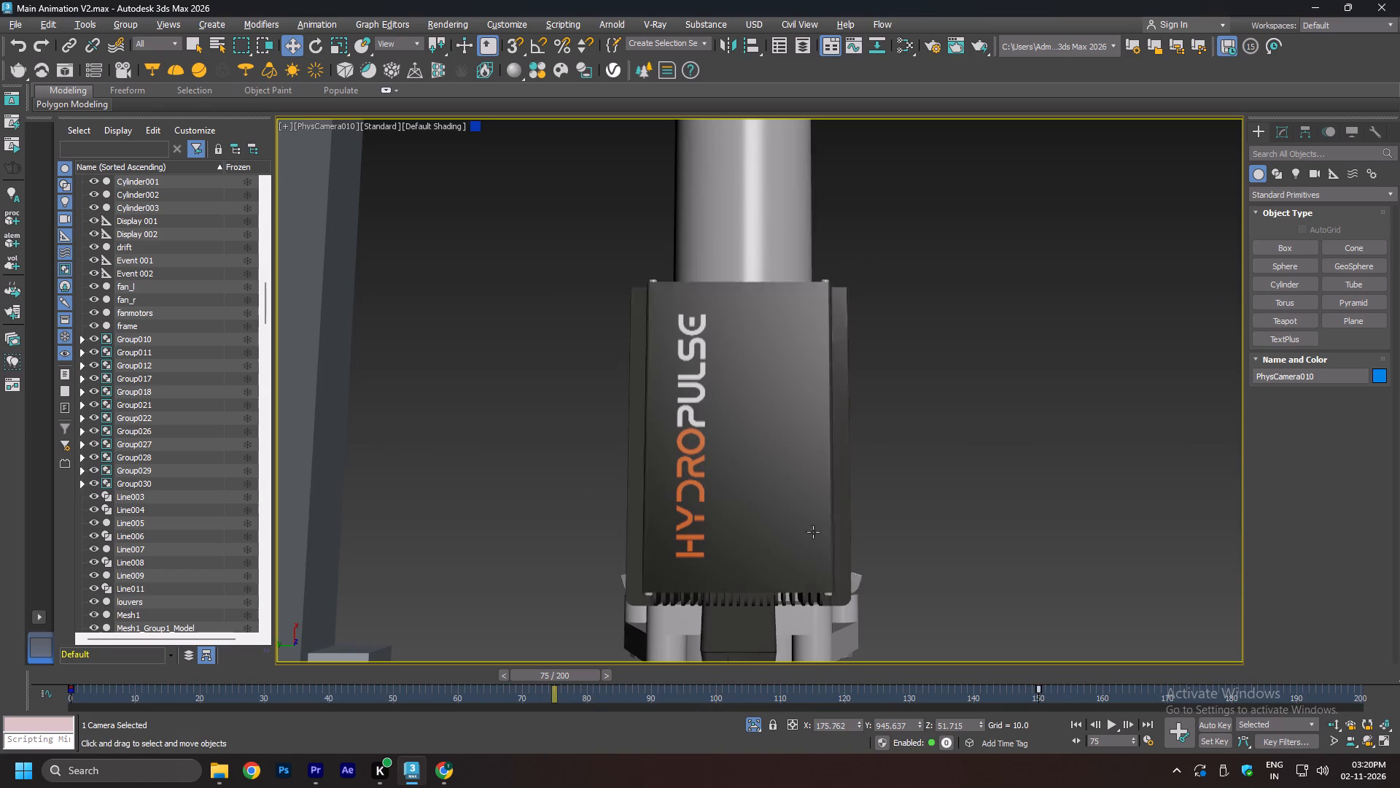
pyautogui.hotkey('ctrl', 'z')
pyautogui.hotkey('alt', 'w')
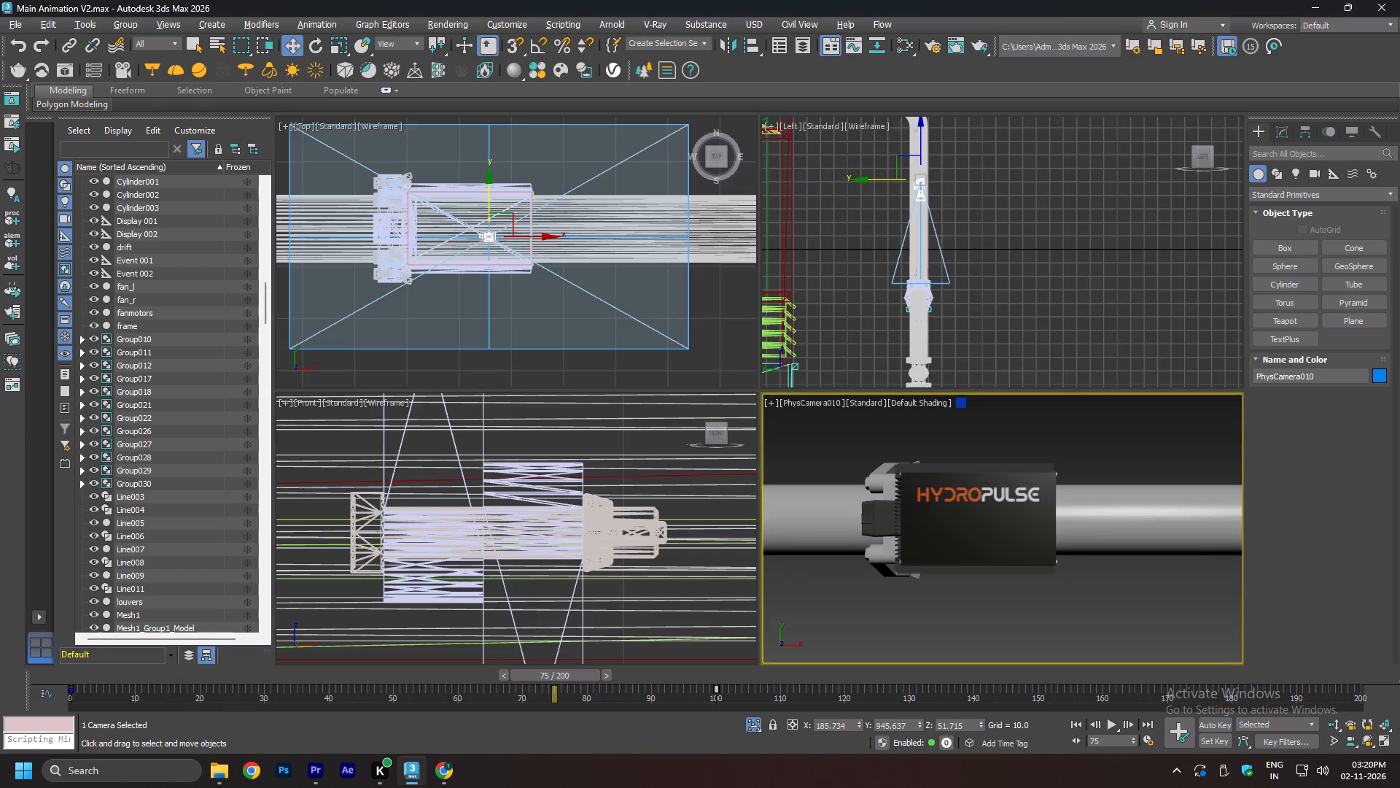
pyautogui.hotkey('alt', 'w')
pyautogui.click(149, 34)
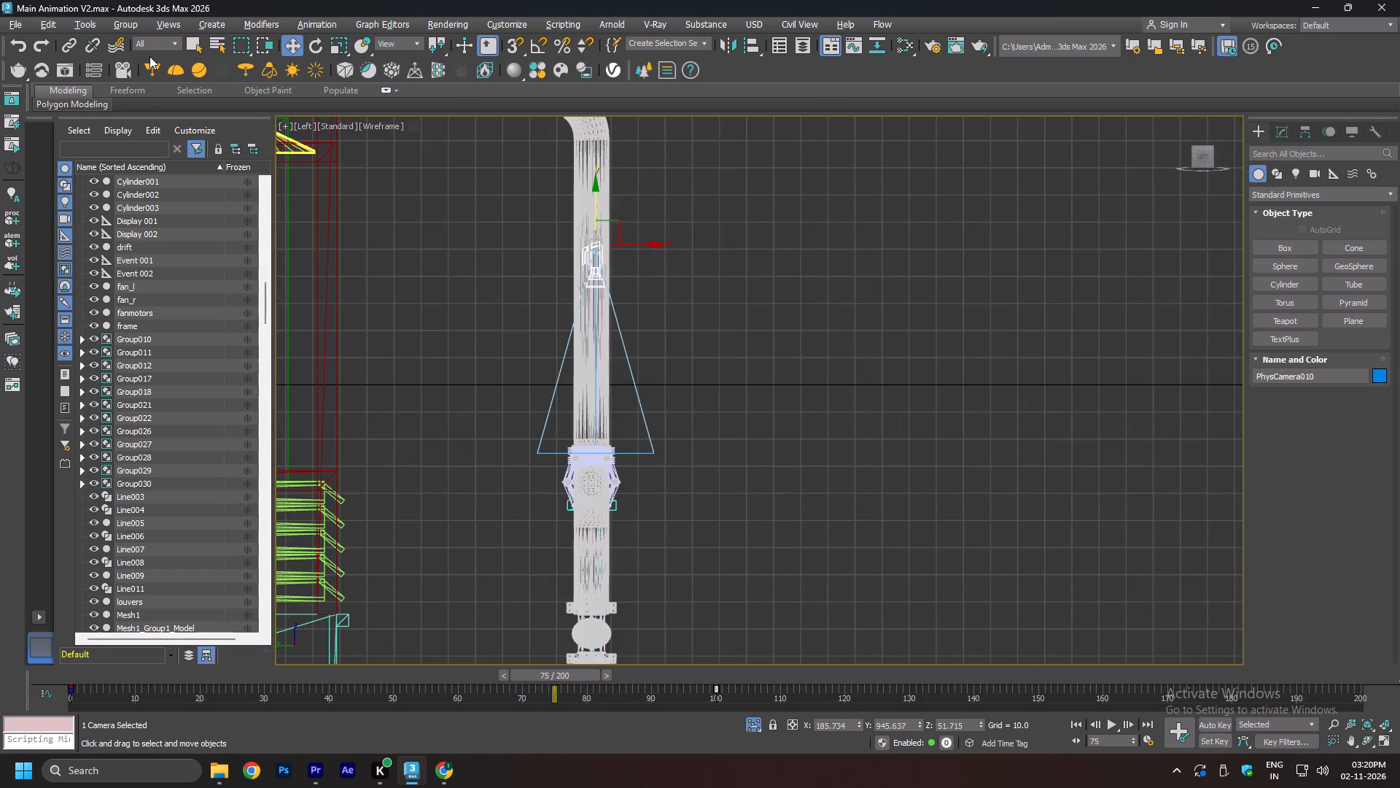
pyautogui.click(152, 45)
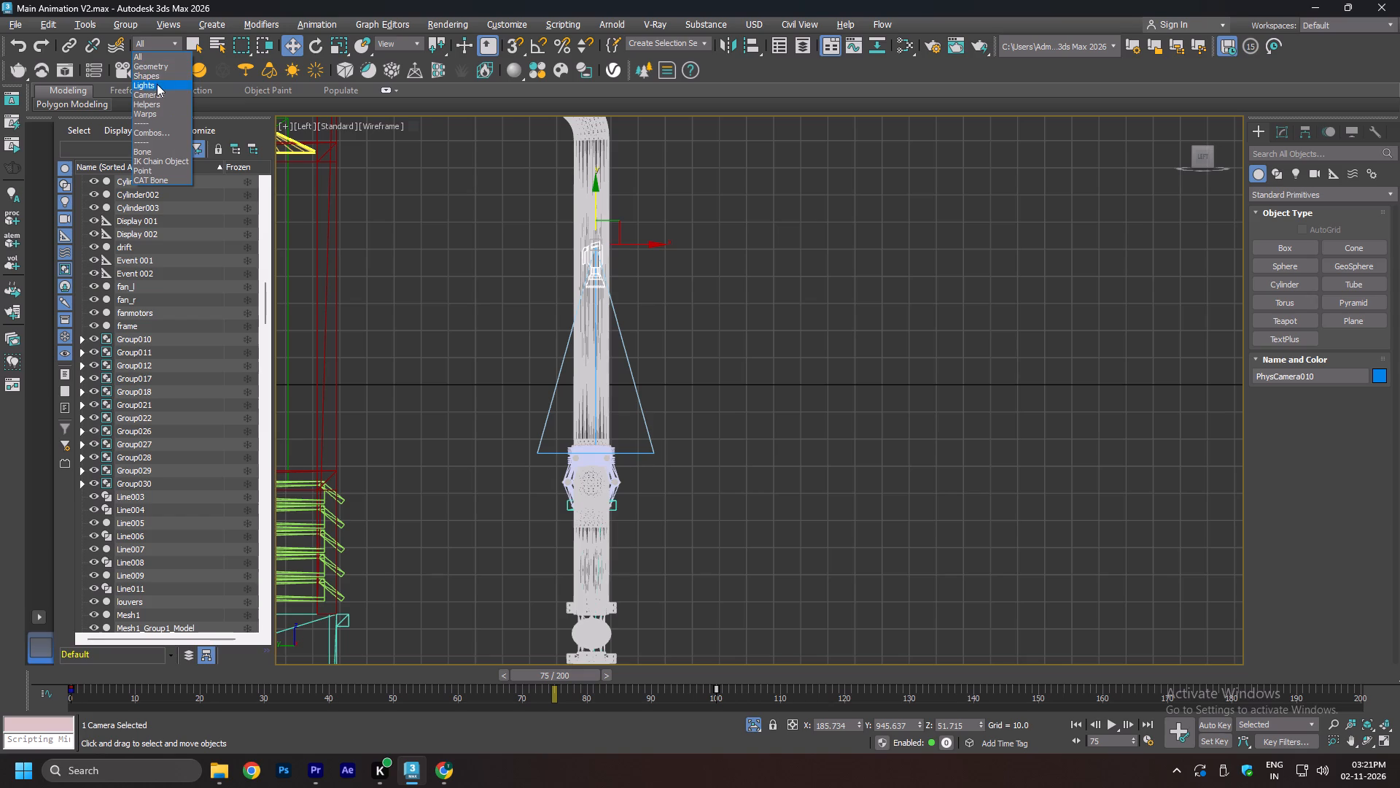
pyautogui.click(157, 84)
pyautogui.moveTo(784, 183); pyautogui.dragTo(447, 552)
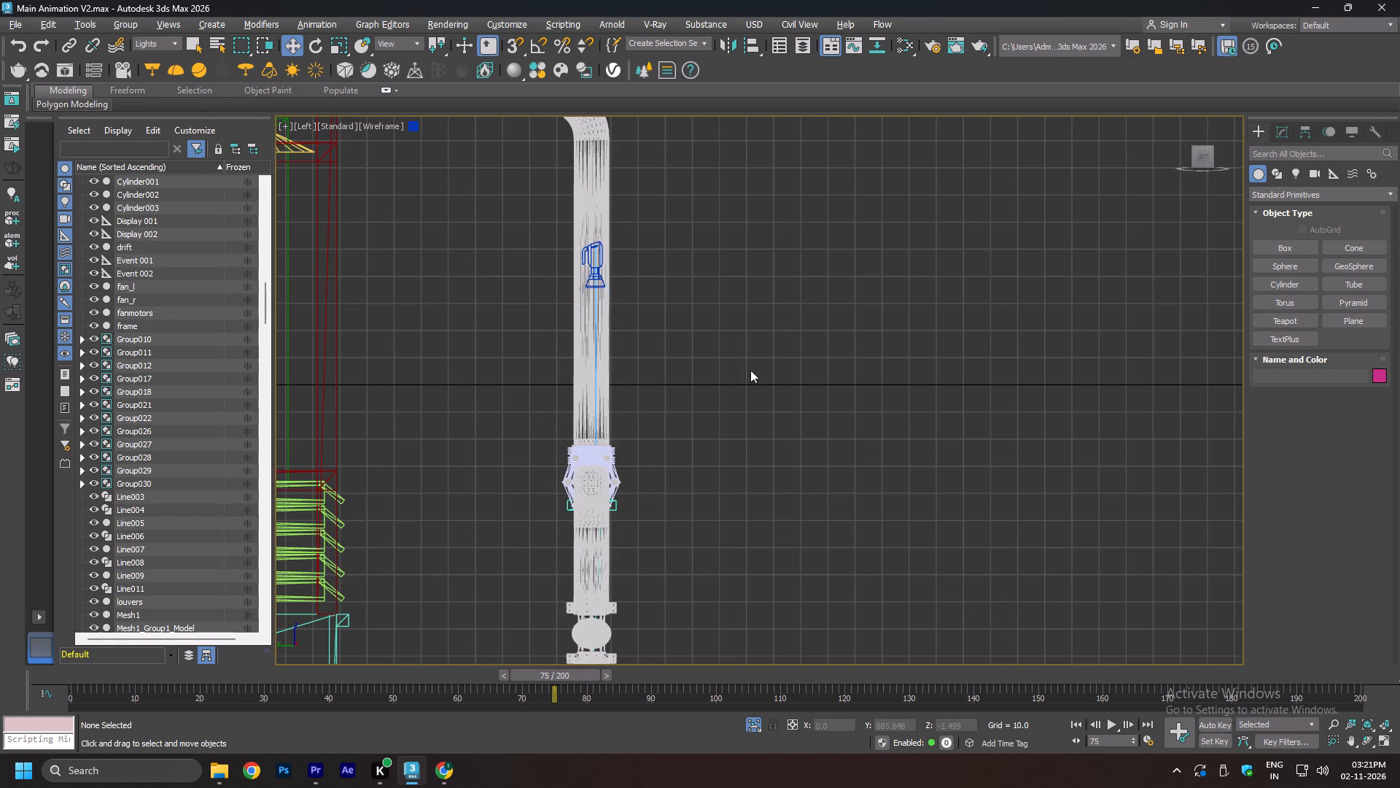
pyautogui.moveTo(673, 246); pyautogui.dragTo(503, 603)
# Restrict selection to cameras, select the pipe device's camera together with its target, and move their frame 100 key to about frame 150.
pyautogui.click(153, 38)
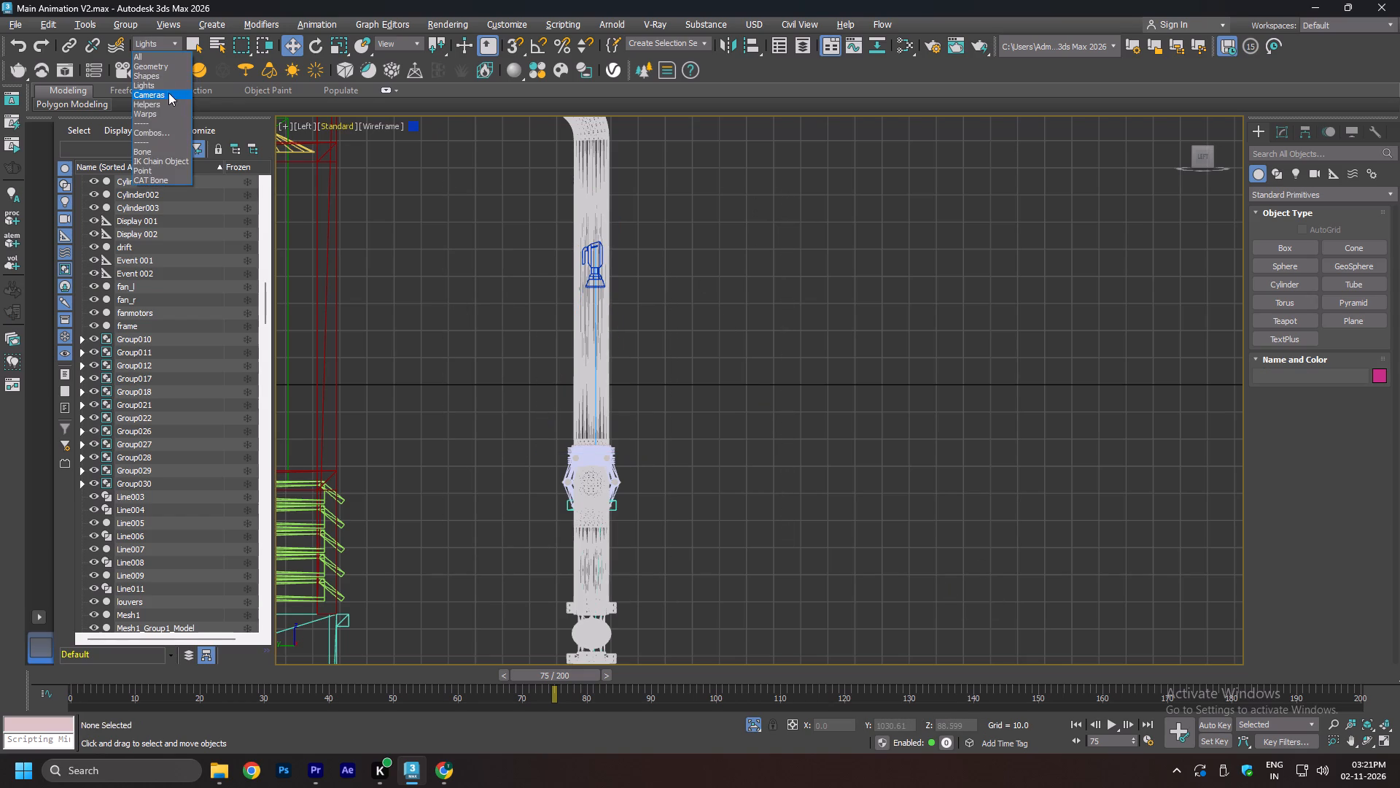
pyautogui.click(158, 91)
pyautogui.moveTo(761, 158); pyautogui.dragTo(429, 525)
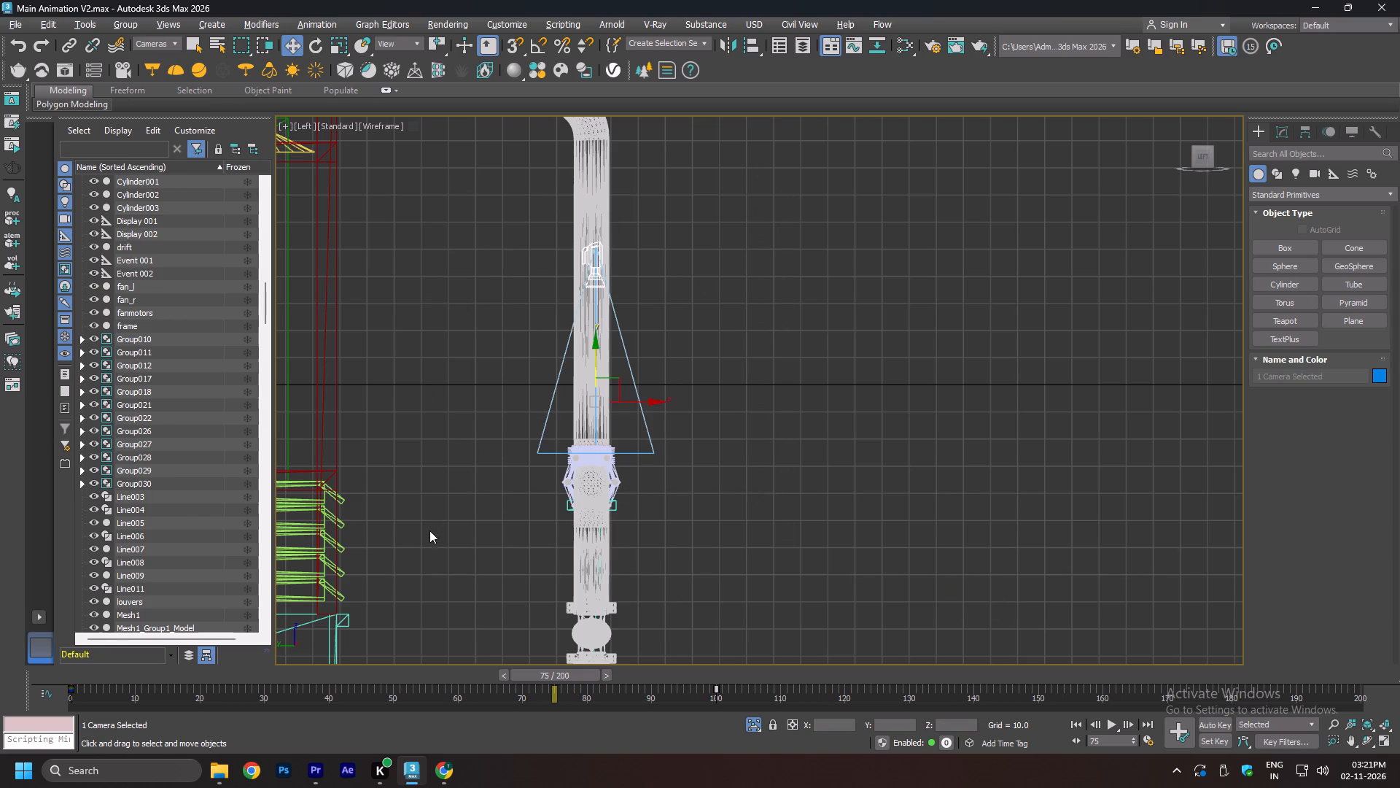
pyautogui.moveTo(755, 690); pyautogui.dragTo(644, 713)
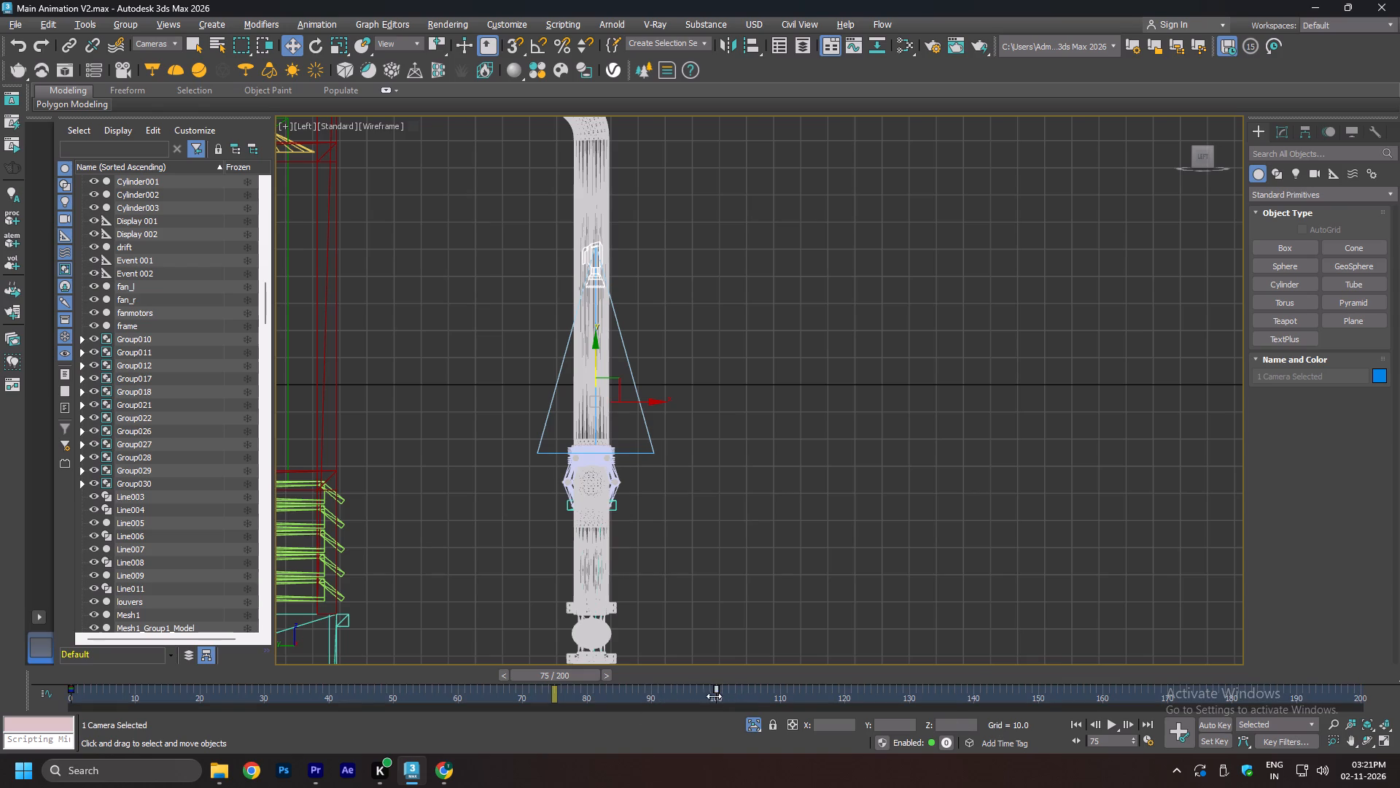
pyautogui.moveTo(717, 694); pyautogui.dragTo(1041, 709)
pyautogui.click(710, 255)
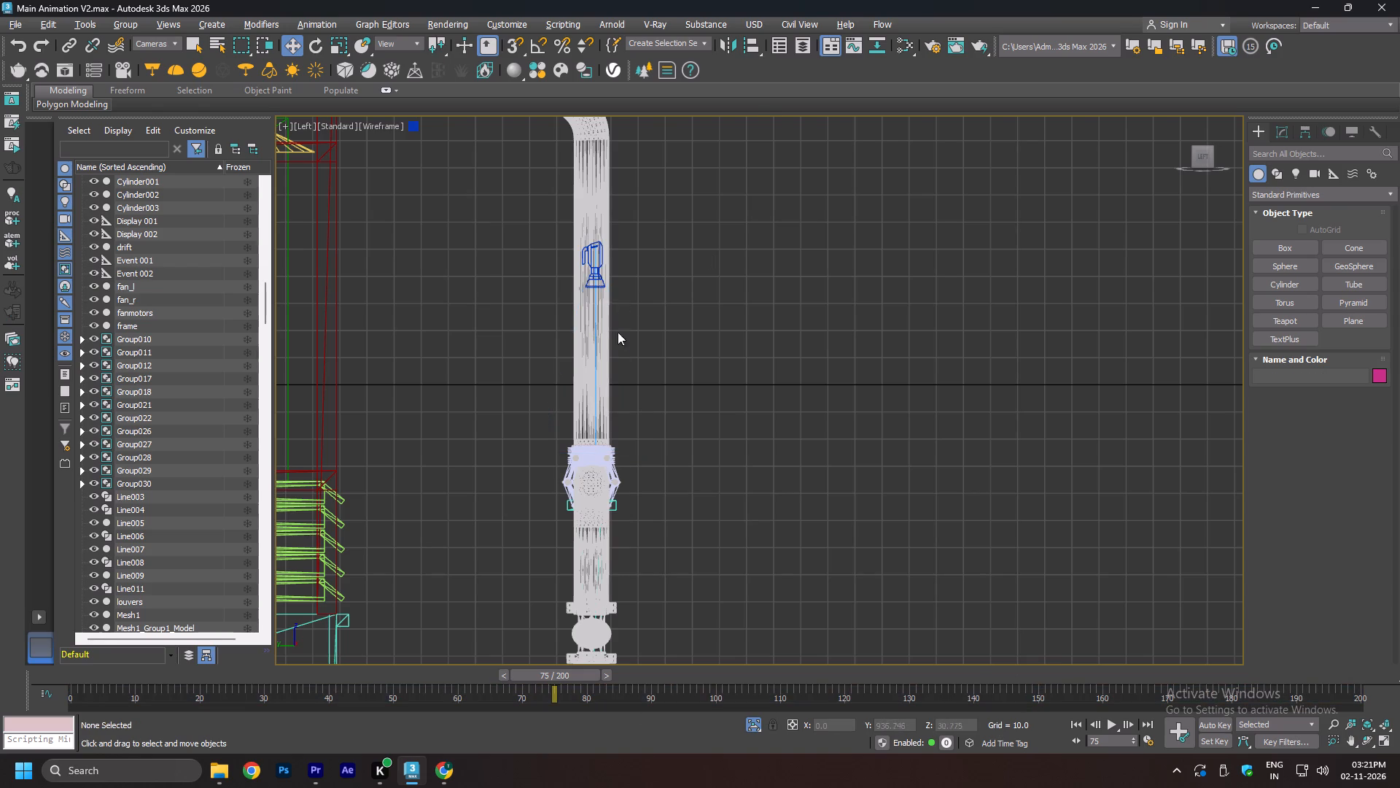
# Review the retimed move through PhysCamera010 by scrubbing back to frame 0, and enlarge the camera view.
pyautogui.hotkey('alt', 'w')
pyautogui.click(1038, 505)
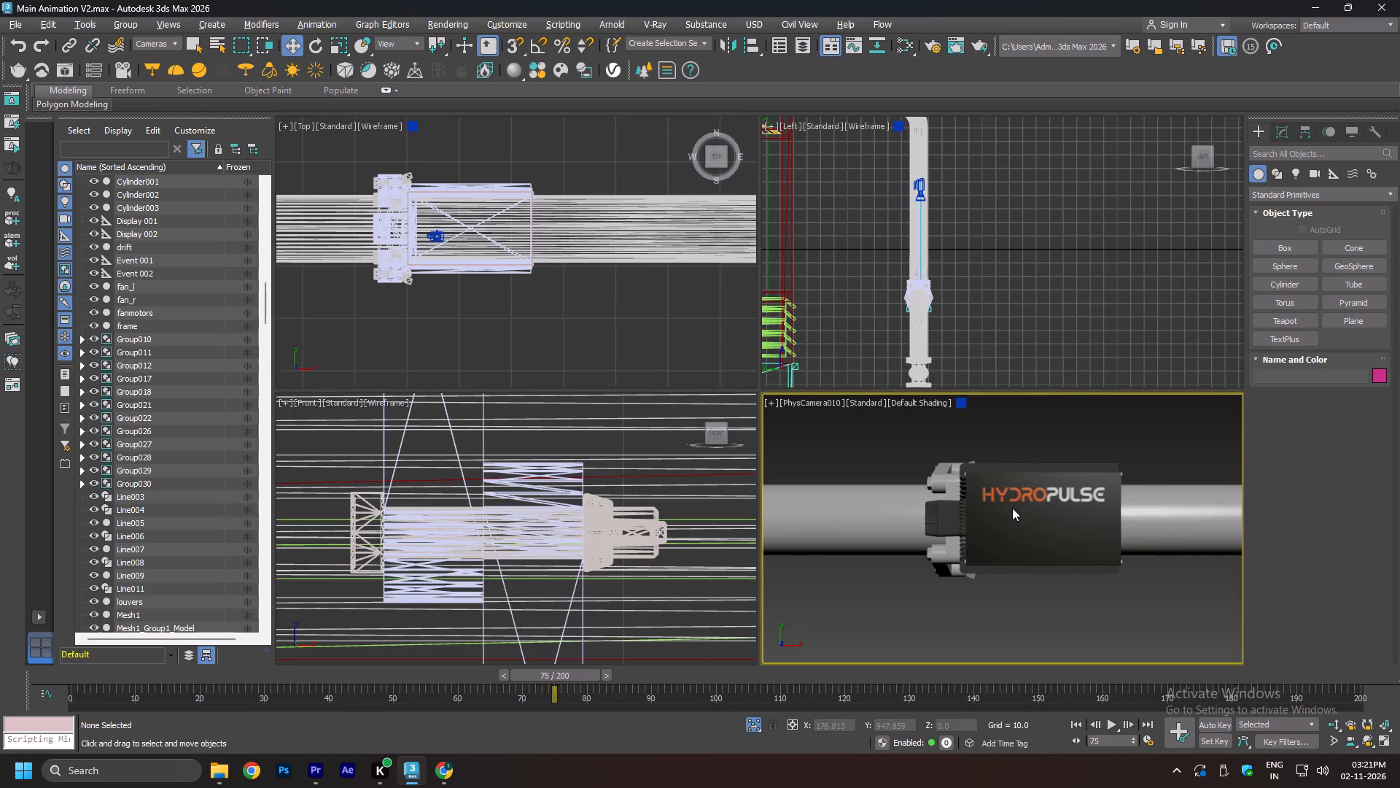
pyautogui.moveTo(570, 675); pyautogui.dragTo(381, 675)
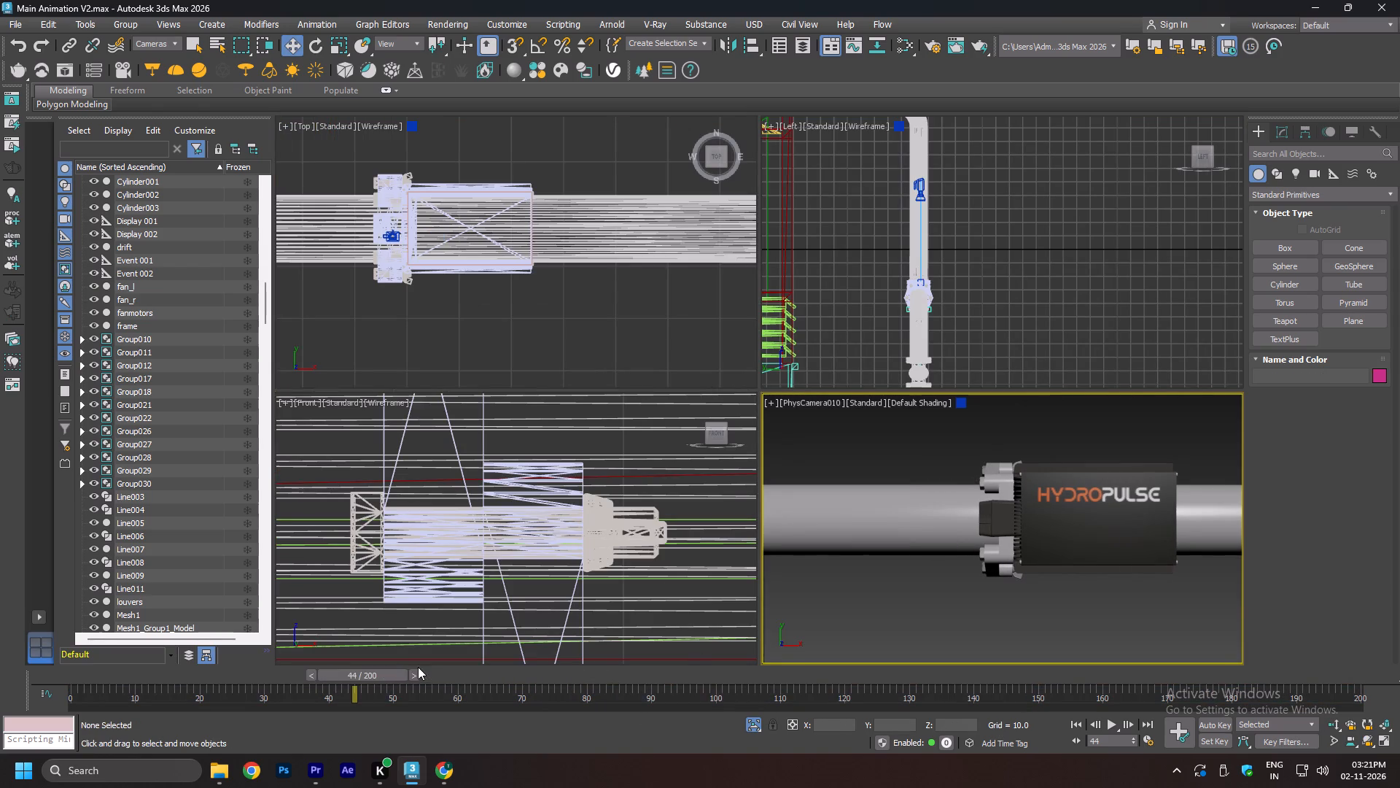
pyautogui.moveTo(368, 674); pyautogui.dragTo(32, 676)
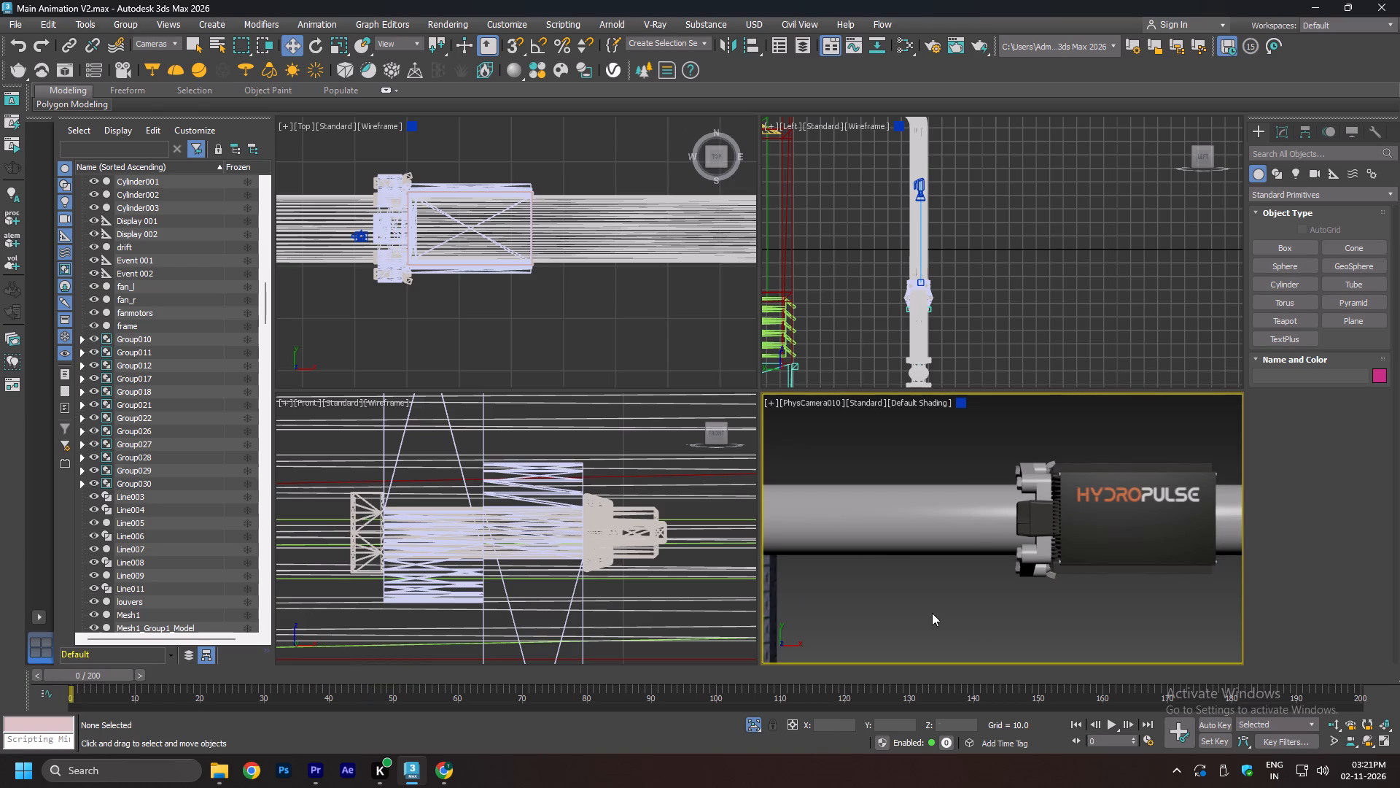
pyautogui.click(933, 606)
pyautogui.click(913, 420)
pyautogui.hotkey('alt', 'w')
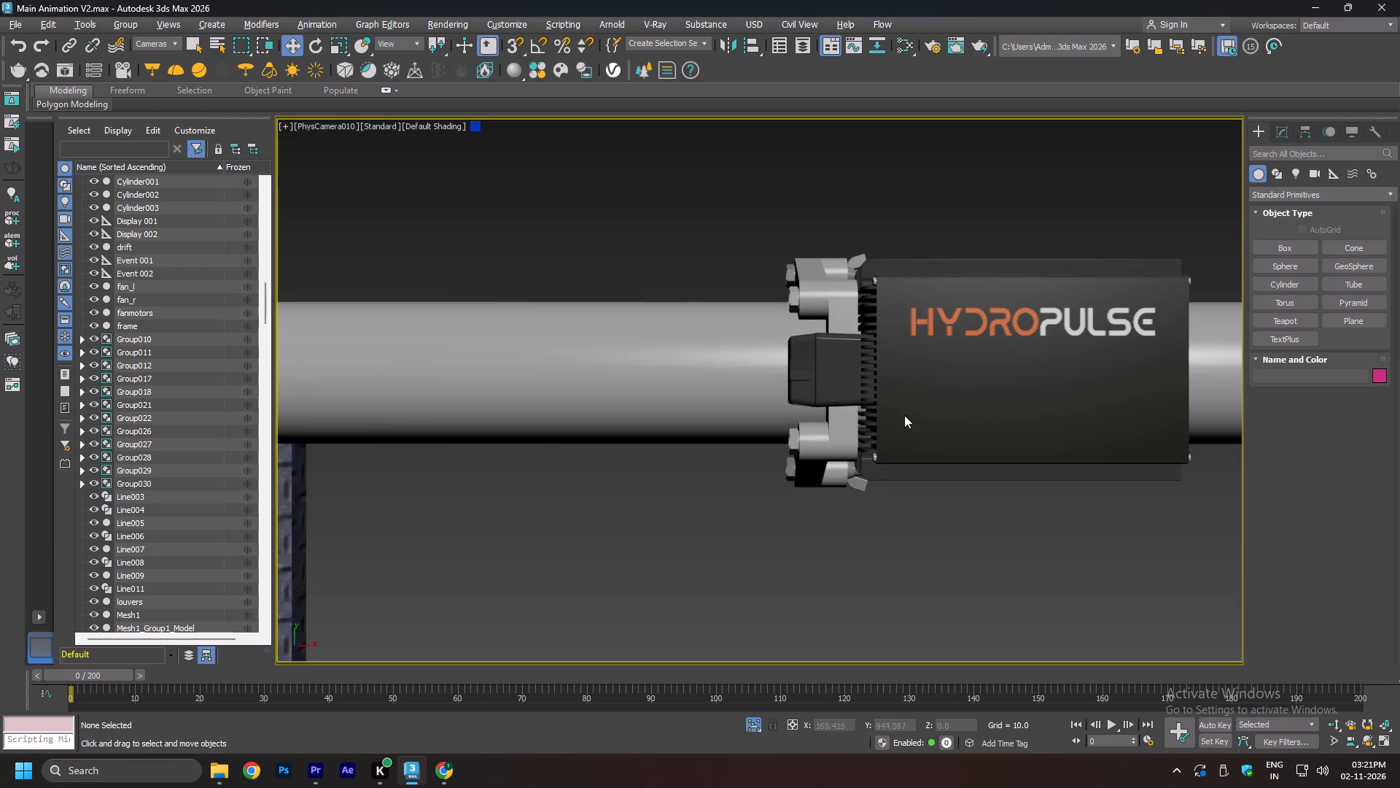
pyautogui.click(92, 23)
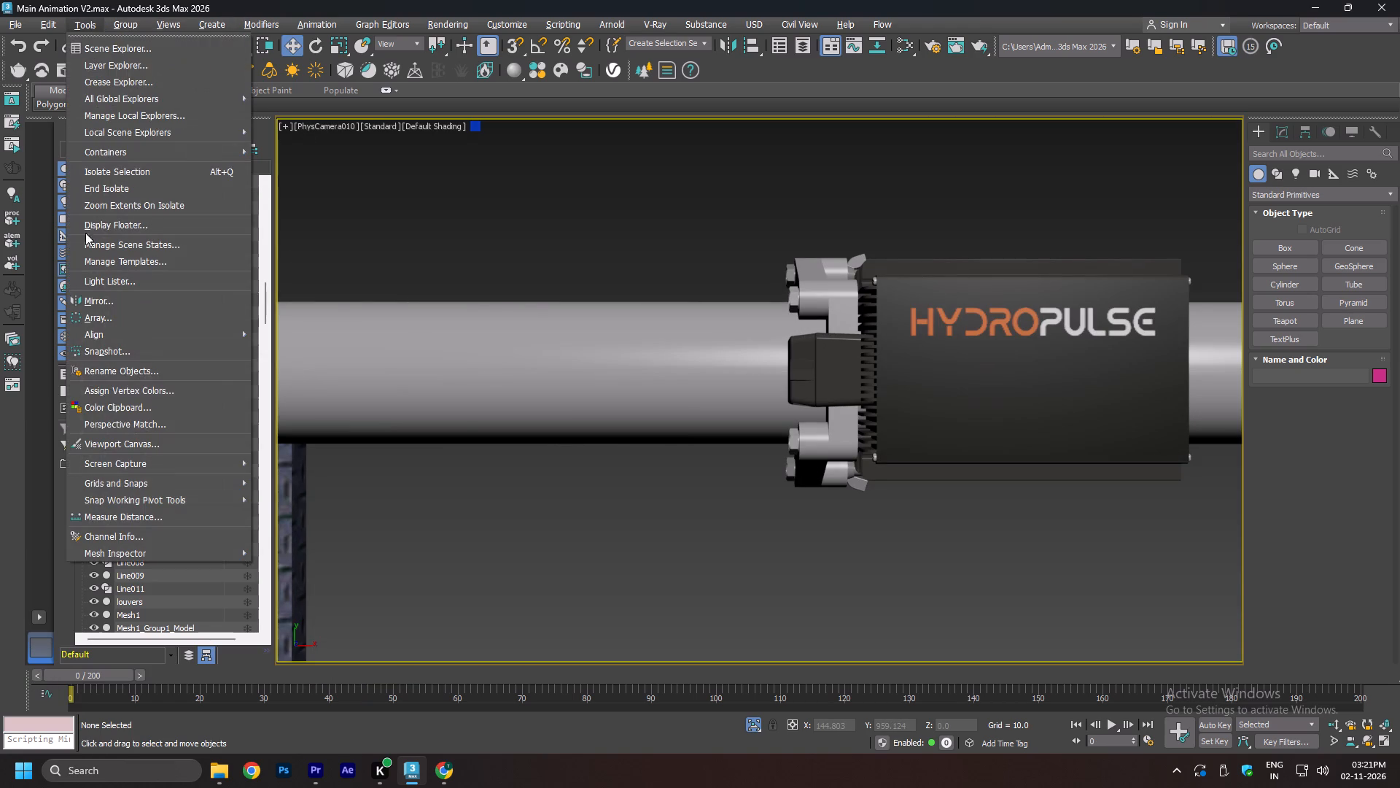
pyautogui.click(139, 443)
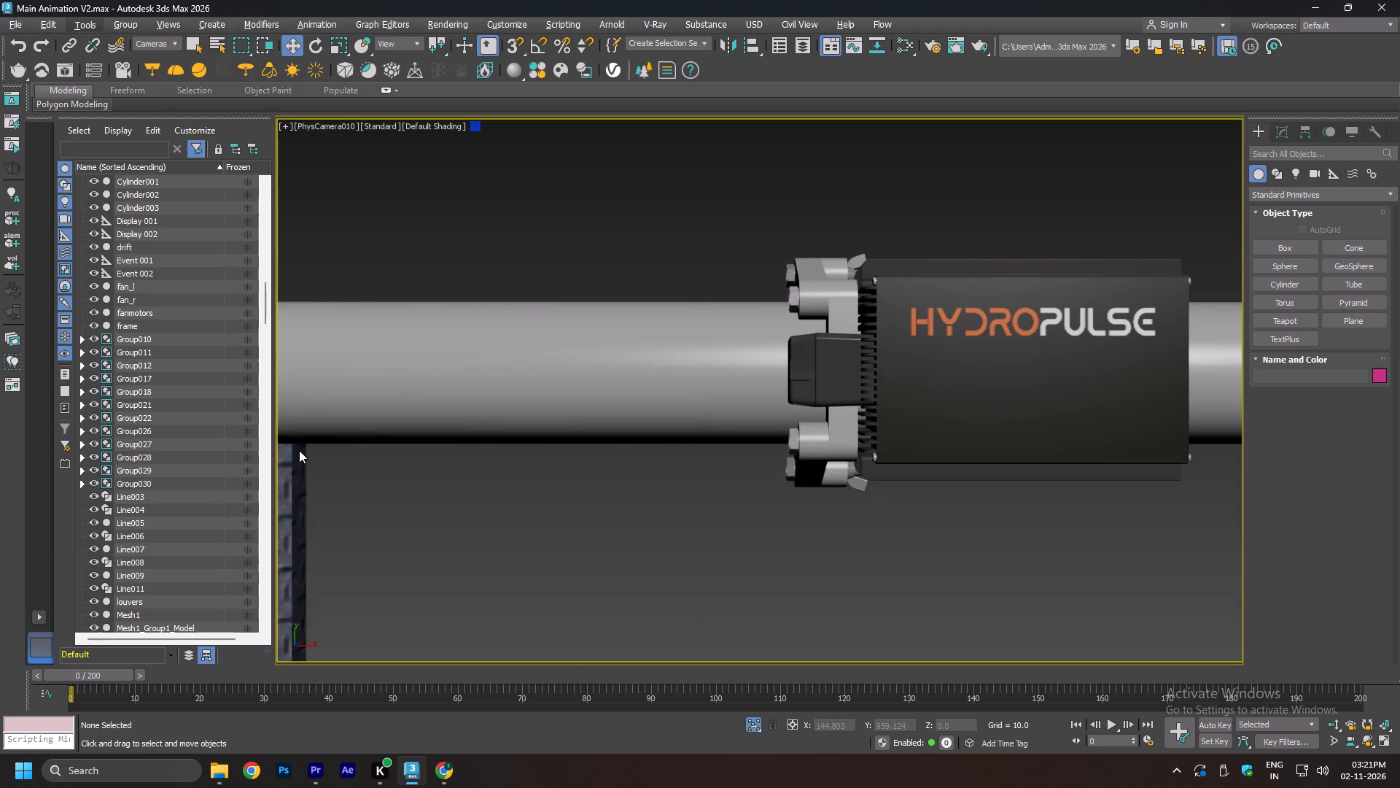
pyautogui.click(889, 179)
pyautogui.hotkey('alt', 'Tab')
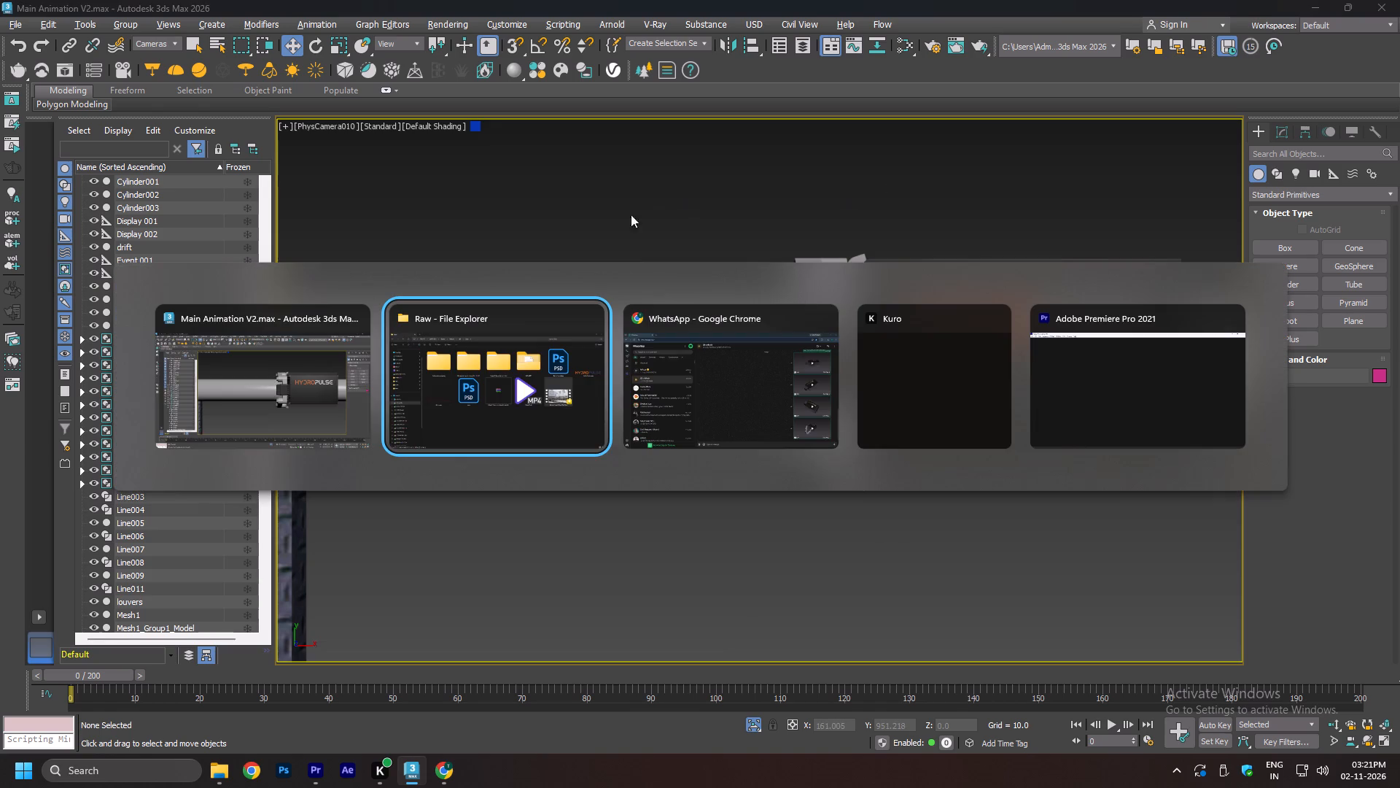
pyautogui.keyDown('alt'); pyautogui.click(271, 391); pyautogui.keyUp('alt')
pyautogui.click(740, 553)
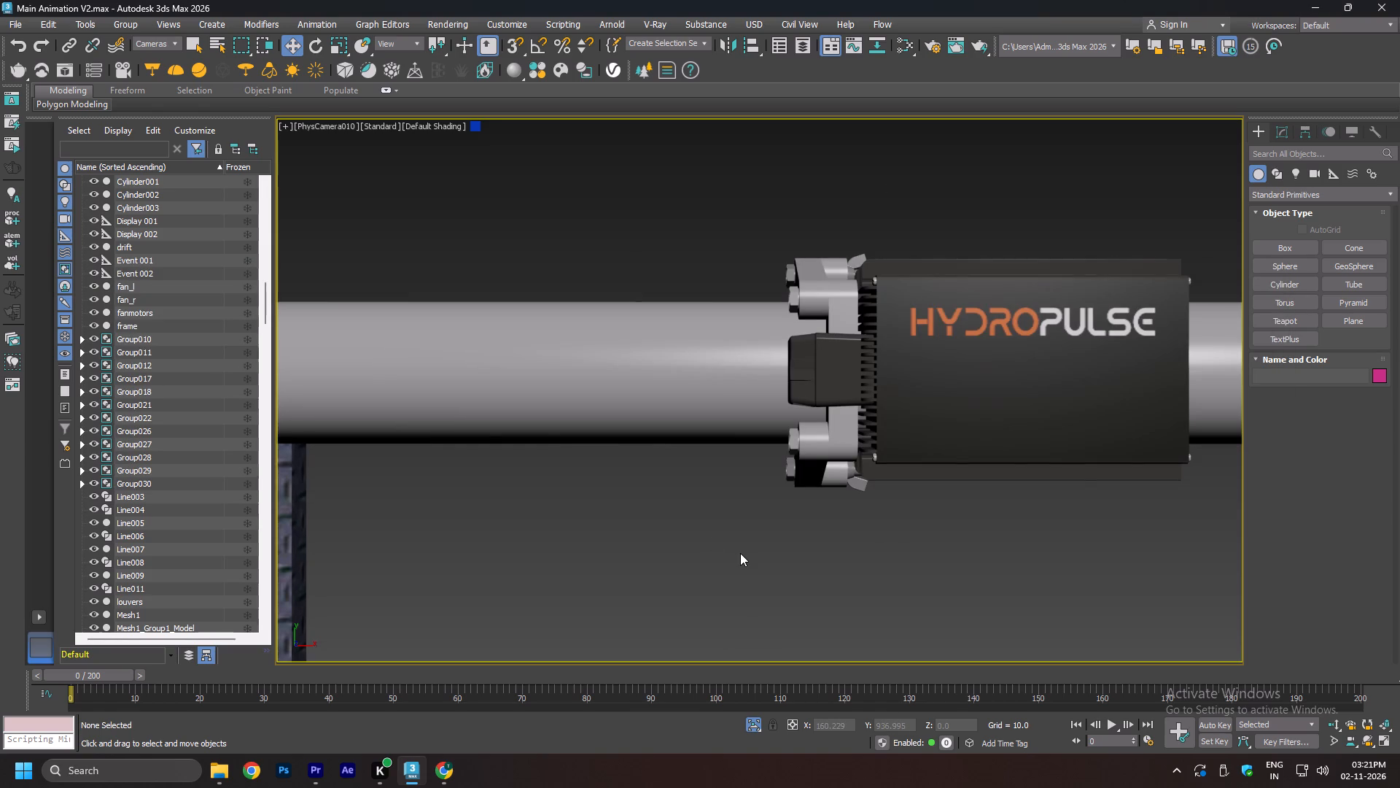
# Return to the perspective view of the cooling tower's base and set the selection filter back to all object types.
pyautogui.press('p')
pyautogui.scroll(-7, 694, 439)
pyautogui.keyDown('alt'); pyautogui.moveTo(649, 408); pyautogui.dragTo(668, 392, button='middle'); pyautogui.keyUp('alt')
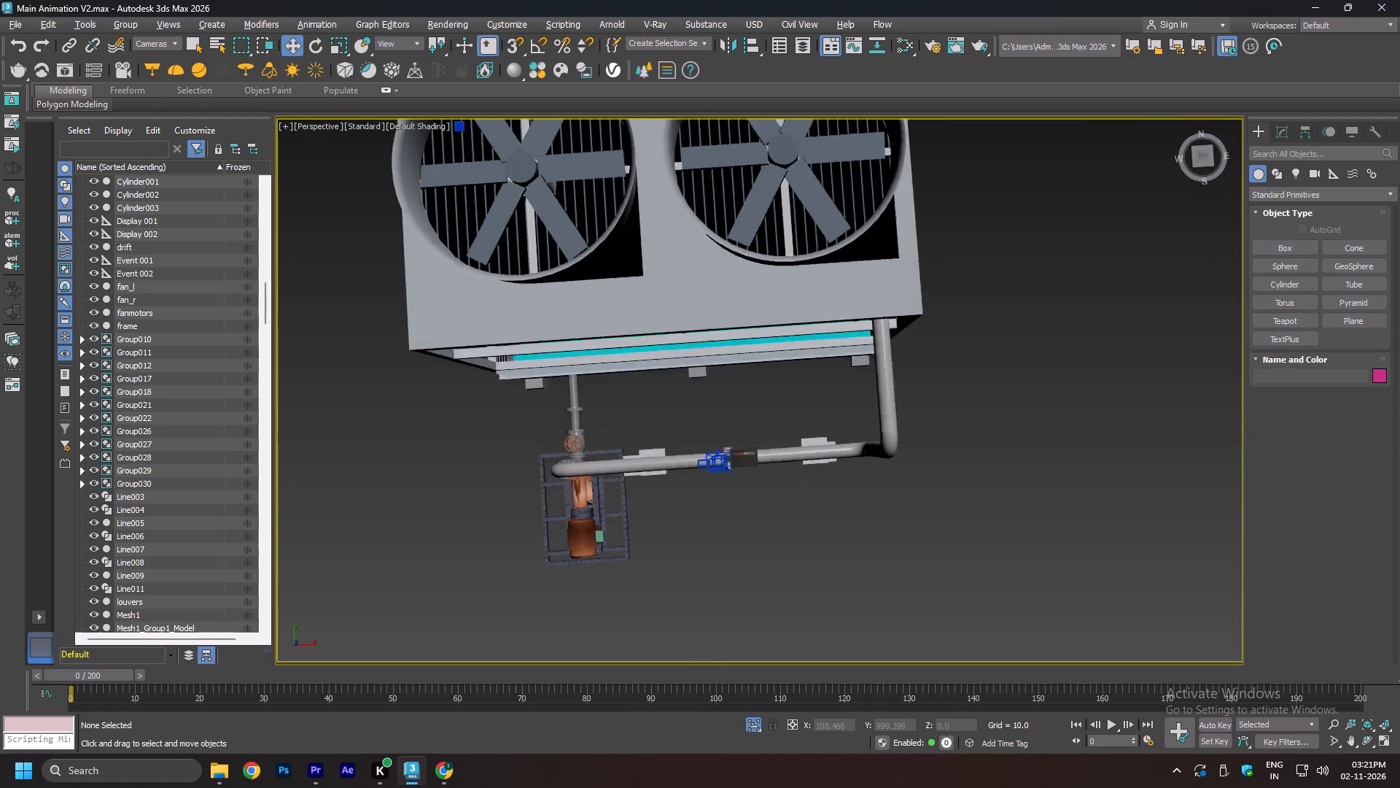
pyautogui.keyDown('alt'); pyautogui.moveTo(668, 392); pyautogui.dragTo(708, 314, button='middle'); pyautogui.keyUp('alt')
pyautogui.click(550, 522)
pyautogui.keyDown('alt'); pyautogui.scroll(3, 562, 546); pyautogui.keyUp('alt')
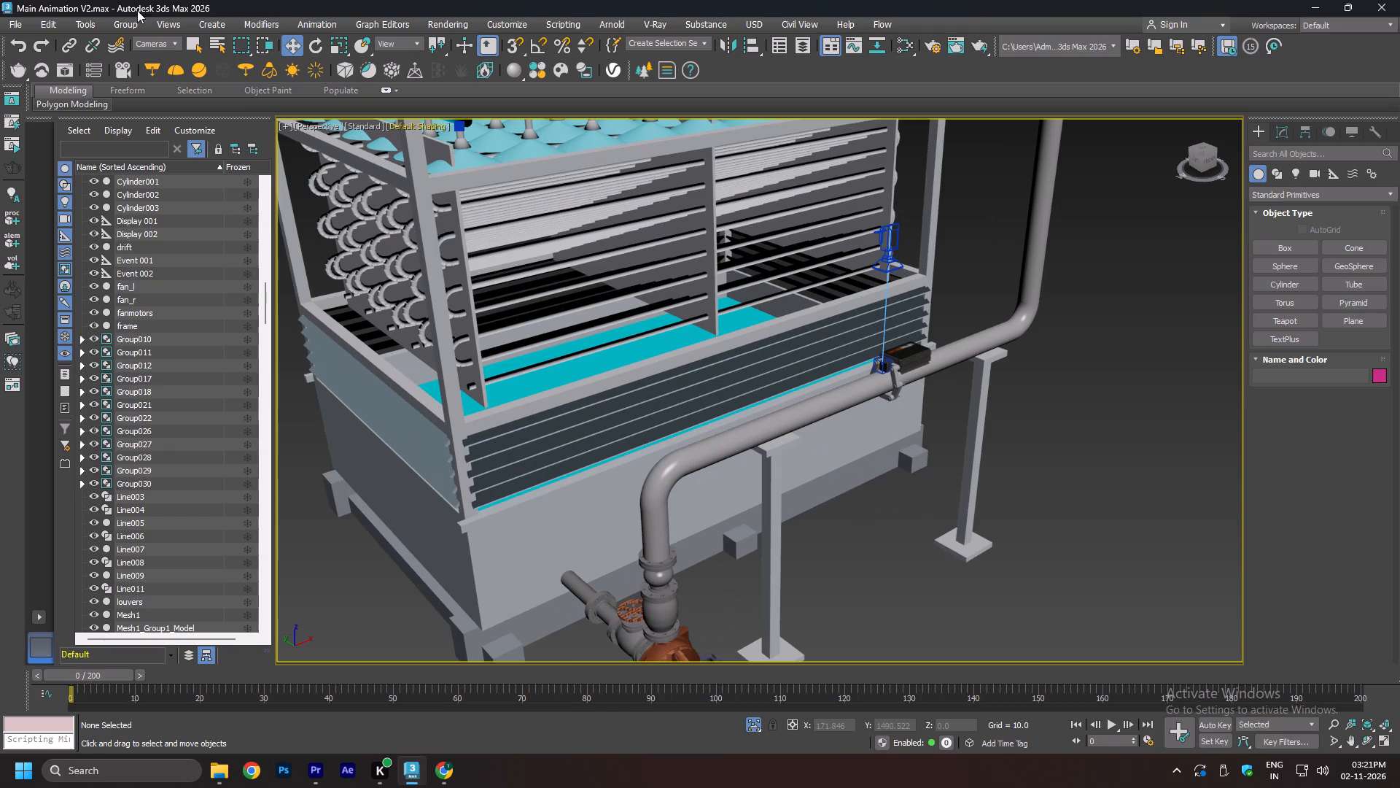
pyautogui.click(166, 42)
pyautogui.click(147, 52)
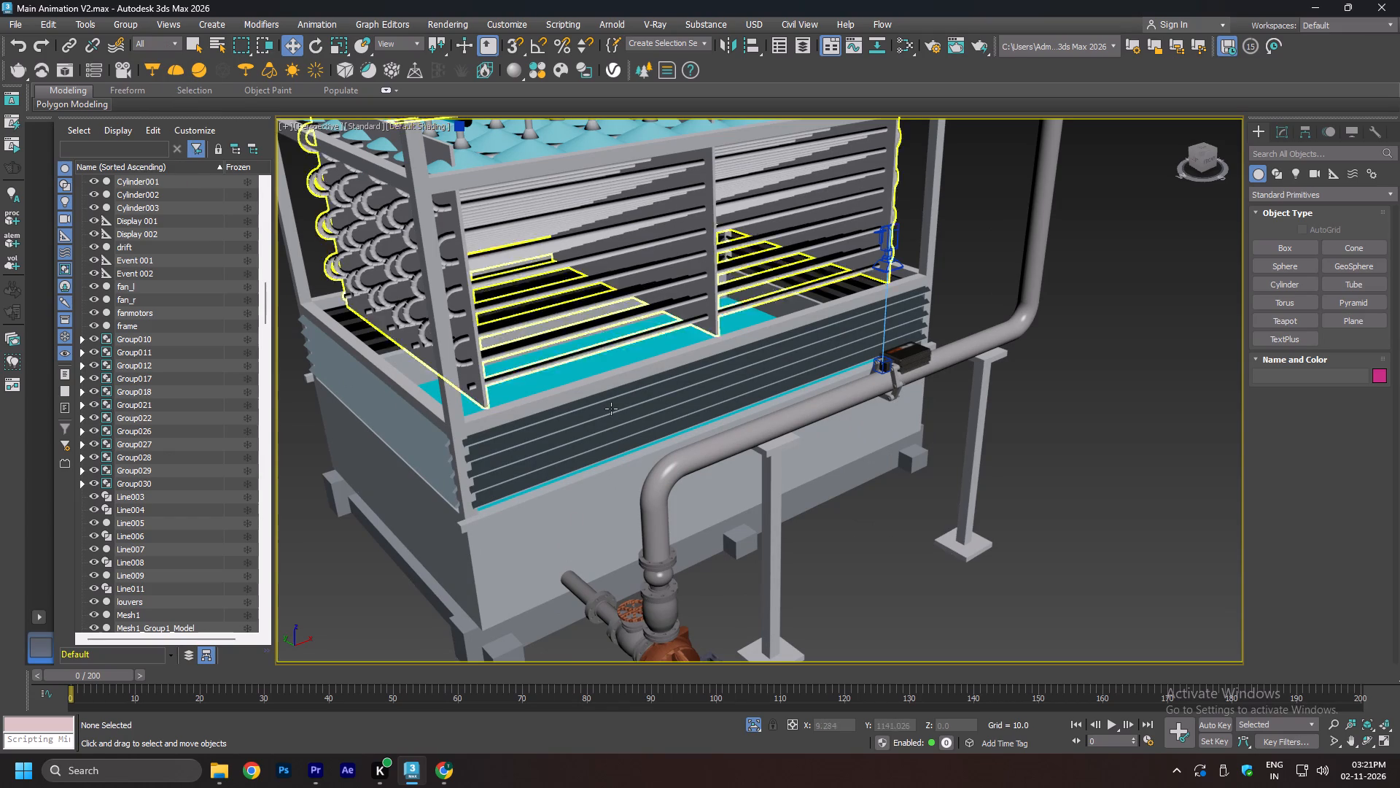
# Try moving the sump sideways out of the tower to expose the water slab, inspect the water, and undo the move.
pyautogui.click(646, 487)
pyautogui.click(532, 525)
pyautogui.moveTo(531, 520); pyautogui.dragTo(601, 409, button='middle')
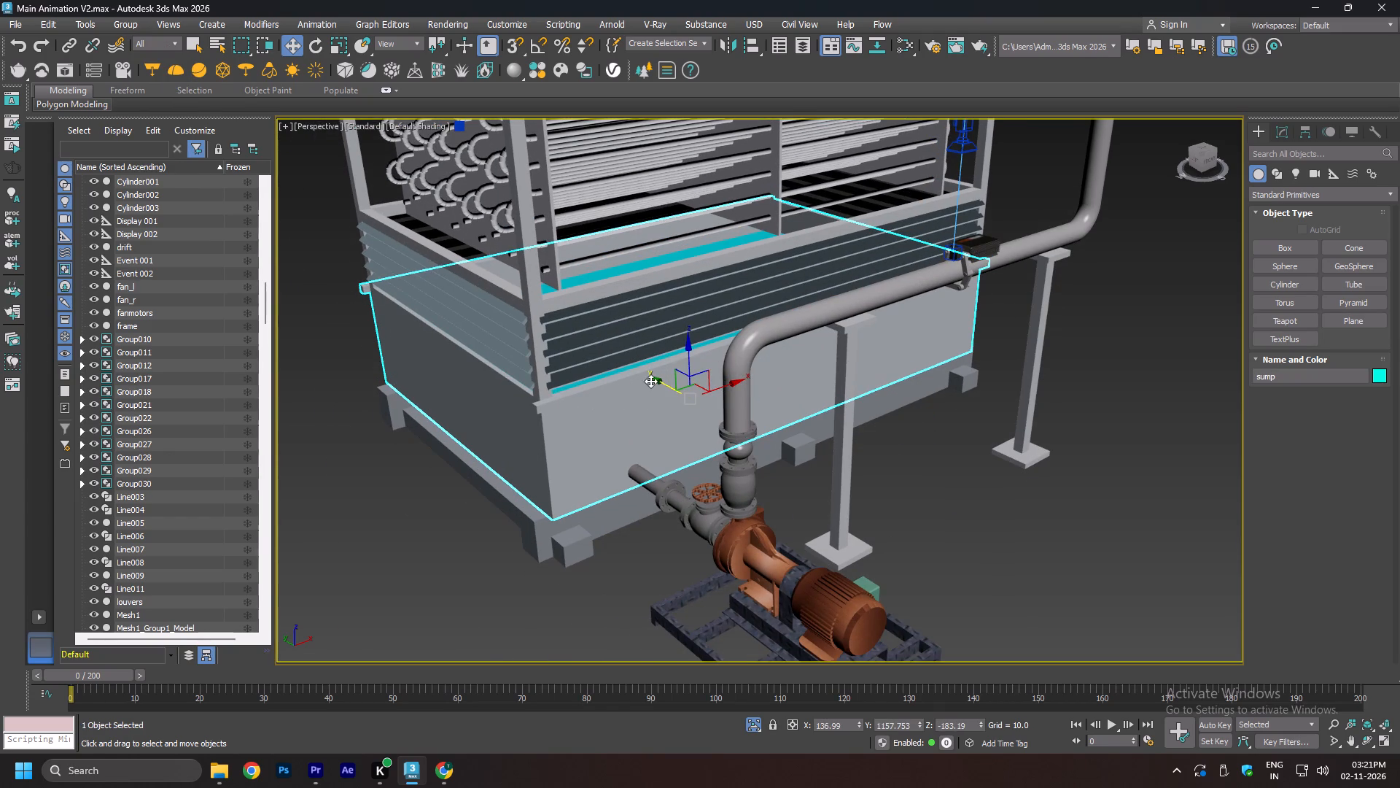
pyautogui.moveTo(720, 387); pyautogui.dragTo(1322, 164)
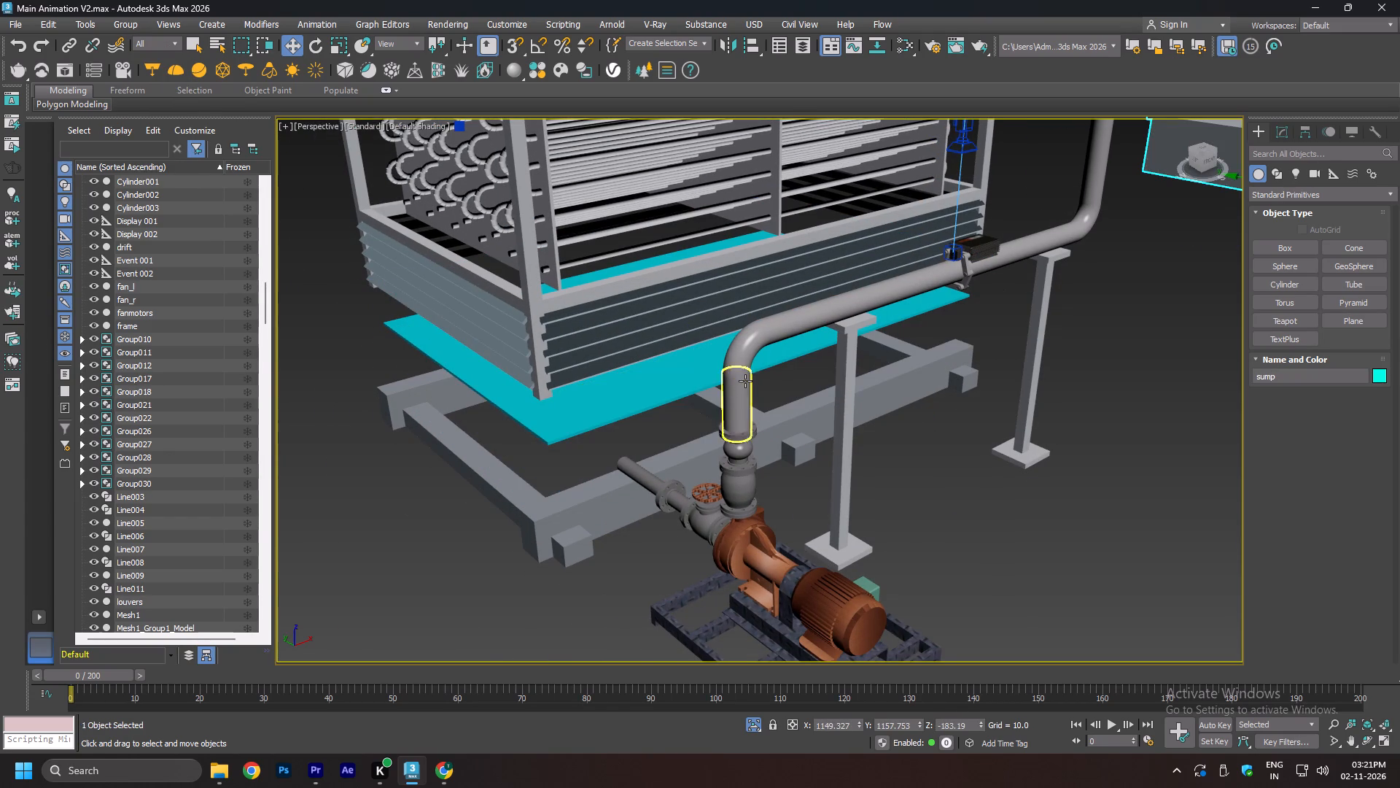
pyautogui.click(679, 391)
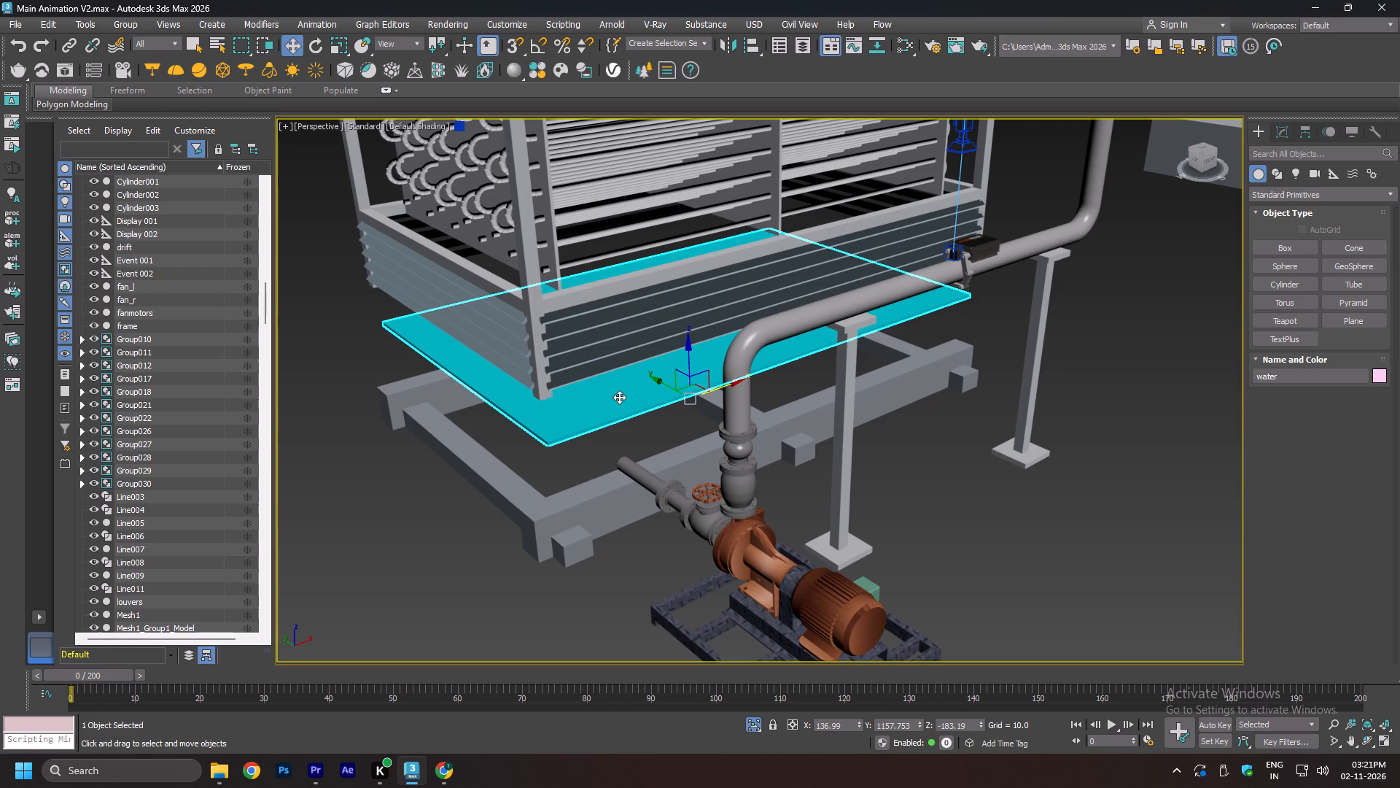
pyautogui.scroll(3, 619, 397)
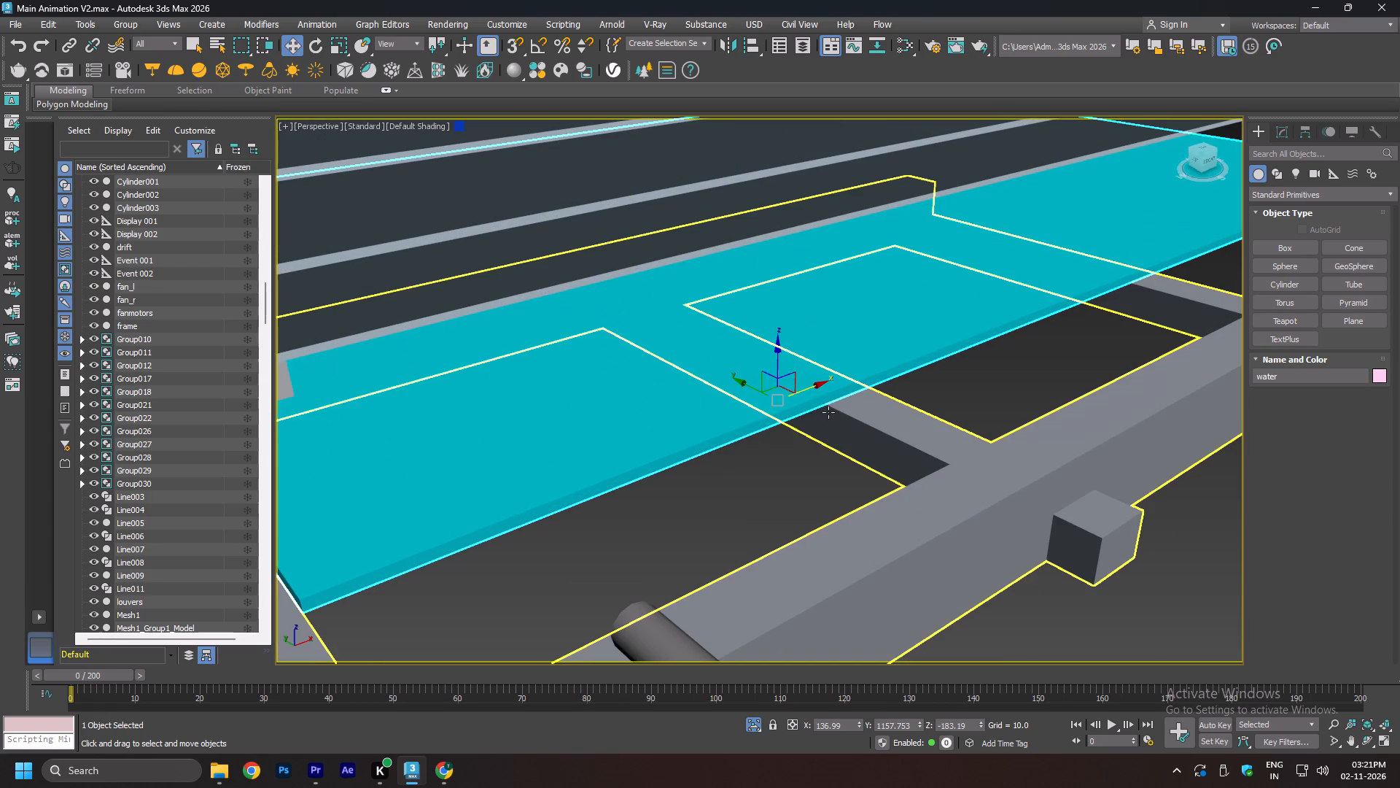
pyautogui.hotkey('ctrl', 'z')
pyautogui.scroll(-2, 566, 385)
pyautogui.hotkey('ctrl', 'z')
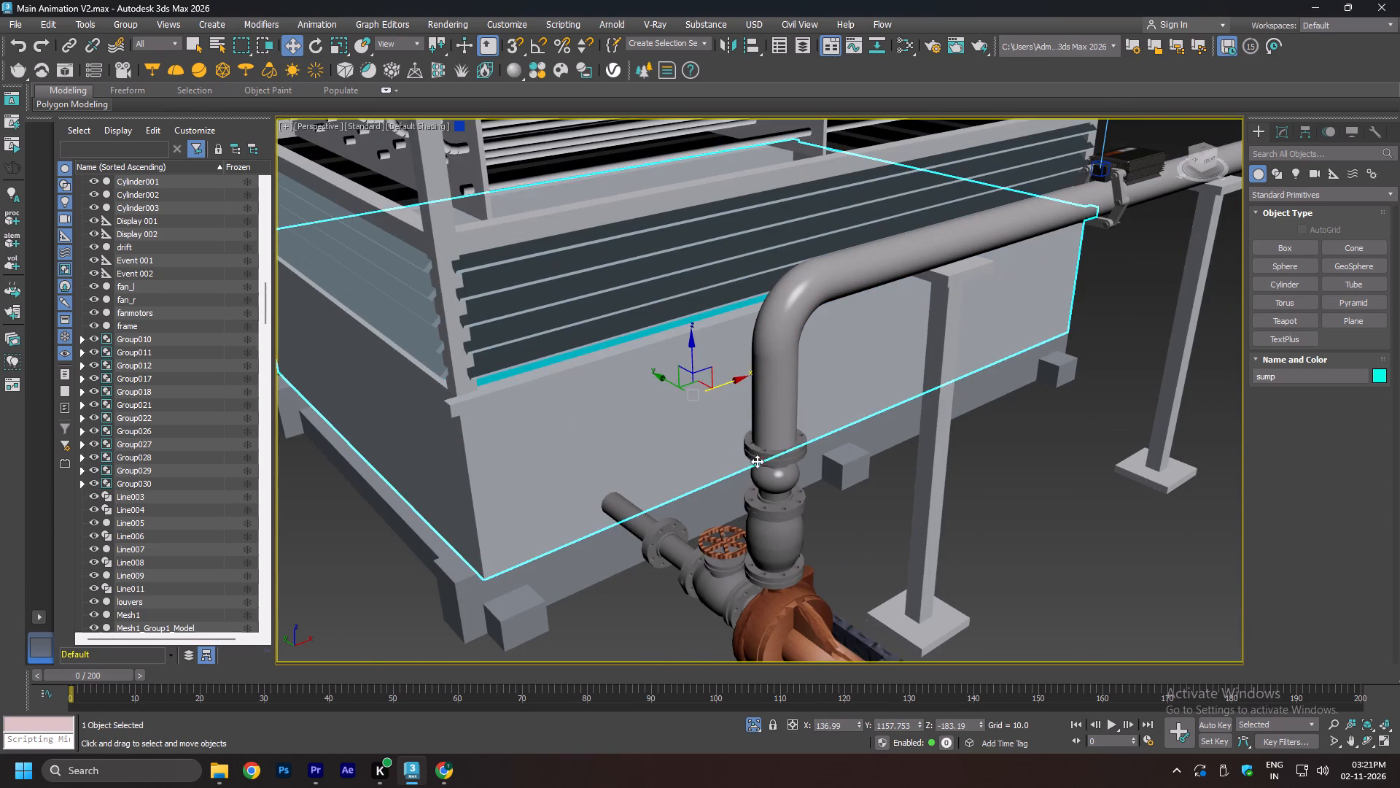
# Inspect the sump and the water slab inside the cooling tower's base from several angles.
pyautogui.click(1157, 516)
pyautogui.click(572, 437)
pyautogui.keyDown('alt'); pyautogui.moveTo(418, 421); pyautogui.dragTo(618, 396, button='middle'); pyautogui.keyUp('alt')
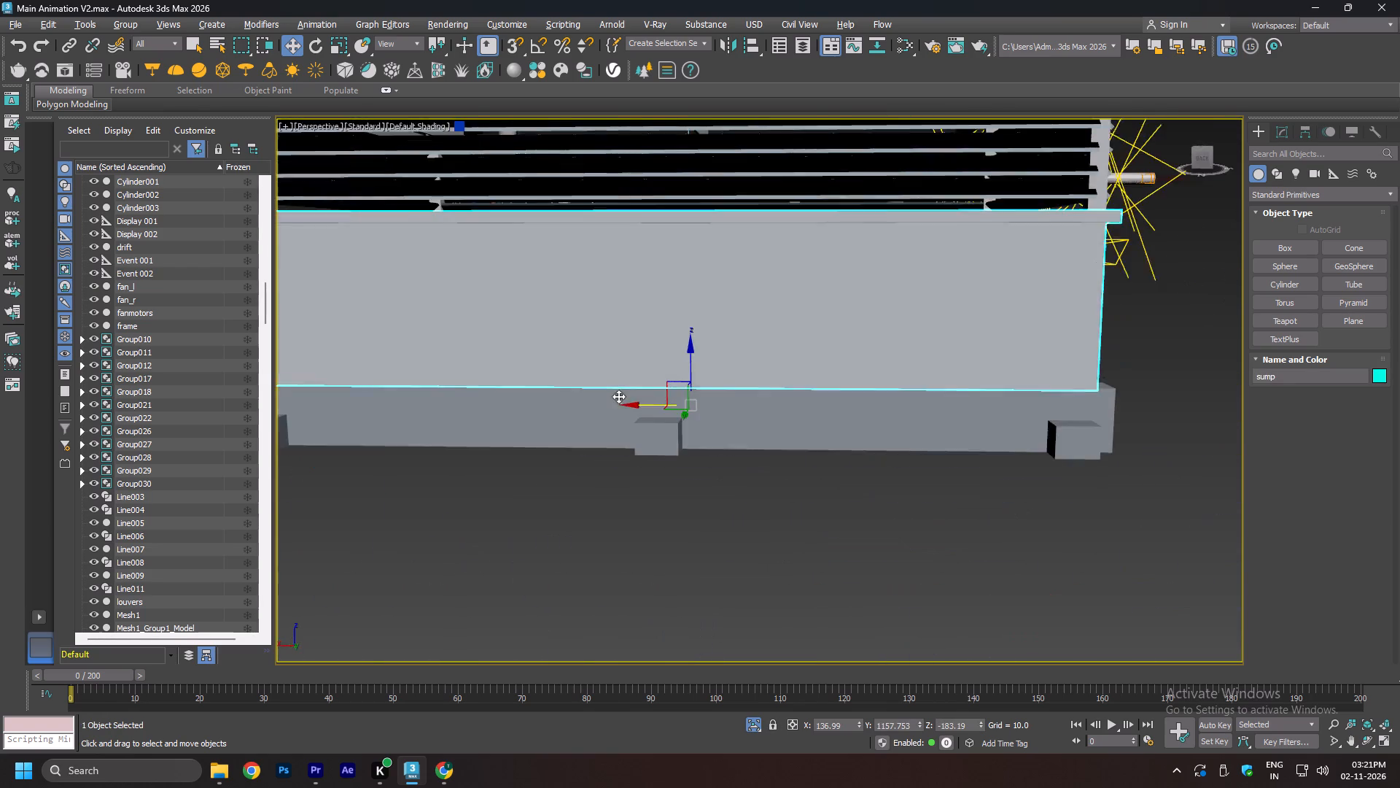
pyautogui.keyDown('alt'); pyautogui.moveTo(618, 396); pyautogui.dragTo(424, 433, button='middle'); pyautogui.keyUp('alt')
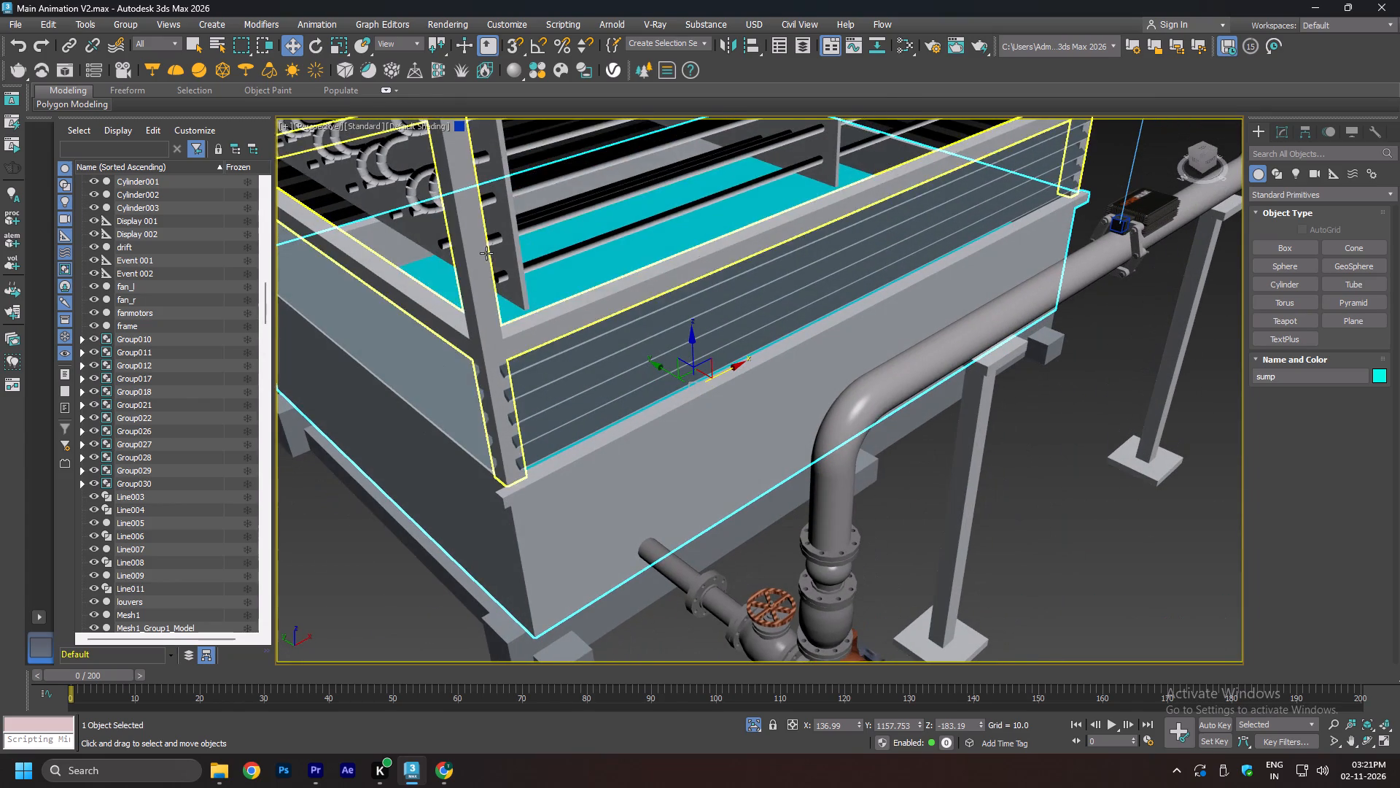
pyautogui.click(632, 257)
pyautogui.keyDown('alt'); pyautogui.moveTo(763, 403); pyautogui.dragTo(718, 380, button='middle'); pyautogui.keyUp('alt')
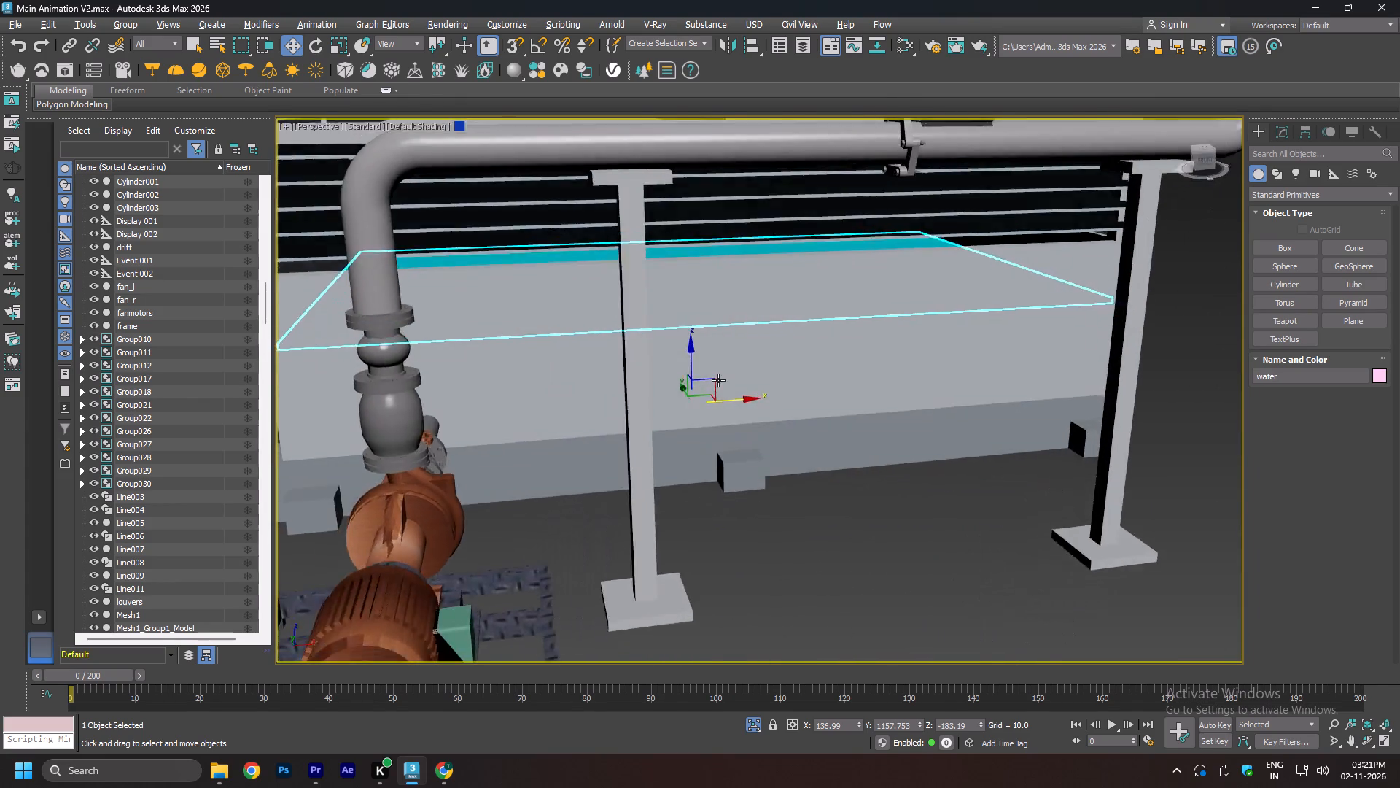
pyautogui.keyDown('alt'); pyautogui.moveTo(718, 380); pyautogui.dragTo(720, 396, button='middle'); pyautogui.keyUp('alt')
pyautogui.scroll(-1, 754, 401)
pyautogui.keyDown('alt'); pyautogui.moveTo(672, 364); pyautogui.dragTo(682, 374, button='middle'); pyautogui.keyUp('alt')
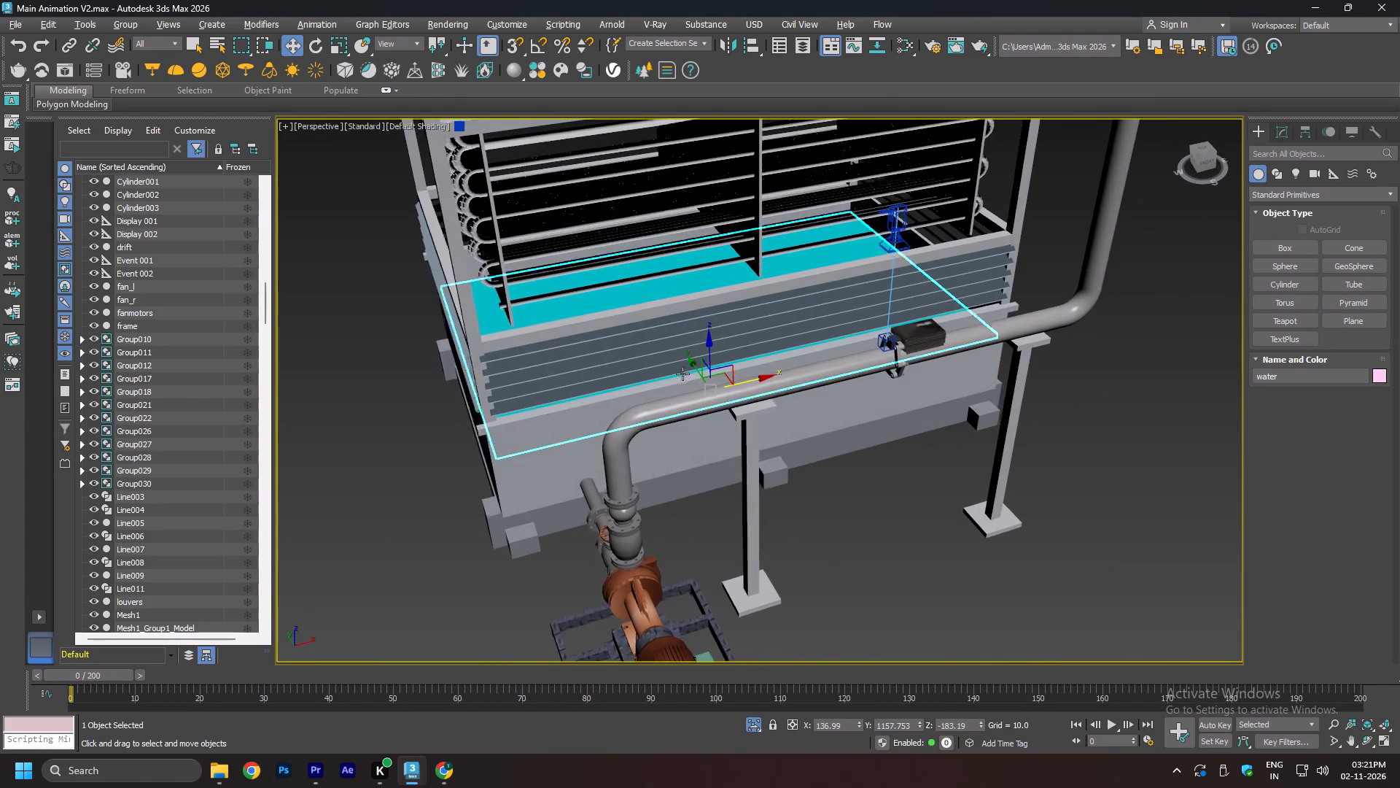
pyautogui.keyDown('alt'); pyautogui.moveTo(682, 374); pyautogui.dragTo(682, 374, button='middle'); pyautogui.keyUp('alt')
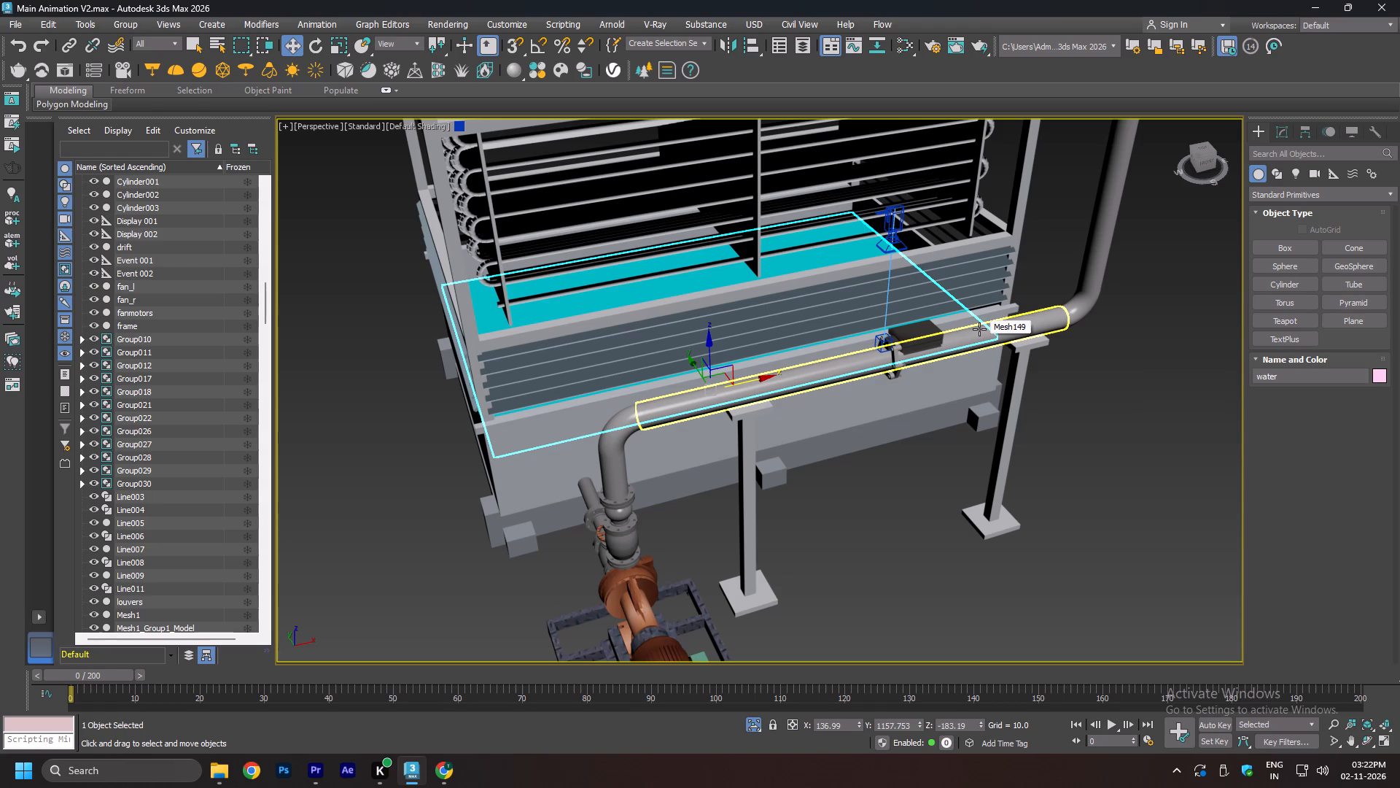
# Examine the pump, its pipework and the whole cooling tower from several angles, scrubbing the timeline briefly and returning to frame 0.
pyautogui.scroll(-1, 899, 325)
pyautogui.keyDown('alt'); pyautogui.moveTo(876, 417); pyautogui.dragTo(887, 410, button='middle'); pyautogui.keyUp('alt')
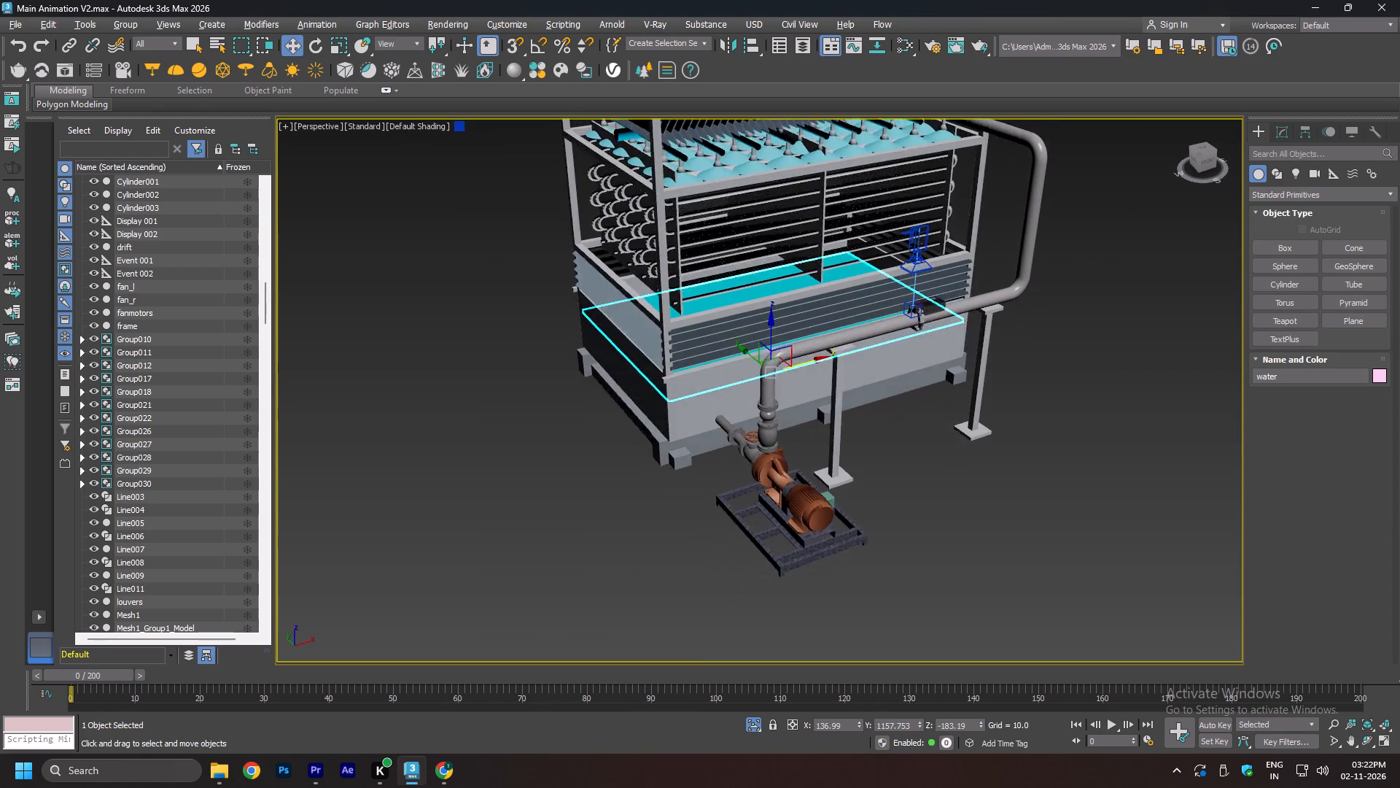
pyautogui.keyDown('alt'); pyautogui.moveTo(887, 410); pyautogui.dragTo(896, 402, button='middle'); pyautogui.keyUp('alt')
pyautogui.moveTo(960, 390); pyautogui.dragTo(931, 430, button='middle')
pyautogui.click(768, 530)
pyautogui.keyDown('alt'); pyautogui.moveTo(767, 536); pyautogui.dragTo(784, 536, button='middle'); pyautogui.keyUp('alt')
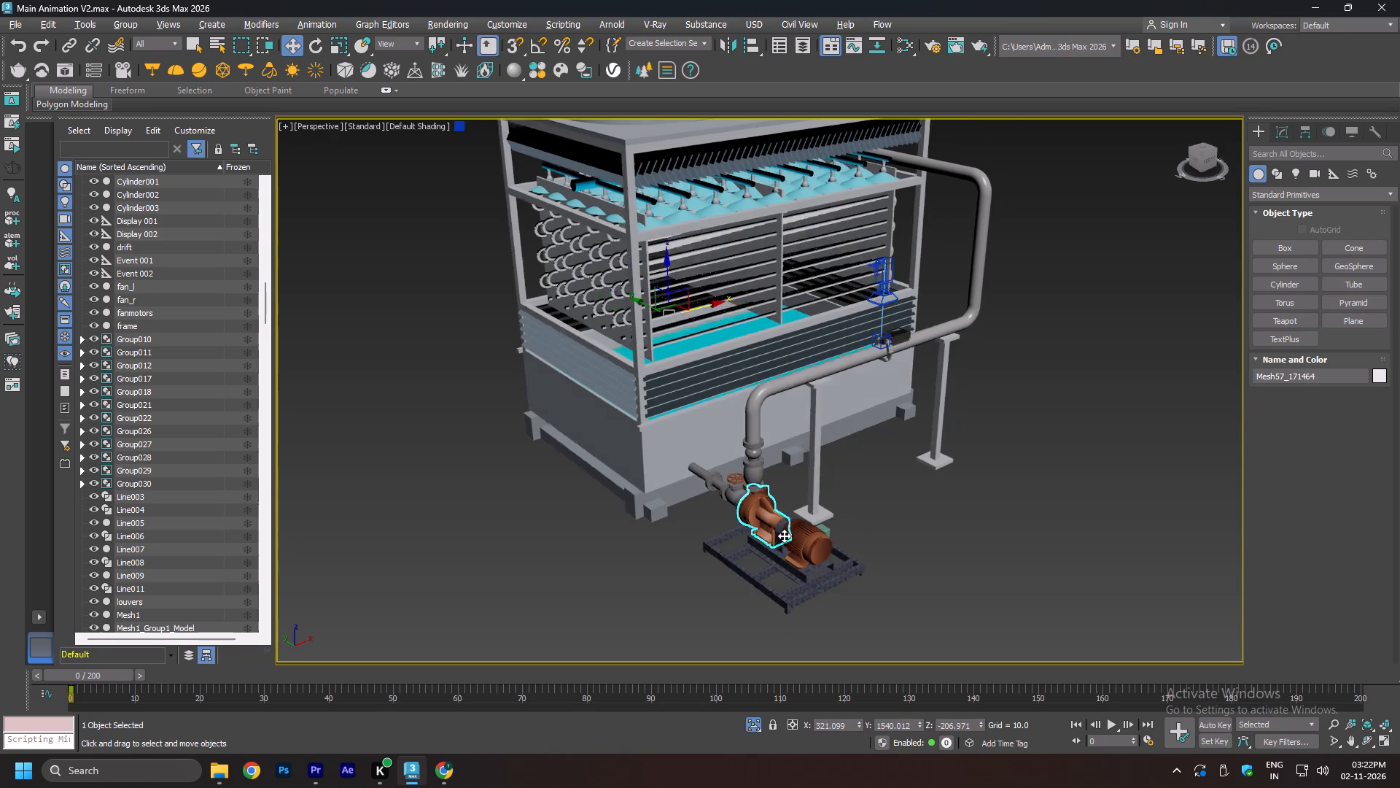
pyautogui.keyDown('alt'); pyautogui.moveTo(784, 536); pyautogui.dragTo(803, 527, button='middle'); pyautogui.keyUp('alt')
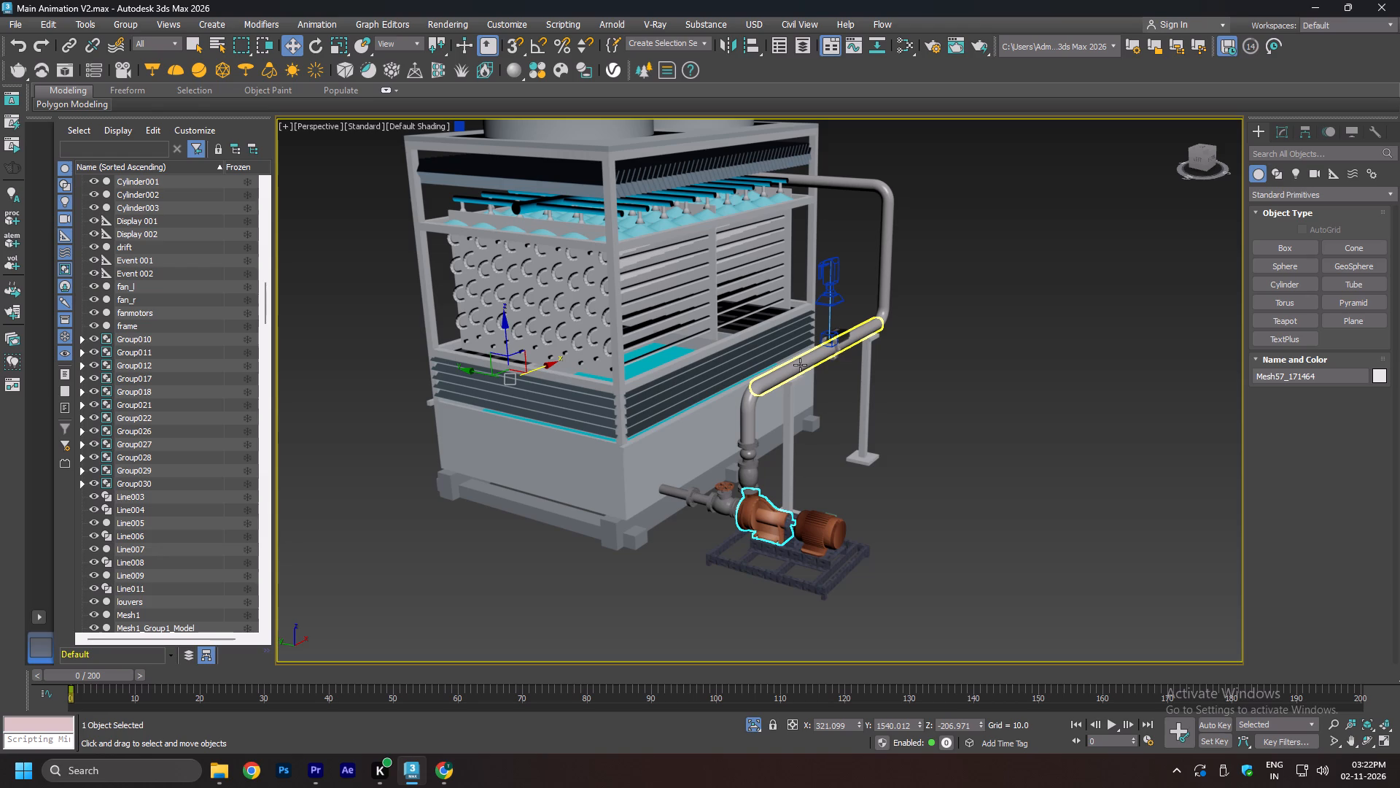
pyautogui.moveTo(106, 673); pyautogui.dragTo(405, 673)
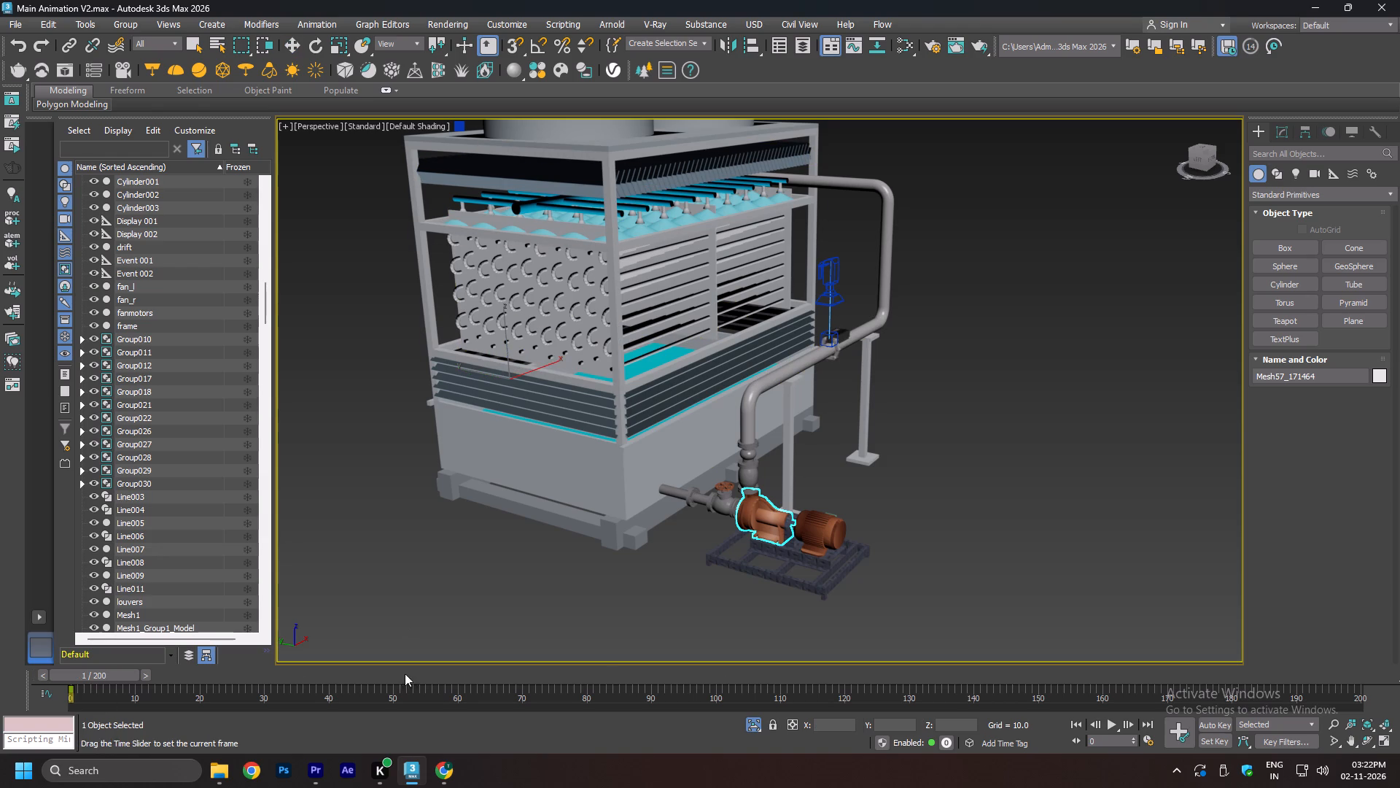
pyautogui.moveTo(405, 673); pyautogui.dragTo(104, 649)
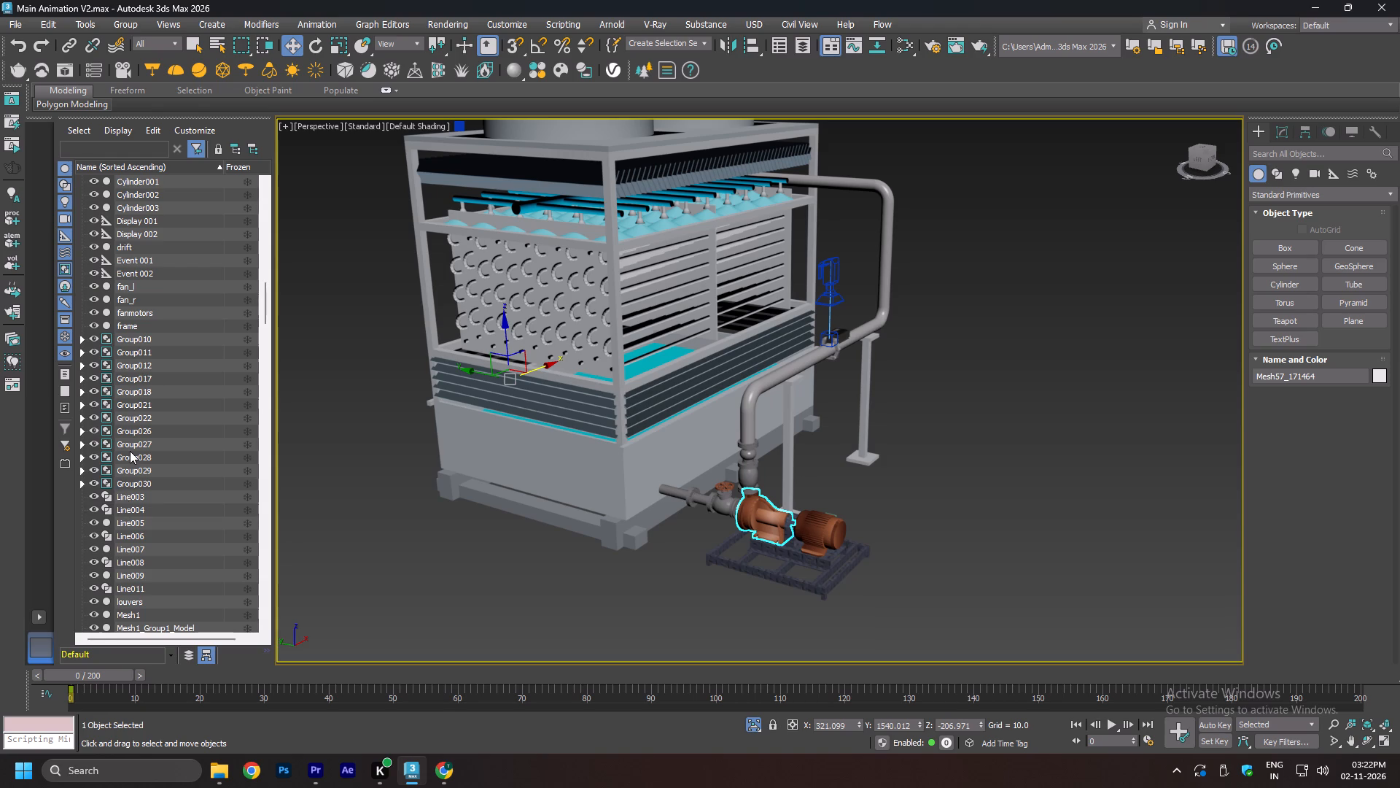
pyautogui.scroll(-1, 140, 476)
pyautogui.scroll(-1, 594, 420)
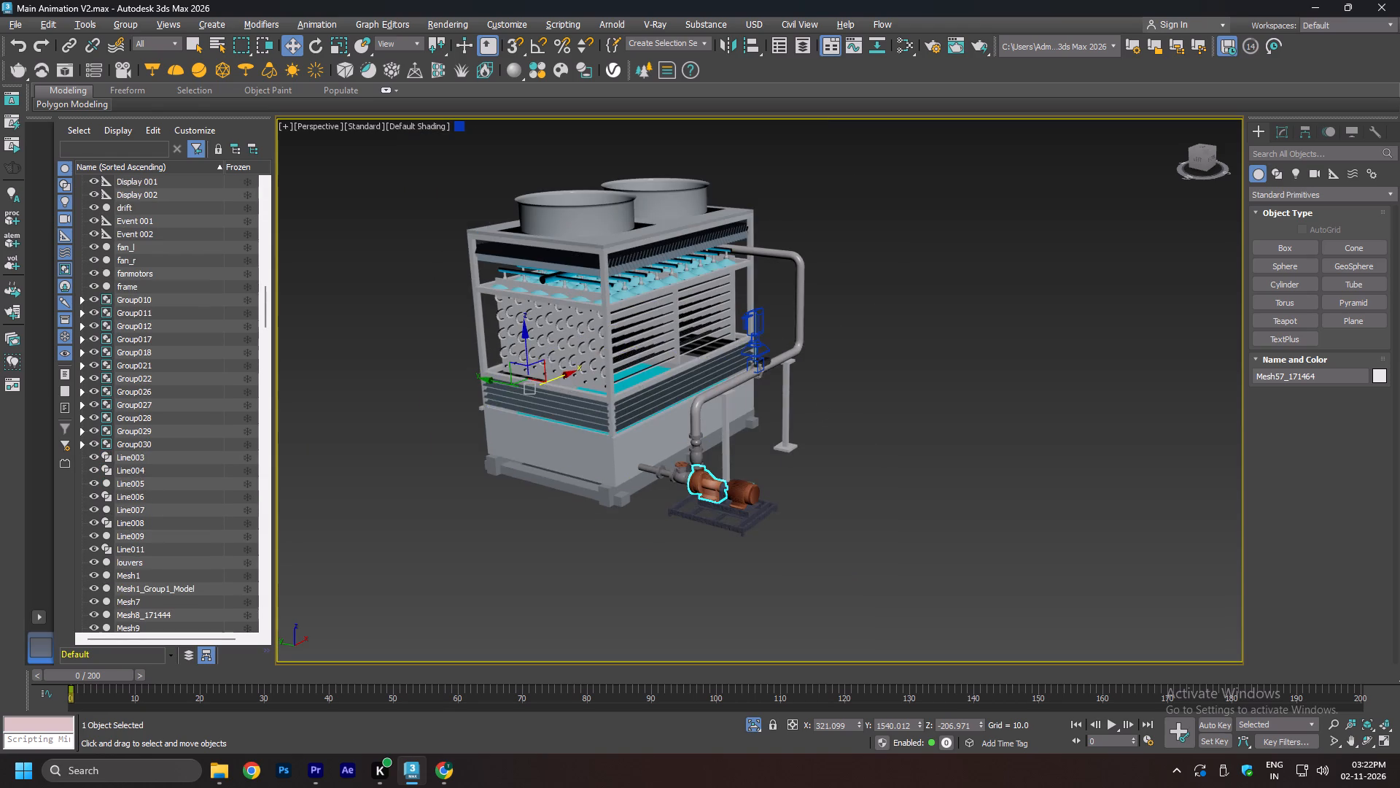
pyautogui.keyDown('alt'); pyautogui.moveTo(817, 403); pyautogui.dragTo(730, 420, button='middle'); pyautogui.keyUp('alt')
pyautogui.moveTo(836, 418); pyautogui.dragTo(563, 470, button='middle')
pyautogui.keyDown('alt'); pyautogui.moveTo(462, 461); pyautogui.dragTo(593, 458, button='middle'); pyautogui.keyUp('alt')
pyautogui.moveTo(456, 428); pyautogui.dragTo(521, 436, button='middle')
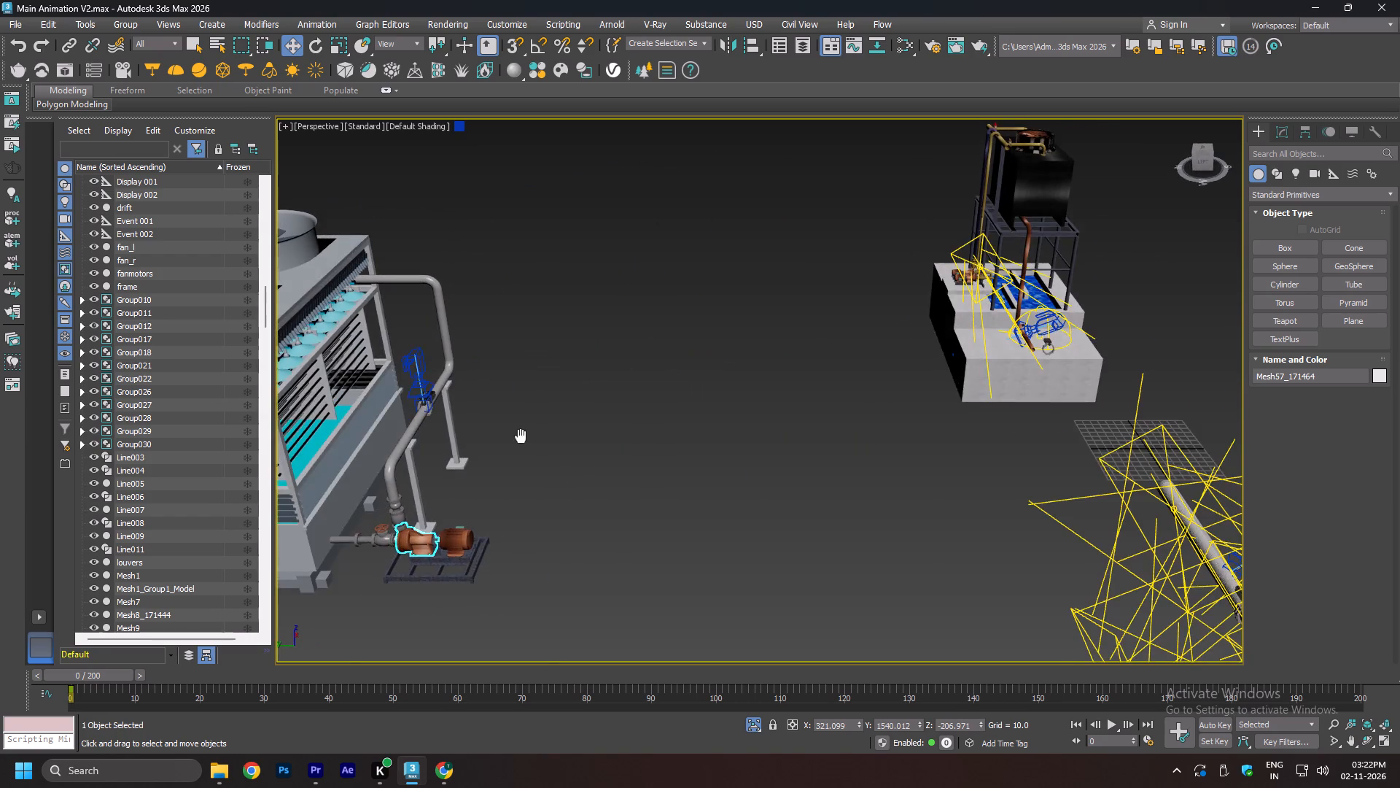
pyautogui.moveTo(521, 436); pyautogui.dragTo(672, 463, button='middle')
pyautogui.keyDown('alt'); pyautogui.moveTo(681, 447); pyautogui.dragTo(604, 474, button='middle'); pyautogui.keyUp('alt')
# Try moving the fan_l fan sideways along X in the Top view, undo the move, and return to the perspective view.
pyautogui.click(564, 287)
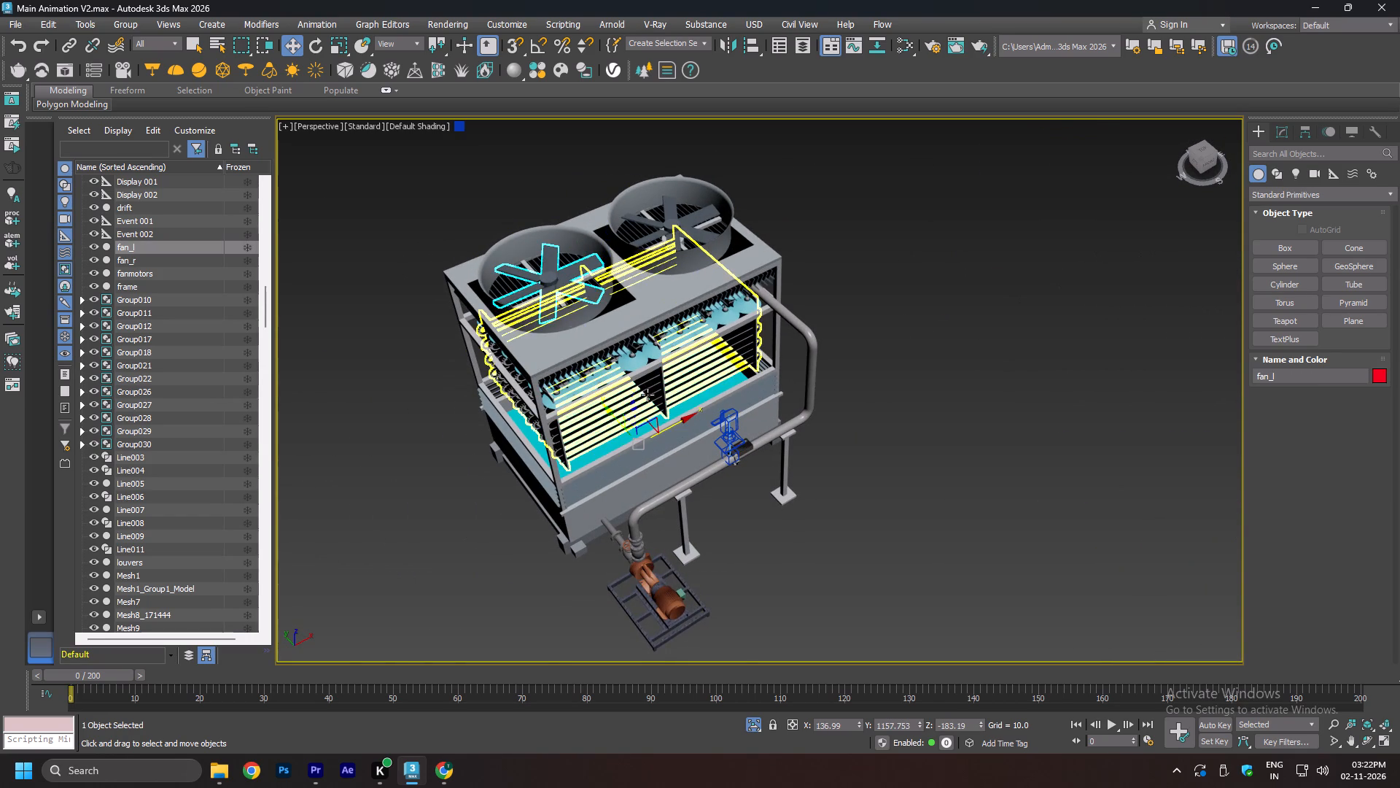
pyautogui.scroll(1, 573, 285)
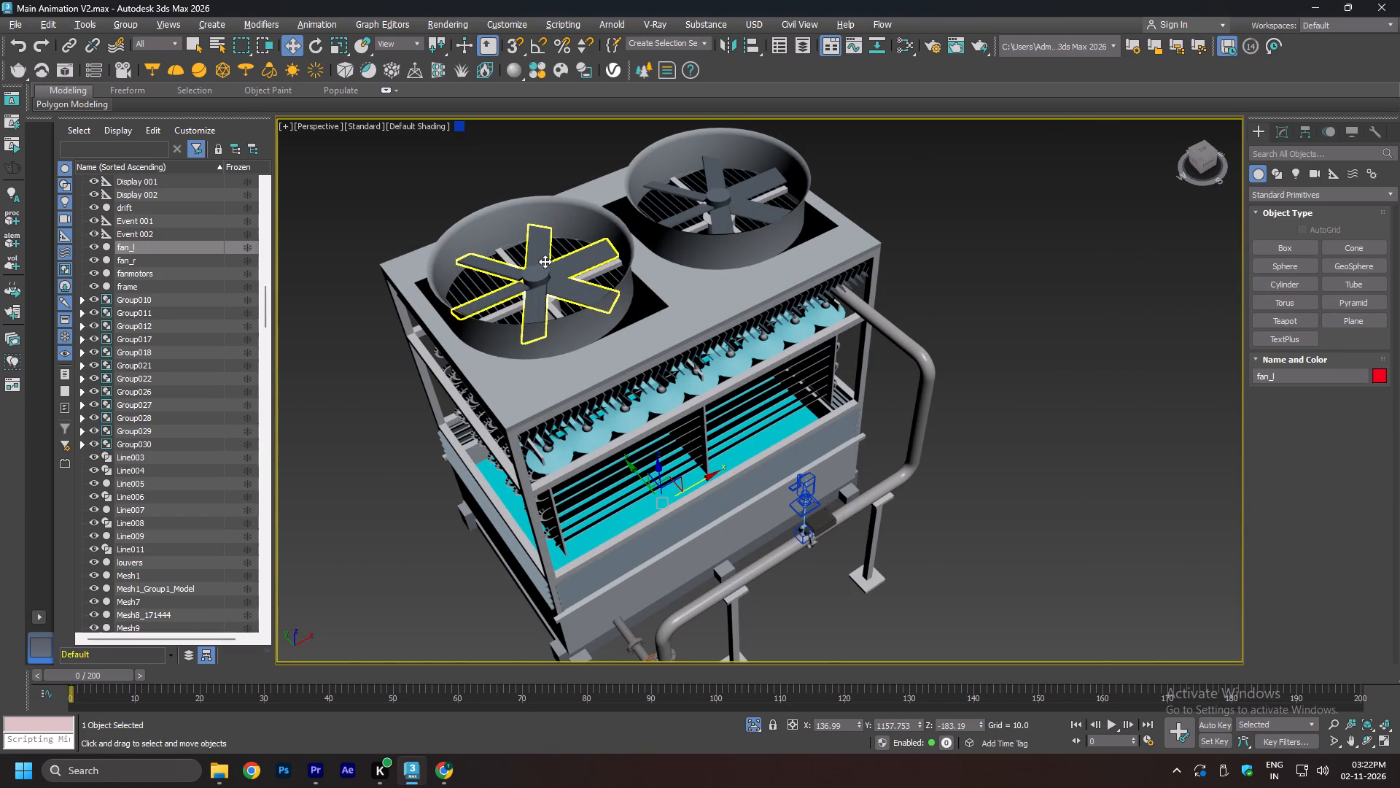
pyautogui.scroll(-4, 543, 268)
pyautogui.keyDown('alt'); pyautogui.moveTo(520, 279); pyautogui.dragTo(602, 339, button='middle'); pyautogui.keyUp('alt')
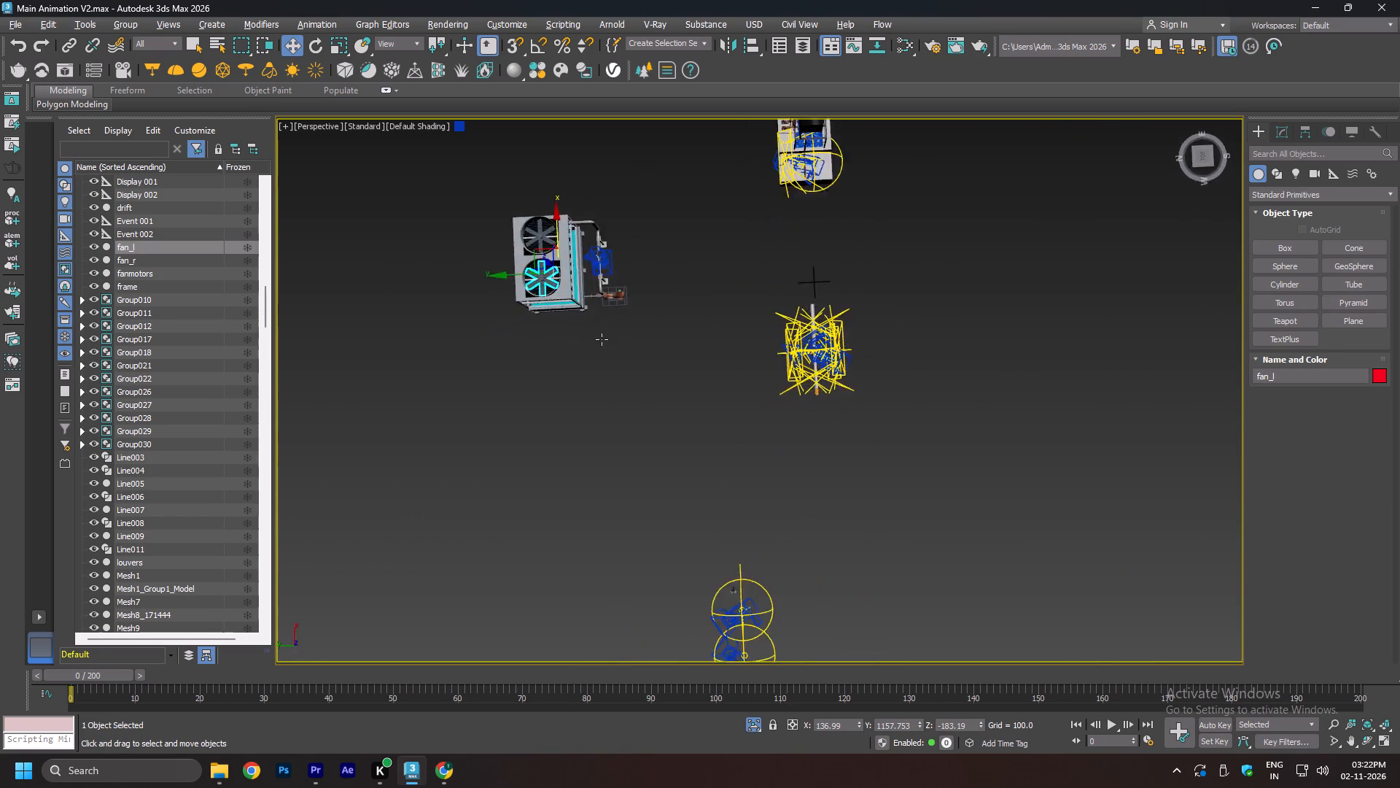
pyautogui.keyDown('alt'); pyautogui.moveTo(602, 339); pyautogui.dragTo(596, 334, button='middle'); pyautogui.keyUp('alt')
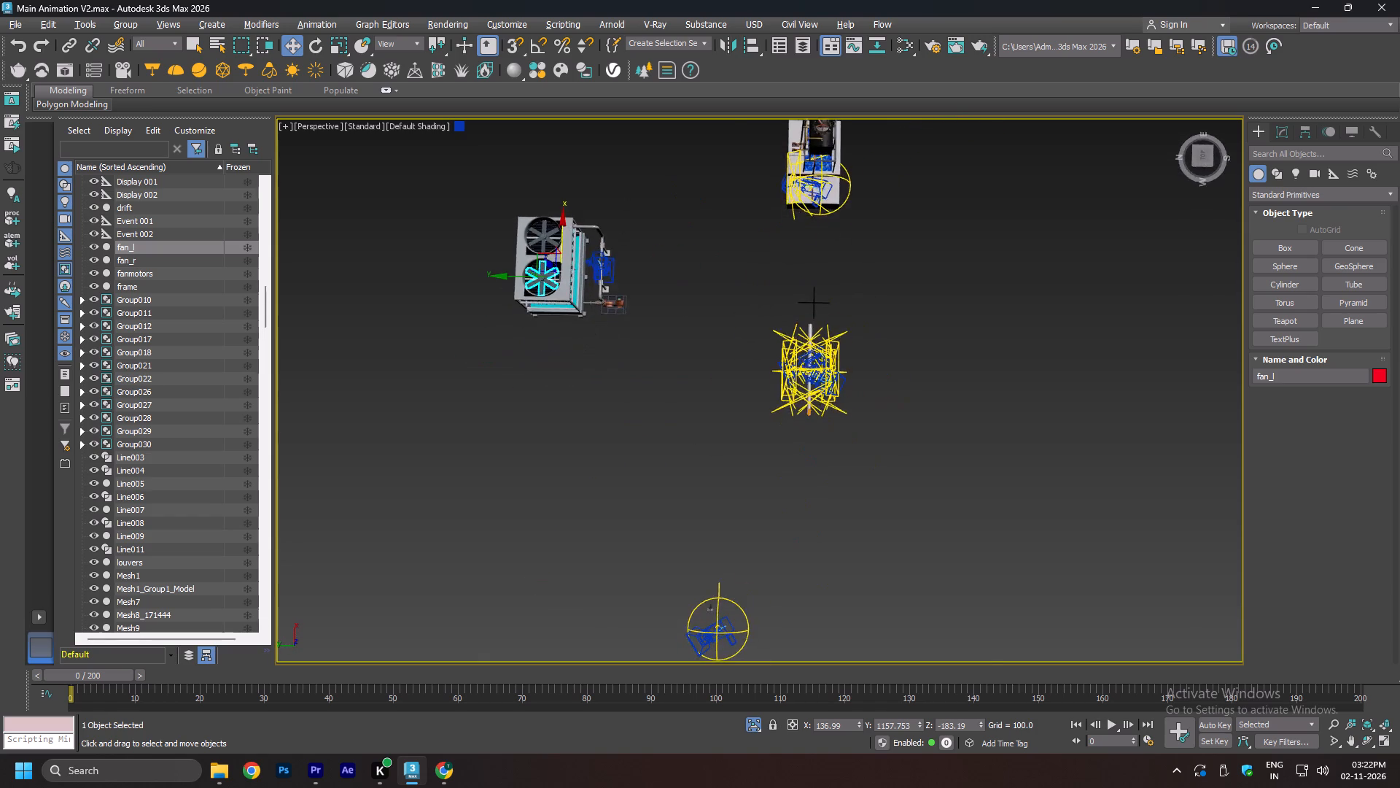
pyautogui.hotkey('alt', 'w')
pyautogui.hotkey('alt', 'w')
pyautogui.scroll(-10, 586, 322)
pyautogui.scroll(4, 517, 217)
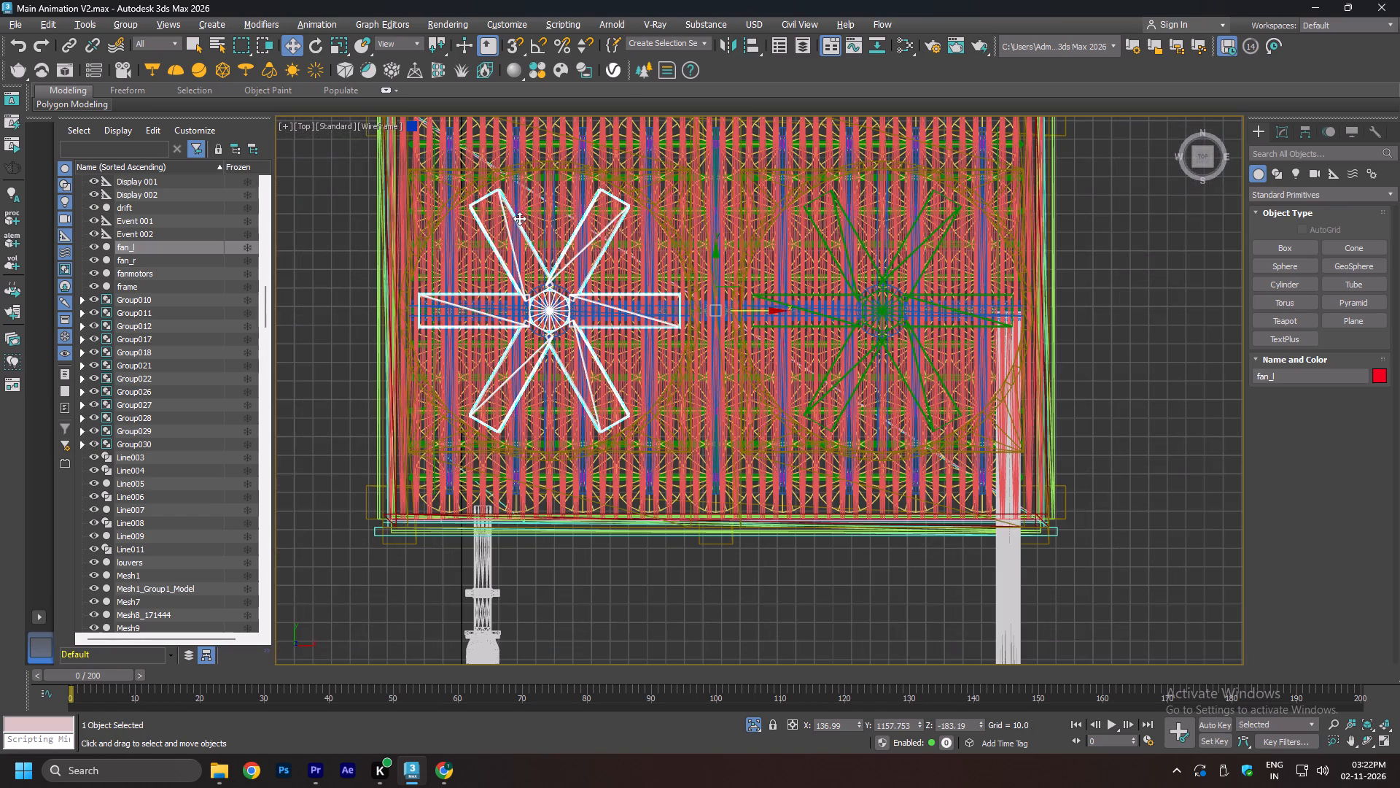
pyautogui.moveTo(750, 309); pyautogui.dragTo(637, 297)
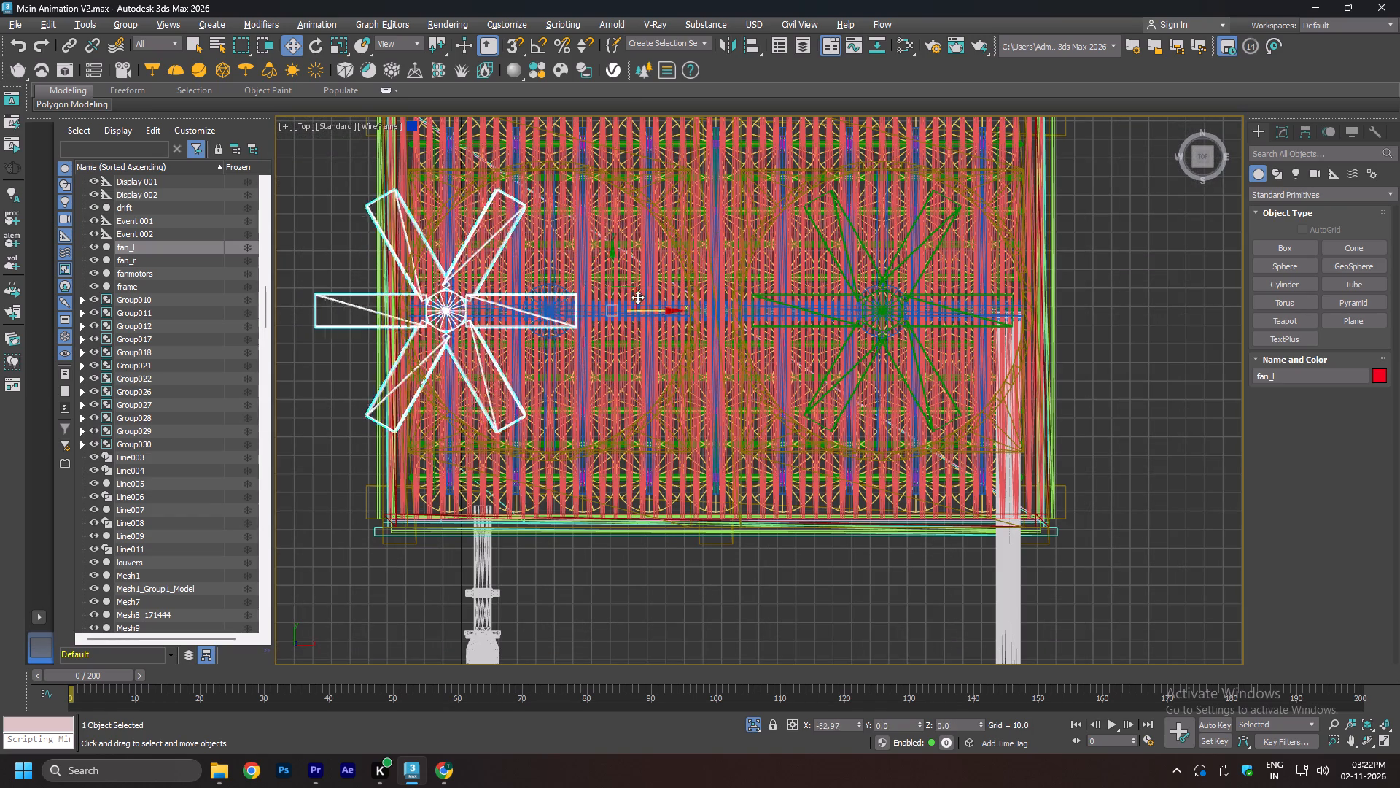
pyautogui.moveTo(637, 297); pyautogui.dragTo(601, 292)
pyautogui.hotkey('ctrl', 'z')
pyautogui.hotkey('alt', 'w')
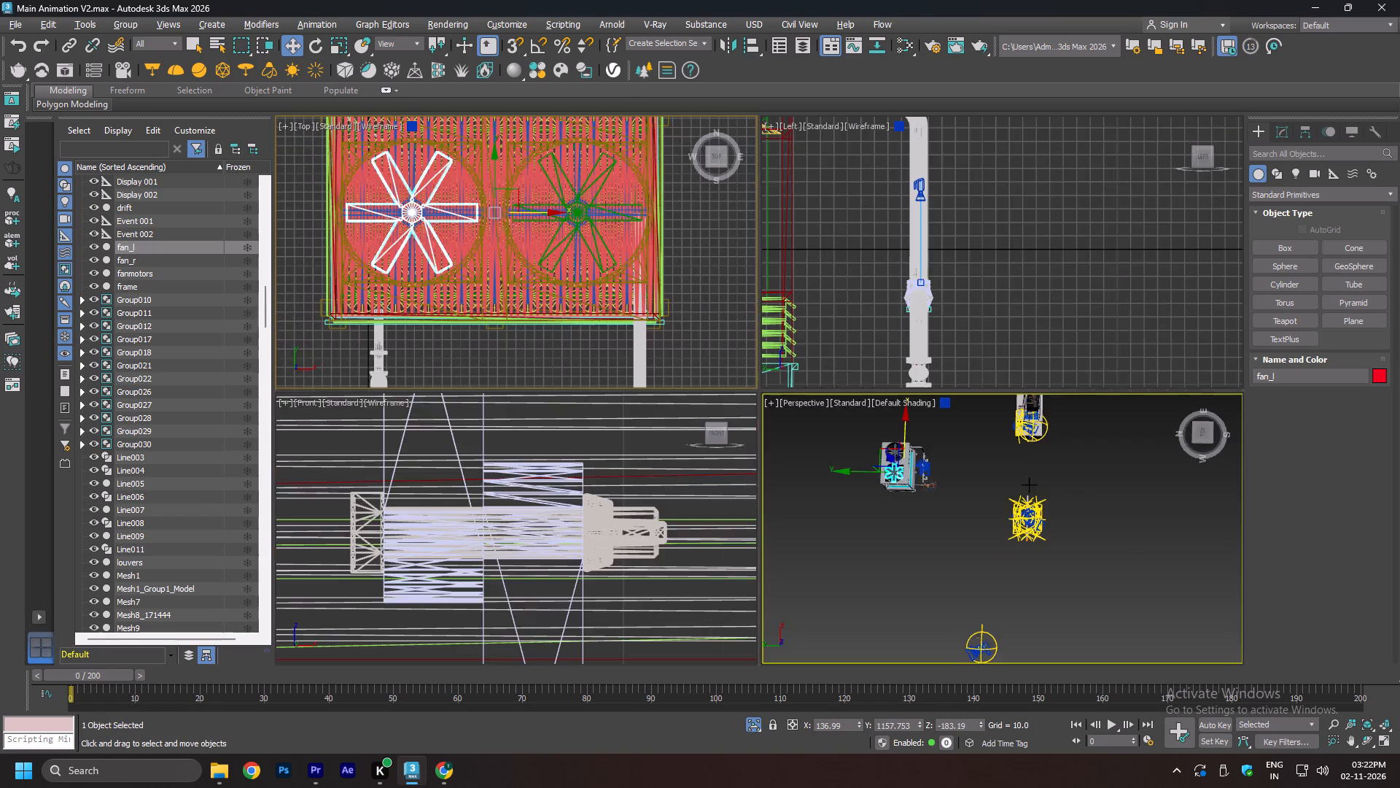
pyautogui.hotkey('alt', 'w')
# Examine the HydroPulse device clamped on the tower's pipe up close, selecting its end block and the adjoining part.
pyautogui.keyDown('alt'); pyautogui.moveTo(691, 308); pyautogui.dragTo(631, 210, button='middle'); pyautogui.keyUp('alt')
pyautogui.scroll(1, 532, 330)
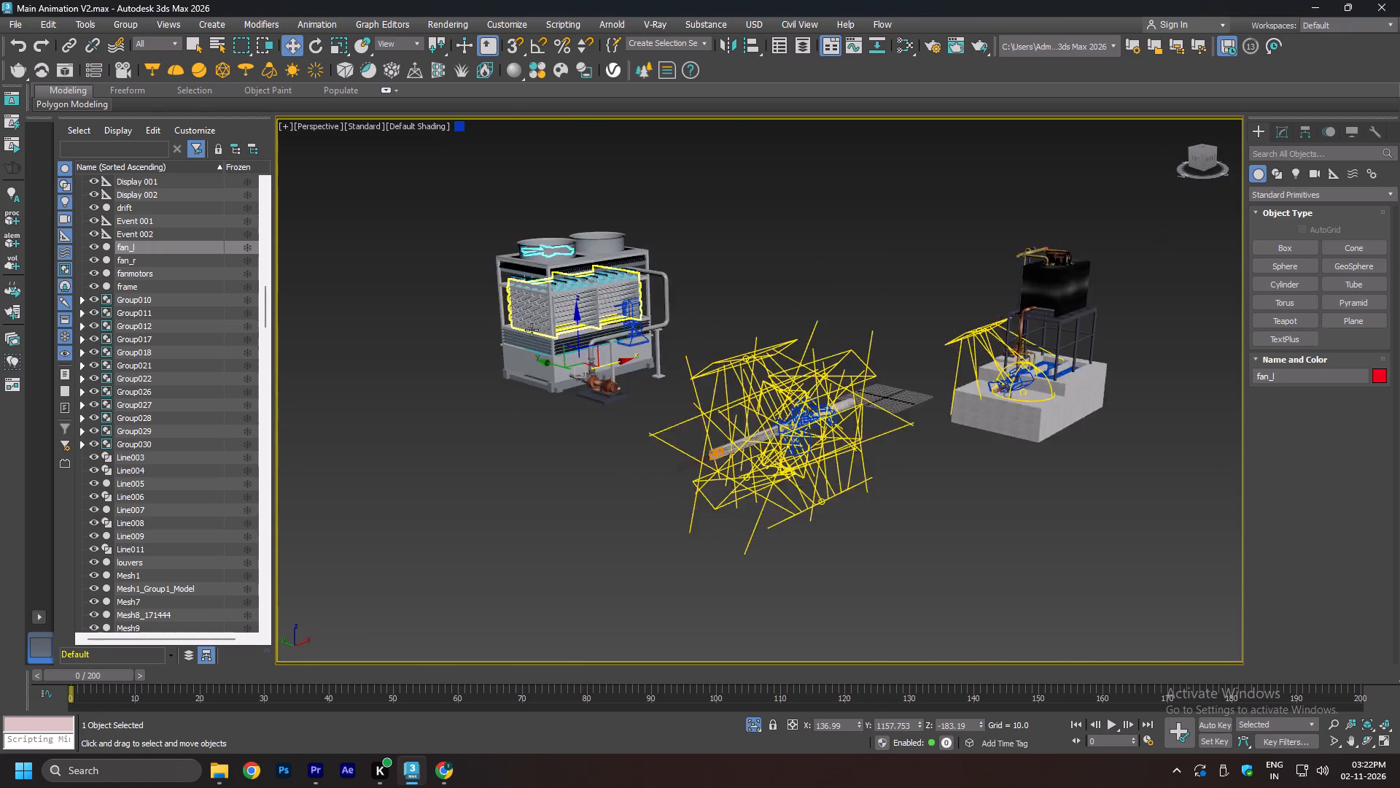
pyautogui.scroll(2, 532, 330)
pyautogui.click(753, 336)
pyautogui.scroll(2, 762, 328)
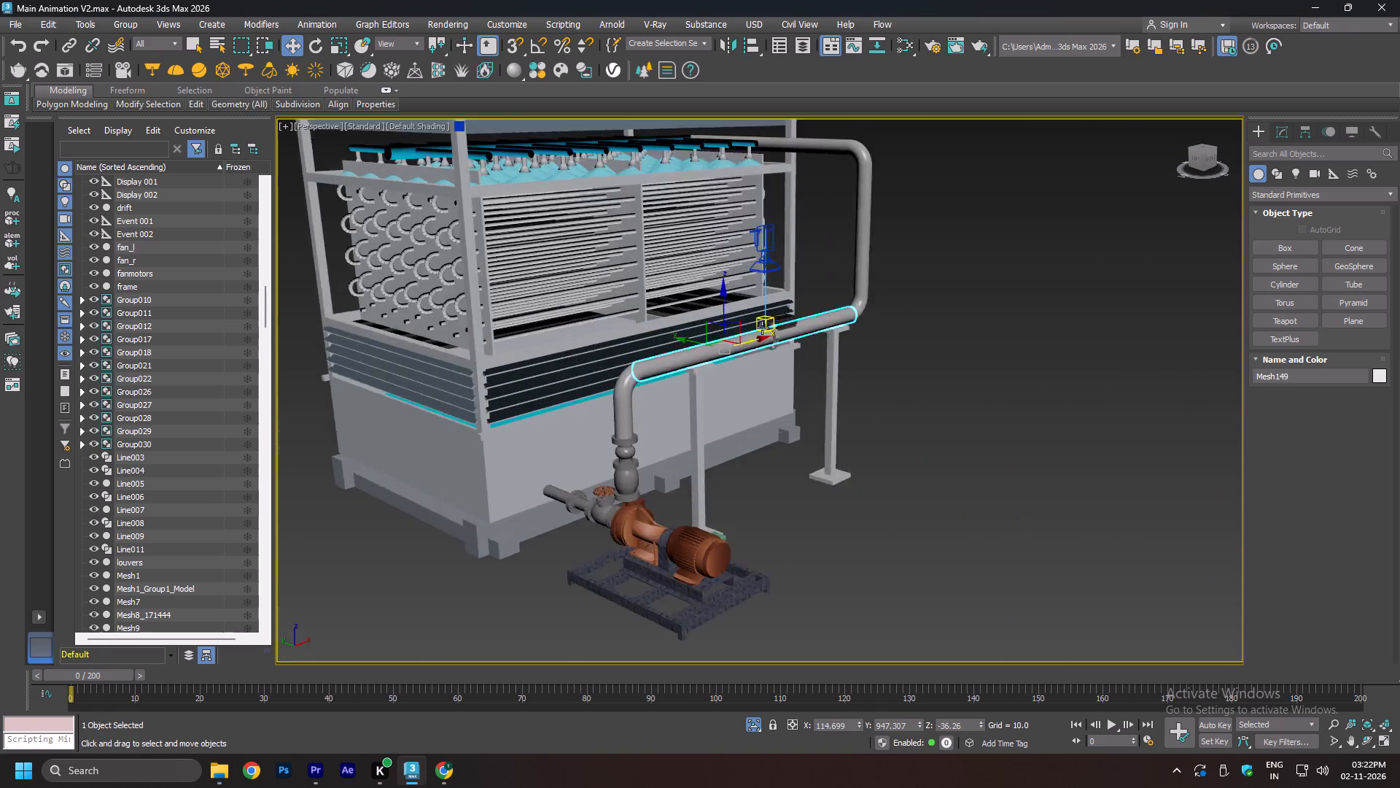
pyautogui.scroll(3, 762, 328)
pyautogui.click(769, 320)
pyautogui.scroll(4, 790, 319)
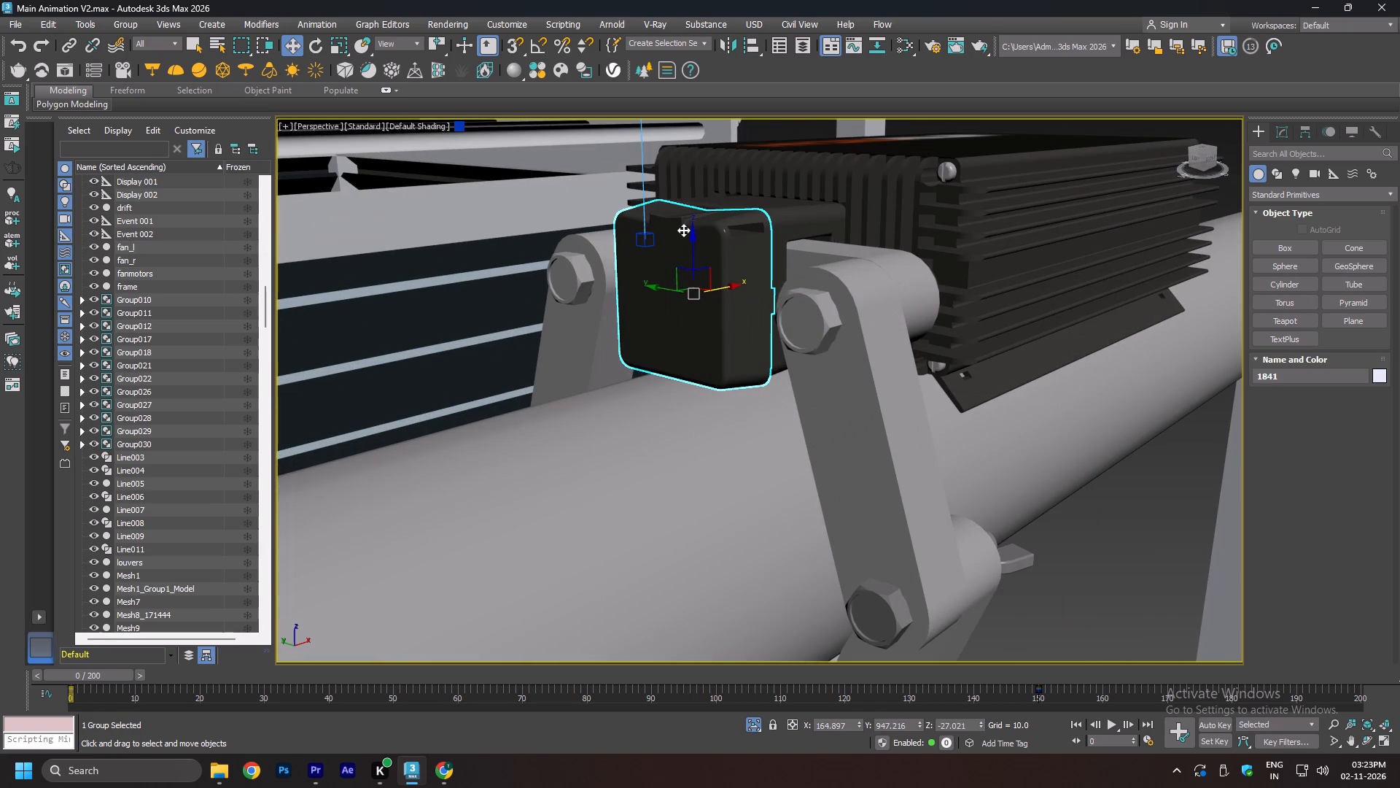
pyautogui.click(785, 223)
pyautogui.keyDown('alt'); pyautogui.moveTo(889, 251); pyautogui.dragTo(849, 304, button='middle'); pyautogui.keyUp('alt')
pyautogui.scroll(-2, 715, 311)
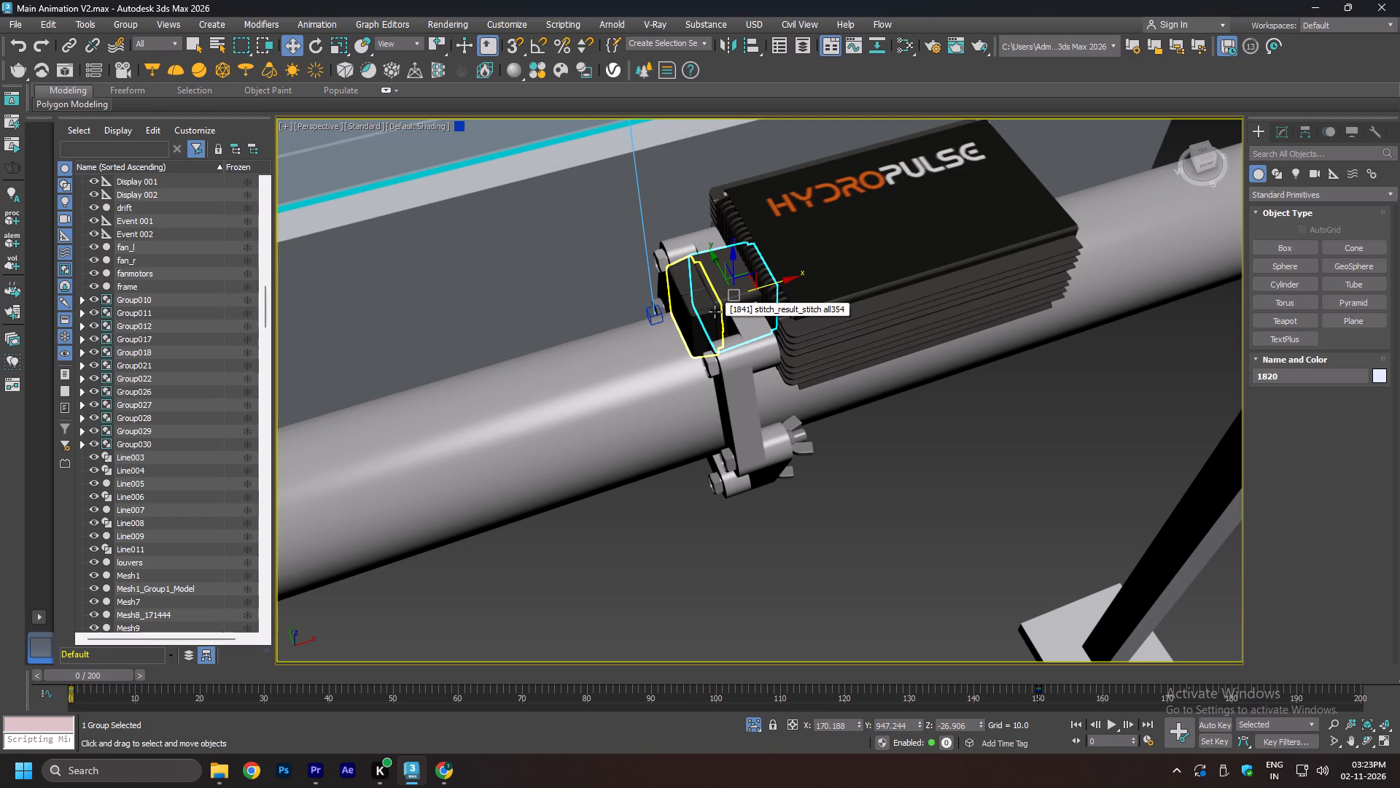
pyautogui.scroll(-5, 739, 322)
pyautogui.keyDown('alt'); pyautogui.moveTo(744, 414); pyautogui.dragTo(749, 386, button='middle'); pyautogui.keyUp('alt')
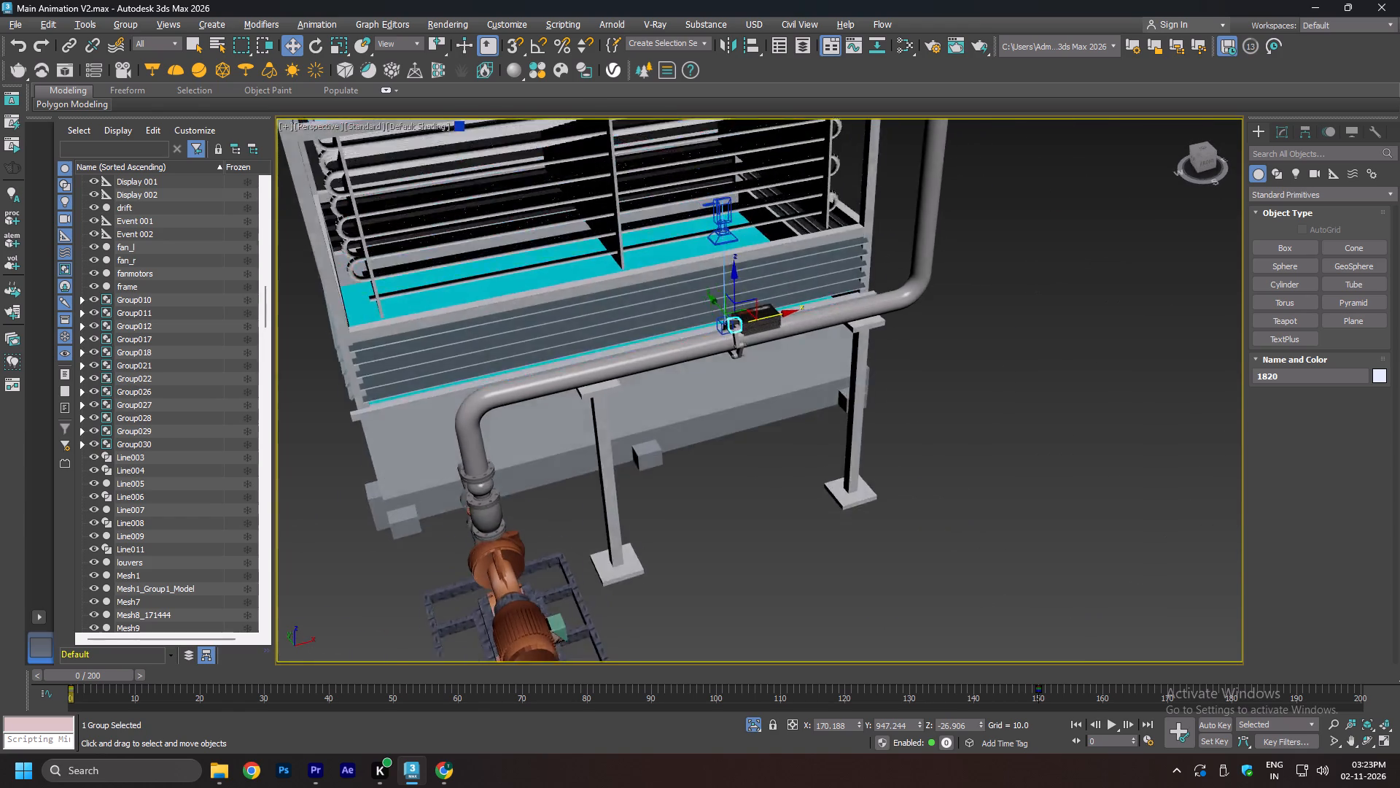
pyautogui.keyDown('alt'); pyautogui.moveTo(749, 386); pyautogui.dragTo(759, 363, button='middle'); pyautogui.keyUp('alt')
# Look over the cooling tower's side and base and the pump connection from several angles.
pyautogui.moveTo(723, 447); pyautogui.dragTo(779, 332, button='middle')
pyautogui.scroll(-1, 713, 354)
pyautogui.keyDown('alt'); pyautogui.moveTo(672, 374); pyautogui.dragTo(796, 368, button='middle'); pyautogui.keyUp('alt')
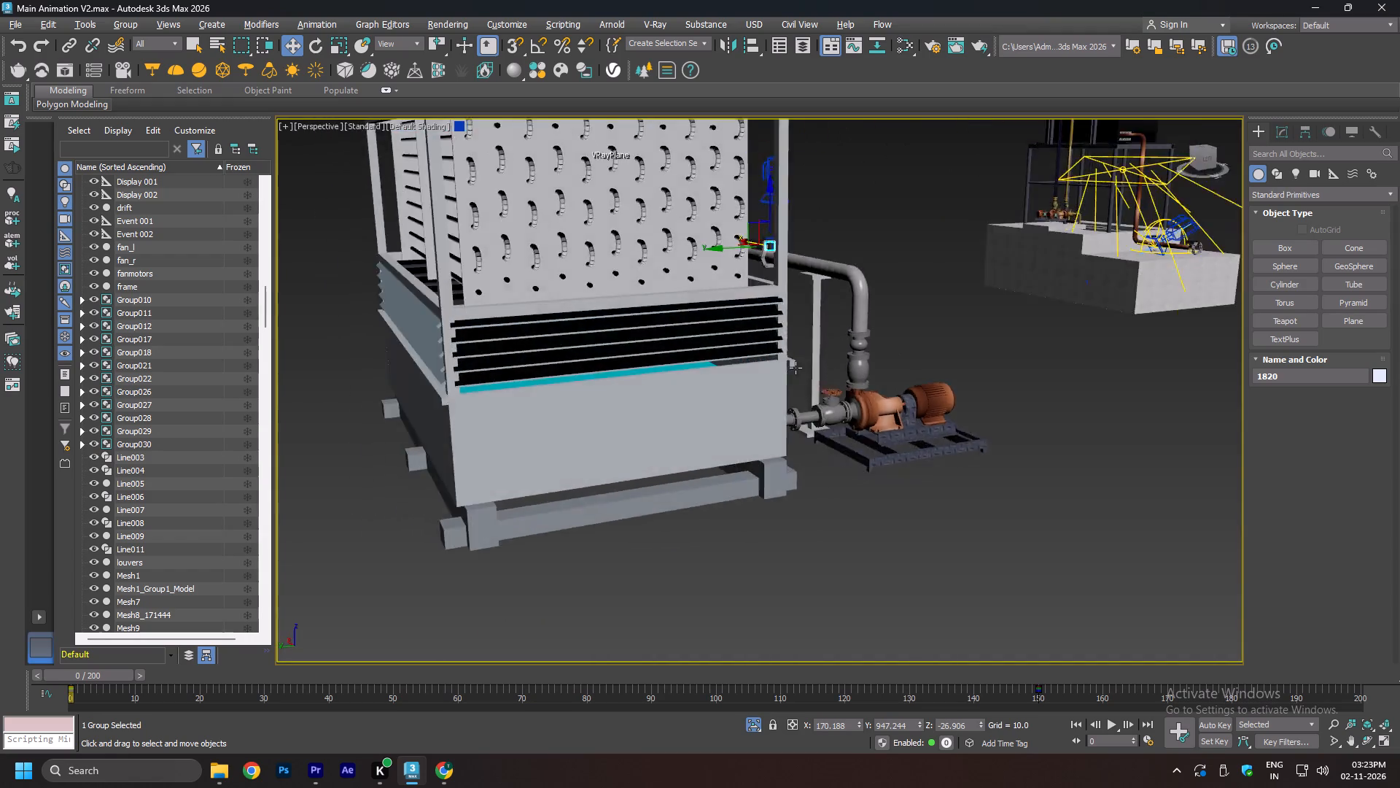
pyautogui.keyDown('alt'); pyautogui.moveTo(796, 368); pyautogui.dragTo(766, 373, button='middle'); pyautogui.keyUp('alt')
pyautogui.scroll(5, 719, 414)
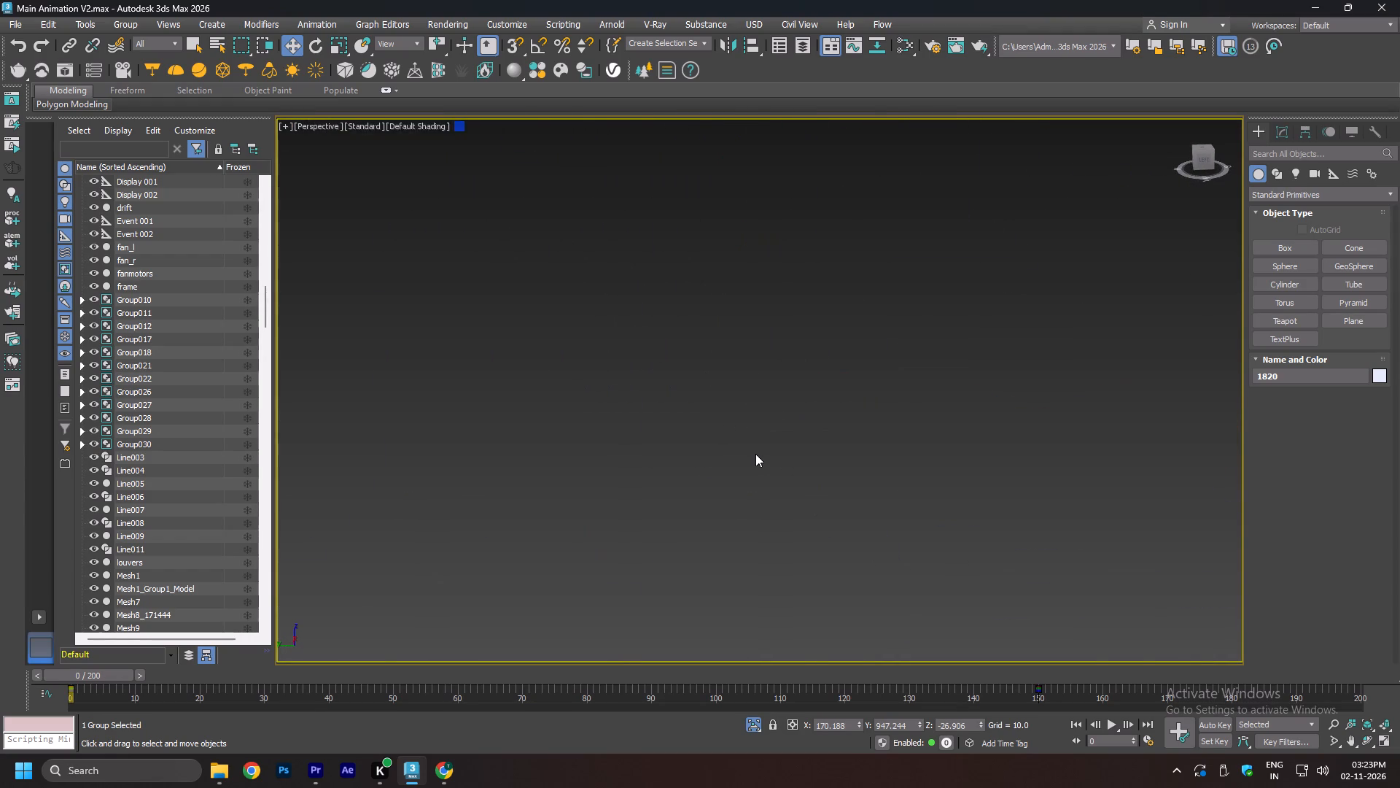
pyautogui.scroll(-2, 754, 454)
pyautogui.click(823, 544)
pyautogui.moveTo(919, 553); pyautogui.dragTo(814, 317, button='middle')
pyautogui.scroll(-3, 747, 368)
pyautogui.keyDown('alt'); pyautogui.moveTo(984, 320); pyautogui.dragTo(861, 346, button='middle'); pyautogui.keyUp('alt')
pyautogui.scroll(-2, 949, 368)
# Switch to File Explorer, show the Downloads folder as large thumbnails, and open the HydroPulse_circuit_preview image.
pyautogui.hotkey('alt', 'Tab')
pyautogui.keyDown('alt'); pyautogui.click(544, 388); pyautogui.keyUp('alt')
pyautogui.click(654, 539)
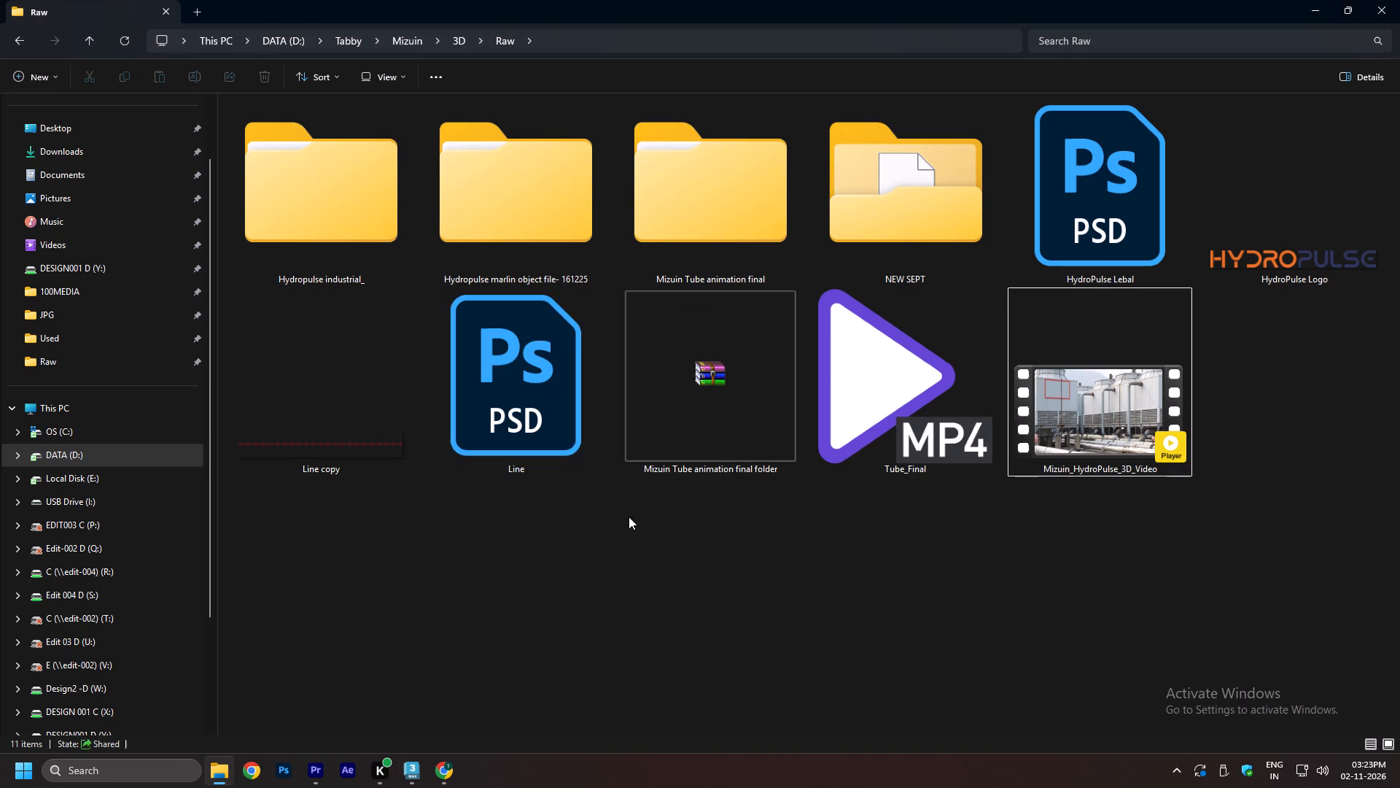
pyautogui.click(83, 153)
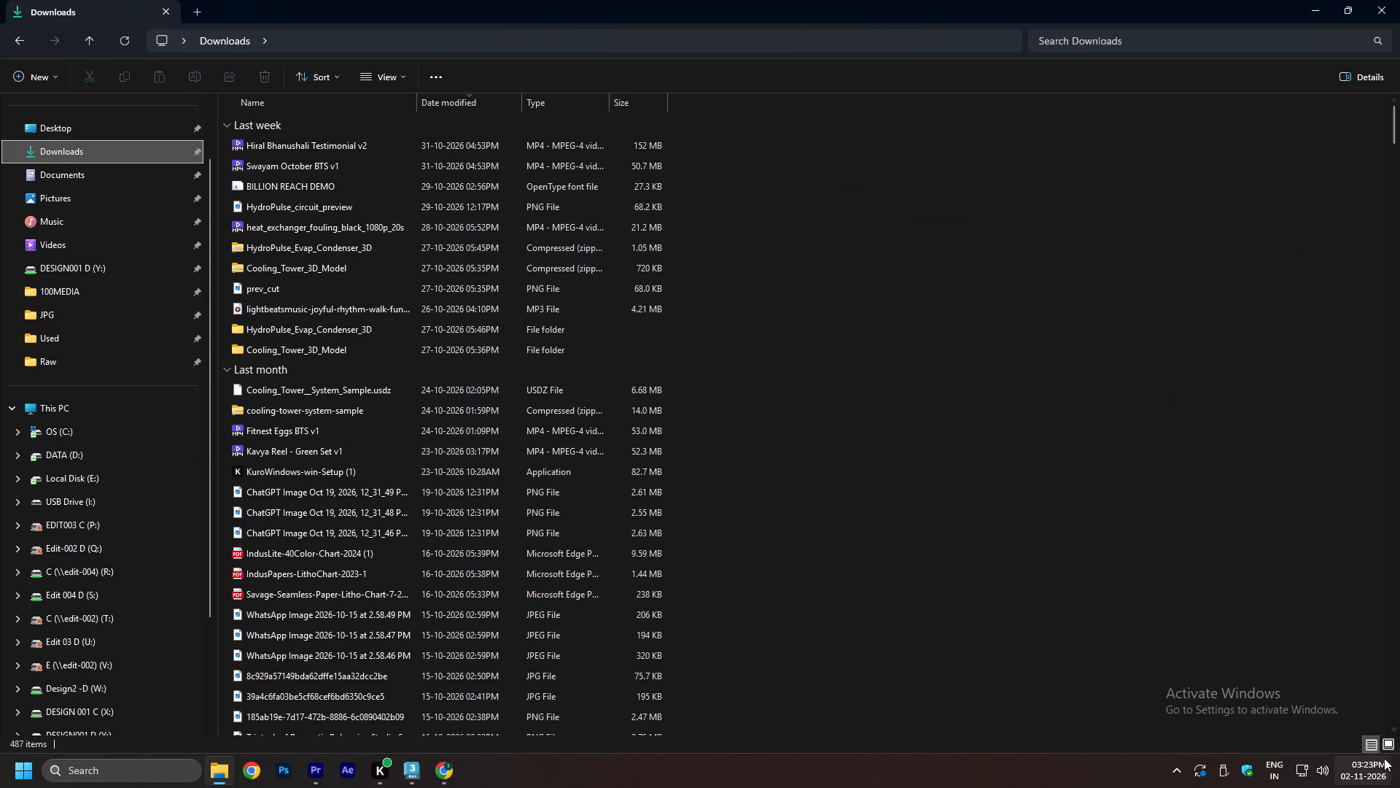
pyautogui.click(1385, 743)
pyautogui.doubleClick(499, 171)
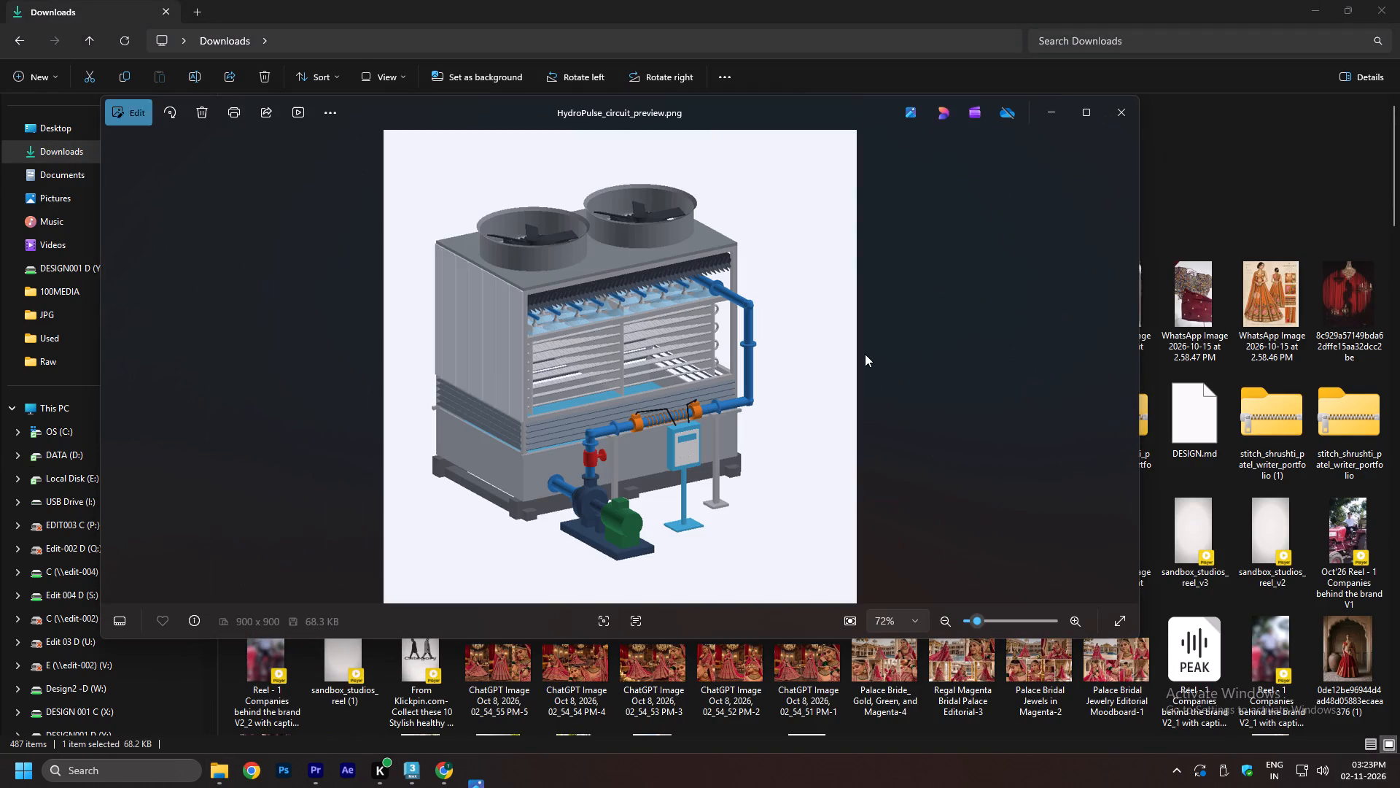
# Study the pump, the coil-wrapped pipe section and the control box in the circuit preview image, and close it.
pyautogui.scroll(10, 690, 437)
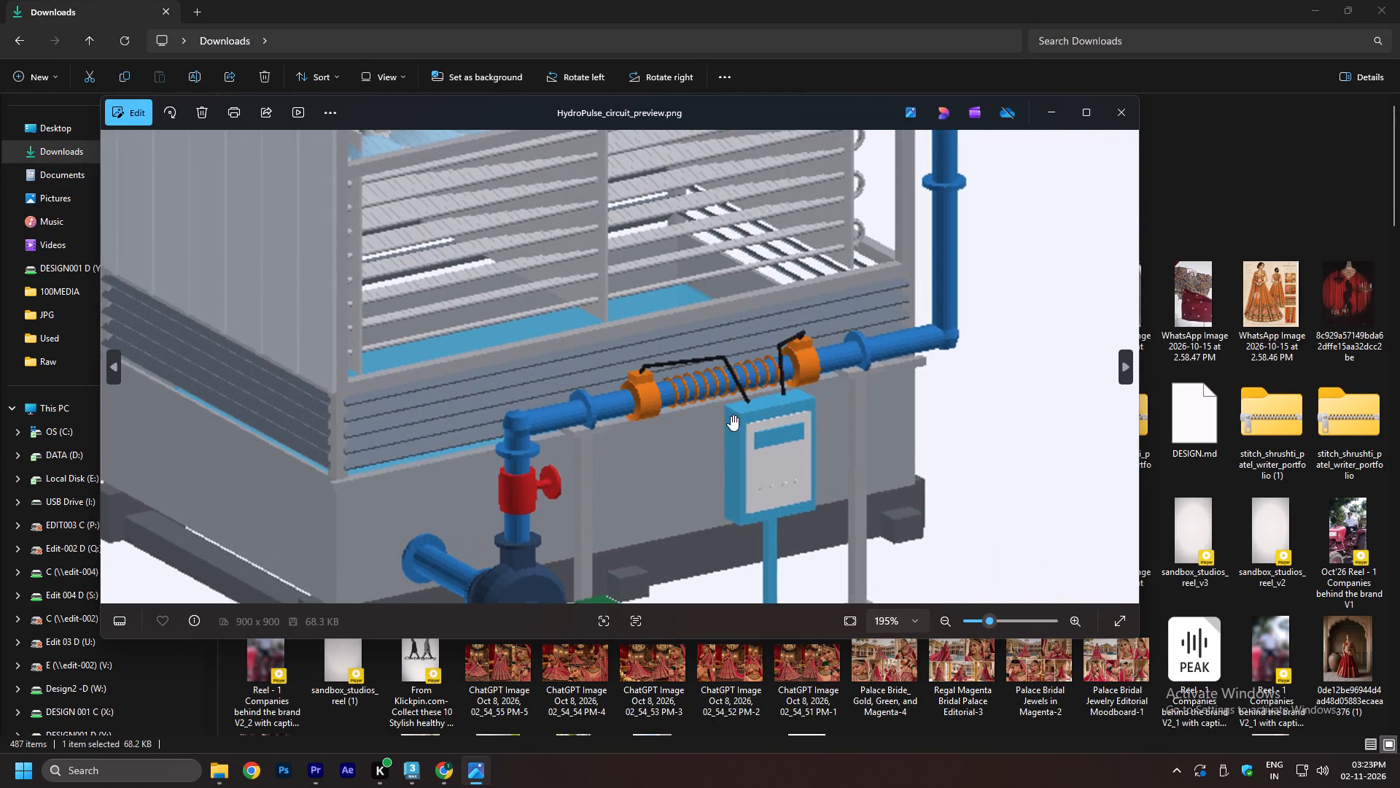
pyautogui.moveTo(779, 552); pyautogui.dragTo(774, 399)
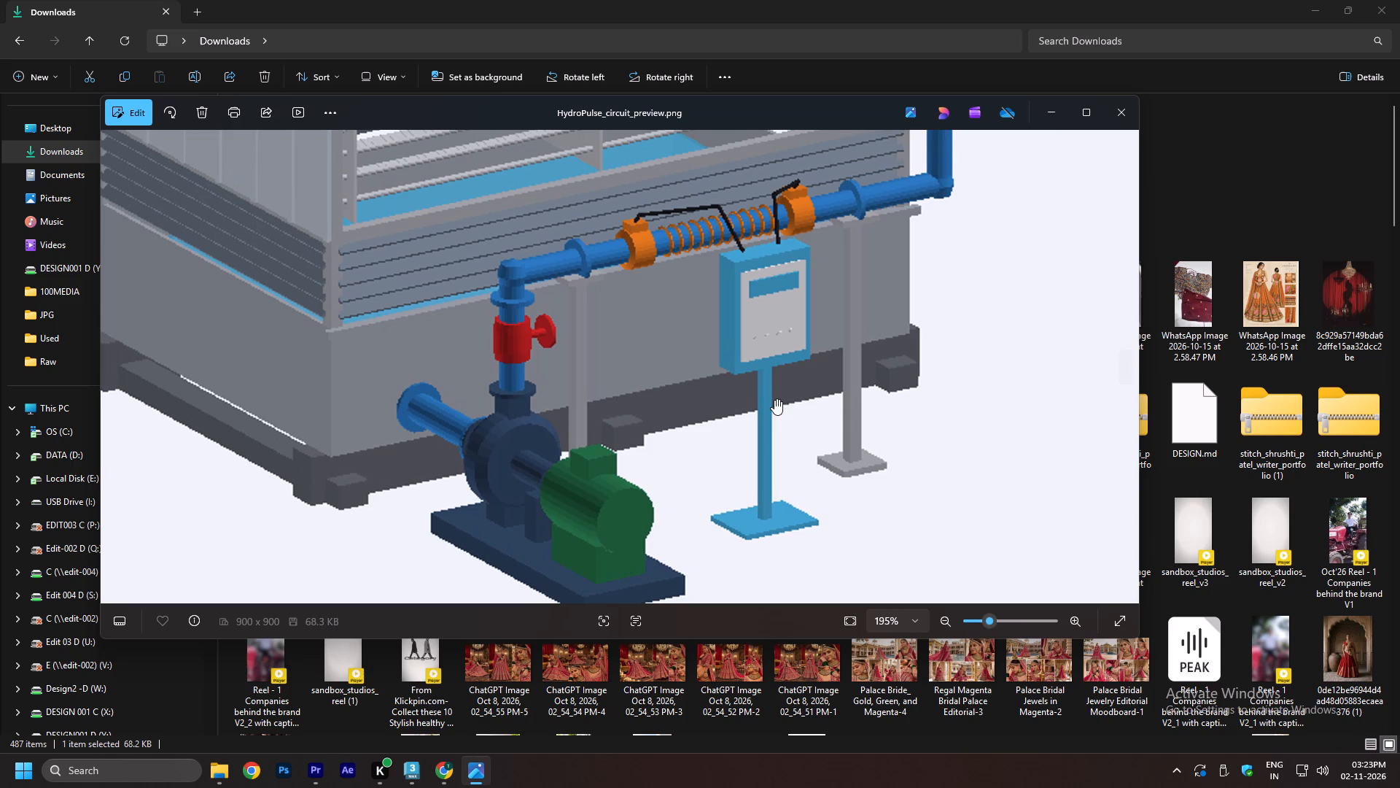
pyautogui.scroll(-2, 727, 397)
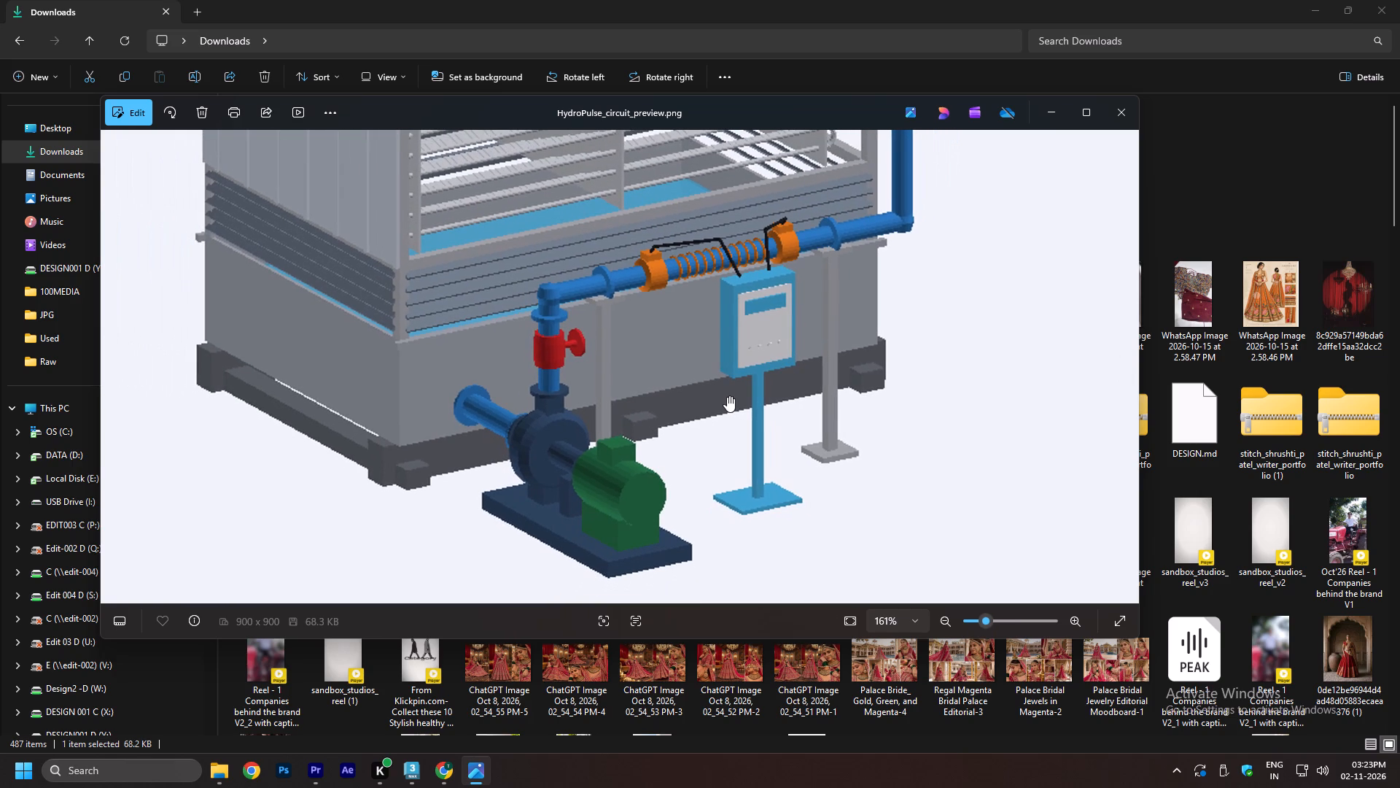
pyautogui.scroll(-13, 727, 396)
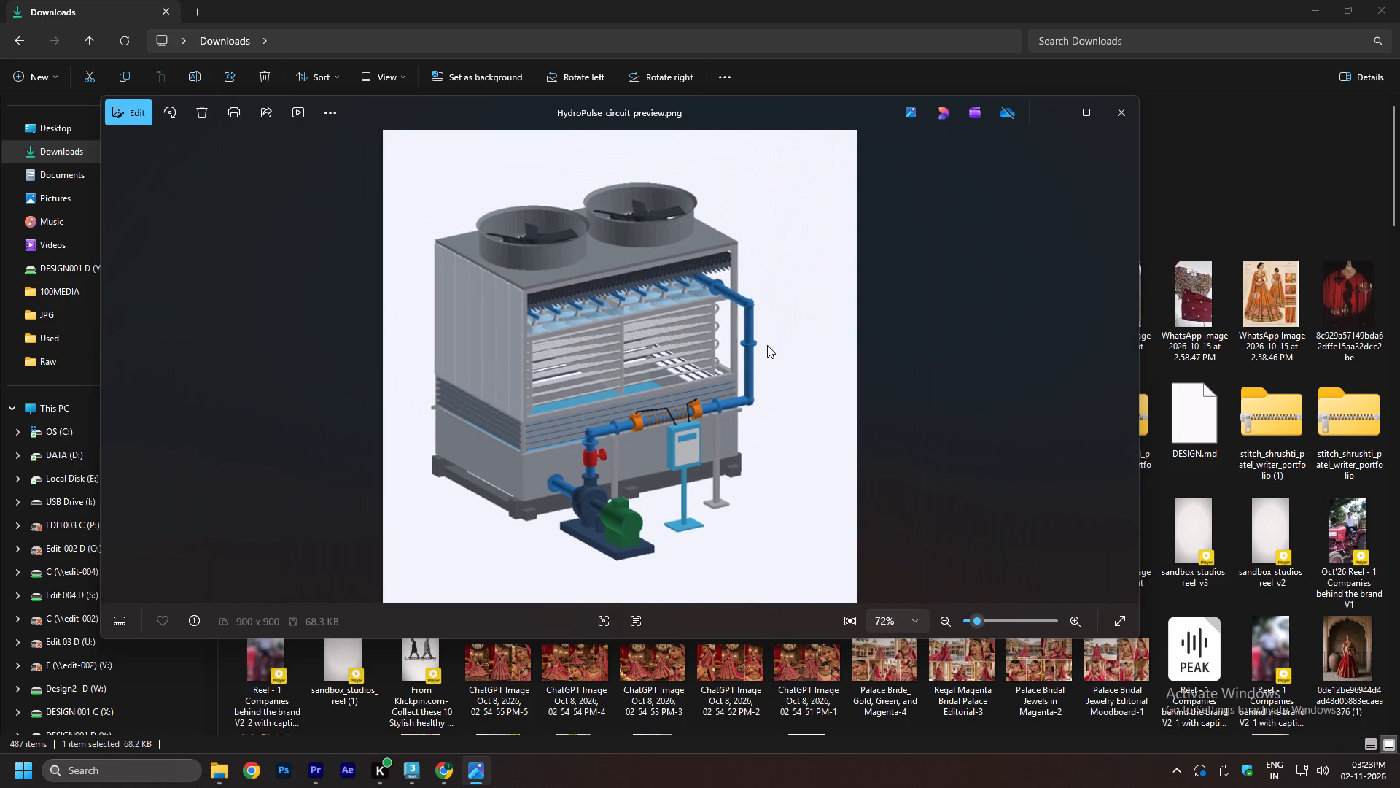
pyautogui.click(1120, 115)
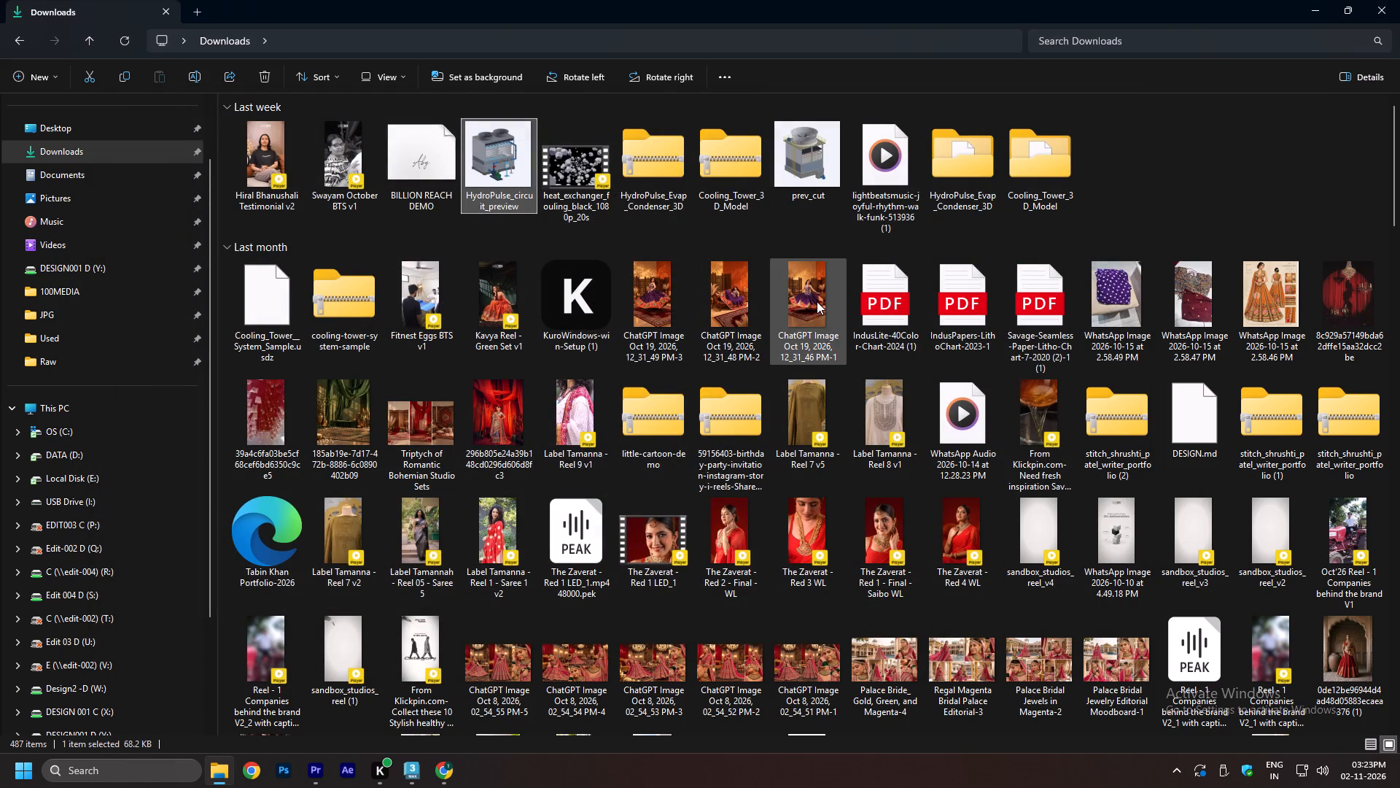
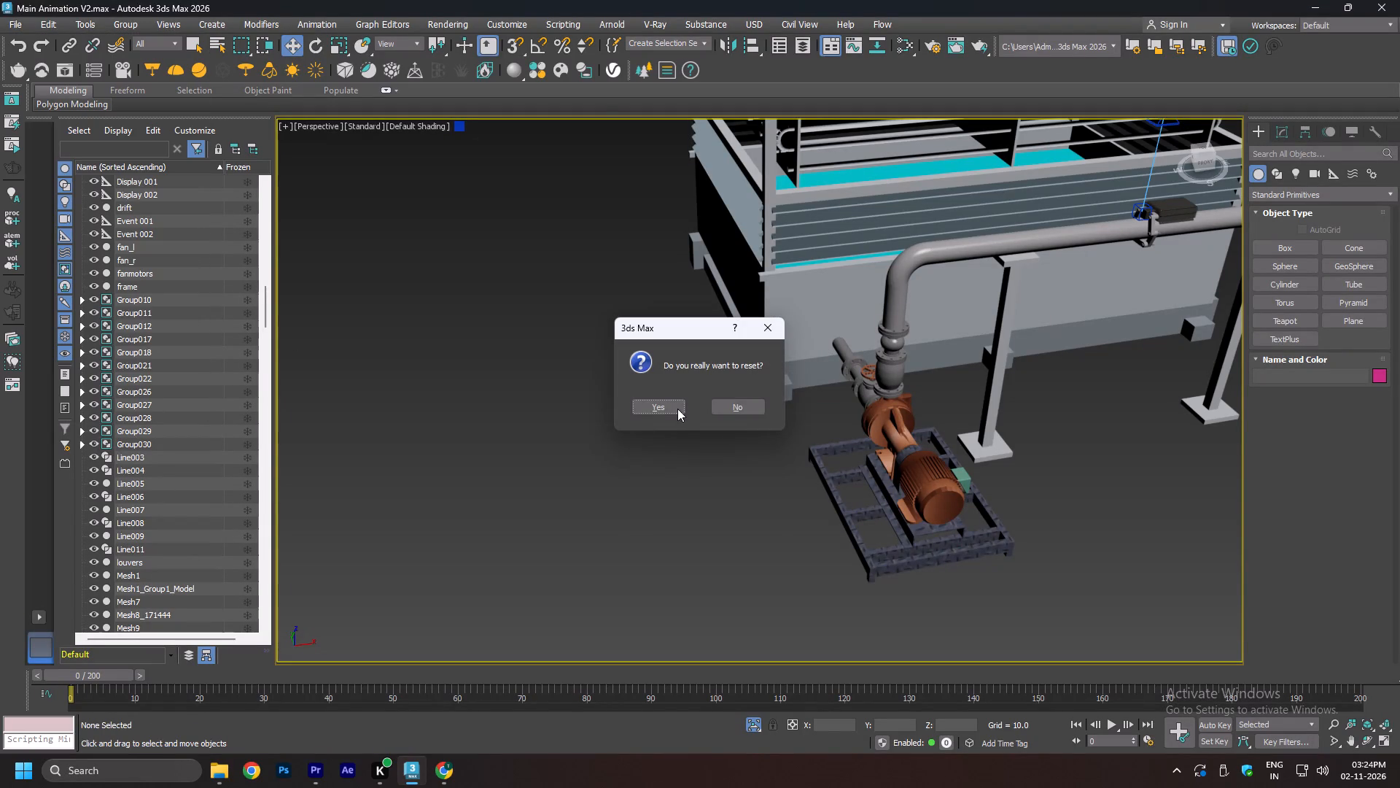
# Reset 3ds Max to a new, empty scene.
pyautogui.click(677, 409)
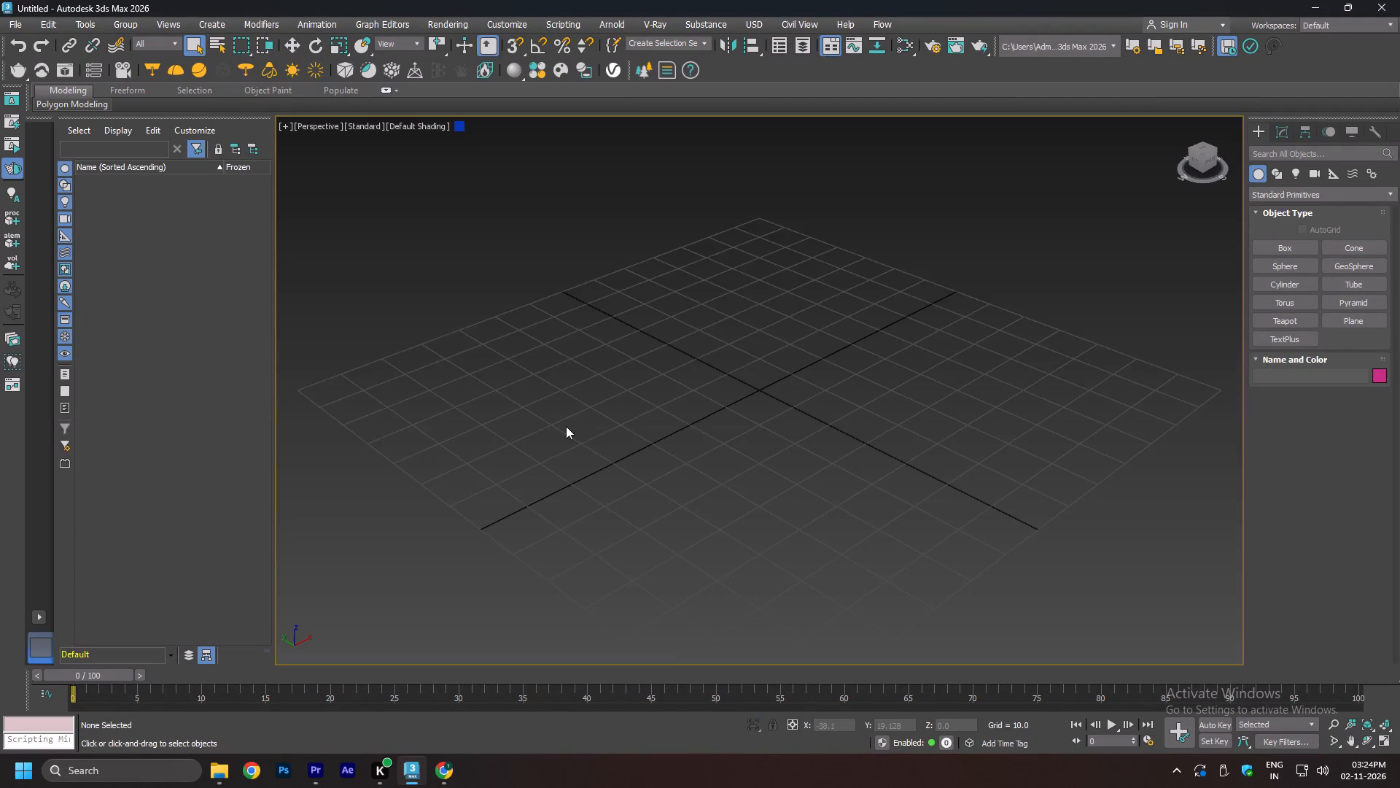
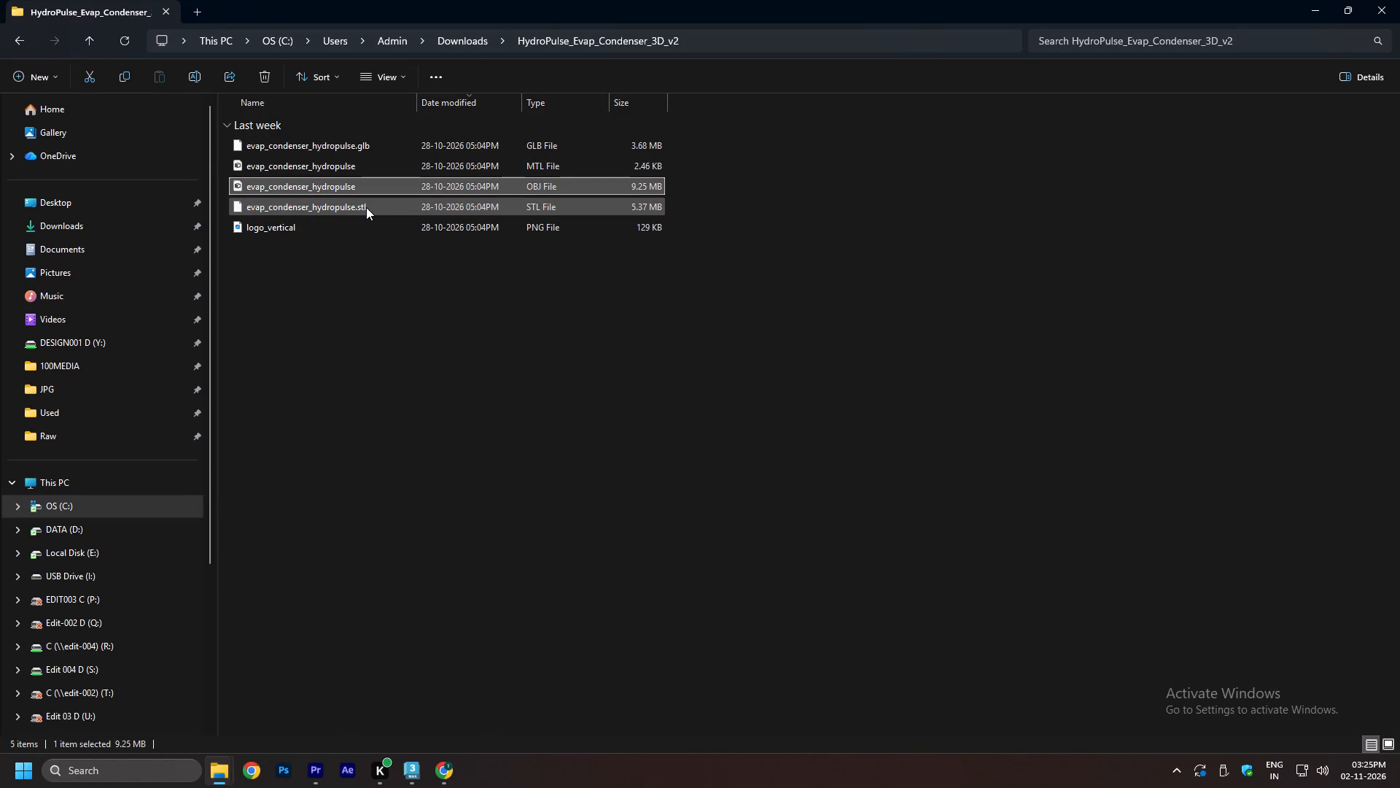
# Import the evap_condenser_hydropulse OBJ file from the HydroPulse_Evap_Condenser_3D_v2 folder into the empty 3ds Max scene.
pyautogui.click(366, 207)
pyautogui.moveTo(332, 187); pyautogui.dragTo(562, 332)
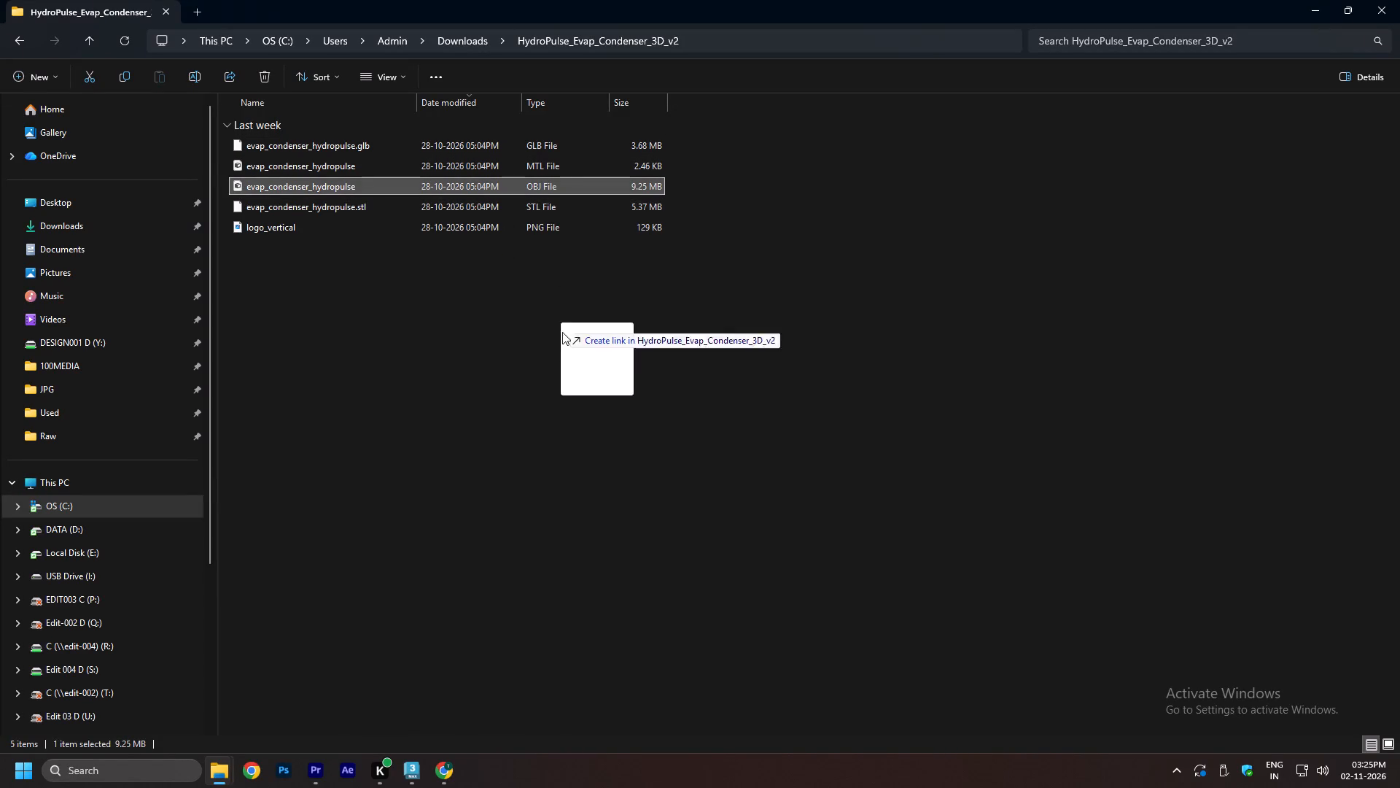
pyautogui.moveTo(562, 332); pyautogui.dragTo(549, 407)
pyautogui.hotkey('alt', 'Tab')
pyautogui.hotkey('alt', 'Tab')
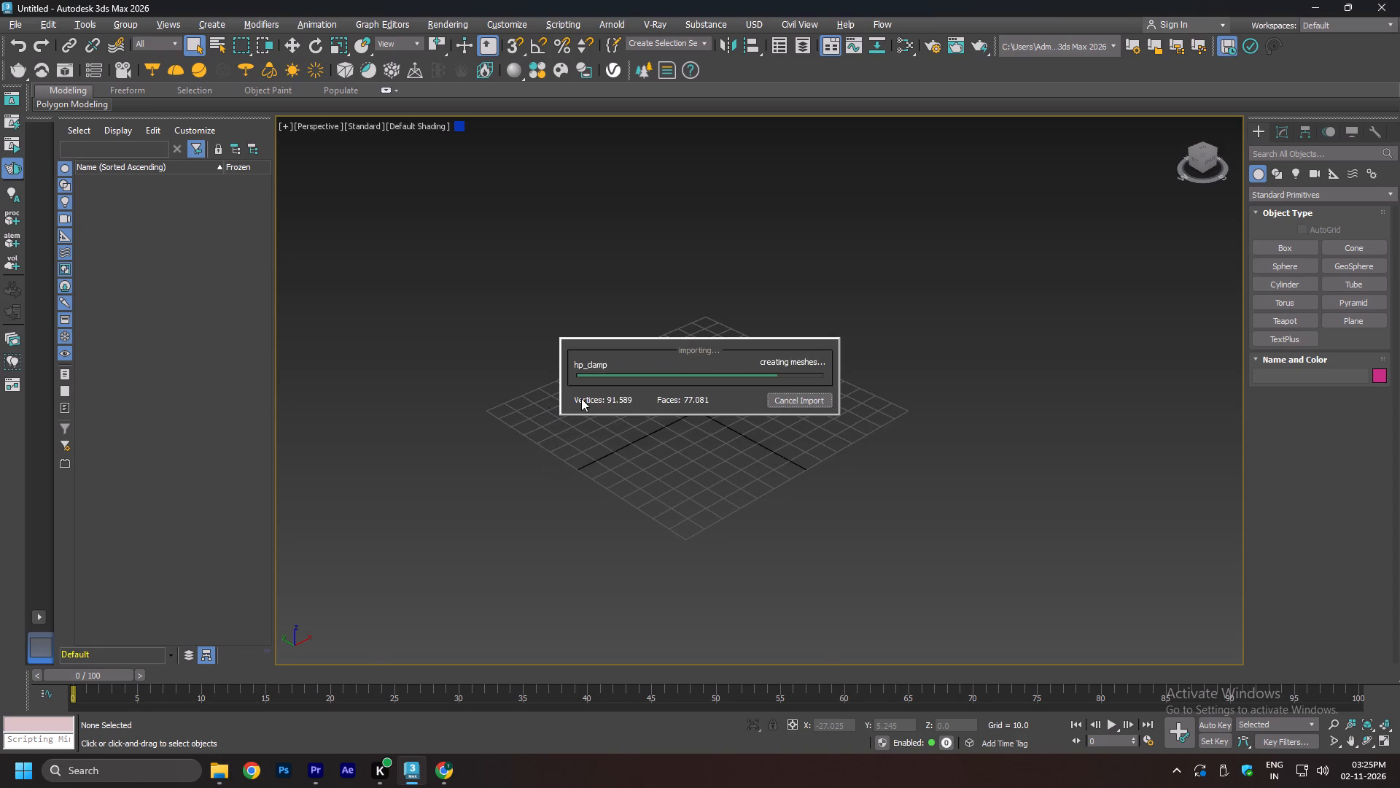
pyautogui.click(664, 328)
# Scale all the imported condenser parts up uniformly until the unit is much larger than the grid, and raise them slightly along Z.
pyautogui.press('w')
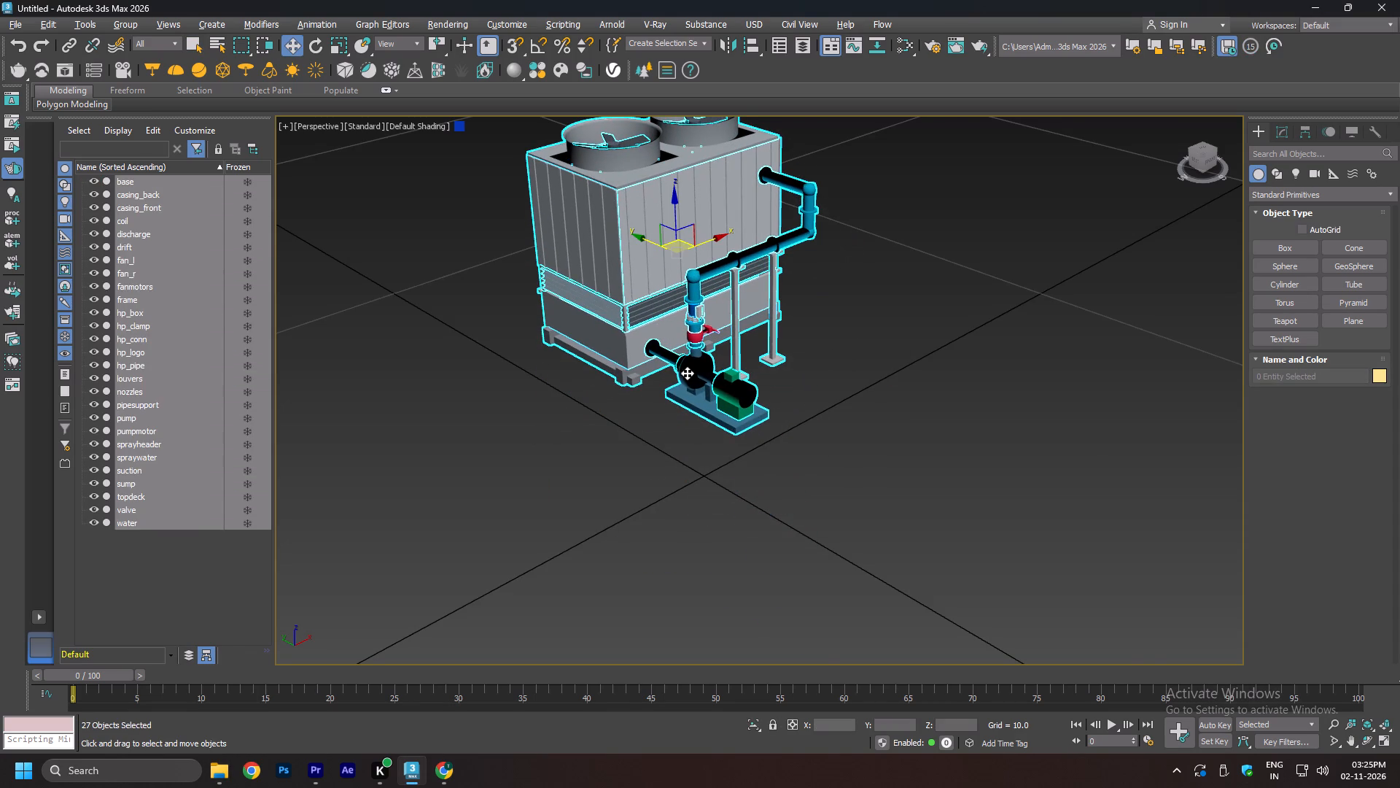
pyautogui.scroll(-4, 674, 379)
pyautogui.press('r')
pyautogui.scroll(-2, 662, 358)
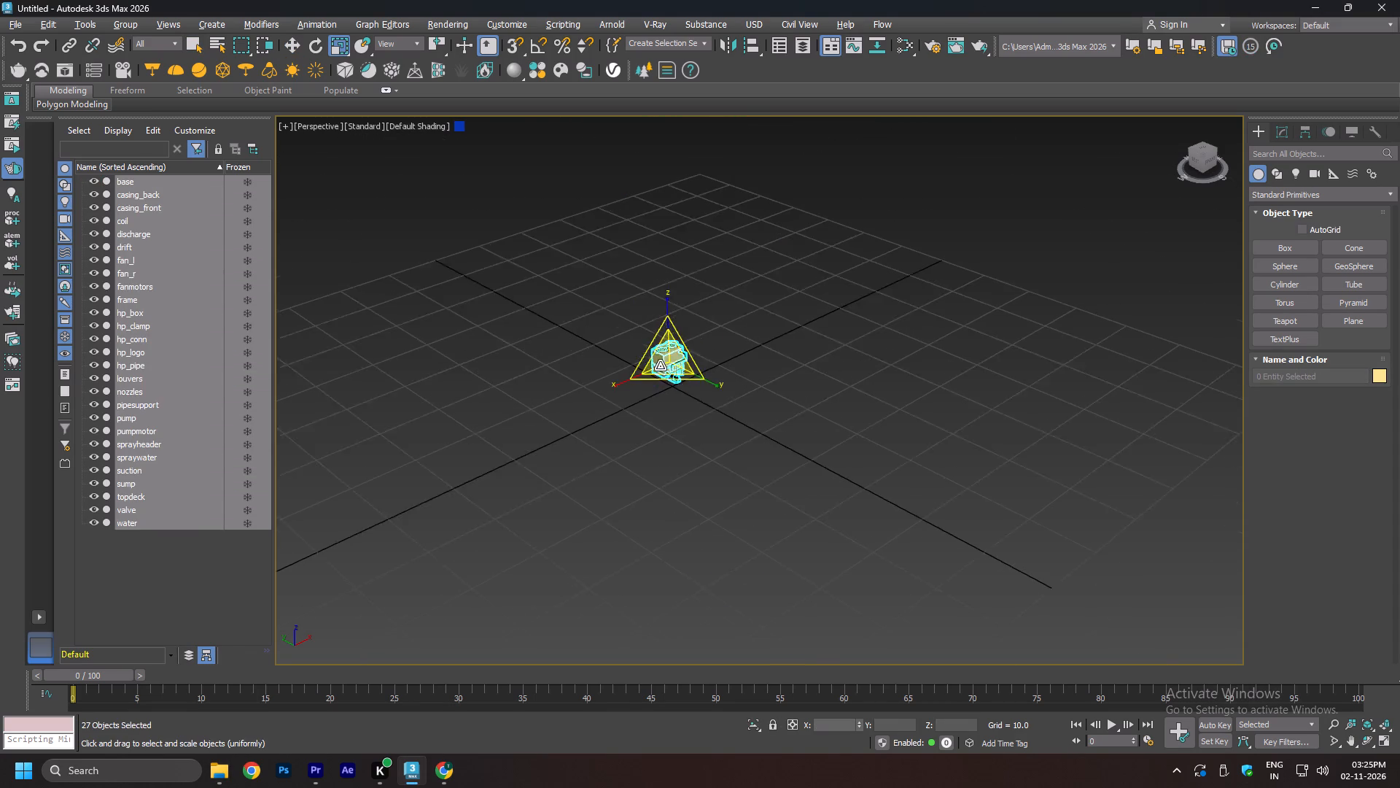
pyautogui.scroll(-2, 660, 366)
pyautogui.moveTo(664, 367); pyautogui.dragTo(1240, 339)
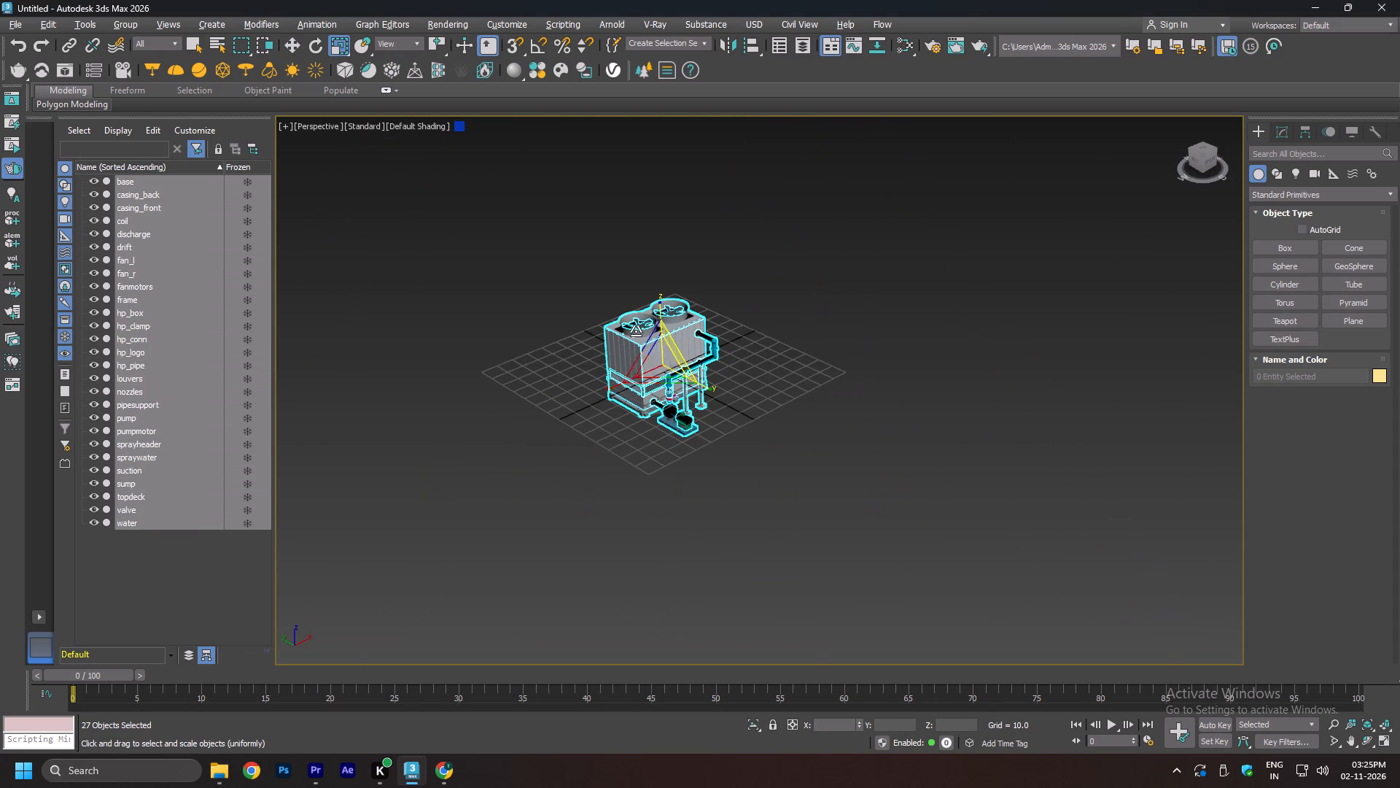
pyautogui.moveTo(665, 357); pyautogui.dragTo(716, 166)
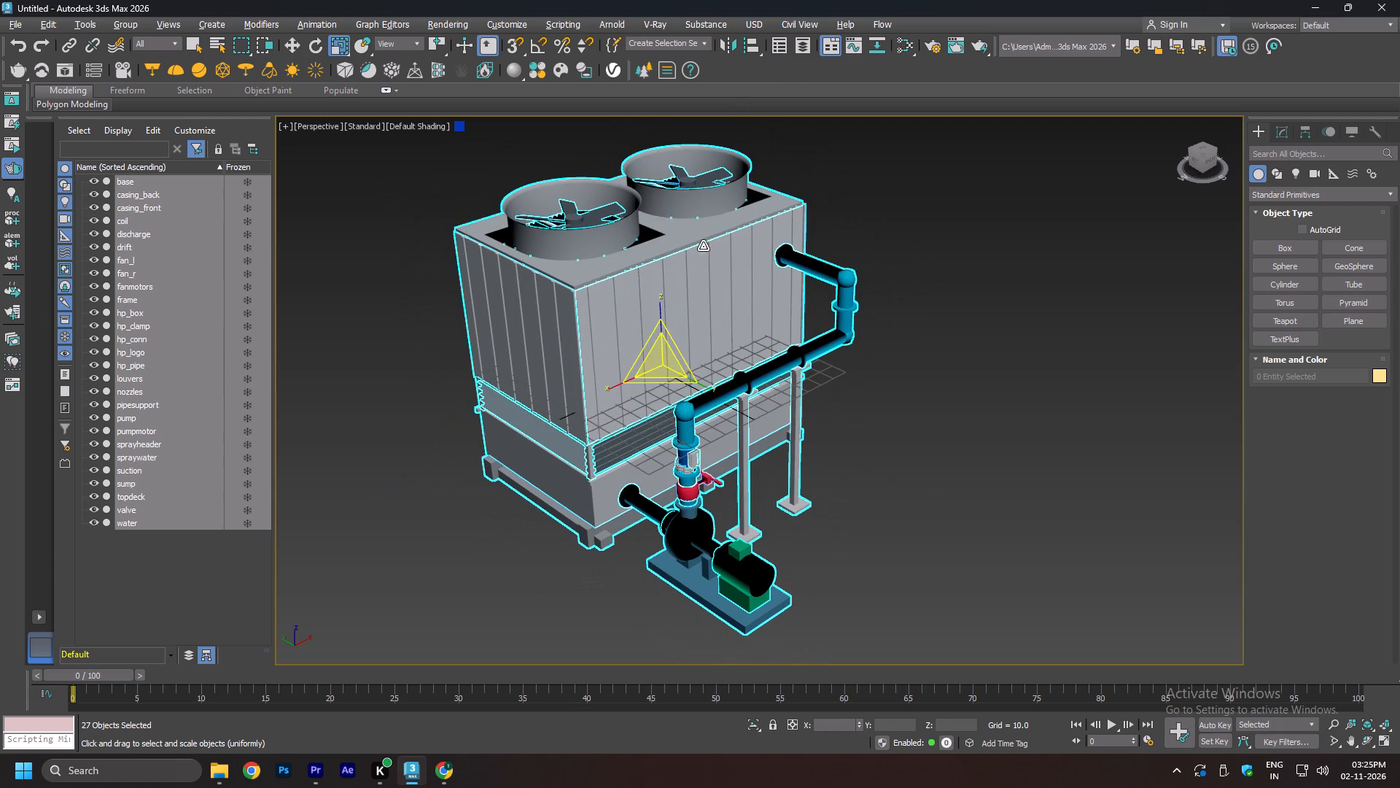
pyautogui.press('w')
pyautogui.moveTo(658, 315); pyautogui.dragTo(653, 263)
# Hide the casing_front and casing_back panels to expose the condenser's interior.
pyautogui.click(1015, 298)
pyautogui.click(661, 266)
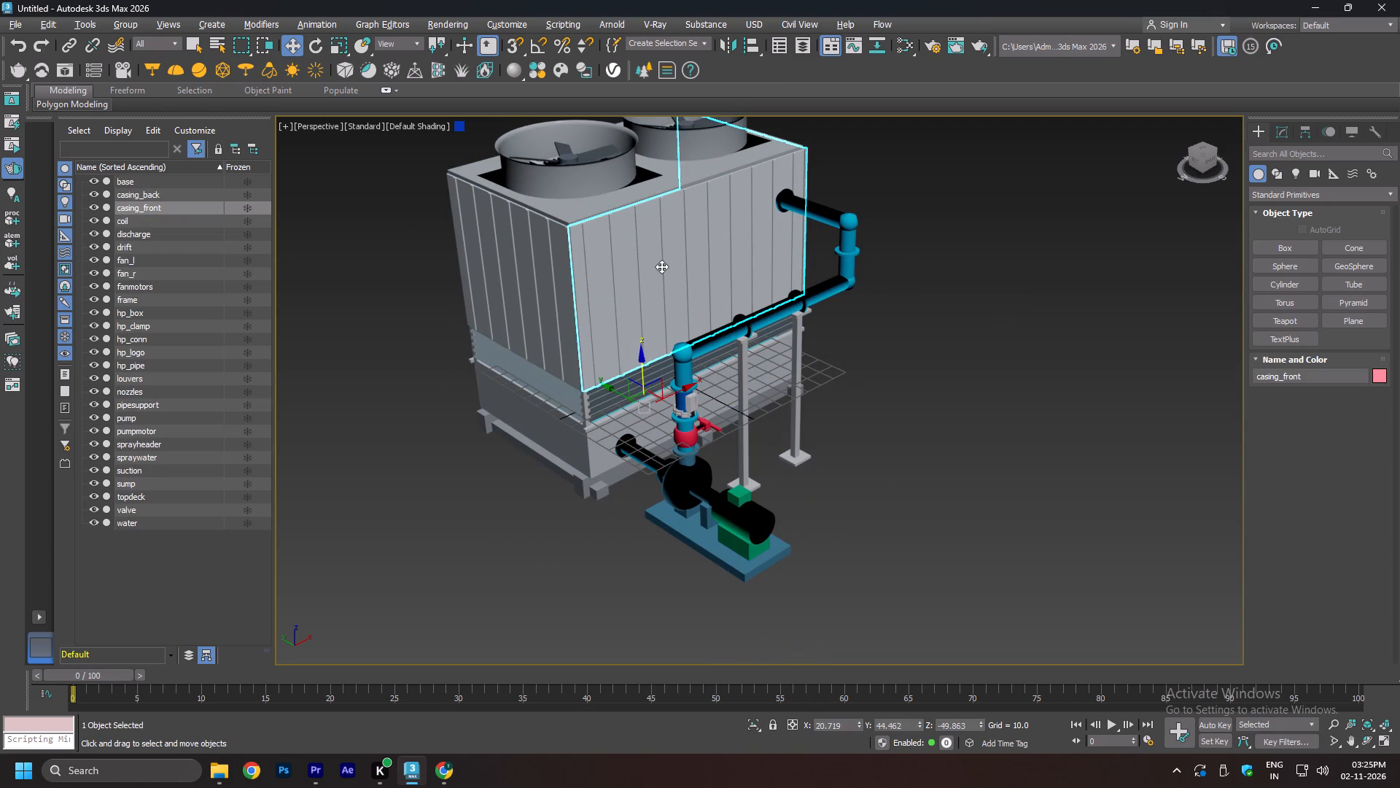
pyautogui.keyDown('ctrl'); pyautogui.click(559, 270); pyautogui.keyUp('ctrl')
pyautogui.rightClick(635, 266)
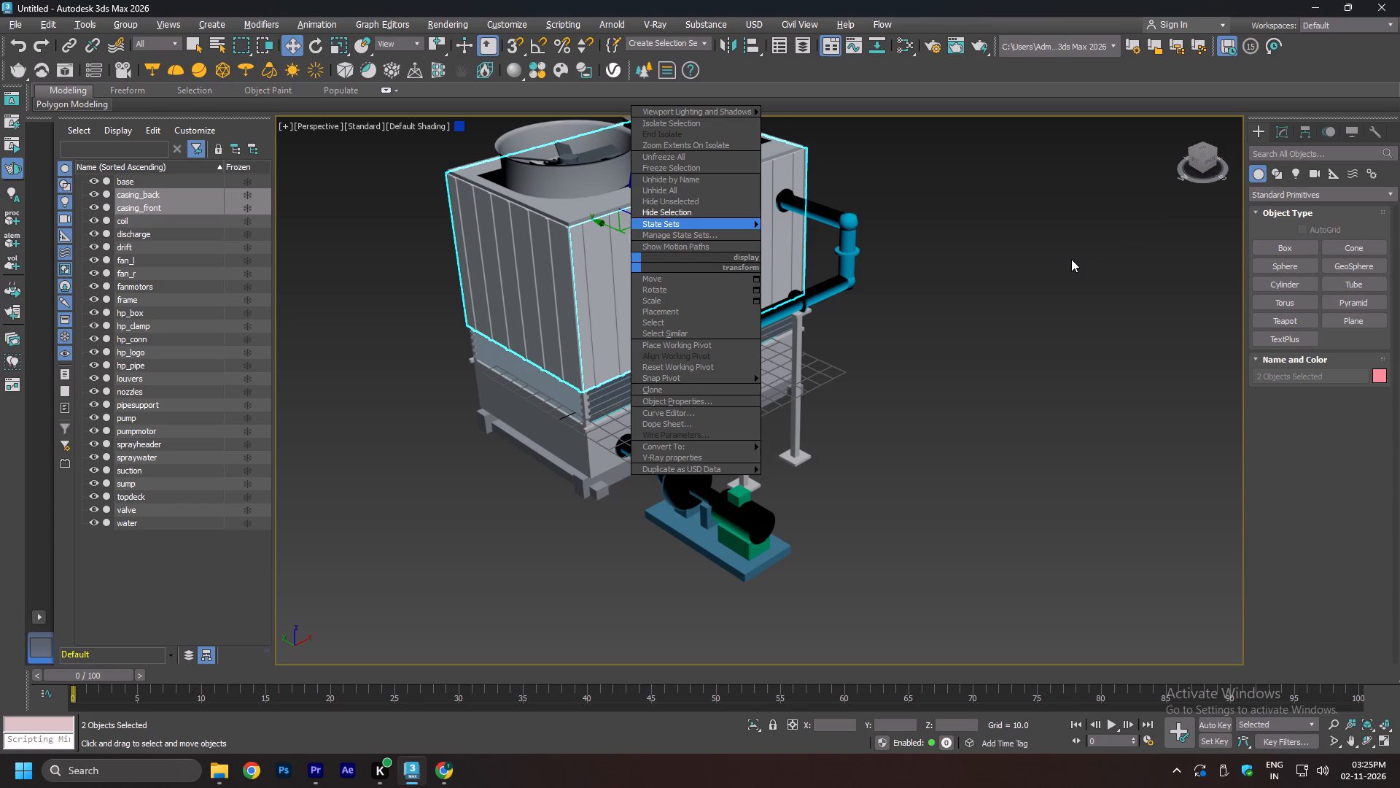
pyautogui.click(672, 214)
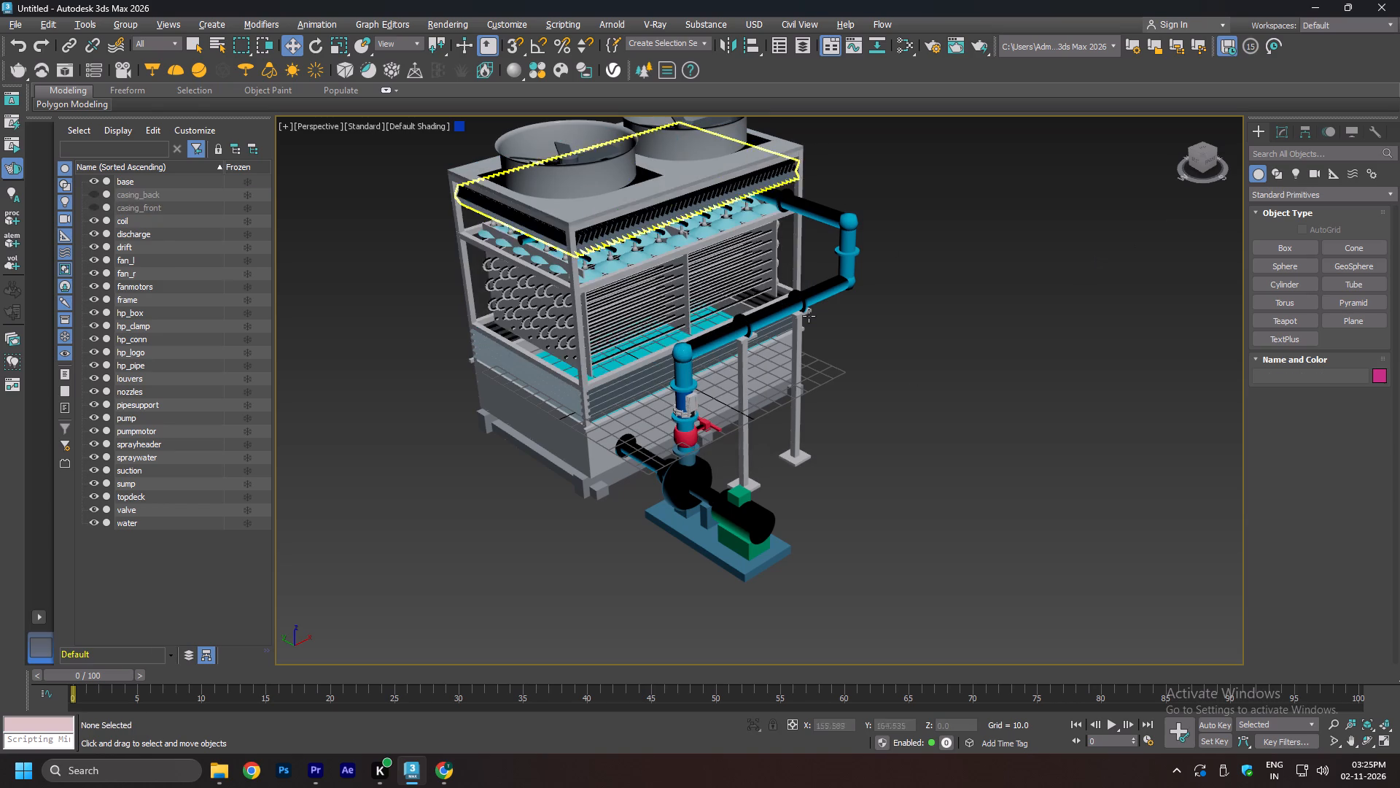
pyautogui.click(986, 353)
# Inspect the exposed coil and the discharge piping, and scrub the timeline to check the model for animation.
pyautogui.scroll(2, 619, 292)
pyautogui.scroll(-1, 619, 293)
pyautogui.keyDown('alt'); pyautogui.moveTo(699, 330); pyautogui.dragTo(647, 299, button='middle'); pyautogui.keyUp('alt')
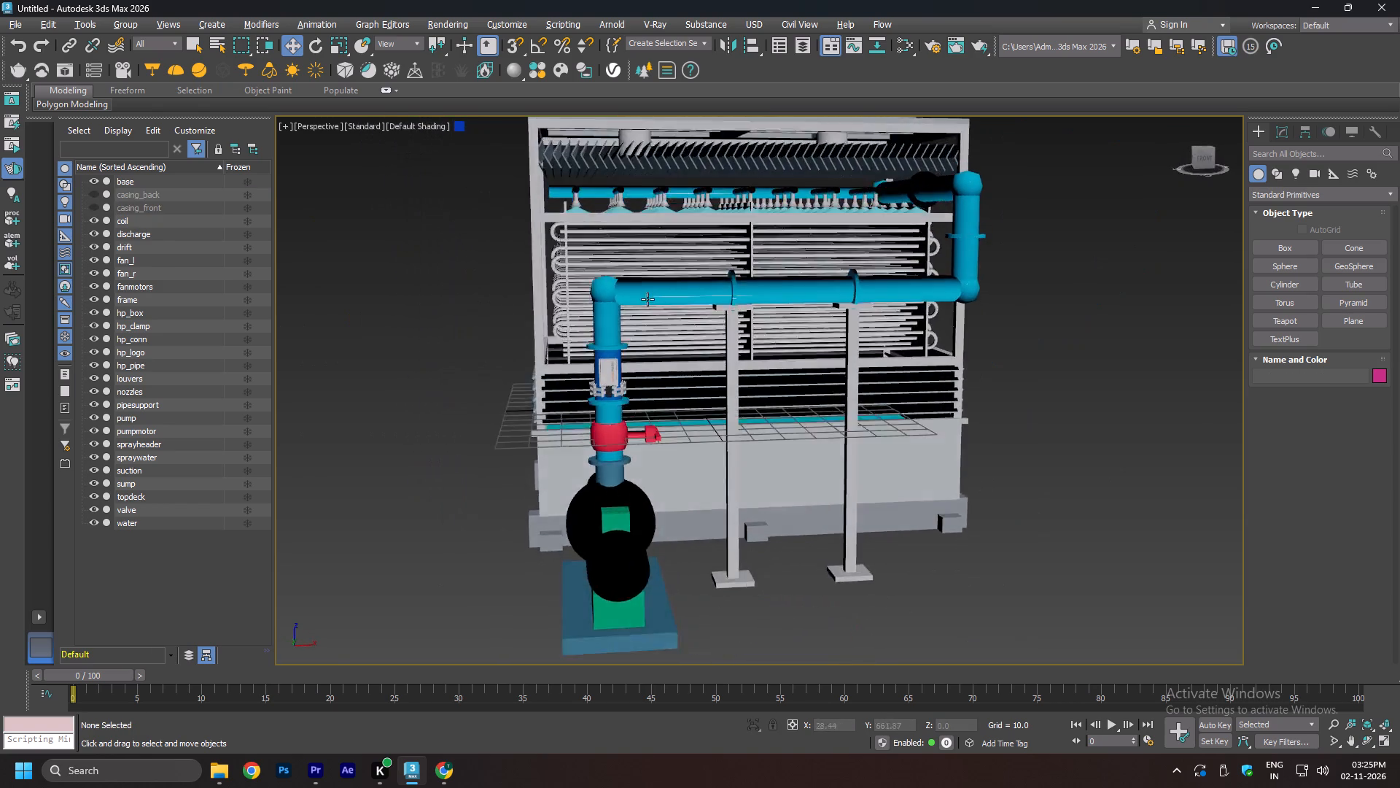
pyautogui.keyDown('alt'); pyautogui.moveTo(647, 299); pyautogui.dragTo(701, 306, button='middle'); pyautogui.keyUp('alt')
pyautogui.moveTo(96, 673); pyautogui.dragTo(940, 584)
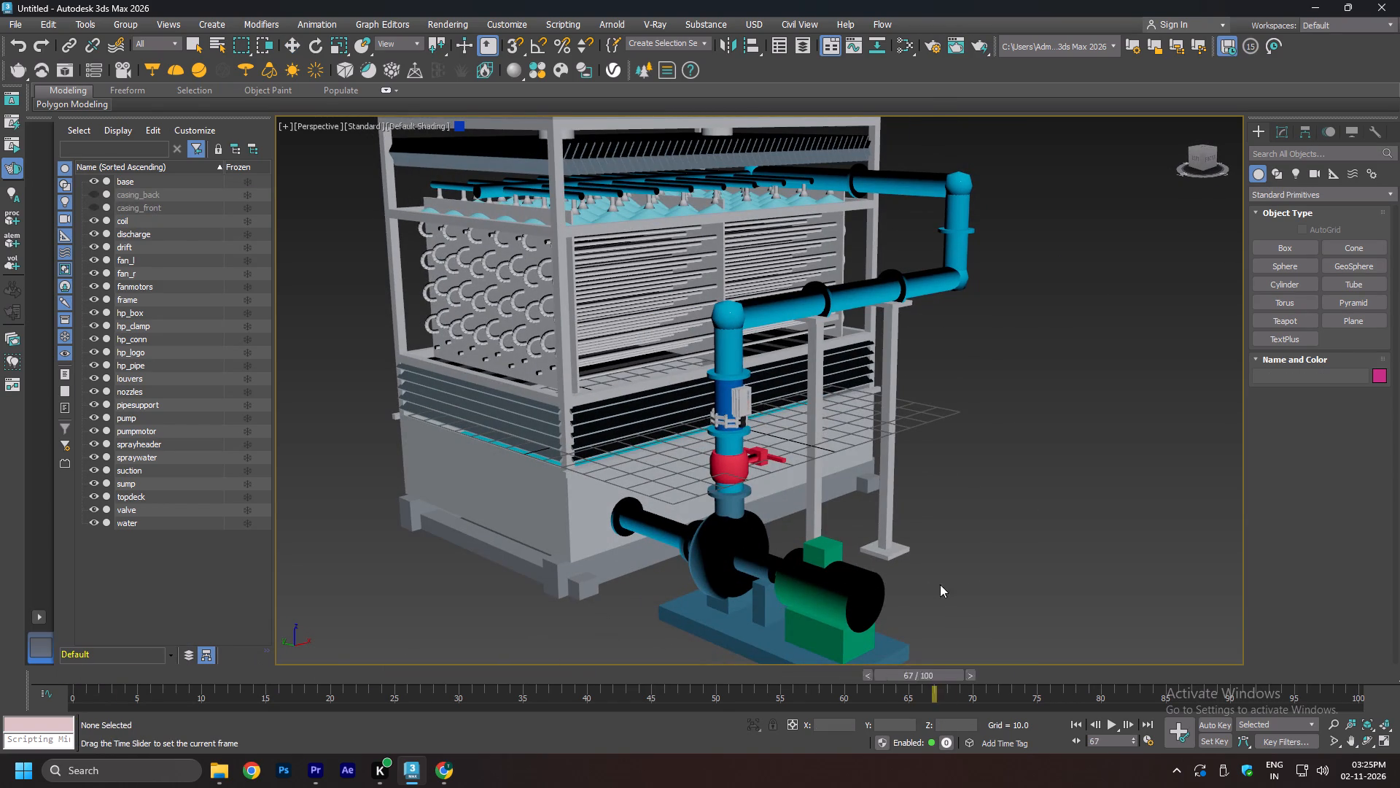
pyautogui.moveTo(940, 584); pyautogui.dragTo(376, 573)
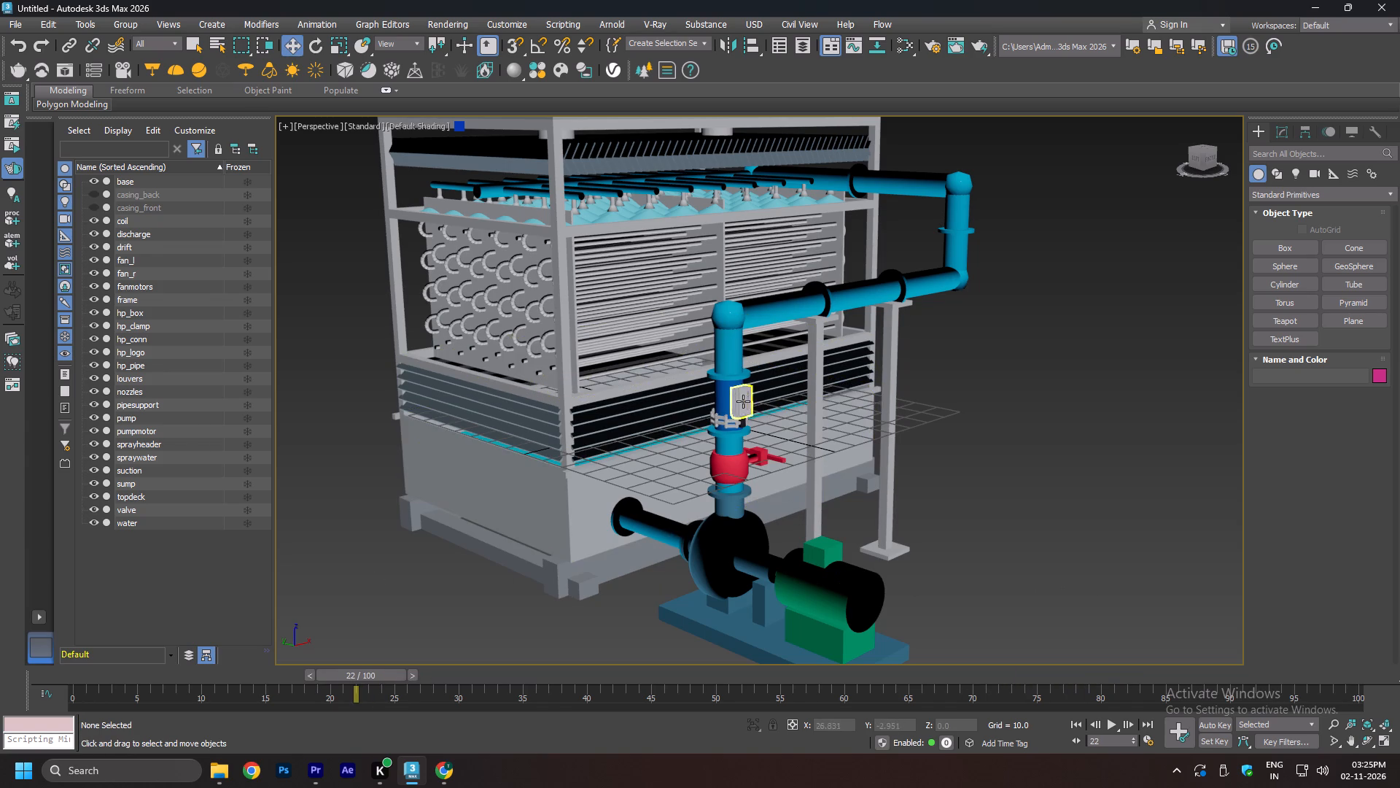
# Examine the hp_box enclosure and the hp_logo lettering on the vertical discharge pipe from close up and from the side.
pyautogui.click(743, 401)
pyautogui.scroll(4, 739, 412)
pyautogui.click(752, 389)
pyautogui.keyDown('alt'); pyautogui.moveTo(876, 410); pyautogui.dragTo(677, 399, button='middle'); pyautogui.keyUp('alt')
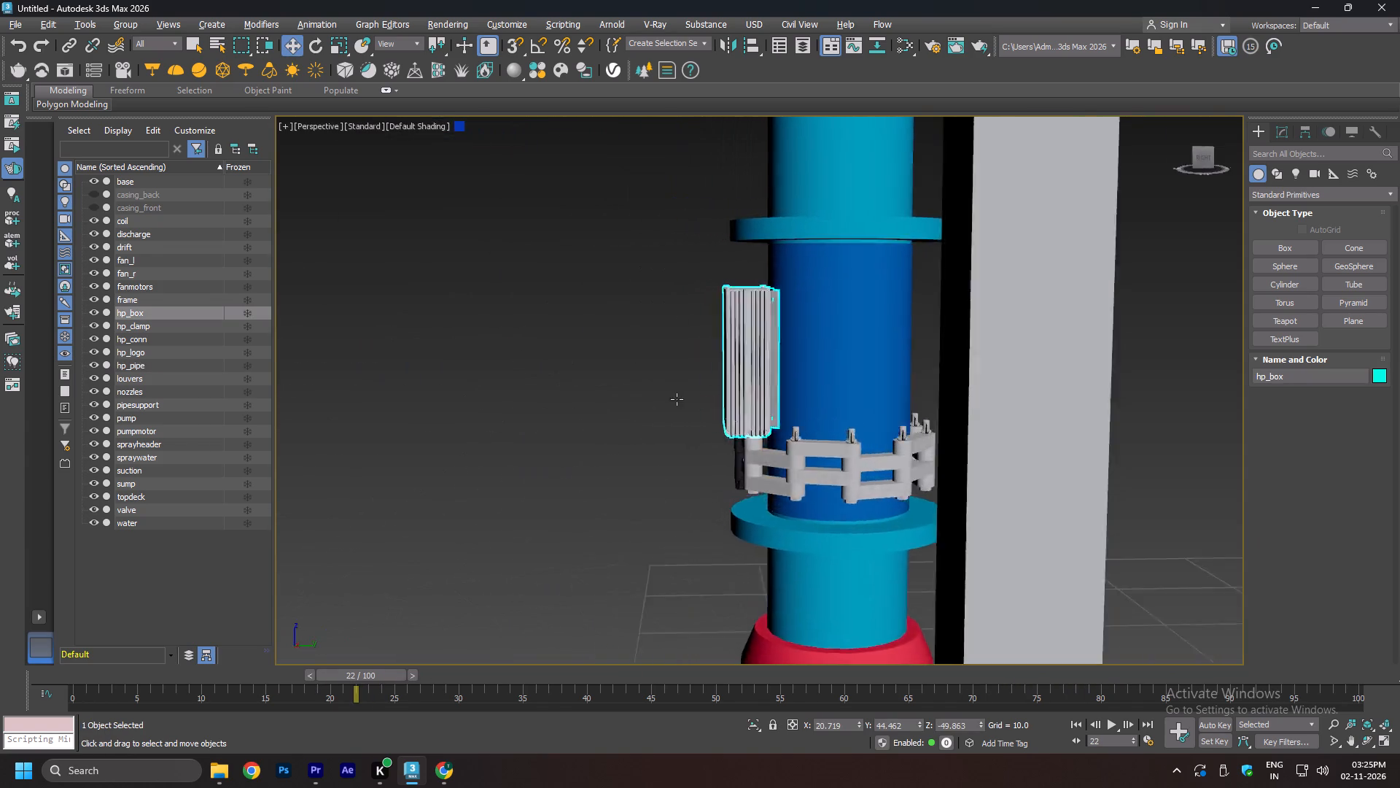
pyautogui.keyDown('alt'); pyautogui.moveTo(677, 399); pyautogui.dragTo(826, 405, button='middle'); pyautogui.keyUp('alt')
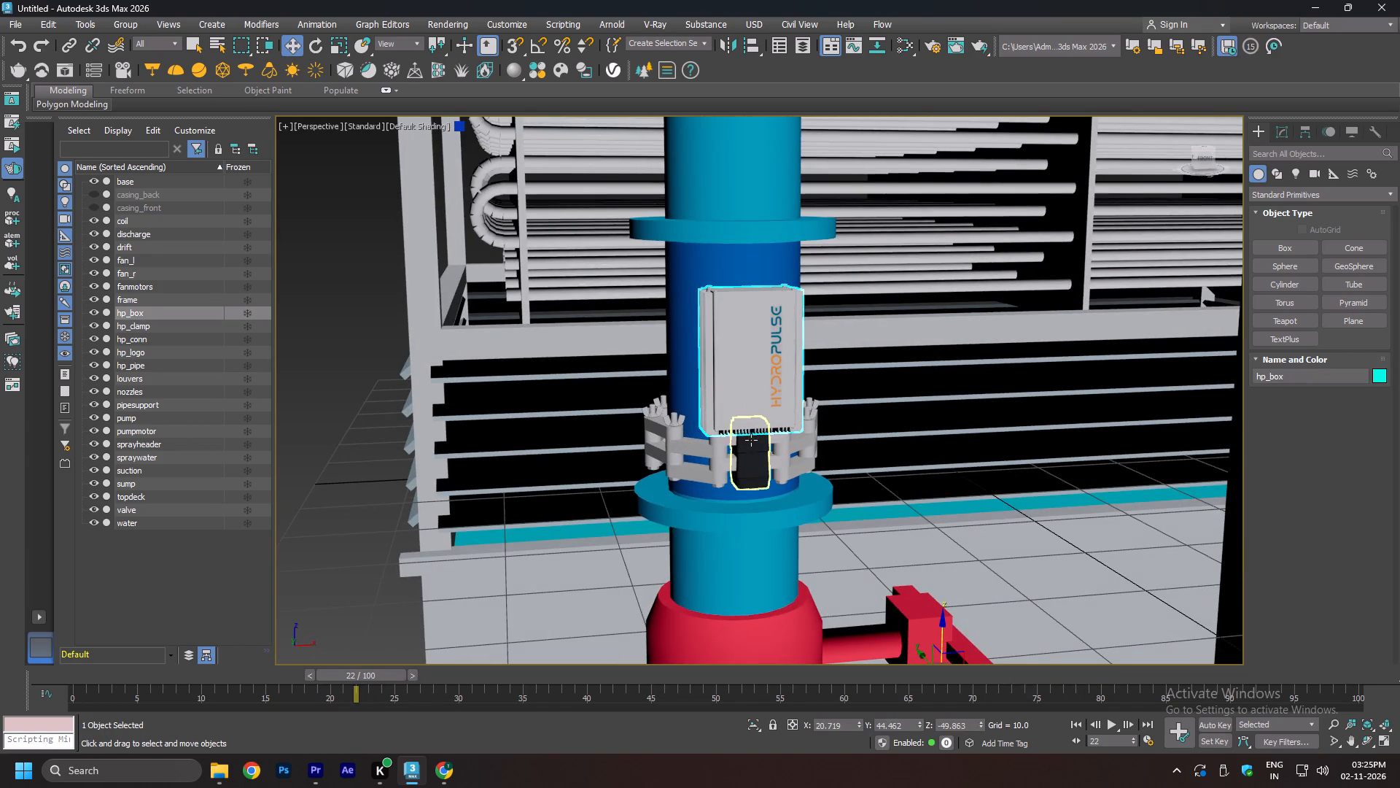
pyautogui.scroll(3, 757, 448)
pyautogui.click(794, 368)
pyautogui.scroll(-1, 822, 385)
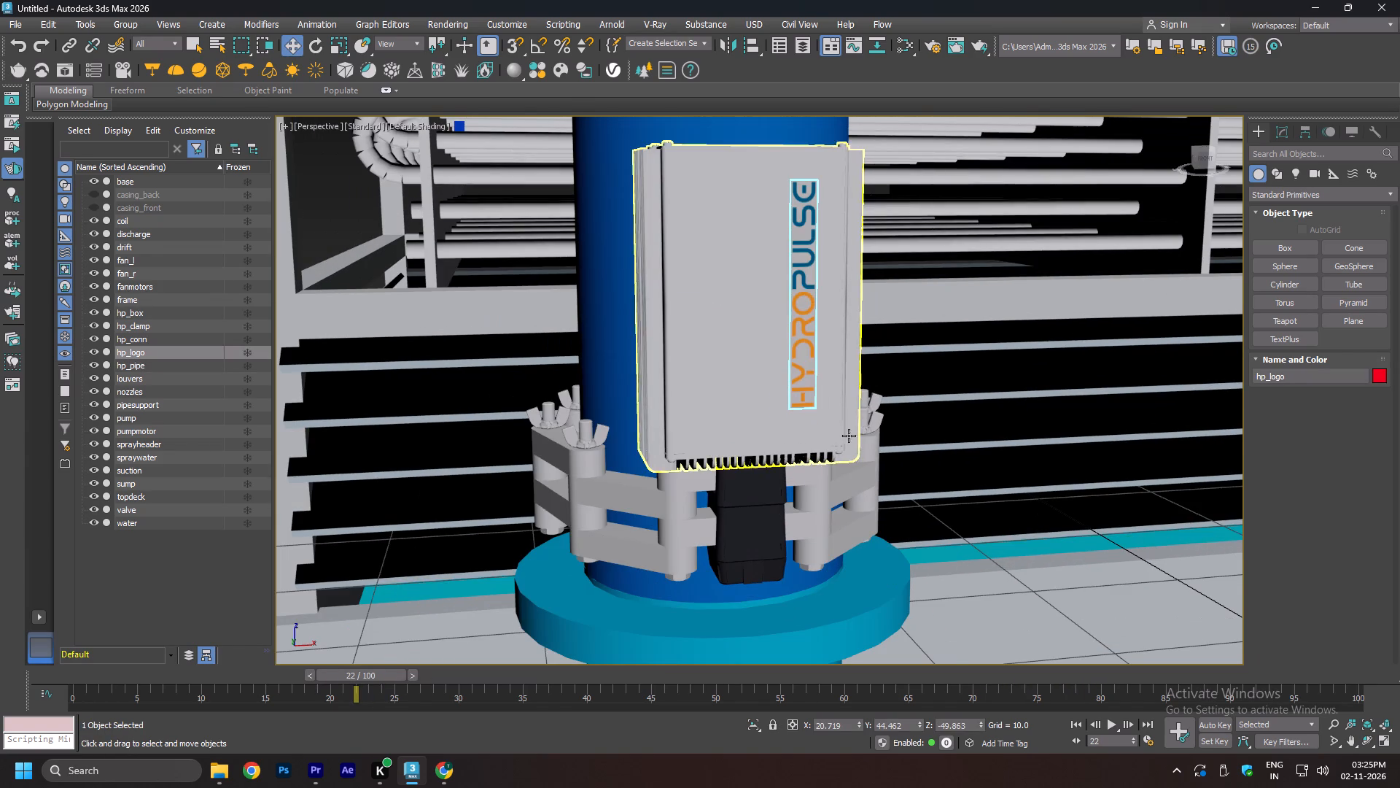
pyautogui.keyDown('alt'); pyautogui.moveTo(936, 380); pyautogui.dragTo(804, 420, button='middle'); pyautogui.keyUp('alt')
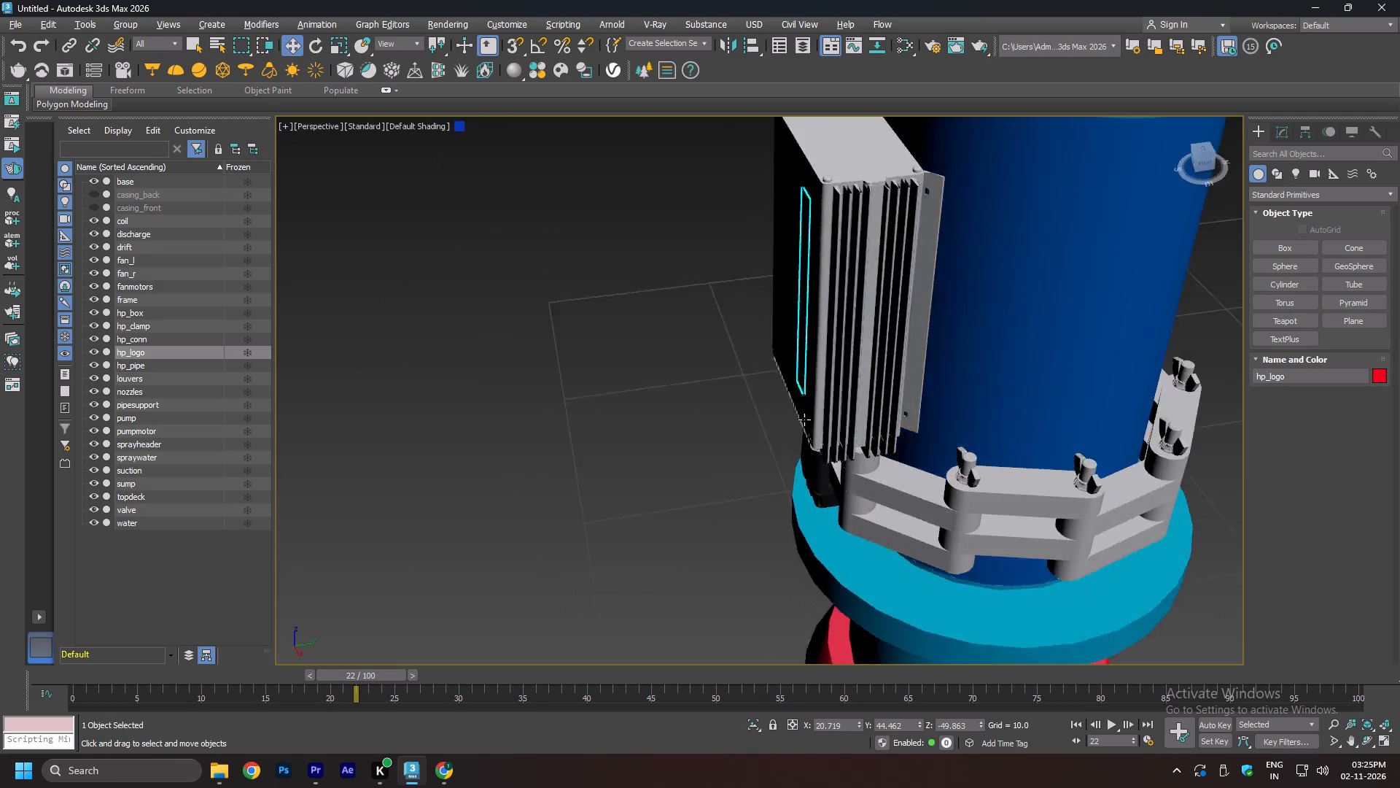
pyautogui.keyDown('alt'); pyautogui.moveTo(804, 420); pyautogui.dragTo(890, 340, button='middle'); pyautogui.keyUp('alt')
# Examine the hp_clamp bracket around the blue pipe section from several sides.
pyautogui.click(850, 501)
pyautogui.scroll(-1, 941, 471)
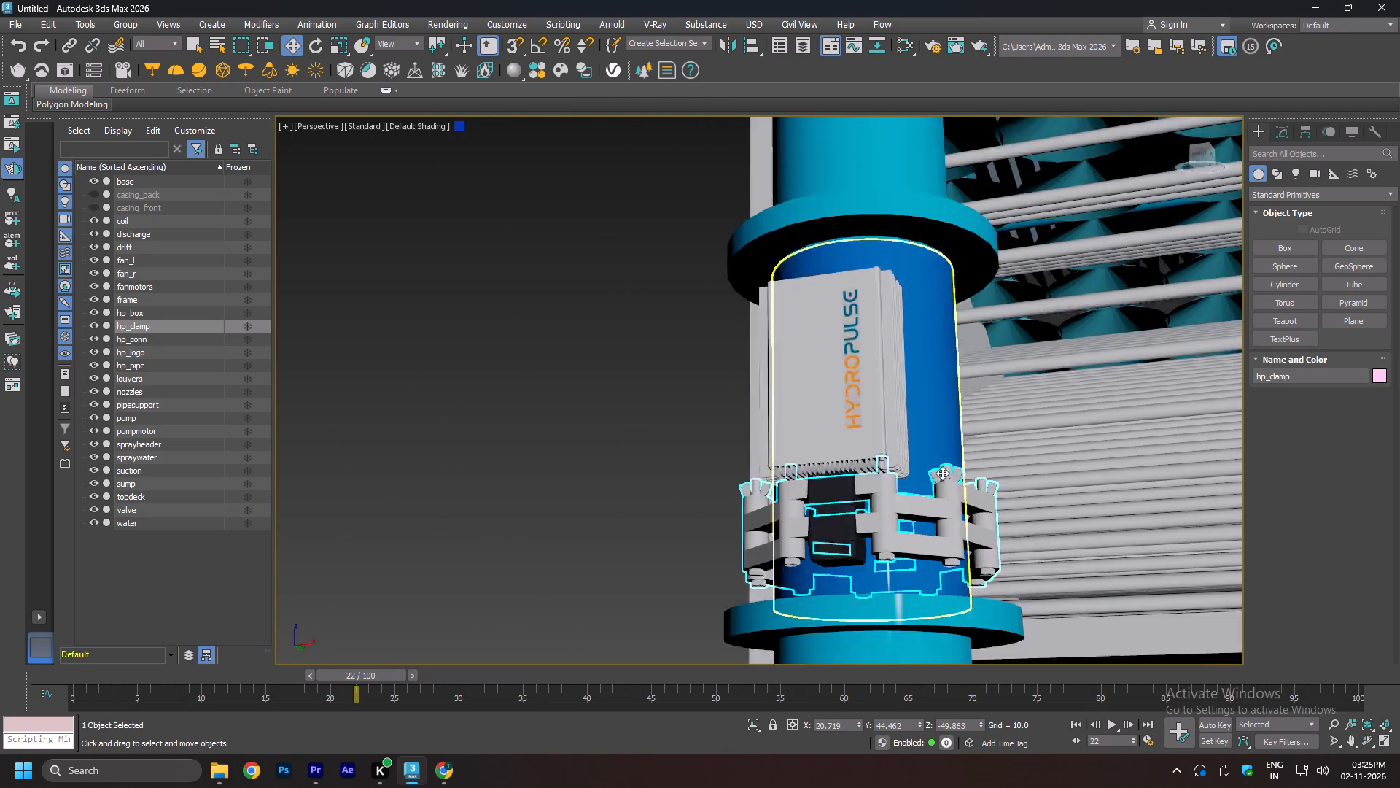
pyautogui.scroll(-1, 942, 473)
pyautogui.keyDown('alt'); pyautogui.moveTo(795, 491); pyautogui.dragTo(930, 514, button='middle'); pyautogui.keyUp('alt')
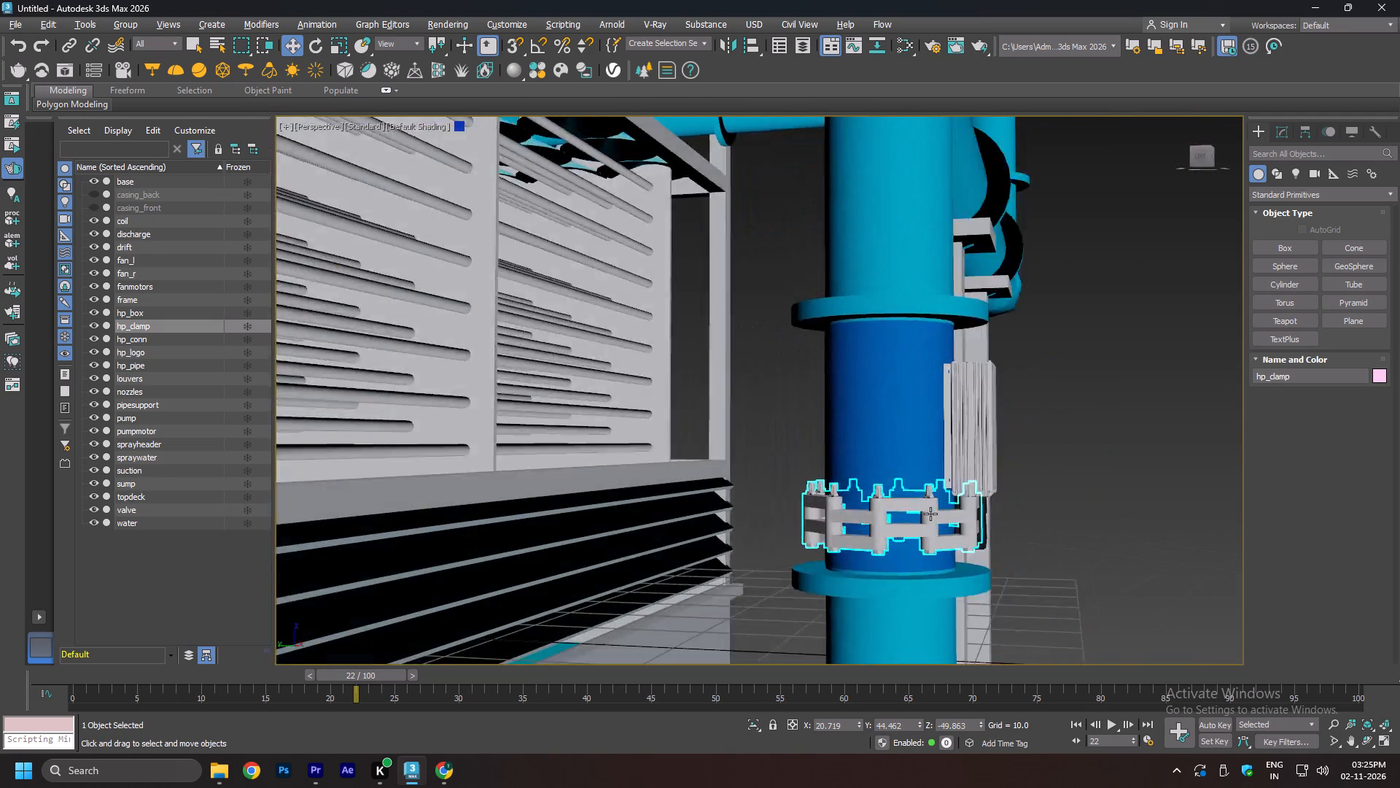
pyautogui.keyDown('alt'); pyautogui.moveTo(930, 514); pyautogui.dragTo(917, 522, button='middle'); pyautogui.keyUp('alt')
pyautogui.scroll(-1, 1010, 417)
pyautogui.keyDown('alt'); pyautogui.moveTo(1036, 434); pyautogui.dragTo(933, 450, button='middle'); pyautogui.keyUp('alt')
pyautogui.scroll(-1, 905, 444)
pyautogui.scroll(4, 928, 450)
# Examine the hp_box enclosure's fins and screws and the underside of the clamp up close.
pyautogui.click(942, 414)
pyautogui.keyDown('alt'); pyautogui.moveTo(942, 519); pyautogui.dragTo(973, 478, button='middle'); pyautogui.keyUp('alt')
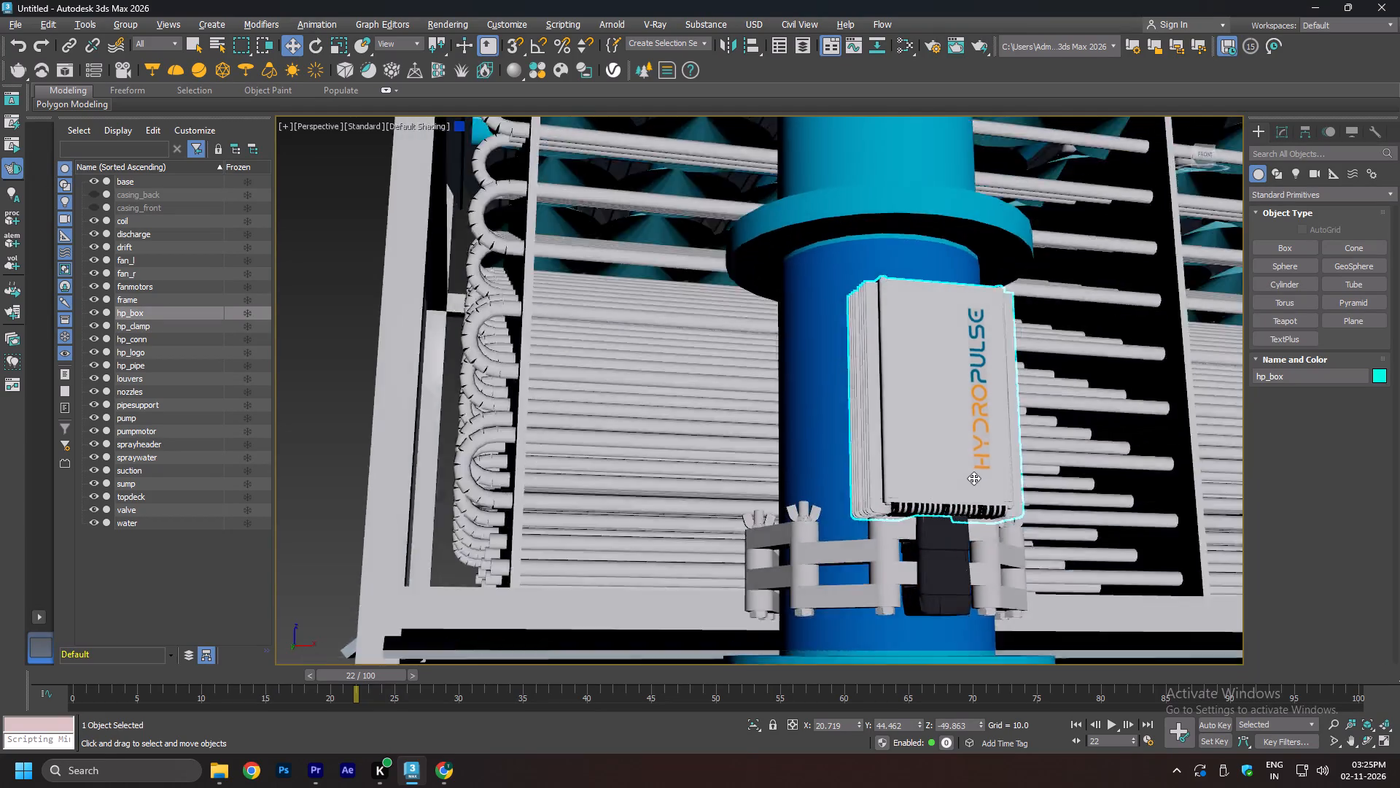
pyautogui.keyDown('alt'); pyautogui.moveTo(973, 478); pyautogui.dragTo(979, 416, button='middle'); pyautogui.keyUp('alt')
pyautogui.scroll(5, 917, 432)
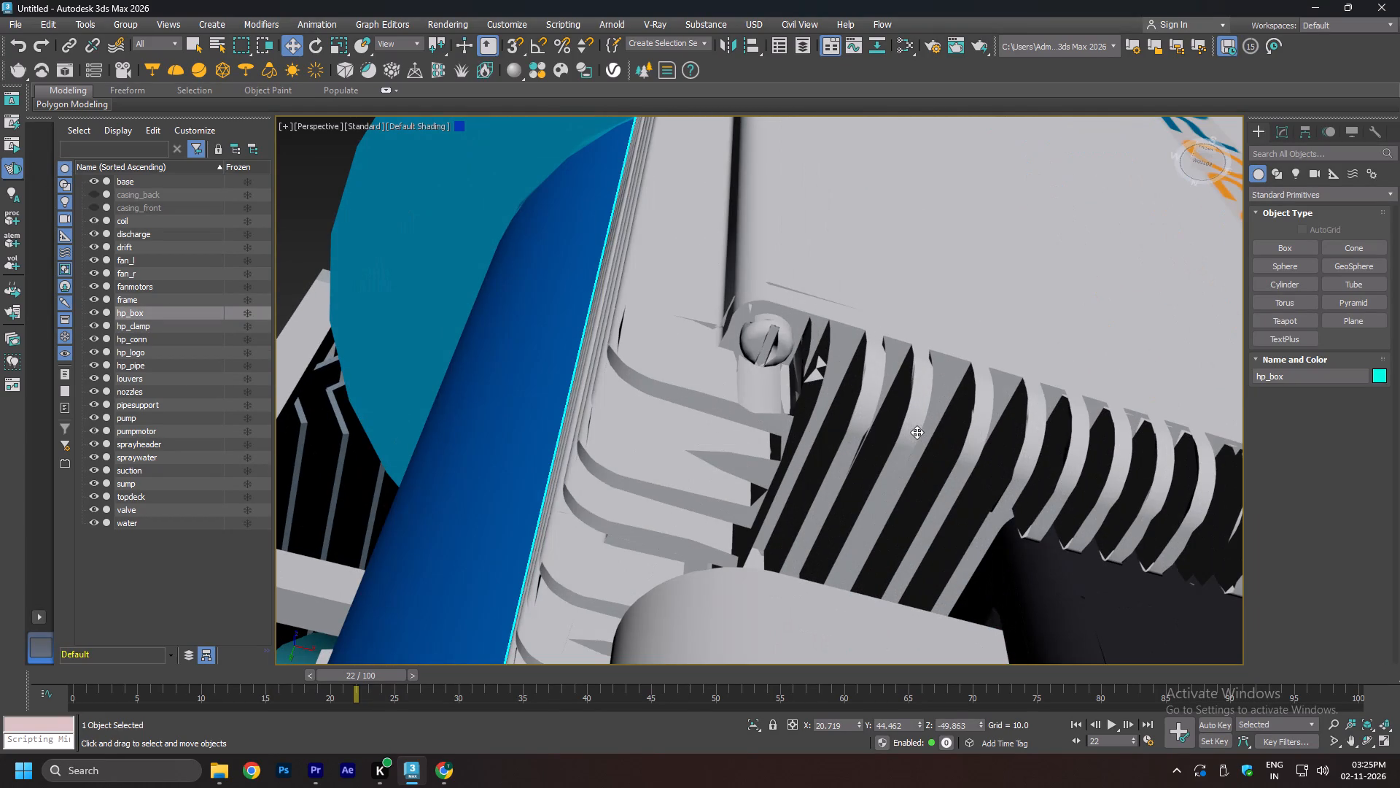
pyautogui.scroll(-4, 785, 401)
pyautogui.keyDown('alt'); pyautogui.moveTo(747, 414); pyautogui.dragTo(836, 445, button='middle'); pyautogui.keyUp('alt')
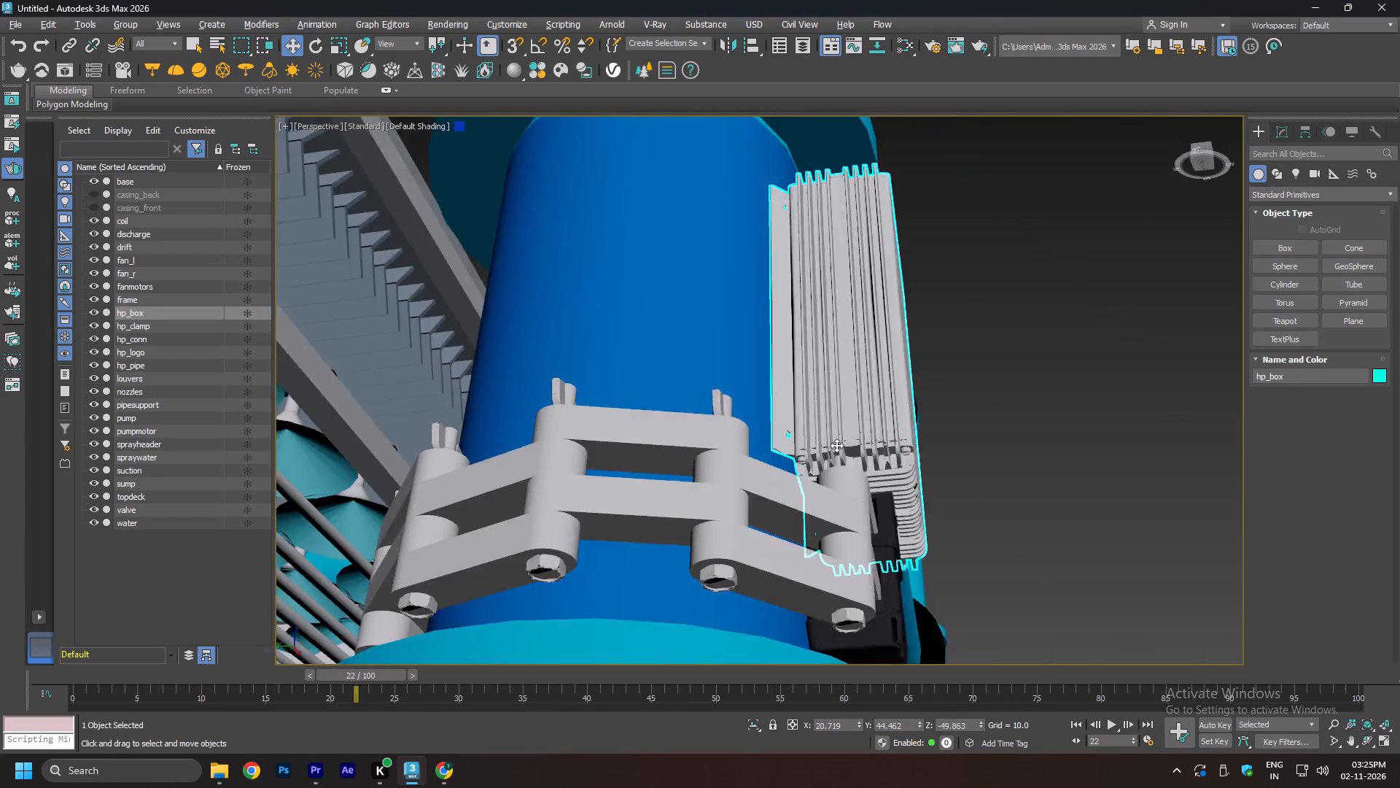
pyautogui.keyDown('alt'); pyautogui.moveTo(836, 445); pyautogui.dragTo(800, 563, button='middle'); pyautogui.keyUp('alt')
pyautogui.scroll(-5, 775, 430)
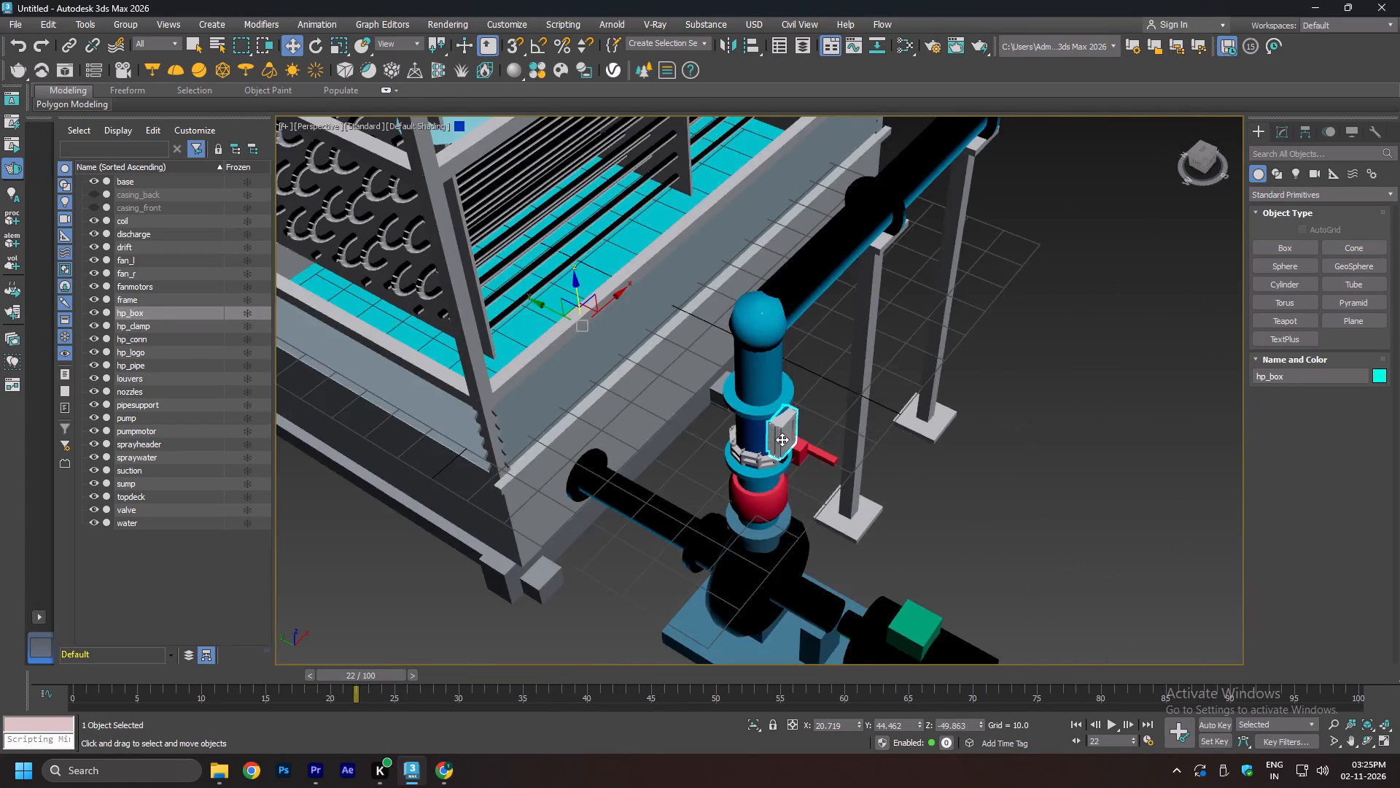
# Examine the spray nozzles, coil, pump and piping from around the unit, and scrub the timeline again.
pyautogui.scroll(-3, 782, 439)
pyautogui.keyDown('alt'); pyautogui.moveTo(936, 454); pyautogui.dragTo(882, 401, button='middle'); pyautogui.keyUp('alt')
pyautogui.scroll(3, 831, 356)
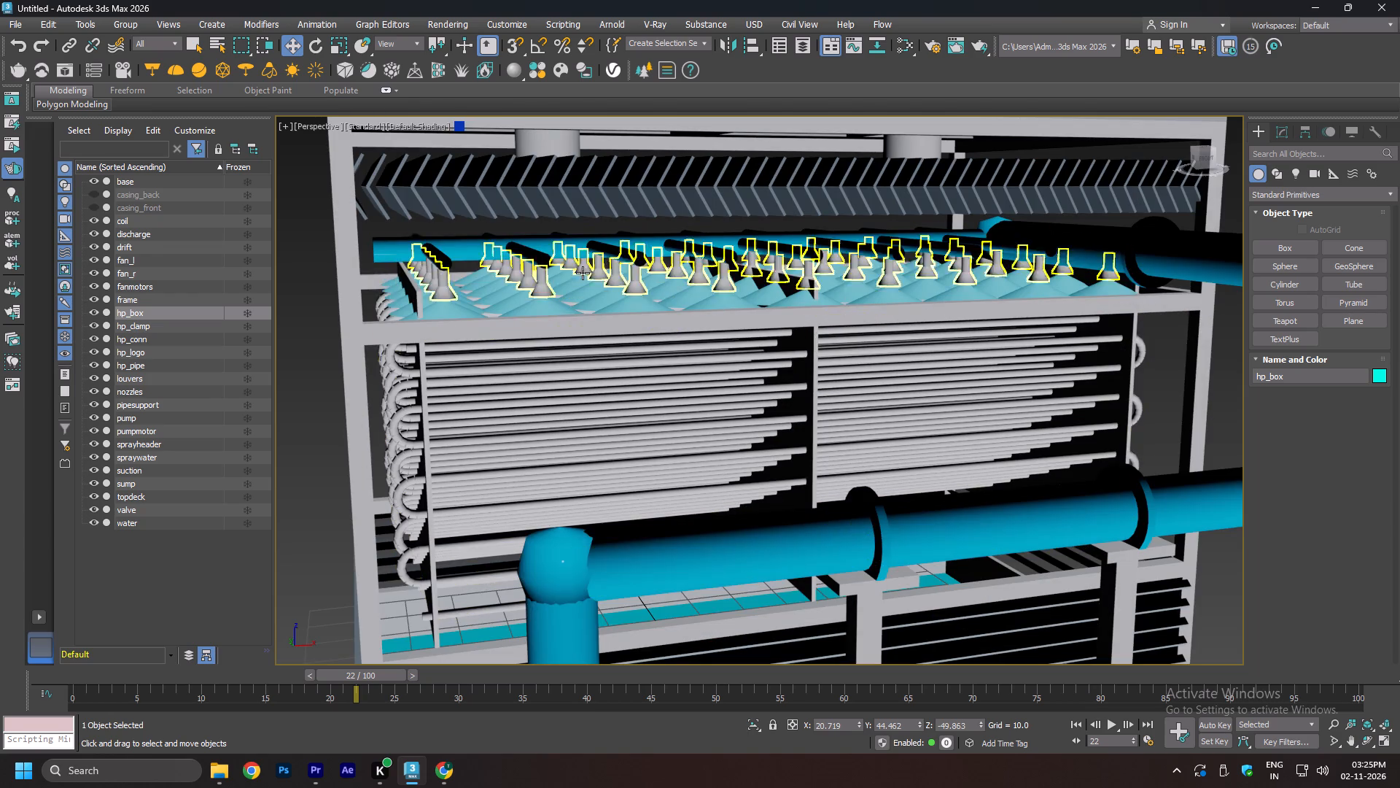
pyautogui.scroll(-1, 720, 455)
pyautogui.keyDown('alt'); pyautogui.moveTo(694, 477); pyautogui.dragTo(772, 468, button='middle'); pyautogui.keyUp('alt')
pyautogui.moveTo(717, 518); pyautogui.dragTo(790, 366, button='middle')
pyautogui.moveTo(381, 676); pyautogui.dragTo(667, 668)
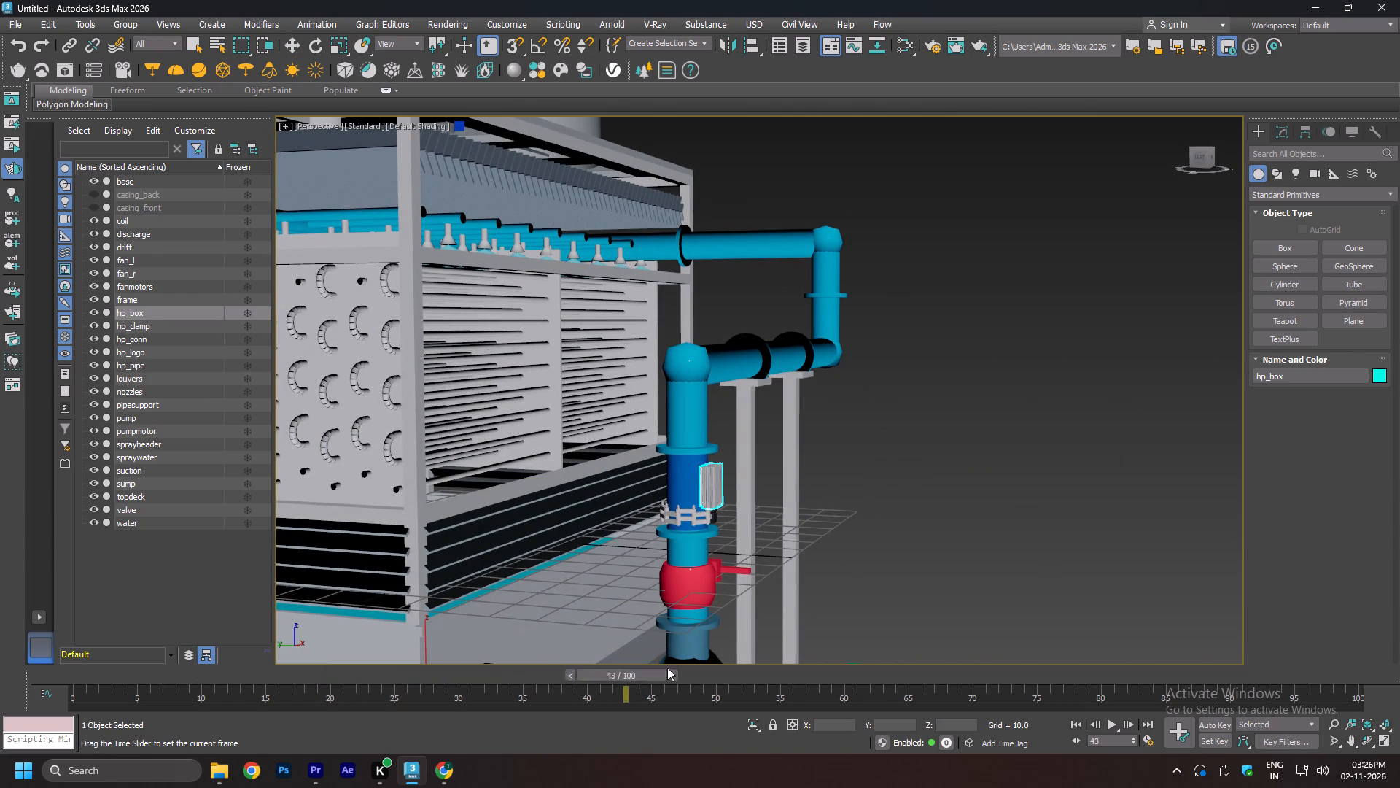
pyautogui.moveTo(667, 668); pyautogui.dragTo(536, 692)
pyautogui.scroll(-1, 638, 385)
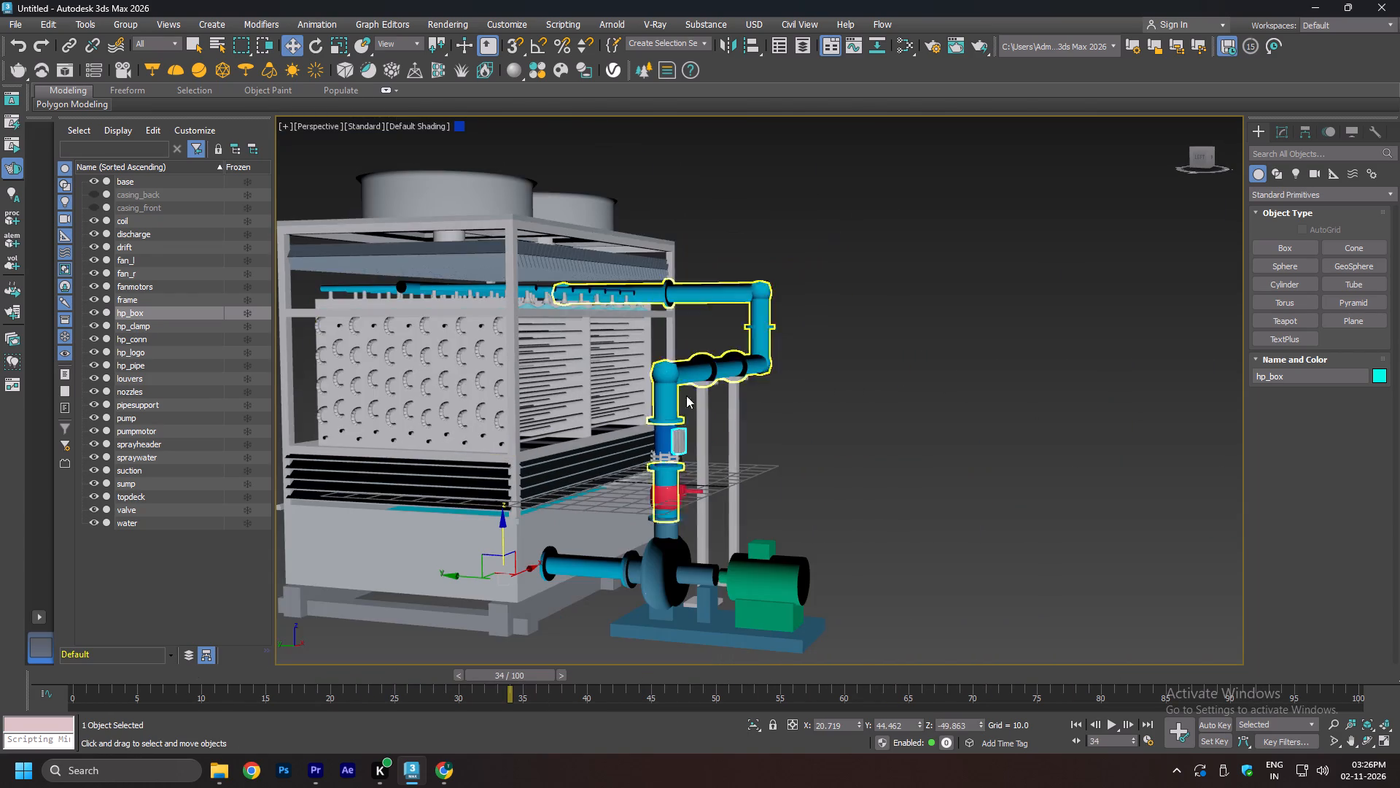
pyautogui.keyDown('alt'); pyautogui.moveTo(819, 403); pyautogui.dragTo(742, 415, button='middle'); pyautogui.keyUp('alt')
pyautogui.moveTo(801, 476); pyautogui.dragTo(775, 430, button='middle')
pyautogui.keyDown('alt'); pyautogui.moveTo(957, 488); pyautogui.dragTo(908, 495, button='middle'); pyautogui.keyUp('alt')
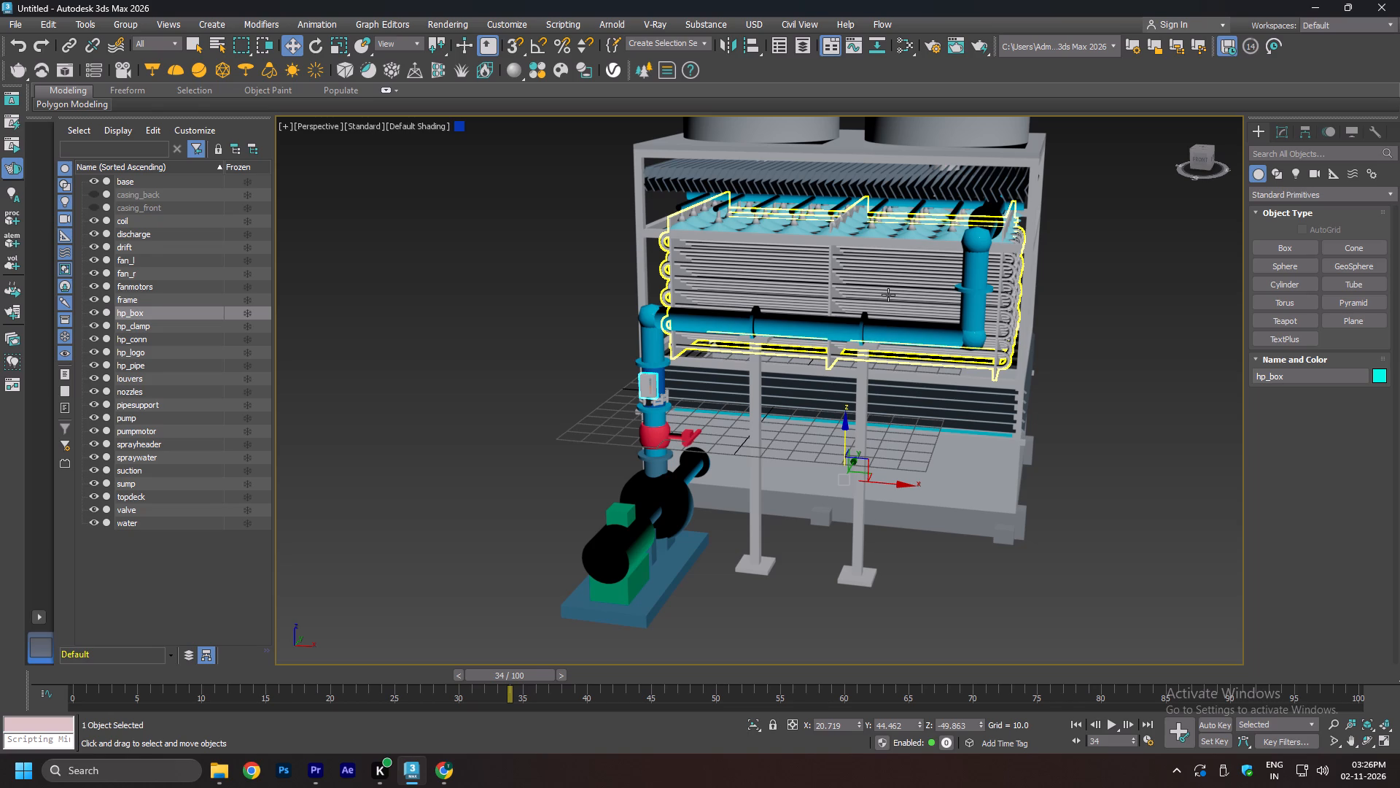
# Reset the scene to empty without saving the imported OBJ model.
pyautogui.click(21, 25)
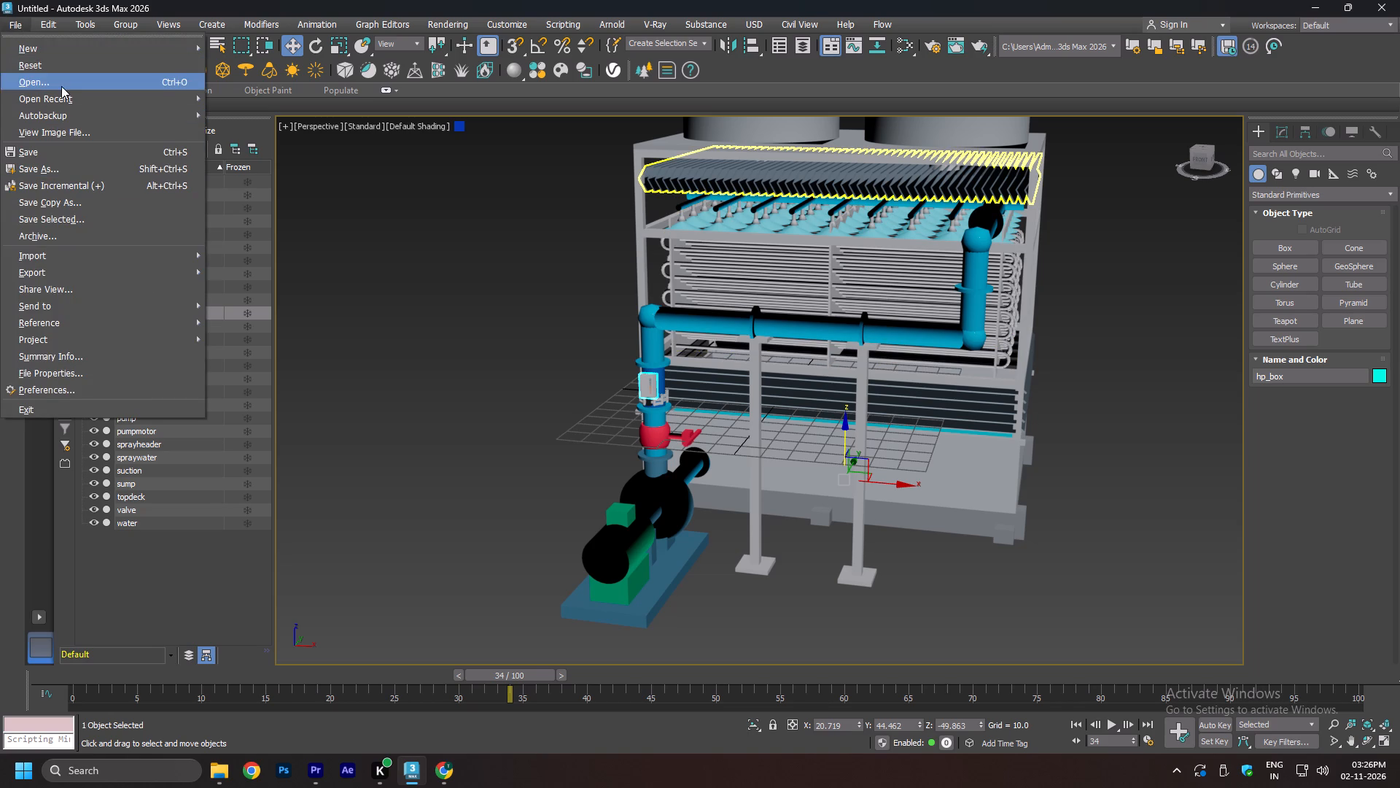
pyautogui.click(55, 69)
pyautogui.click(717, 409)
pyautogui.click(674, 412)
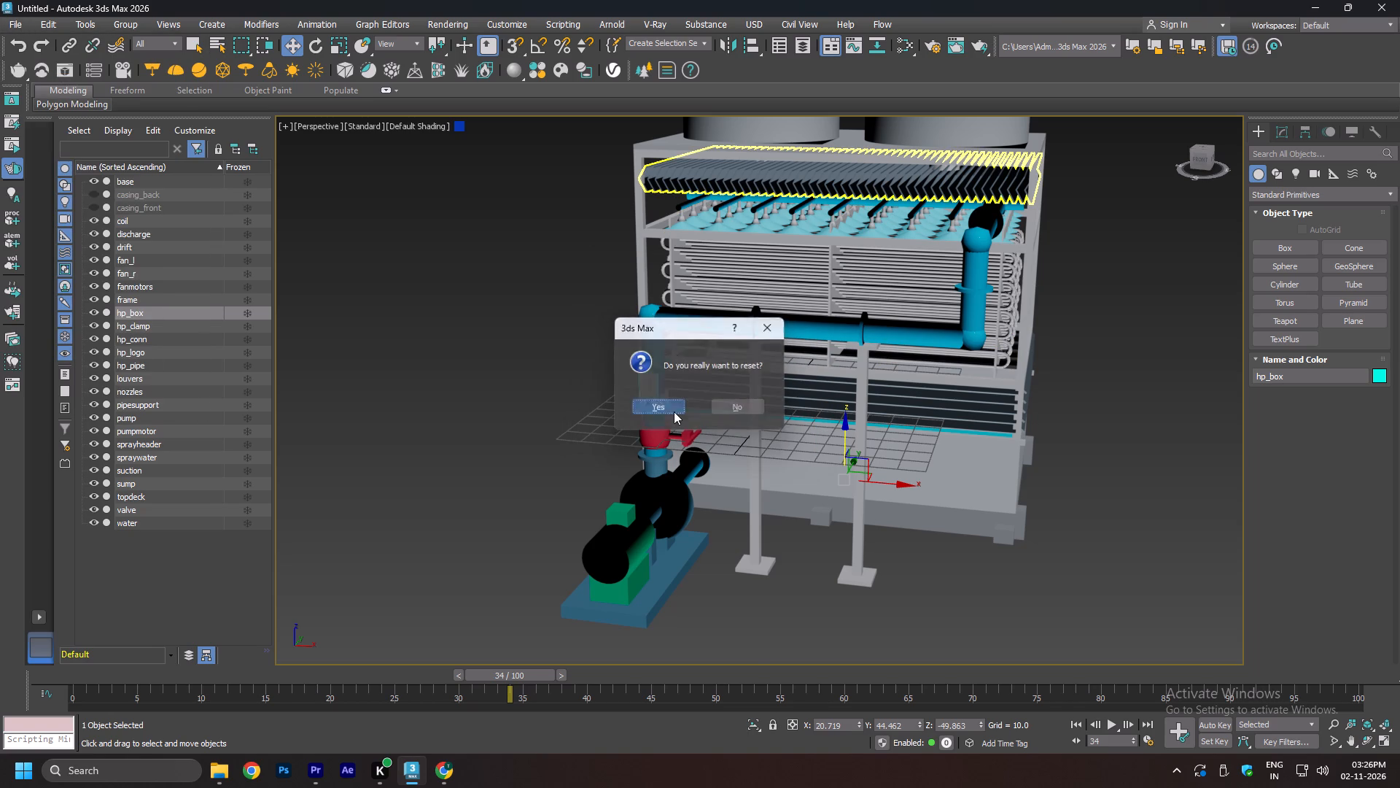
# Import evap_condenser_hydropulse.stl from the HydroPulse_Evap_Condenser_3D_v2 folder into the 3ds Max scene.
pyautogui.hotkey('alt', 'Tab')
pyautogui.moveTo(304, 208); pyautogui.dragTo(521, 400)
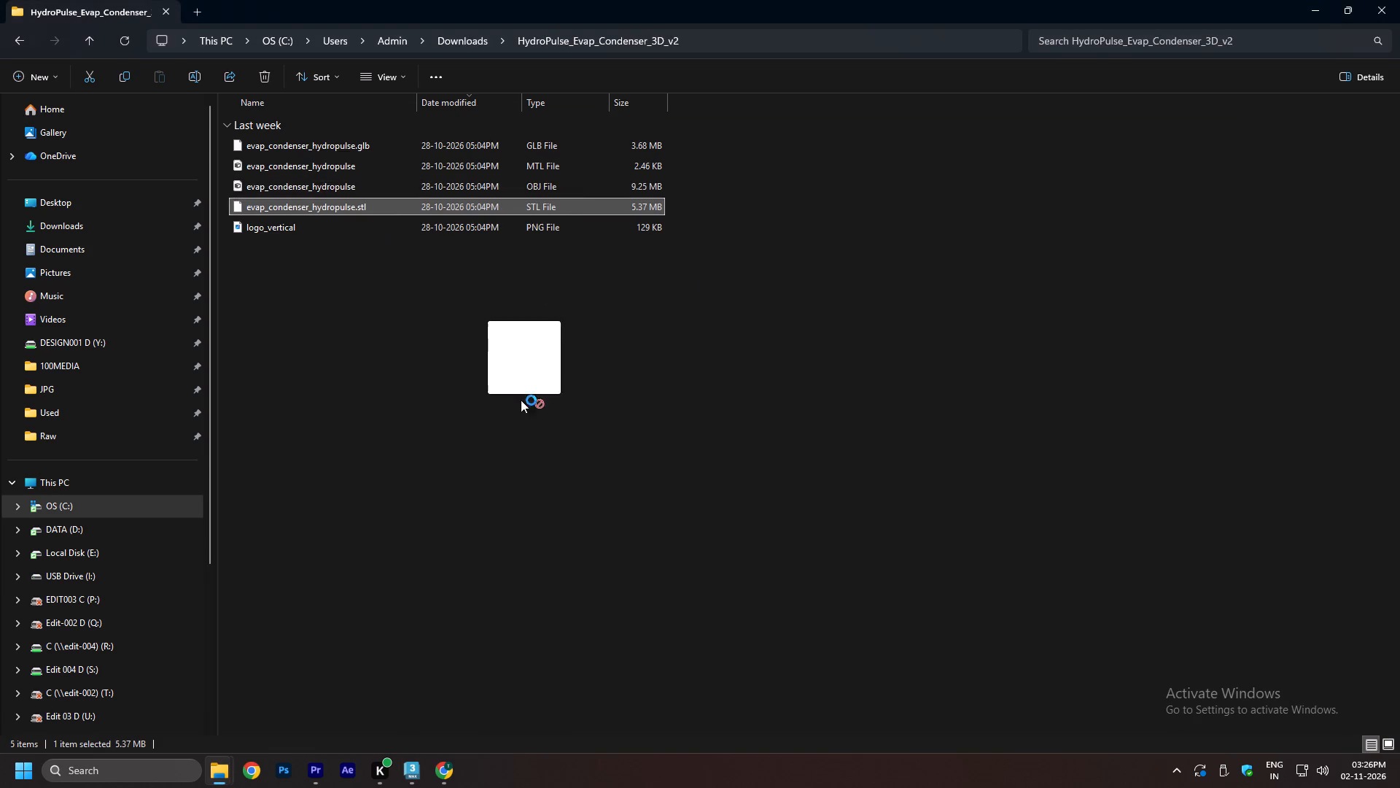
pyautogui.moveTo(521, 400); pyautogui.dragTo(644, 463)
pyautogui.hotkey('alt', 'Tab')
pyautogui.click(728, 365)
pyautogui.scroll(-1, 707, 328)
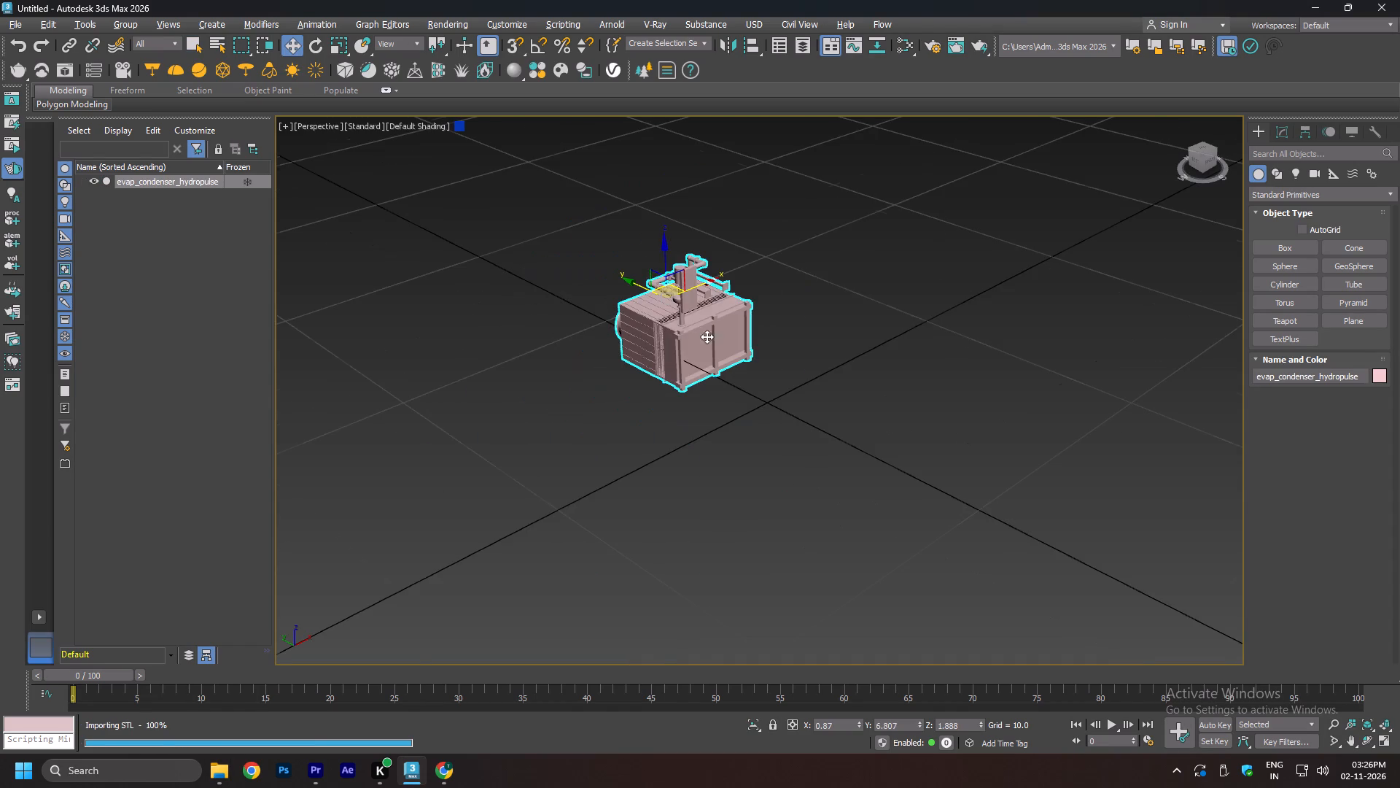
# Examine the imported STL model's casing, piping, pump and louvers from several angles and up close.
pyautogui.scroll(-1, 707, 336)
pyautogui.keyDown('alt'); pyautogui.scroll(10, 680, 322); pyautogui.keyUp('alt')
pyautogui.keyDown('alt'); pyautogui.moveTo(696, 286); pyautogui.dragTo(801, 290, button='middle'); pyautogui.keyUp('alt')
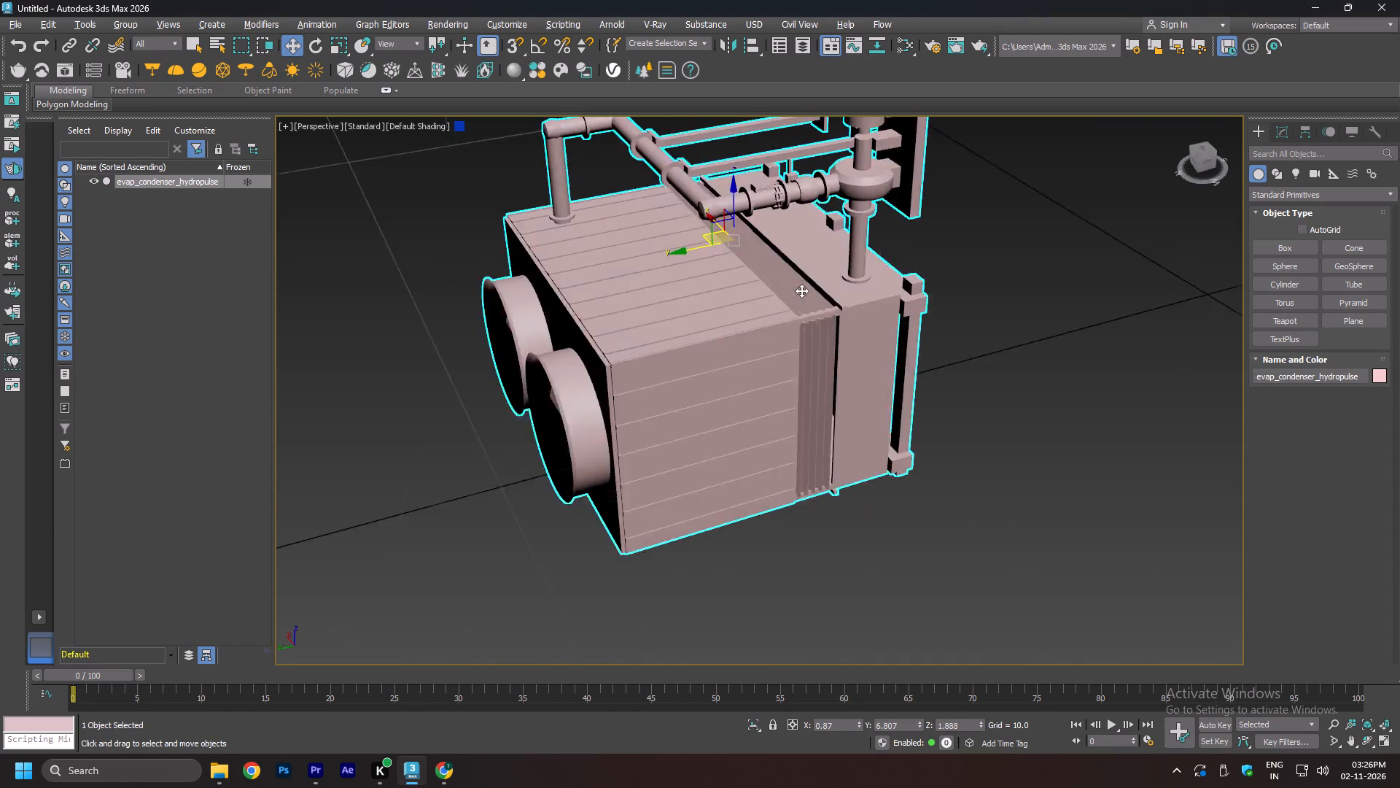
pyautogui.keyDown('alt'); pyautogui.moveTo(801, 290); pyautogui.dragTo(752, 317, button='middle'); pyautogui.keyUp('alt')
pyautogui.scroll(4, 730, 247)
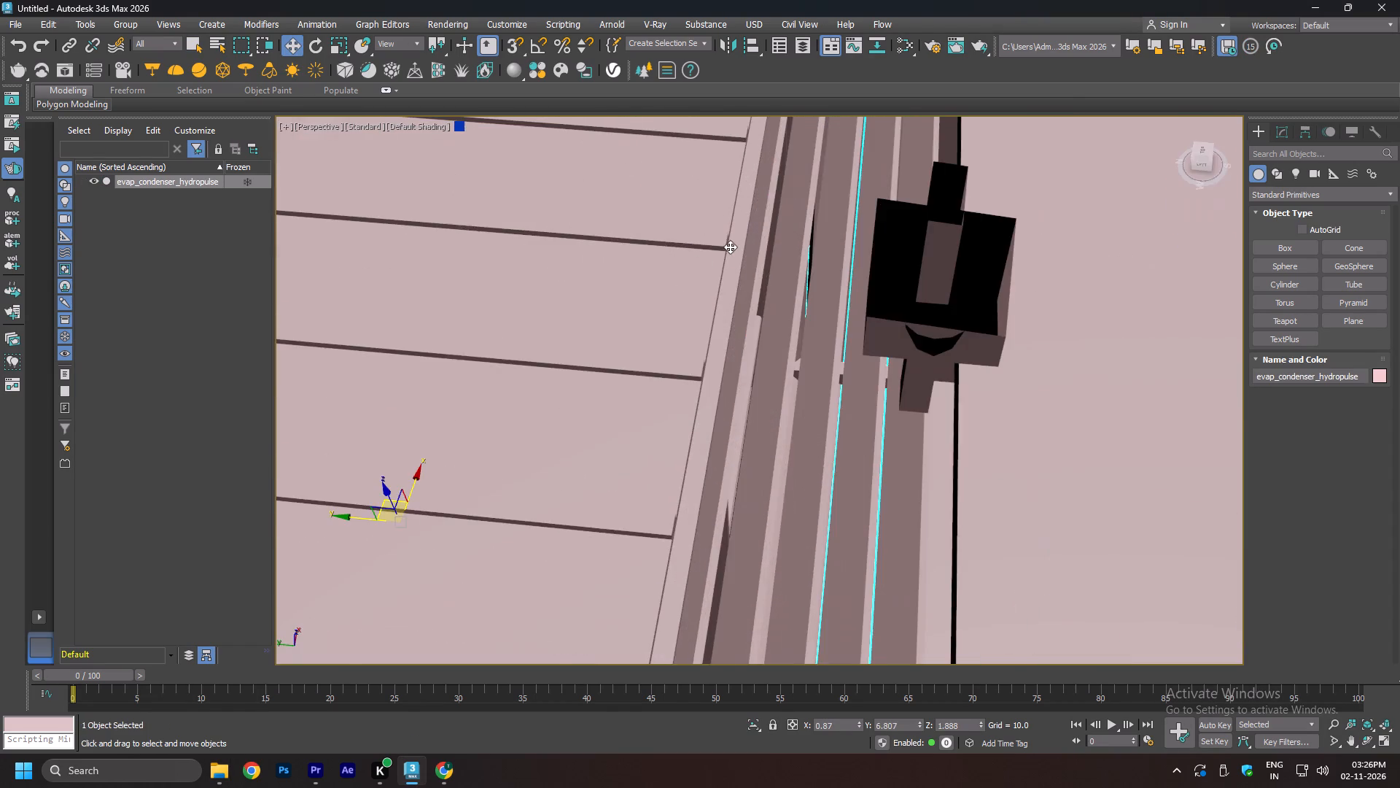
pyautogui.scroll(-2, 572, 344)
pyautogui.scroll(-2, 741, 434)
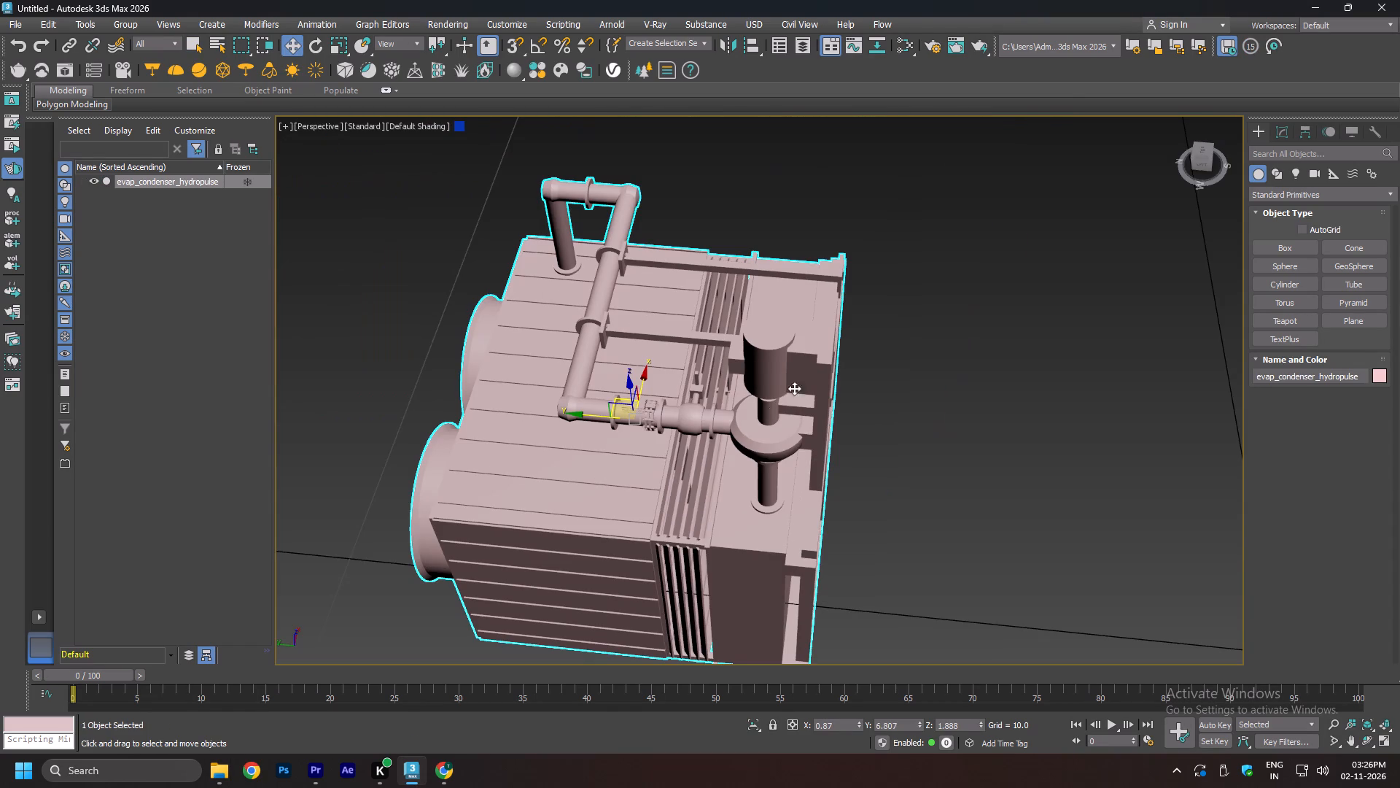
# Reset the scene to empty without saving the imported STL model.
pyautogui.click(14, 29)
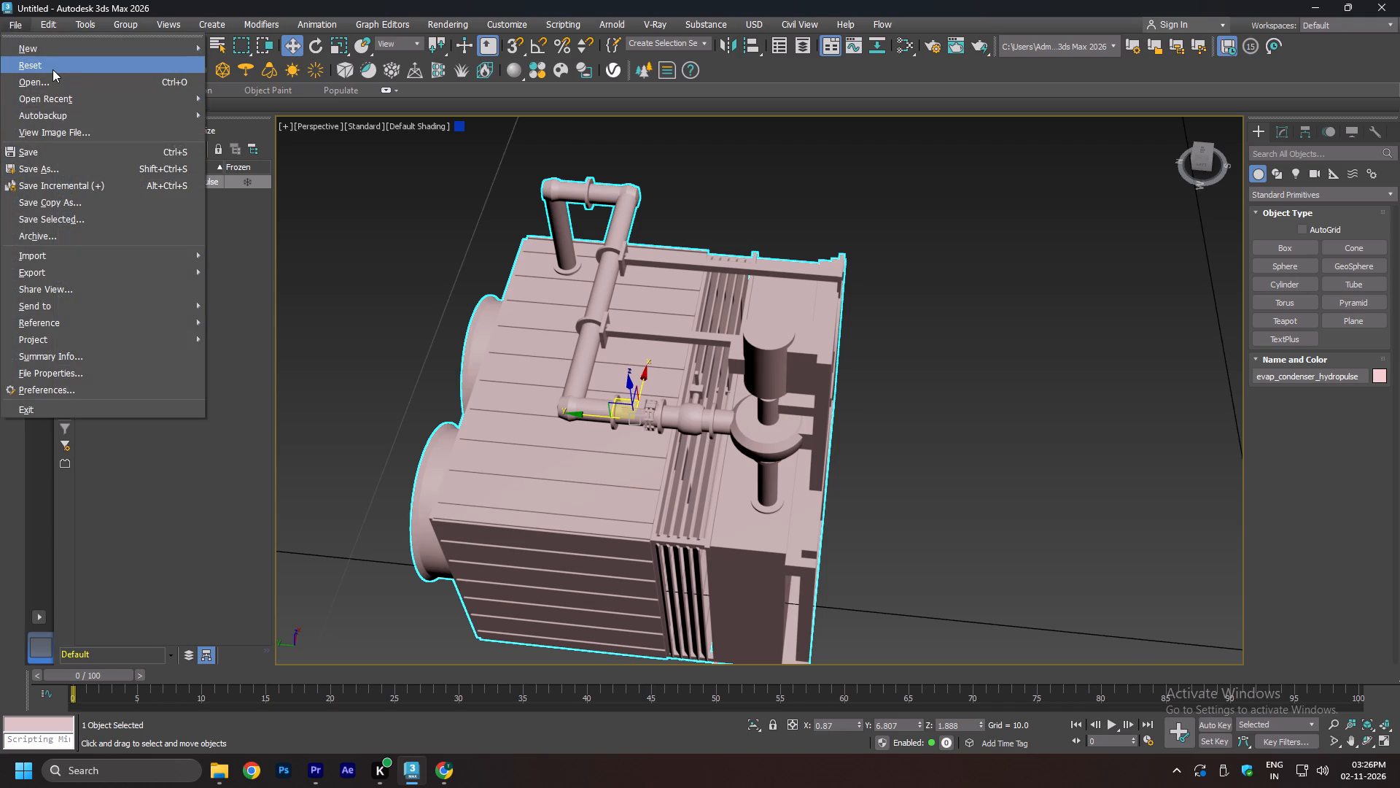
pyautogui.click(52, 69)
pyautogui.click(701, 410)
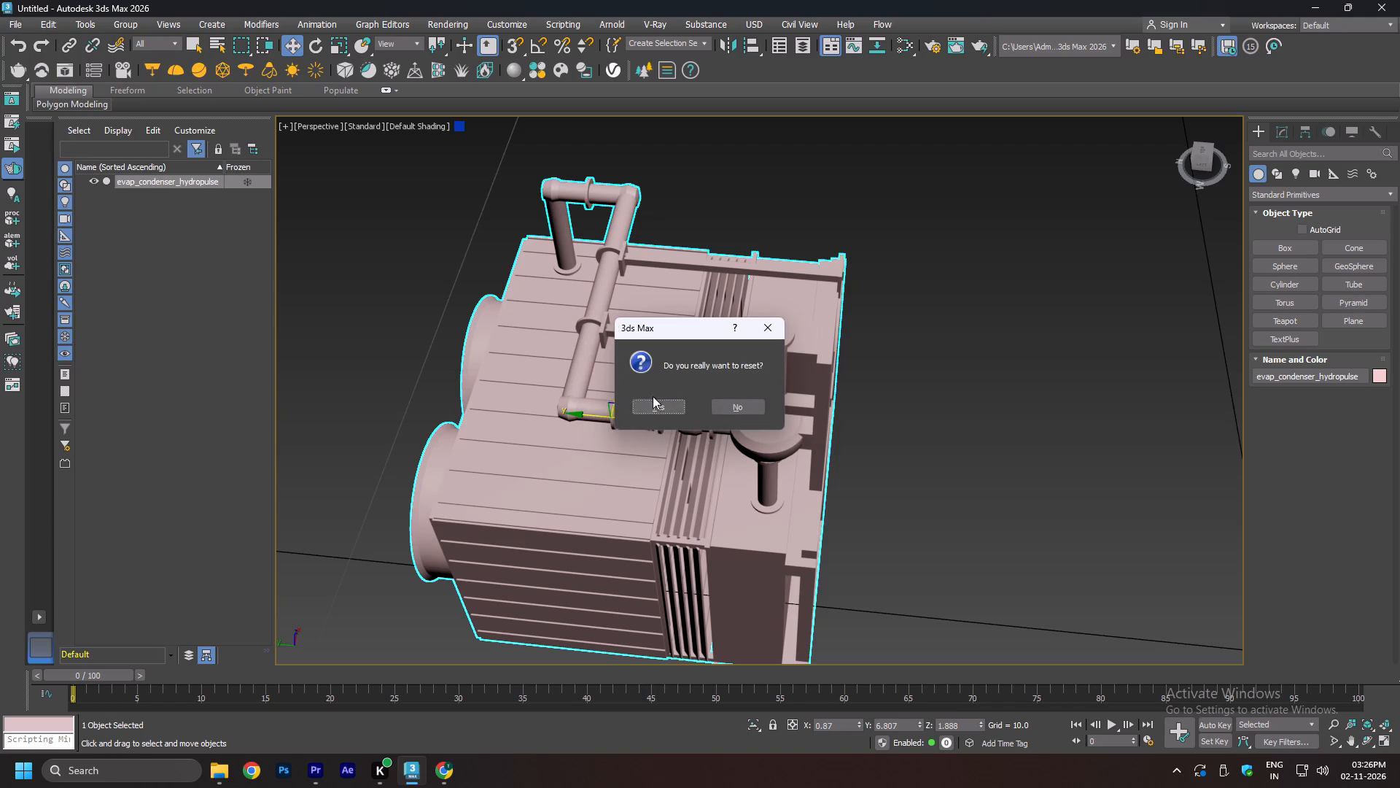
pyautogui.click(653, 404)
pyautogui.hotkey('alt', 'Tab')
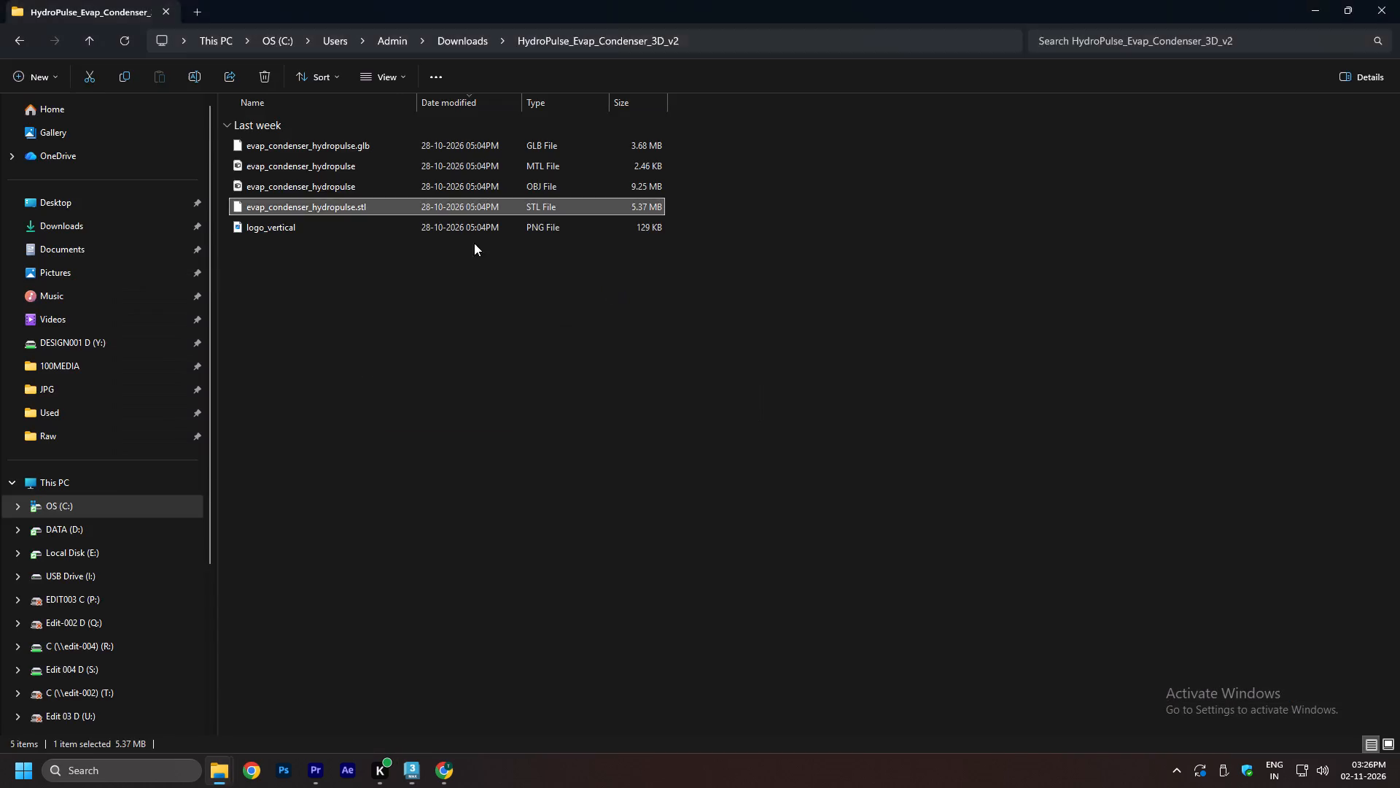
pyautogui.hotkey('alt', 'Tab')
# Open the recent scene Main Animation V2.max with its isolated objects.
pyautogui.click(13, 28)
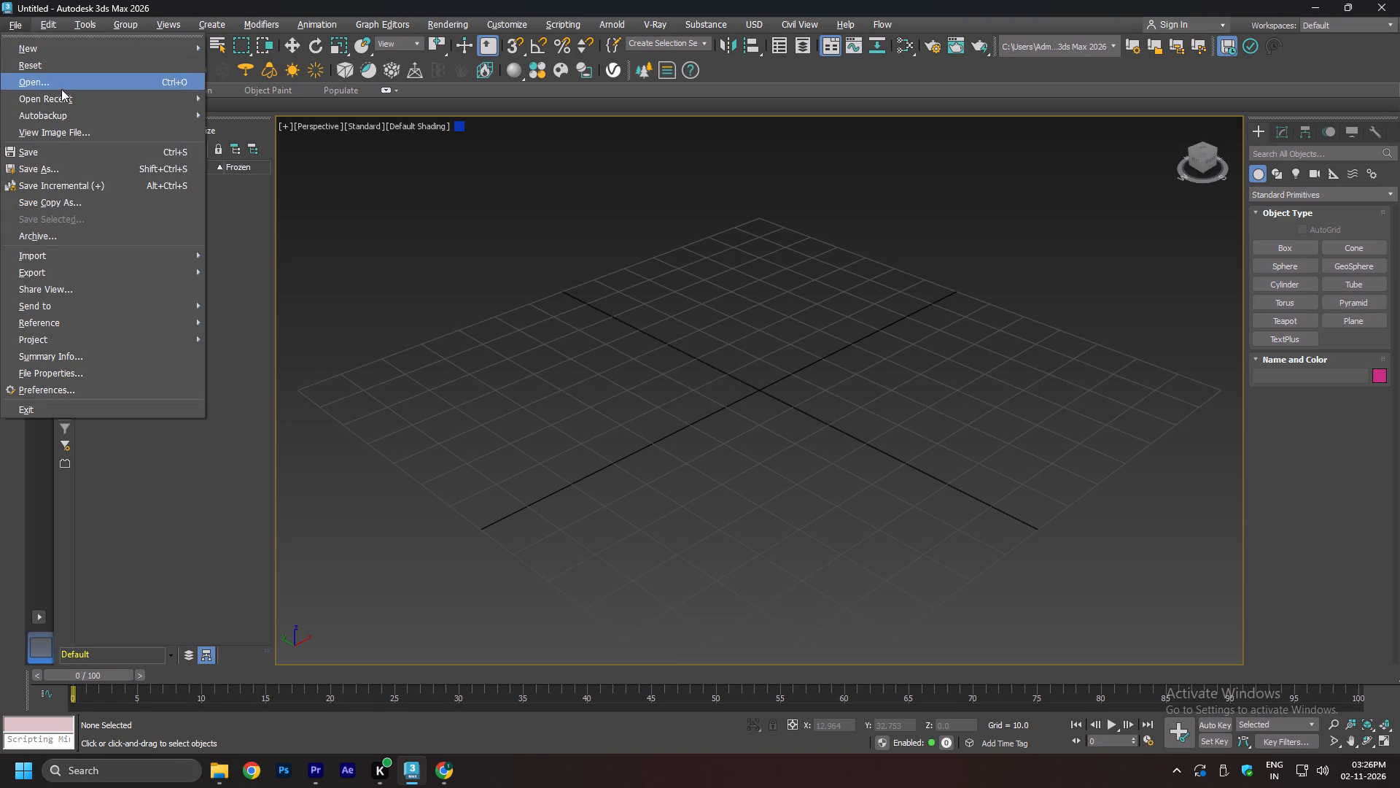
pyautogui.click(333, 97)
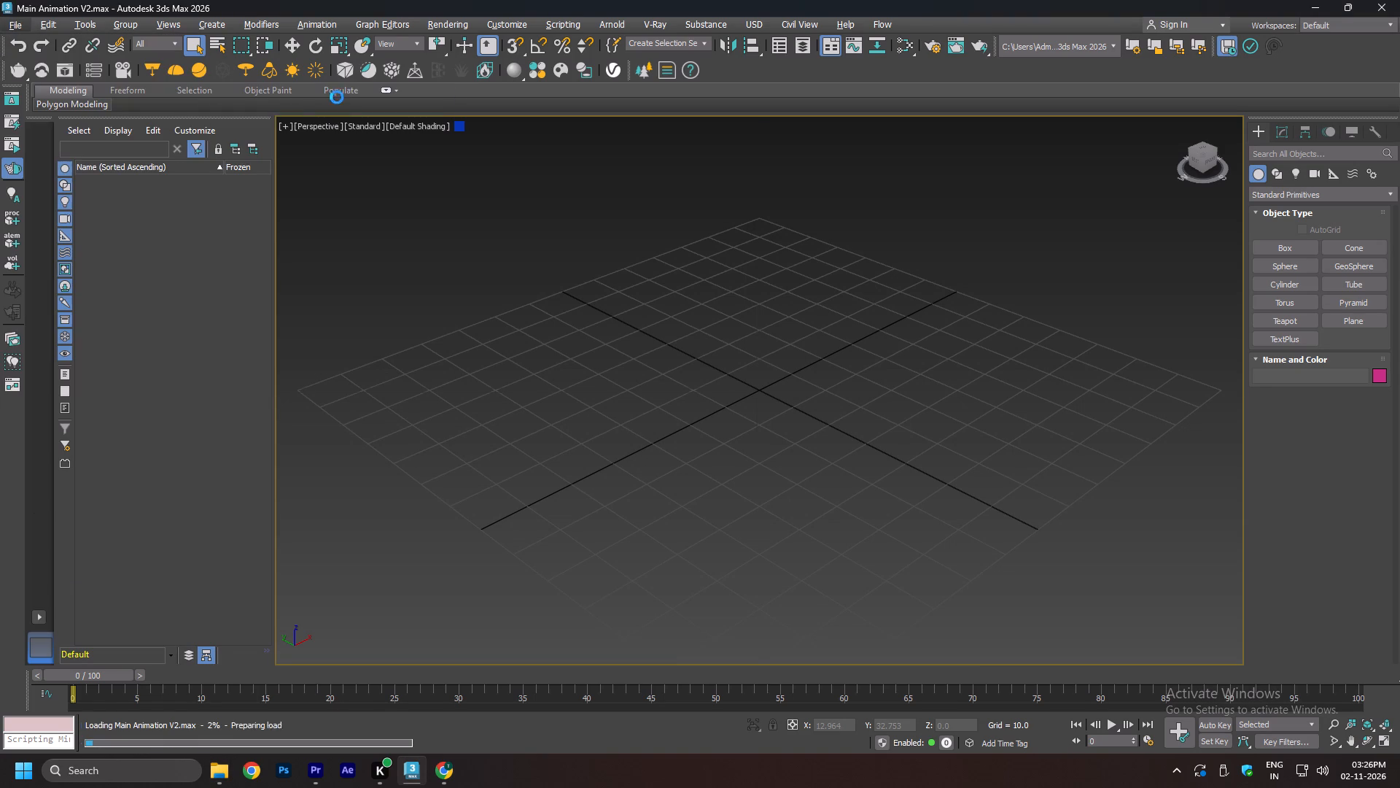
pyautogui.click(746, 397)
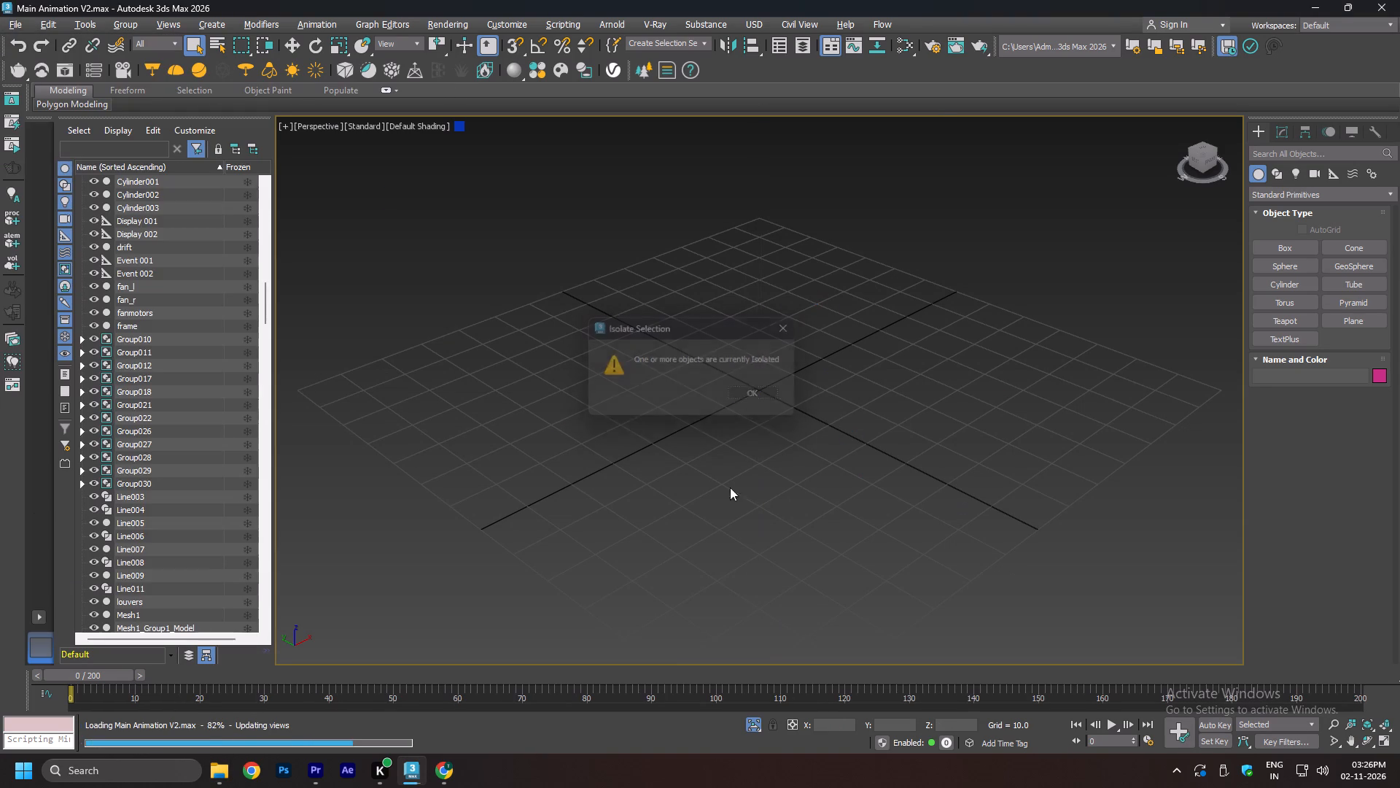
# Examine the condenser's pump, motor, base frame and discharge piping from several angles and distances.
pyautogui.click(935, 453)
pyautogui.click(936, 468)
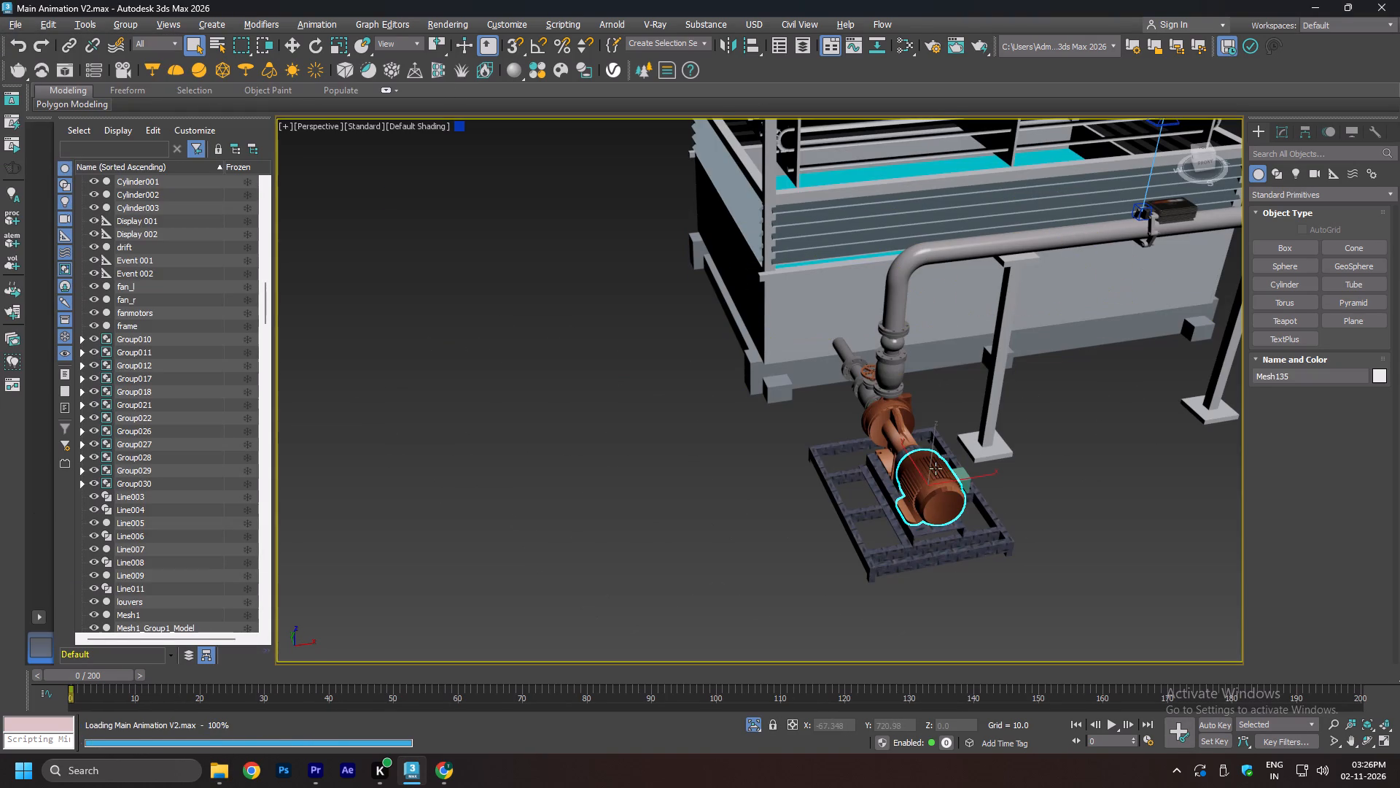
pyautogui.press('w')
pyautogui.click(1042, 441)
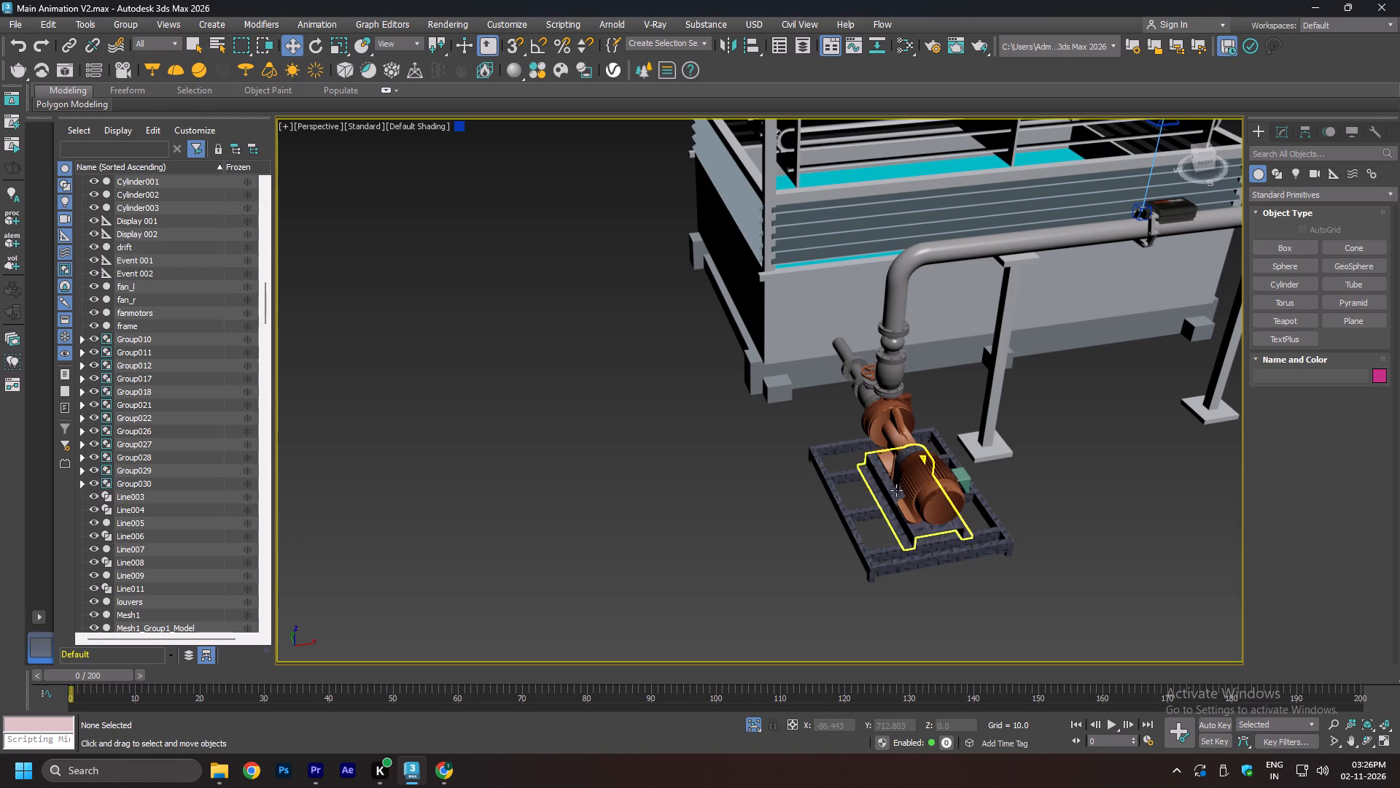
pyautogui.click(916, 482)
pyautogui.keyDown('alt'); pyautogui.moveTo(822, 490); pyautogui.dragTo(886, 471, button='middle'); pyautogui.keyUp('alt')
pyautogui.scroll(1, 922, 480)
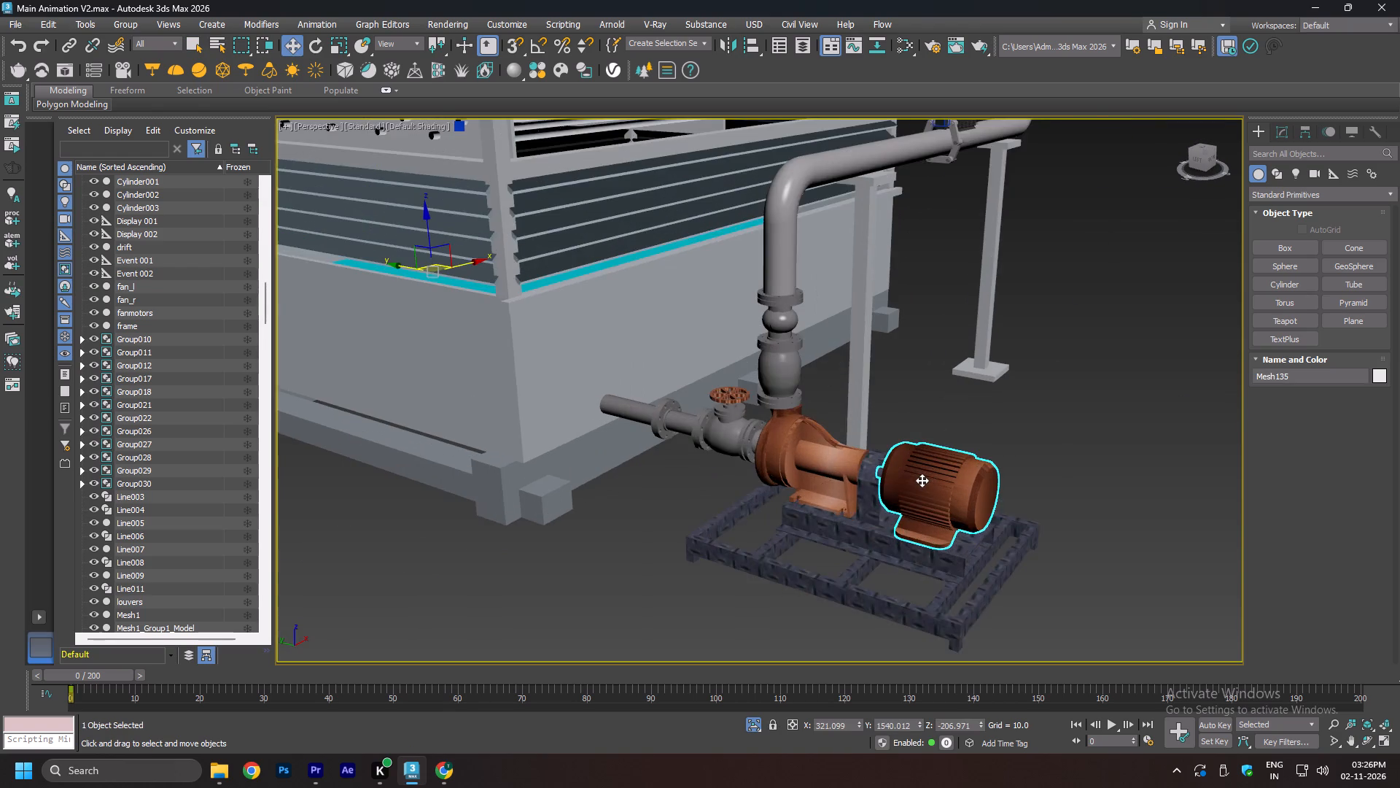
pyautogui.scroll(2, 954, 460)
pyautogui.scroll(-2, 704, 497)
pyautogui.moveTo(803, 370); pyautogui.dragTo(763, 430, button='middle')
pyautogui.keyDown('alt'); pyautogui.moveTo(865, 352); pyautogui.dragTo(827, 381, button='middle'); pyautogui.keyUp('alt')
pyautogui.moveTo(932, 228); pyautogui.dragTo(873, 202, button='middle')
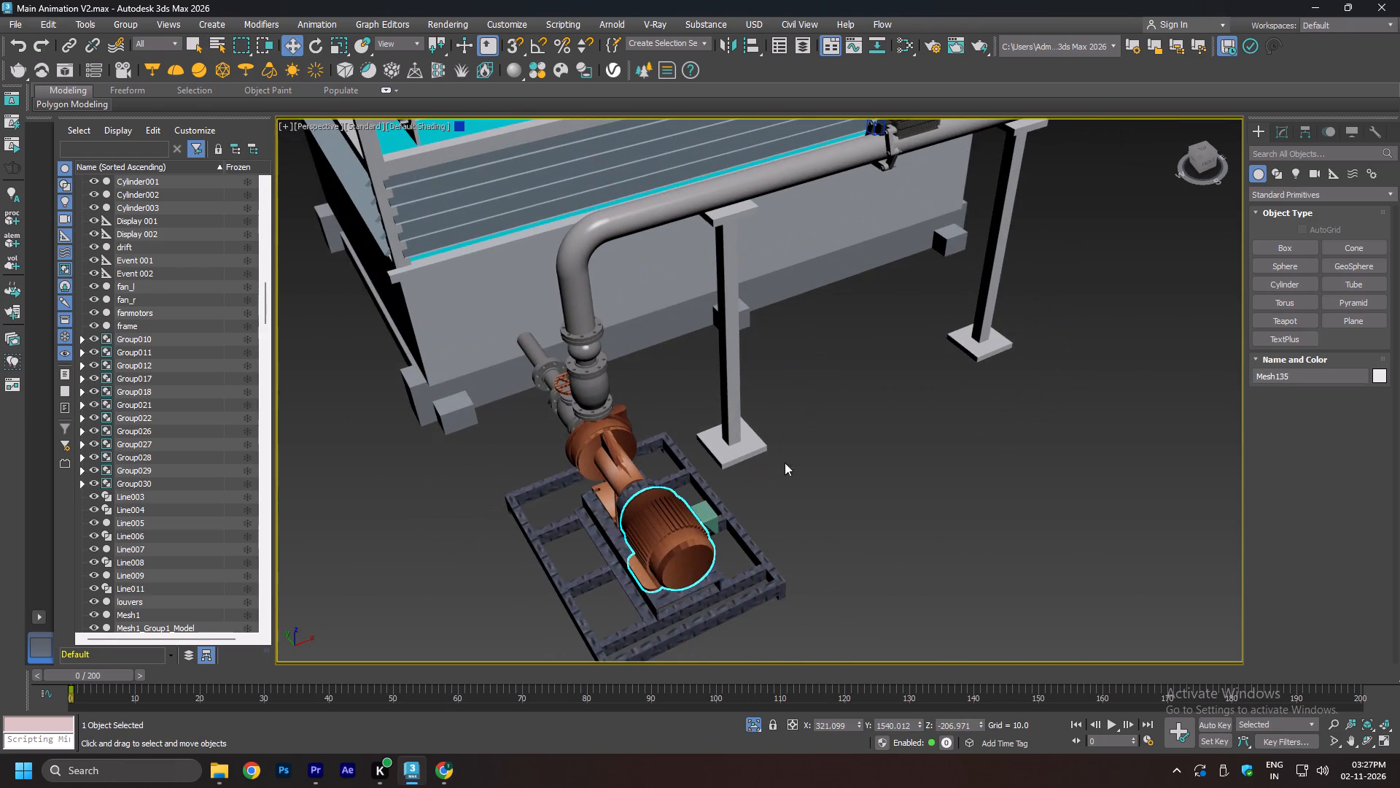
pyautogui.moveTo(822, 455); pyautogui.dragTo(762, 463, button='middle')
pyautogui.keyDown('alt'); pyautogui.moveTo(833, 421); pyautogui.dragTo(765, 395, button='middle'); pyautogui.keyUp('alt')
pyautogui.moveTo(1054, 392); pyautogui.dragTo(872, 312, button='middle')
pyautogui.scroll(-2, 872, 312)
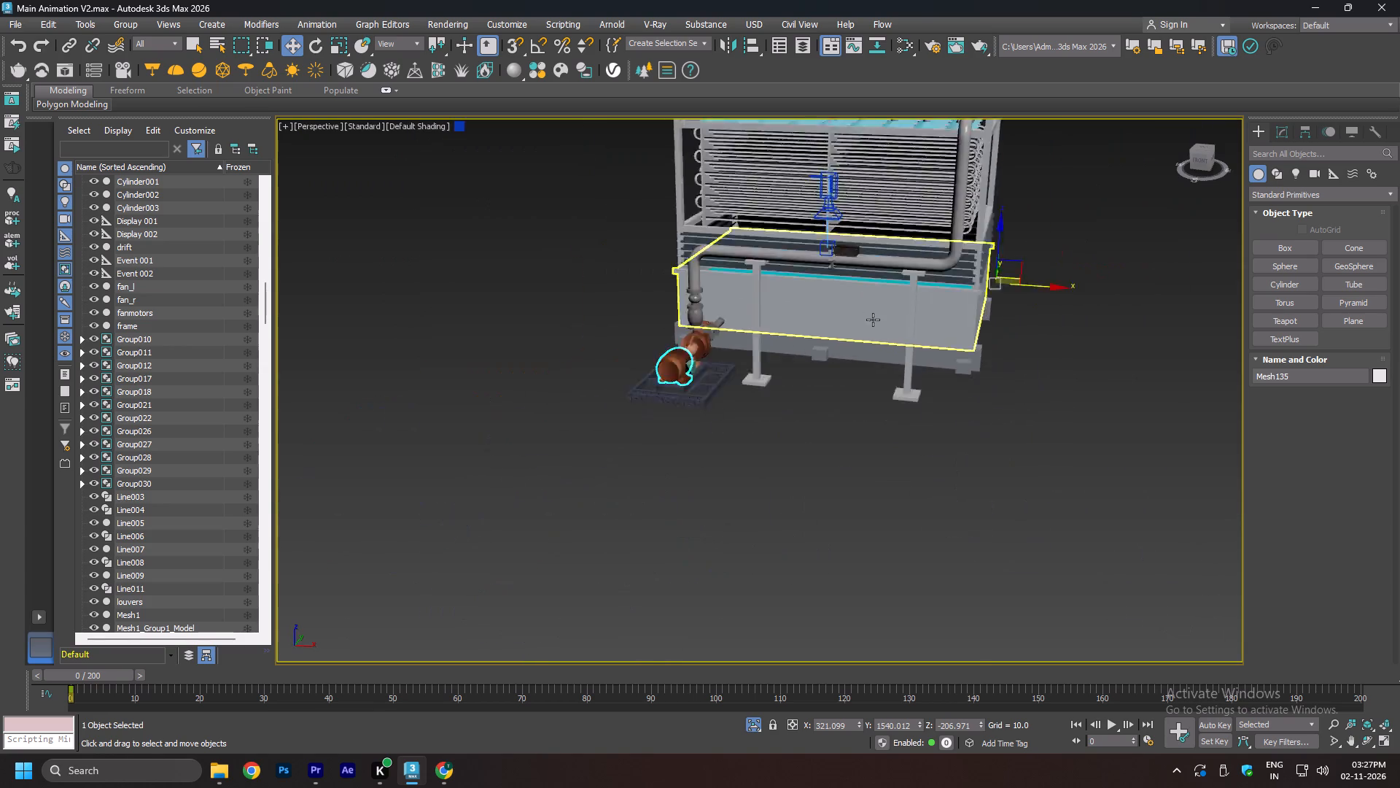
pyautogui.scroll(-3, 873, 320)
pyautogui.scroll(5, 661, 380)
pyautogui.scroll(-2, 730, 322)
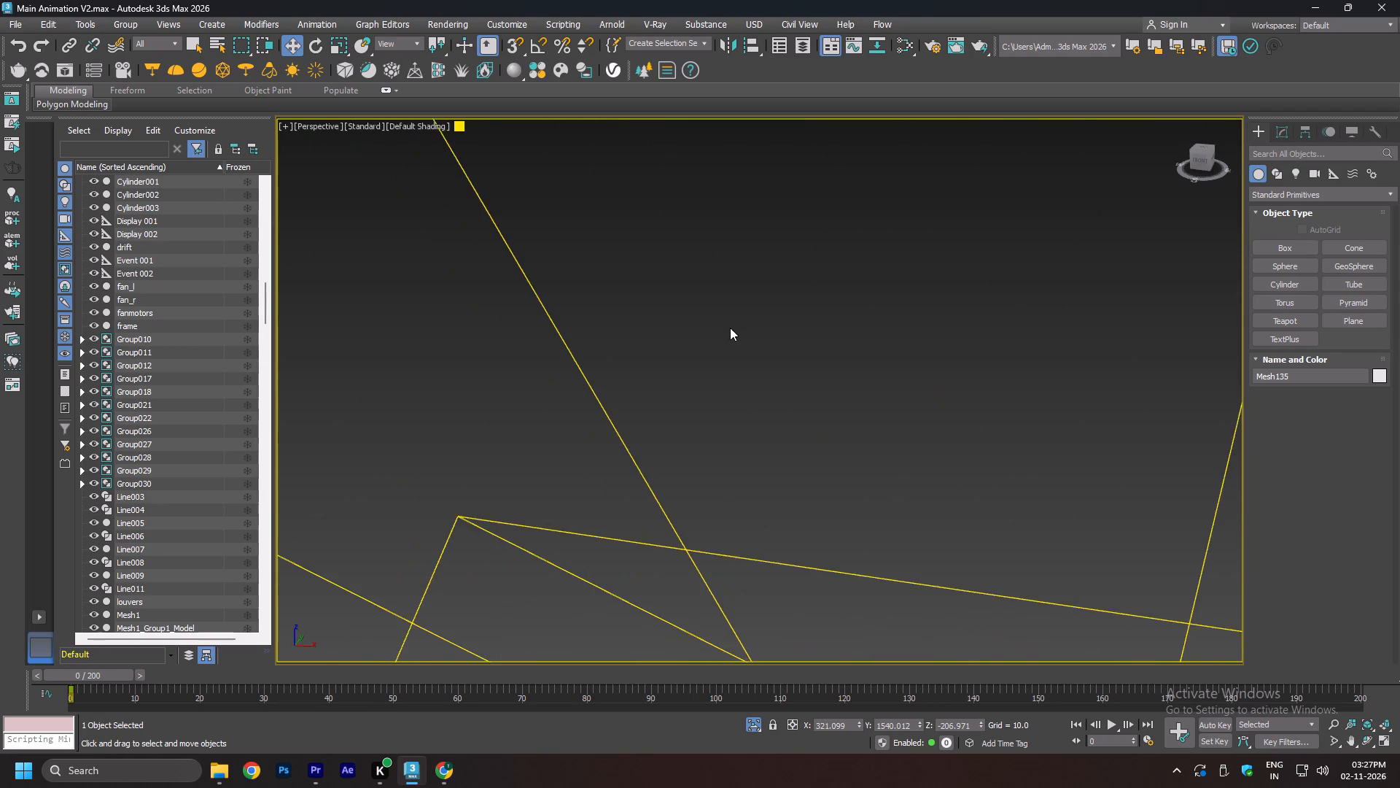
pyautogui.scroll(-3, 768, 335)
# Examine the clamp-on device around the scale-covered pipe and its surrounding lights and cameras in the perspective and top views.
pyautogui.click(862, 225)
pyautogui.scroll(-2, 911, 337)
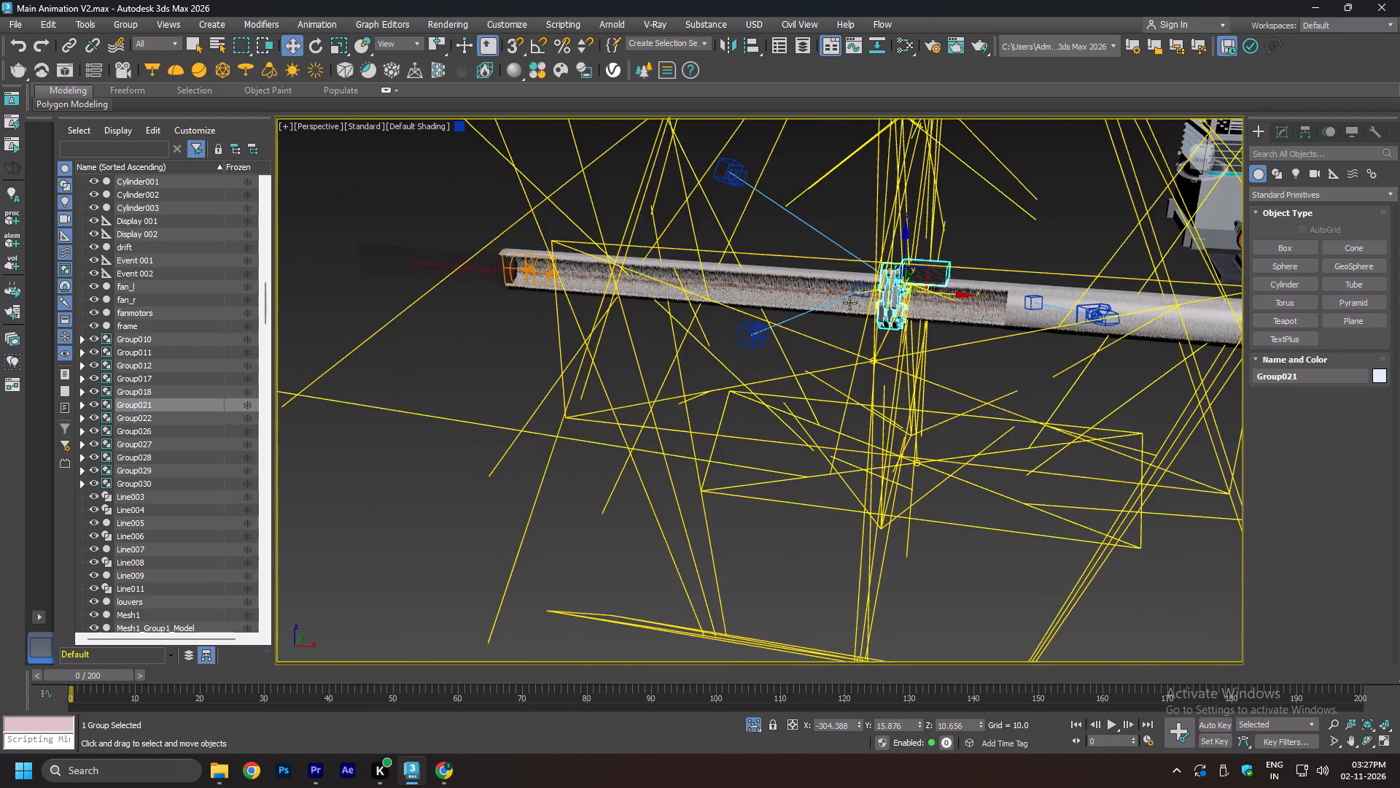
pyautogui.keyDown('alt'); pyautogui.moveTo(849, 305); pyautogui.dragTo(902, 328, button='middle'); pyautogui.keyUp('alt')
pyautogui.scroll(5, 898, 290)
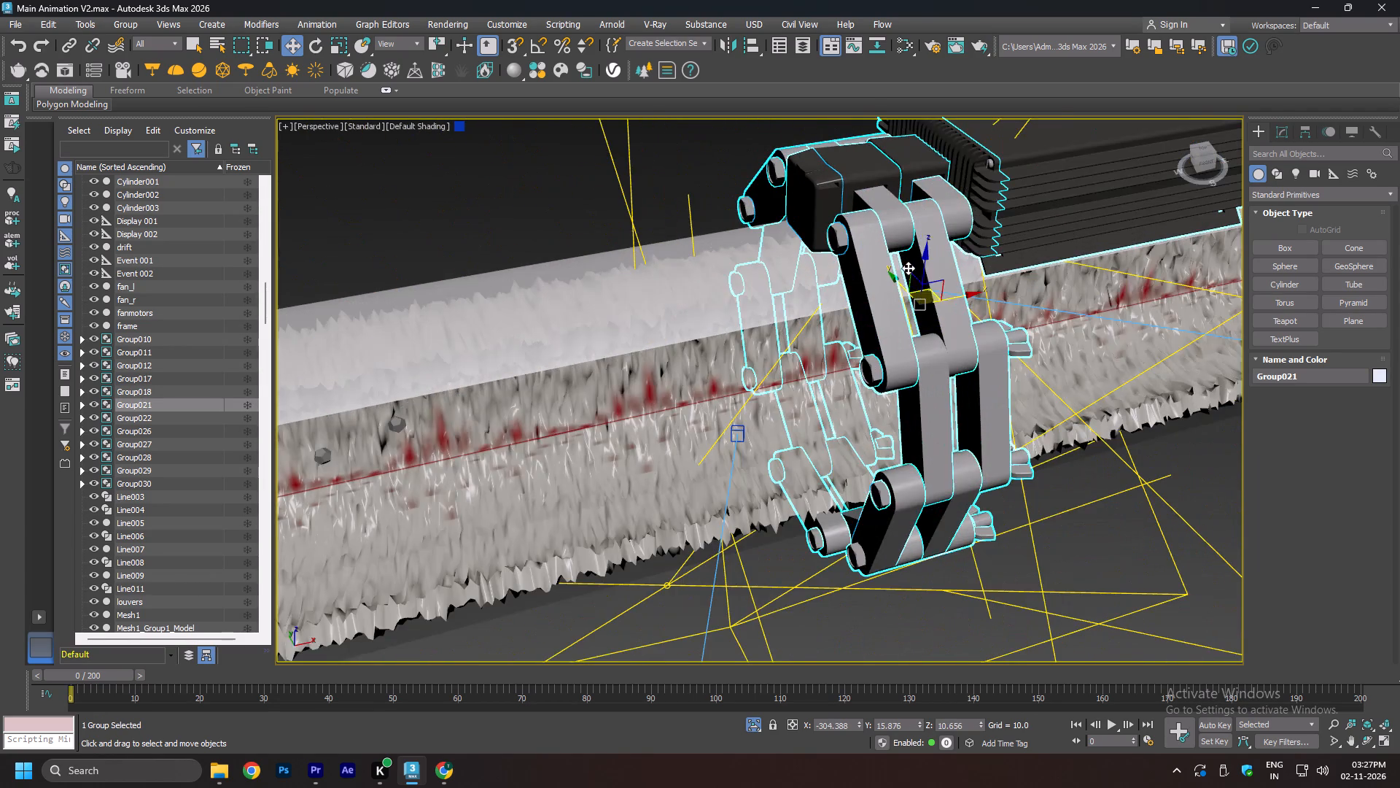
pyautogui.scroll(-1, 898, 277)
pyautogui.keyDown('alt'); pyautogui.moveTo(993, 247); pyautogui.dragTo(953, 322, button='middle'); pyautogui.keyUp('alt')
pyautogui.hotkey('alt', 'w')
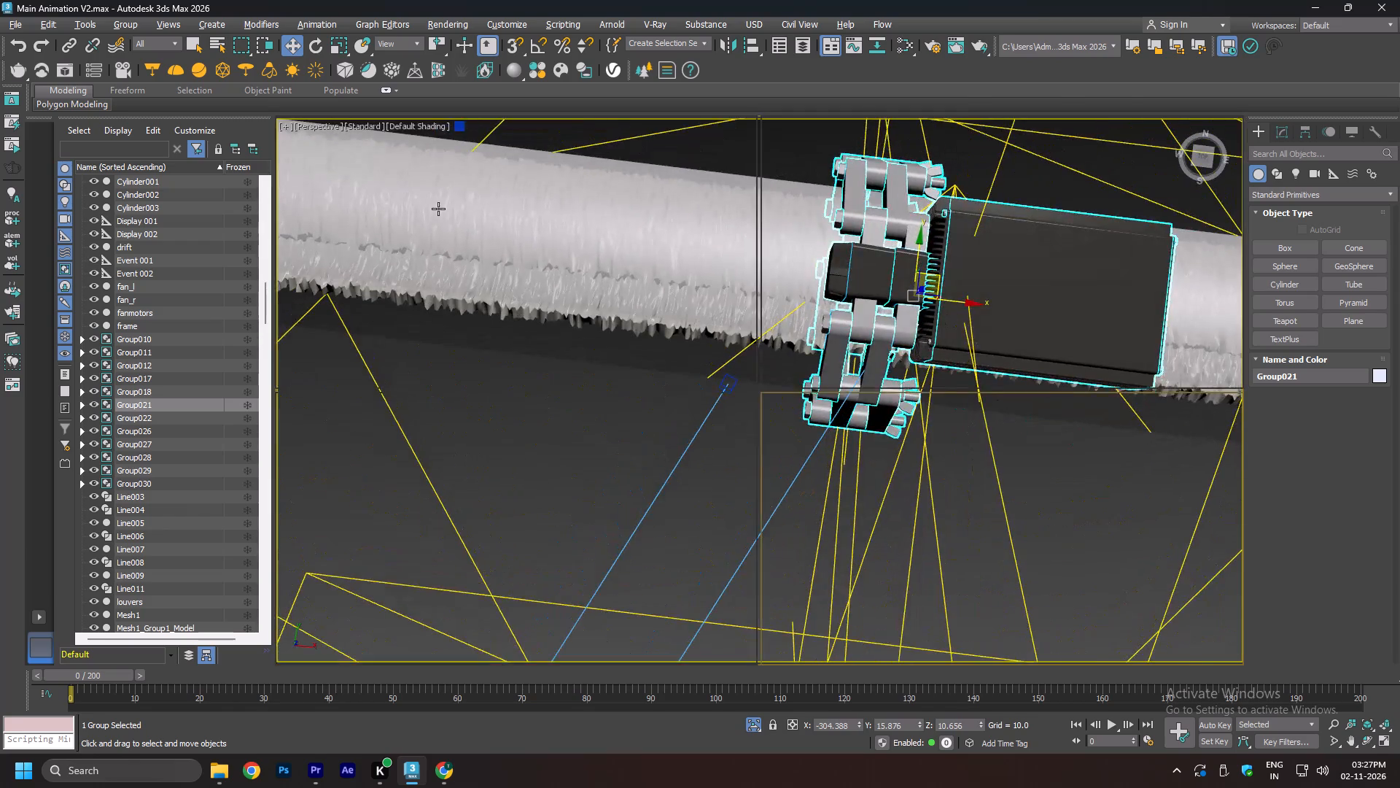
pyautogui.hotkey('alt', 'w')
pyautogui.scroll(-5, 598, 281)
pyautogui.moveTo(582, 433); pyautogui.dragTo(653, 157, button='middle')
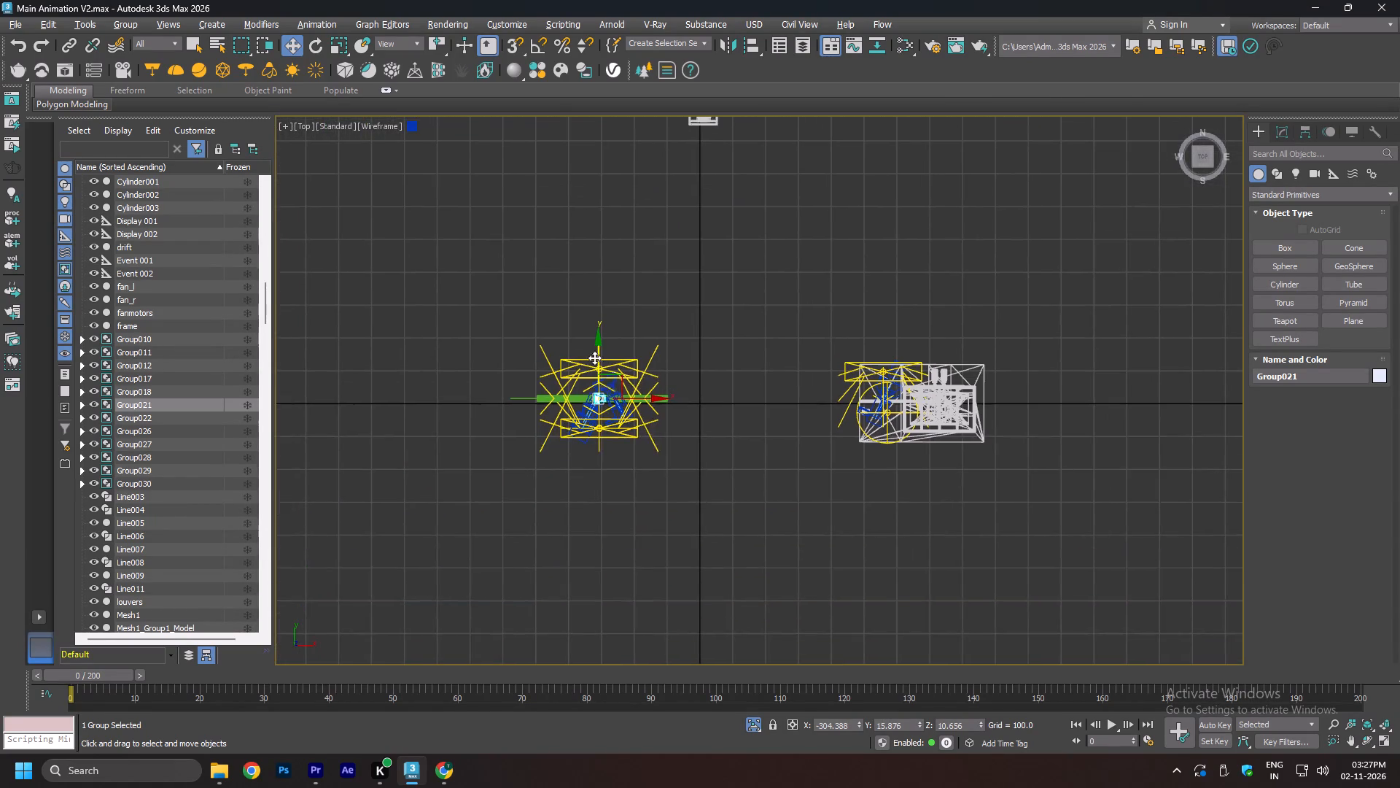
pyautogui.scroll(10, 589, 389)
pyautogui.hotkey('alt', 'w')
pyautogui.hotkey('alt', 'w')
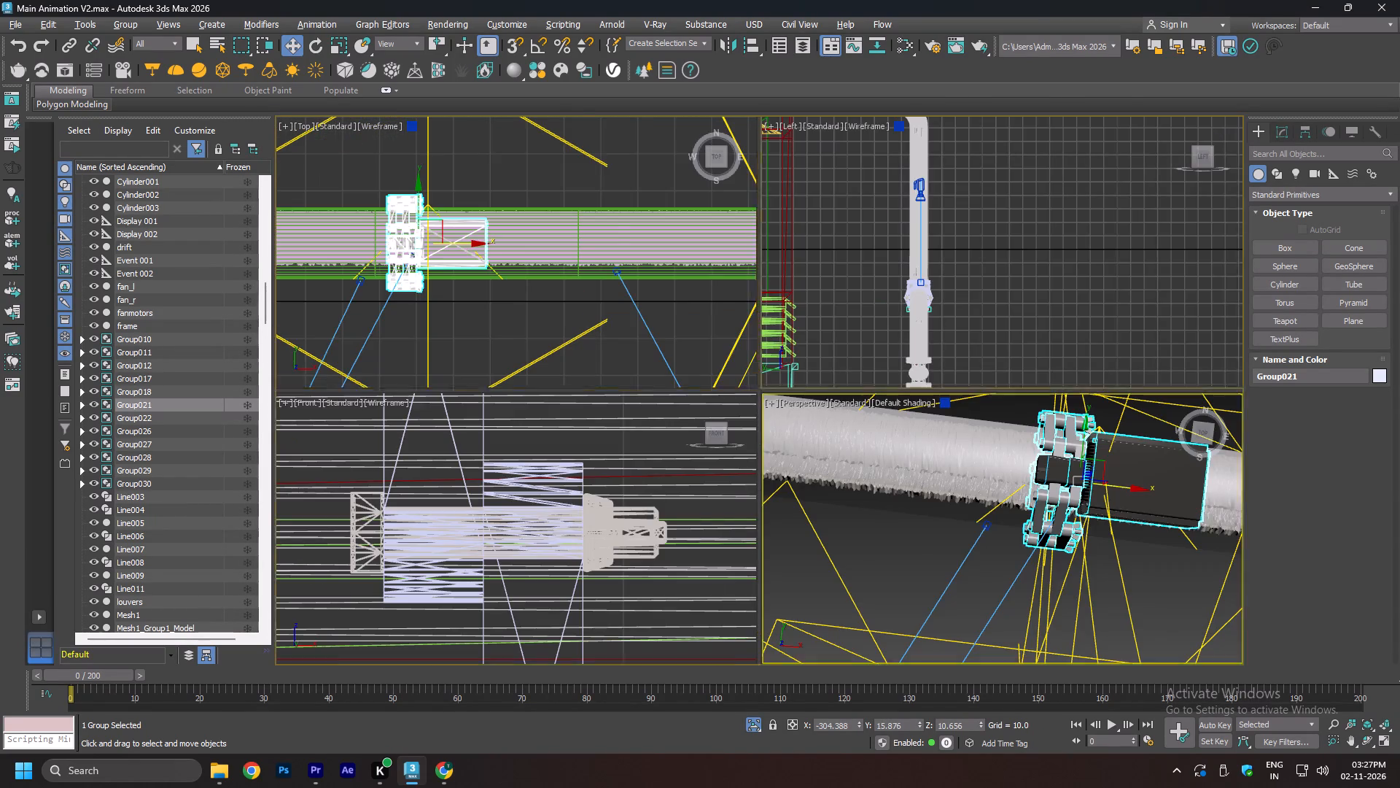
pyautogui.scroll(-1, 699, 376)
pyautogui.hotkey('alt', 'w')
pyautogui.hotkey('alt', 'w')
pyautogui.scroll(-5, 707, 378)
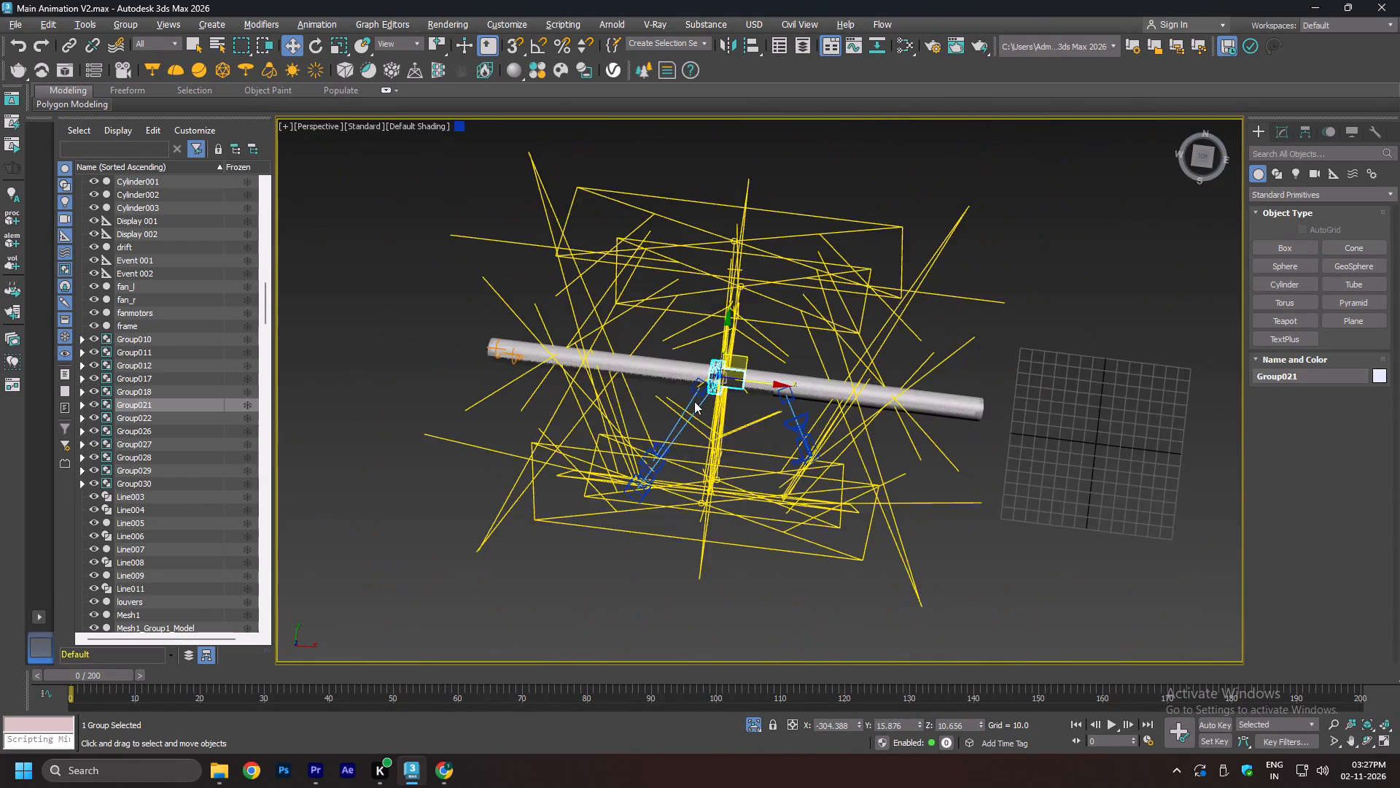
pyautogui.scroll(-3, 694, 401)
pyautogui.moveTo(867, 252); pyautogui.dragTo(798, 434, button='middle')
# Examine the HydroPulse unit on the condenser's discharge pipe together with PhysCamera010 and its target.
pyautogui.click(827, 259)
pyautogui.scroll(2, 827, 260)
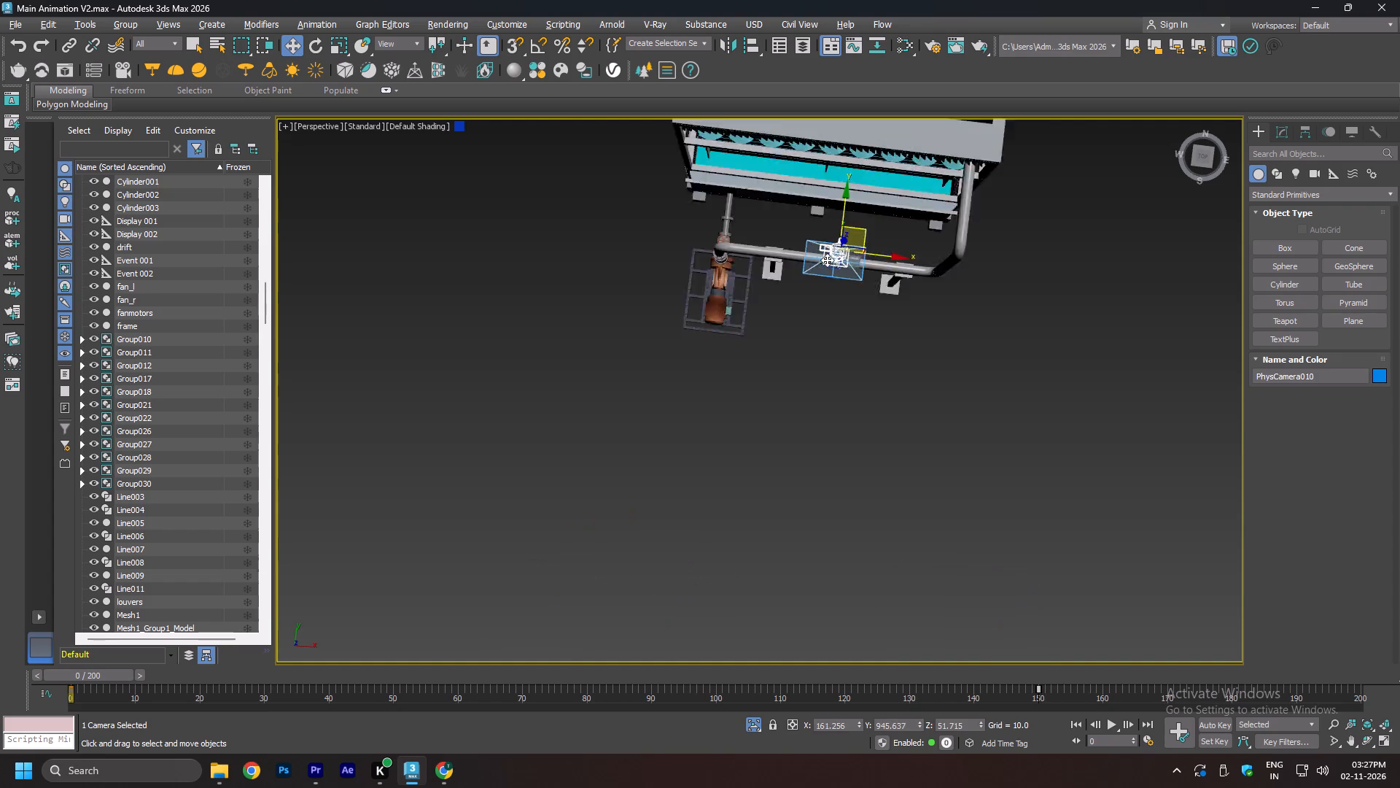
pyautogui.scroll(3, 827, 260)
pyautogui.keyDown('alt'); pyautogui.moveTo(828, 333); pyautogui.dragTo(858, 260, button='middle'); pyautogui.keyUp('alt')
pyautogui.click(912, 287)
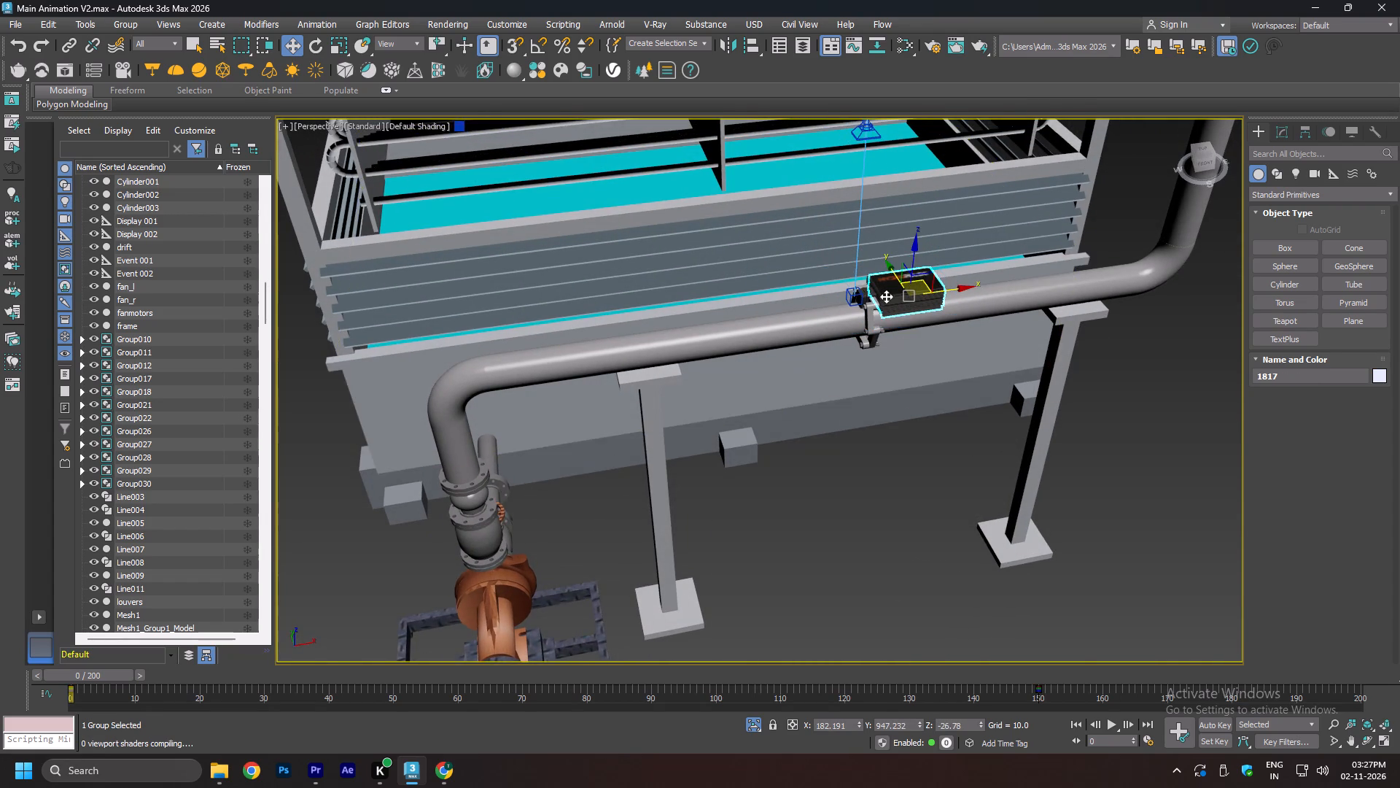
pyautogui.scroll(1, 885, 293)
pyautogui.click(836, 295)
pyautogui.moveTo(892, 279); pyautogui.dragTo(785, 433, button='middle')
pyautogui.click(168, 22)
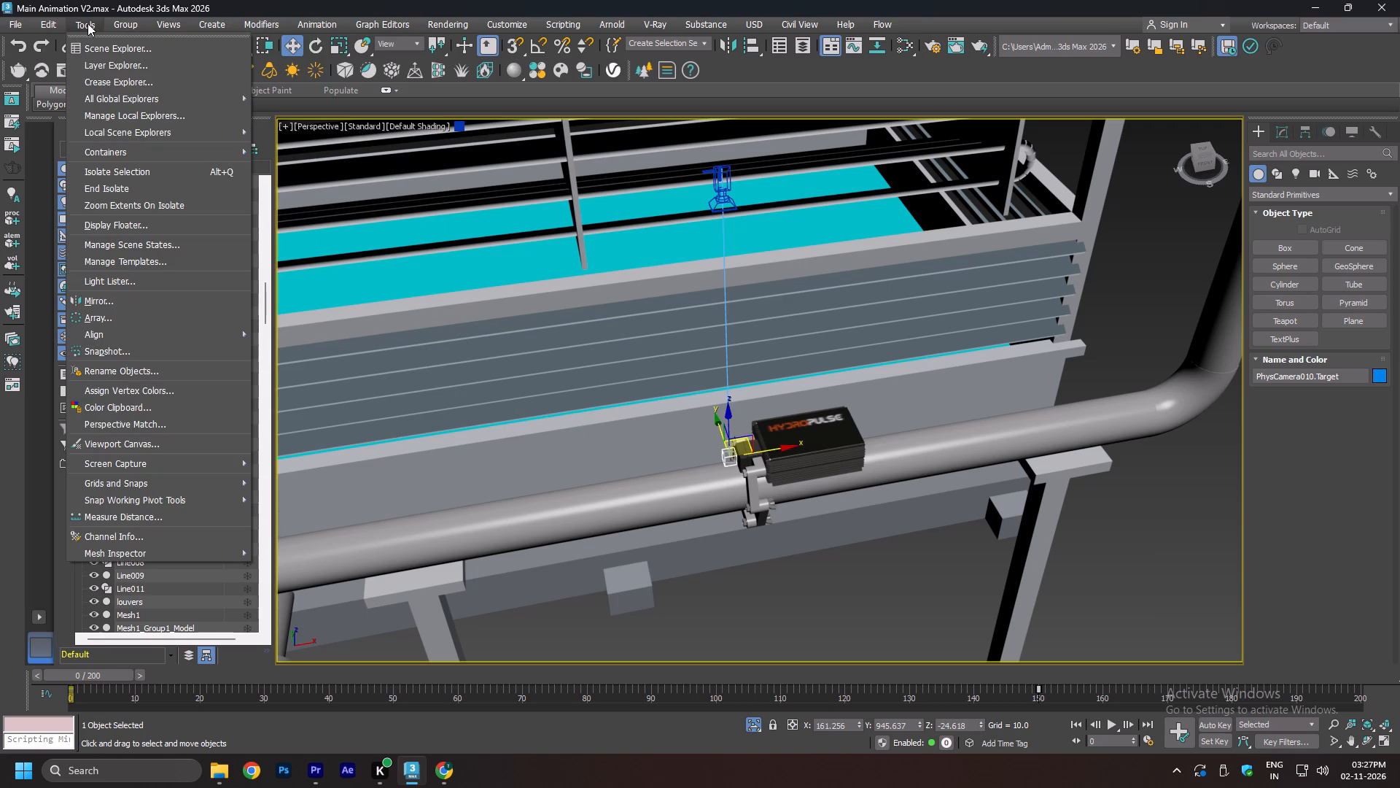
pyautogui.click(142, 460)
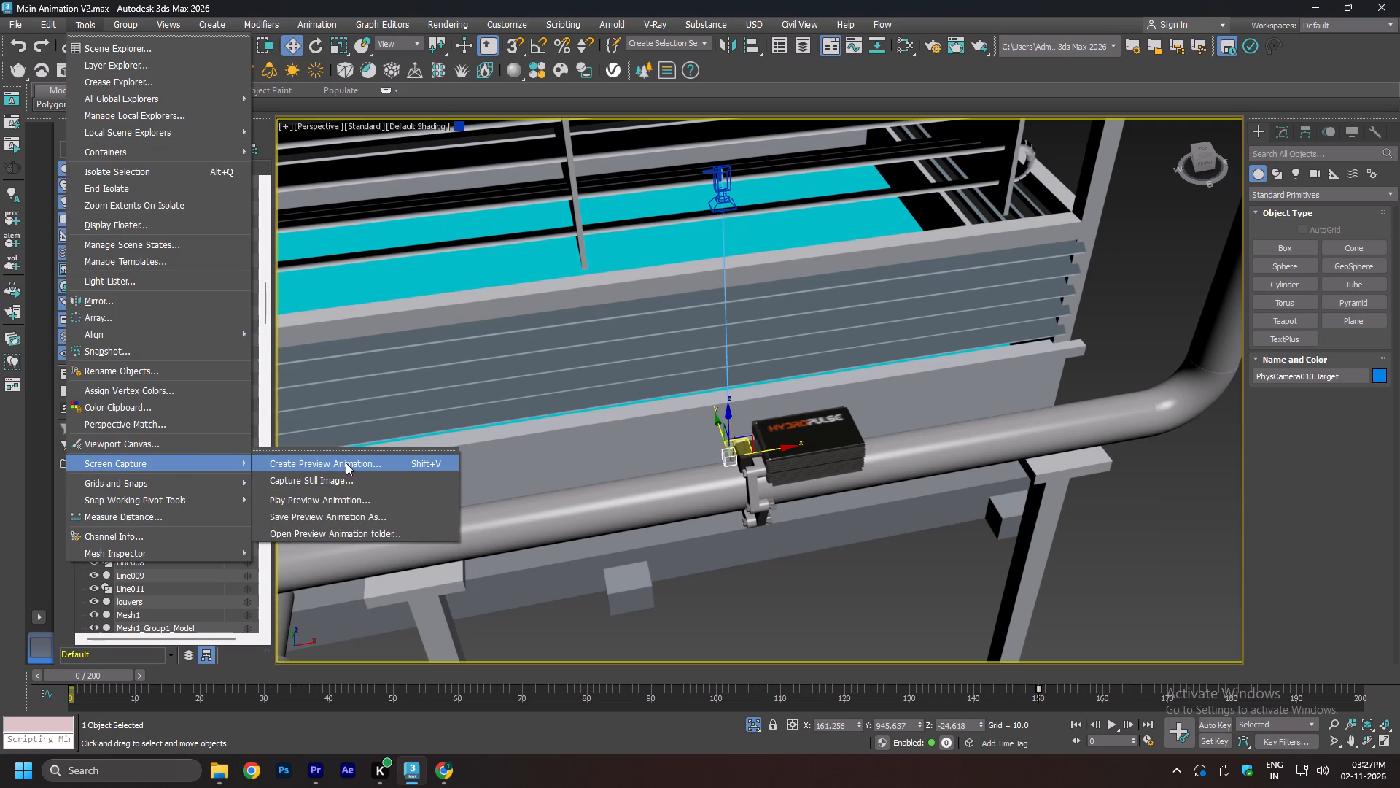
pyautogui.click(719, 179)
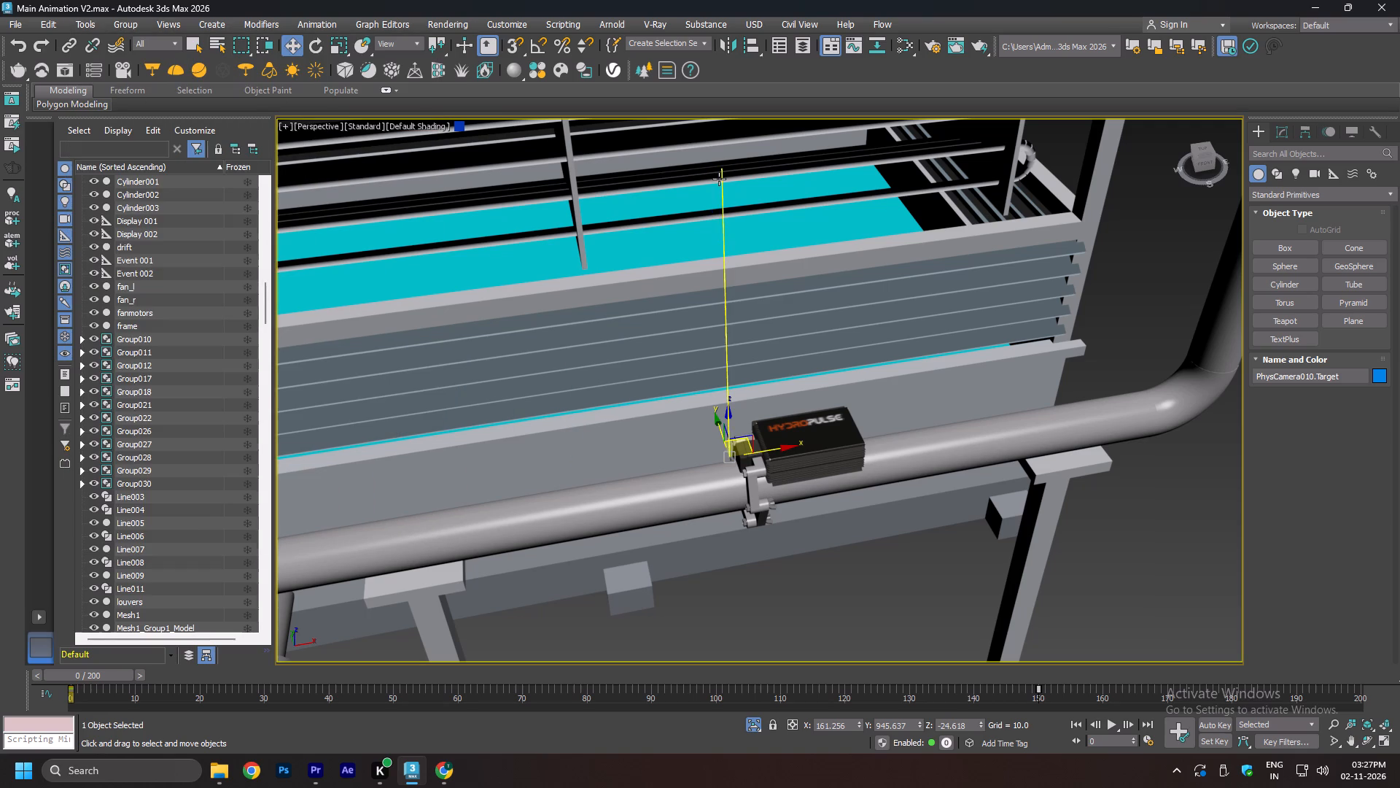
# Look through PhysCamera010 above the HydroPulse unit and show the four-viewport layout with the camera view active.
pyautogui.click(730, 185)
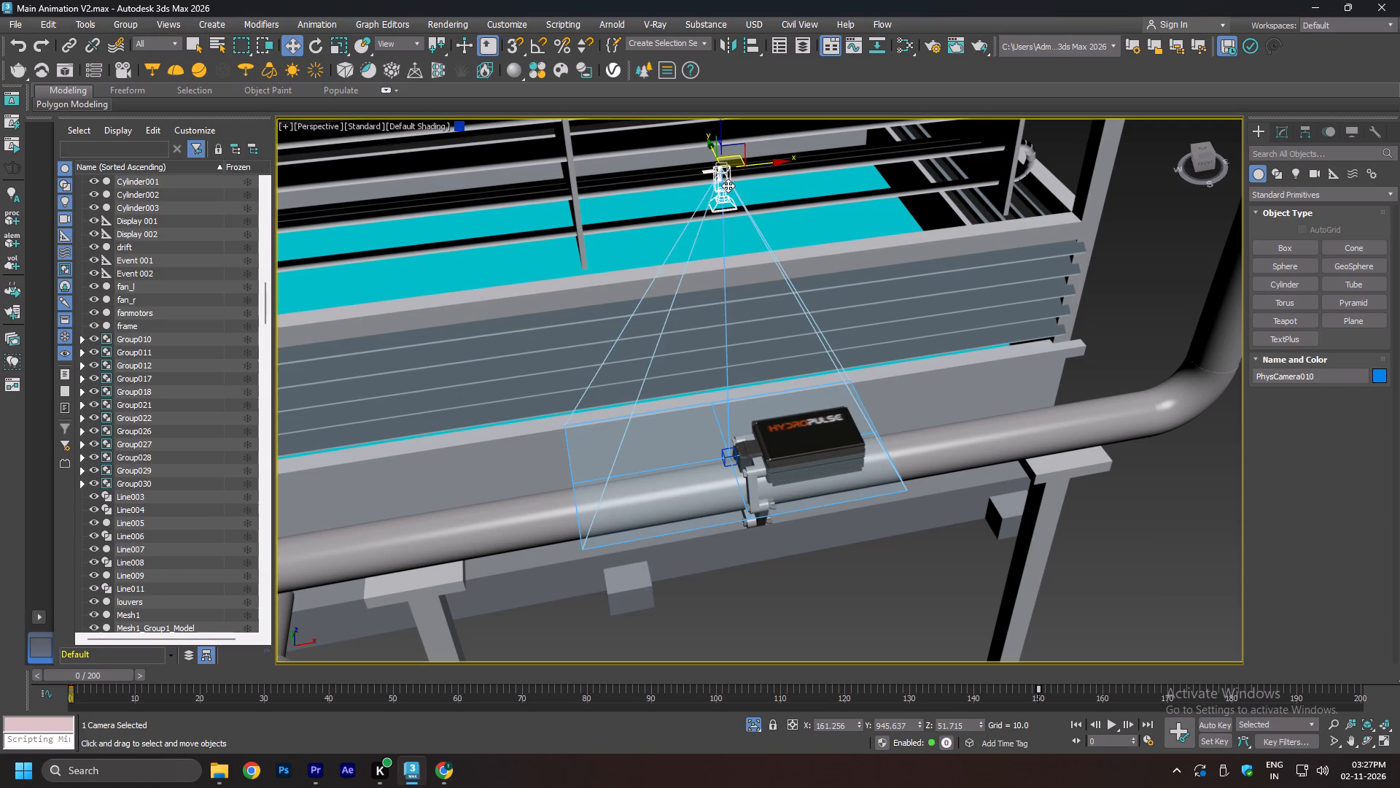
pyautogui.press('c')
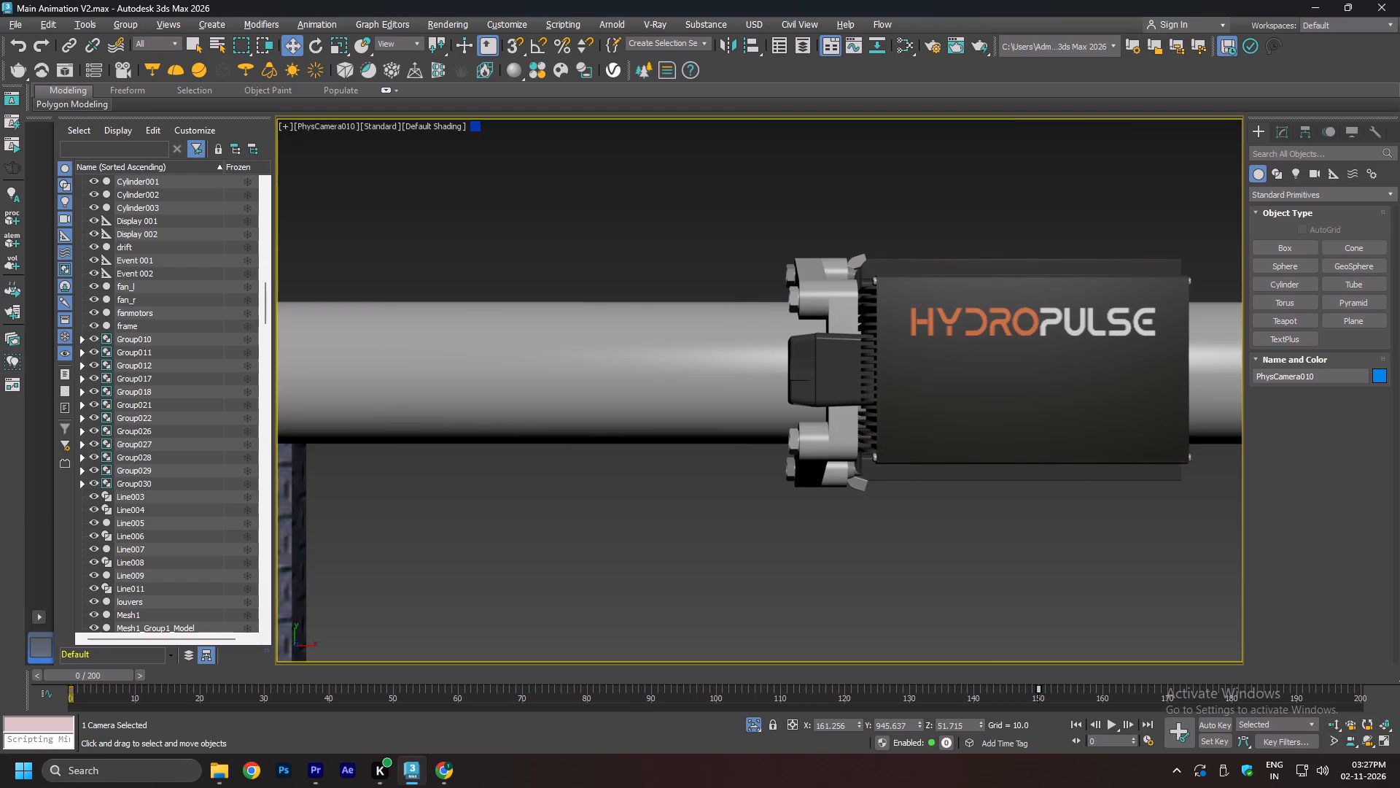
pyautogui.hotkey('alt', 'w')
pyautogui.hotkey('alt', 'w')
pyautogui.hotkey('alt', 'w')
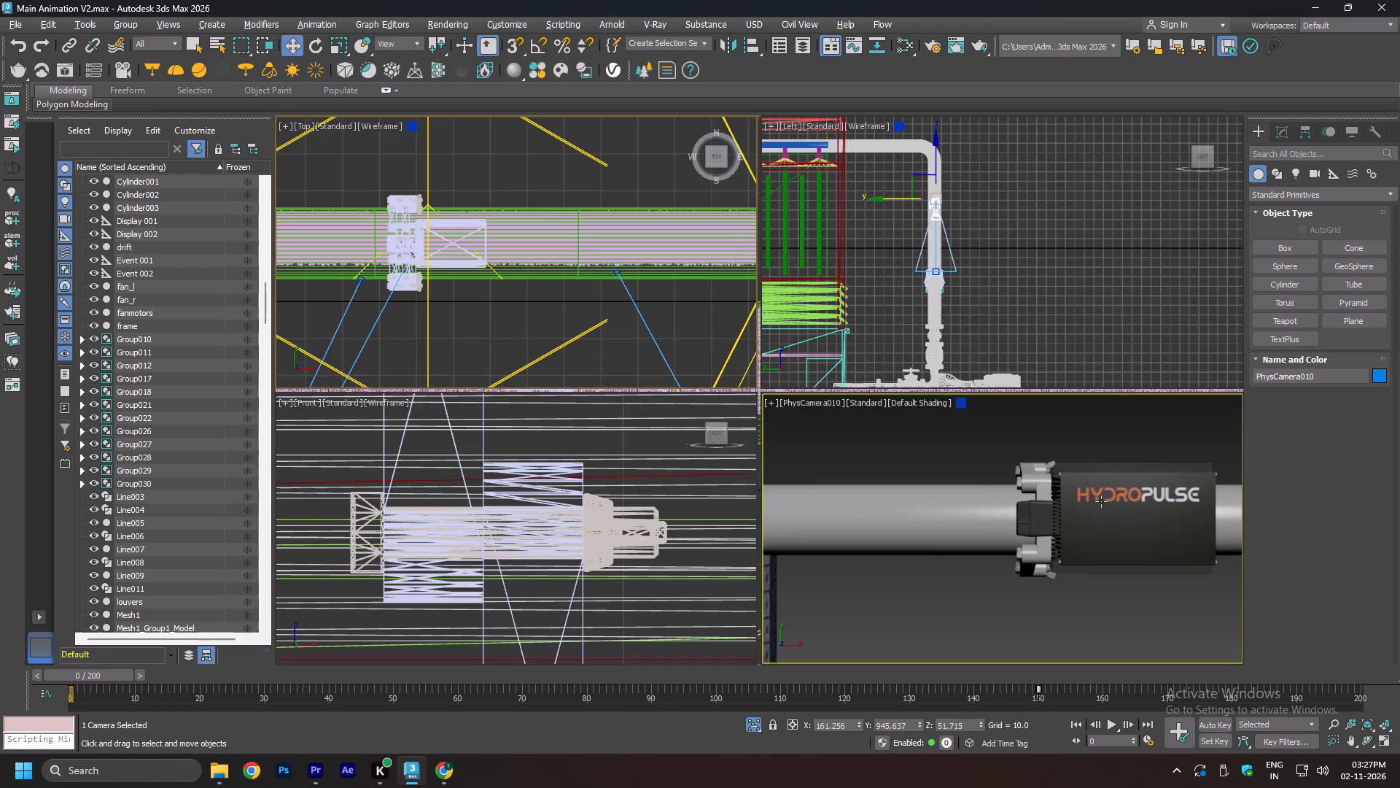
pyautogui.hotkey('alt', 'w')
pyautogui.hotkey('alt', 'w')
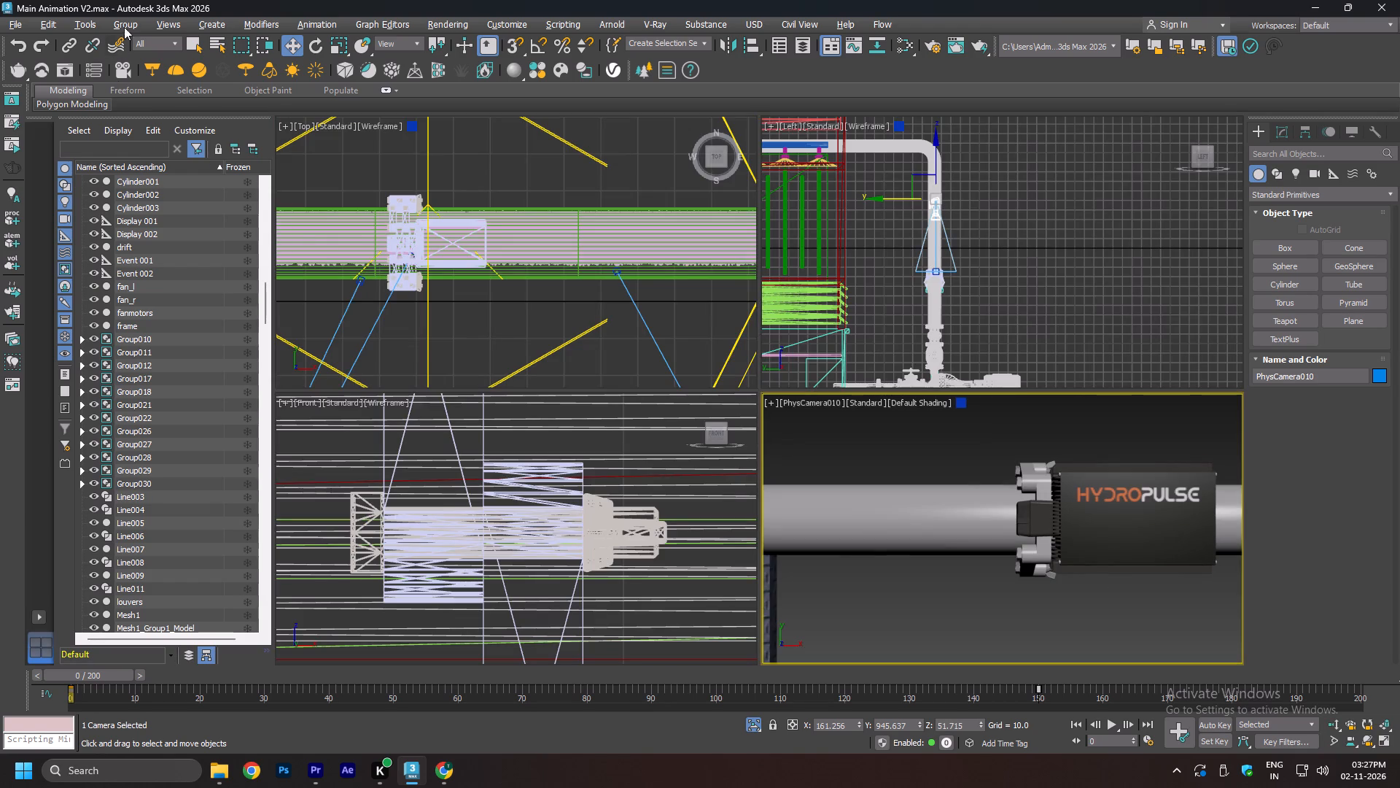
# Start a preview animation of the PhysCamera010 view and choose D:\Tabby\Mizuin\3D\Used as its output folder.
pyautogui.click(86, 26)
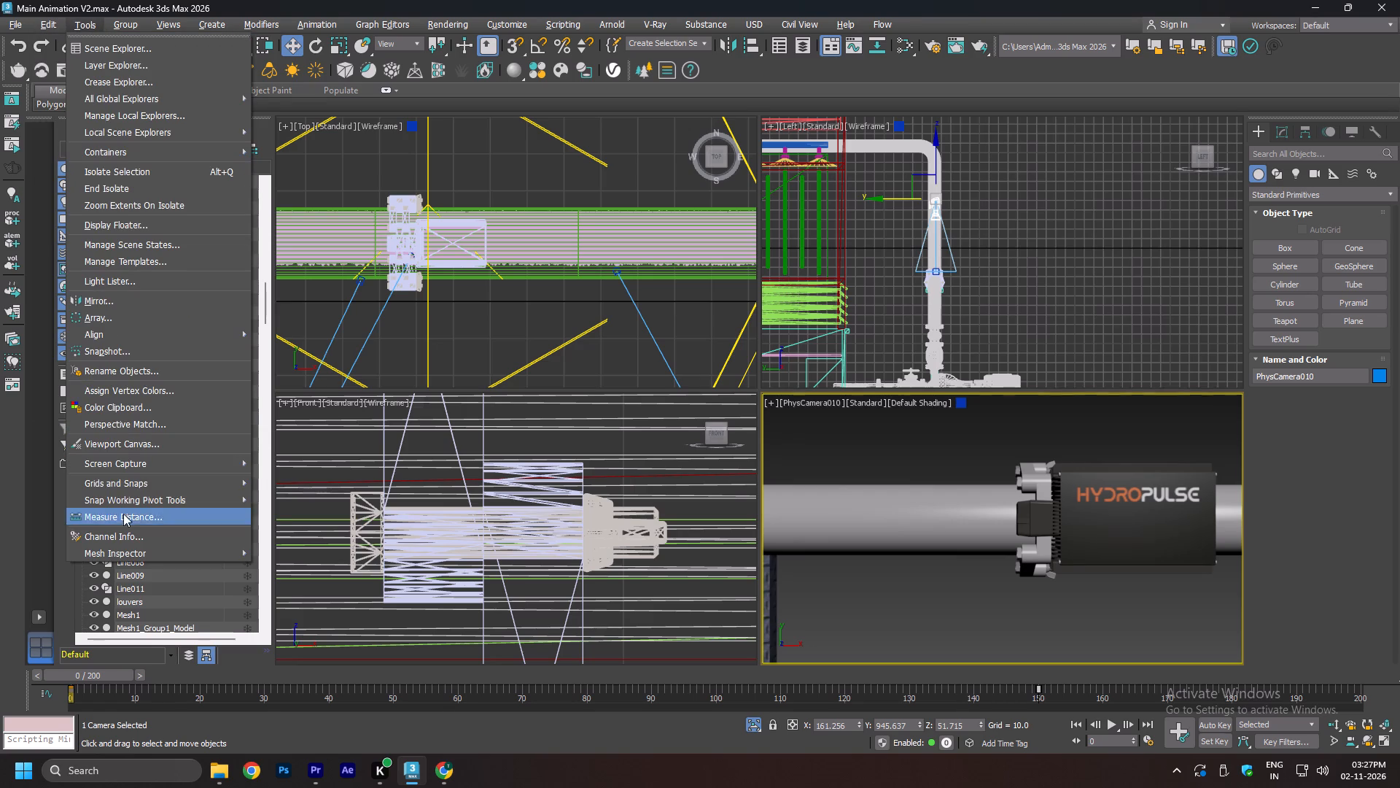
pyautogui.click(132, 460)
pyautogui.click(332, 467)
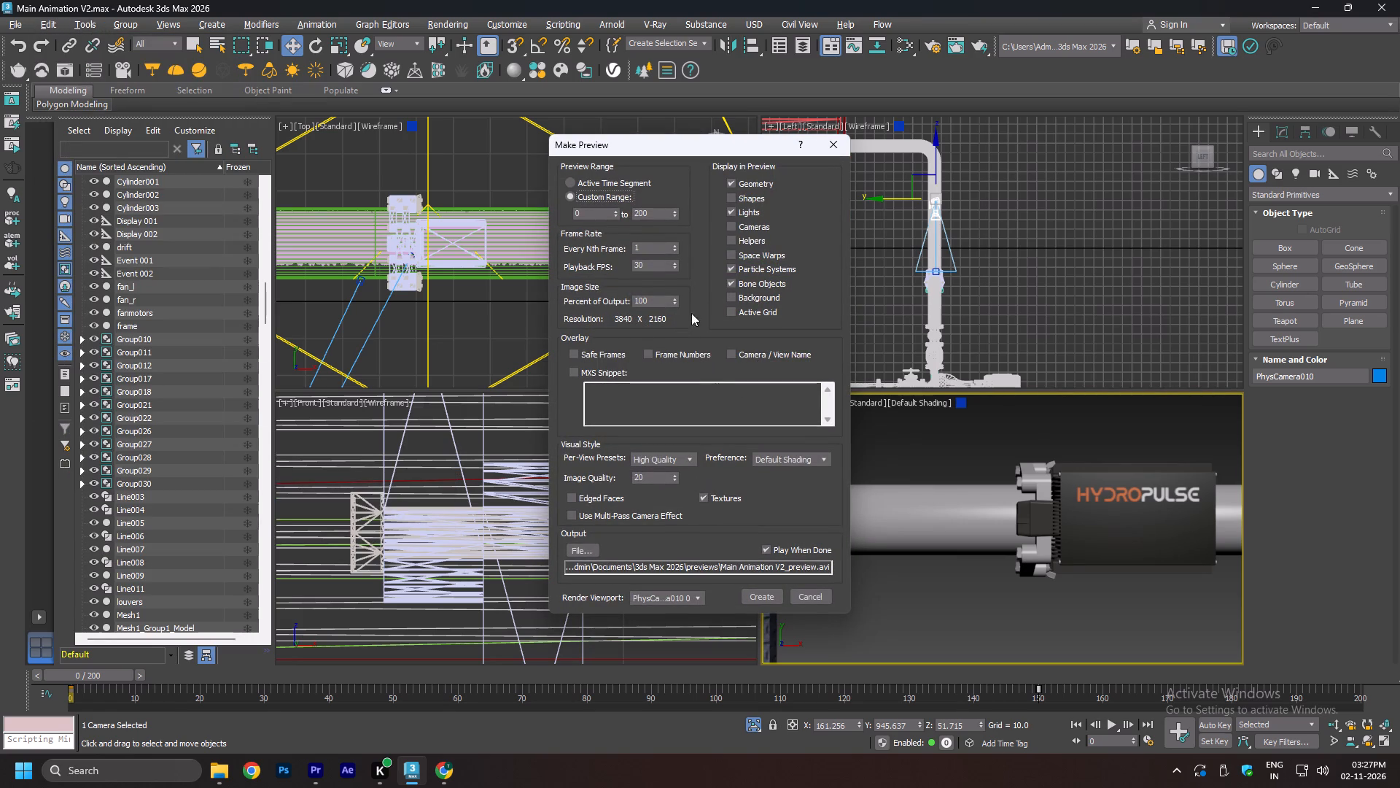
pyautogui.click(817, 549)
pyautogui.click(804, 549)
pyautogui.click(584, 546)
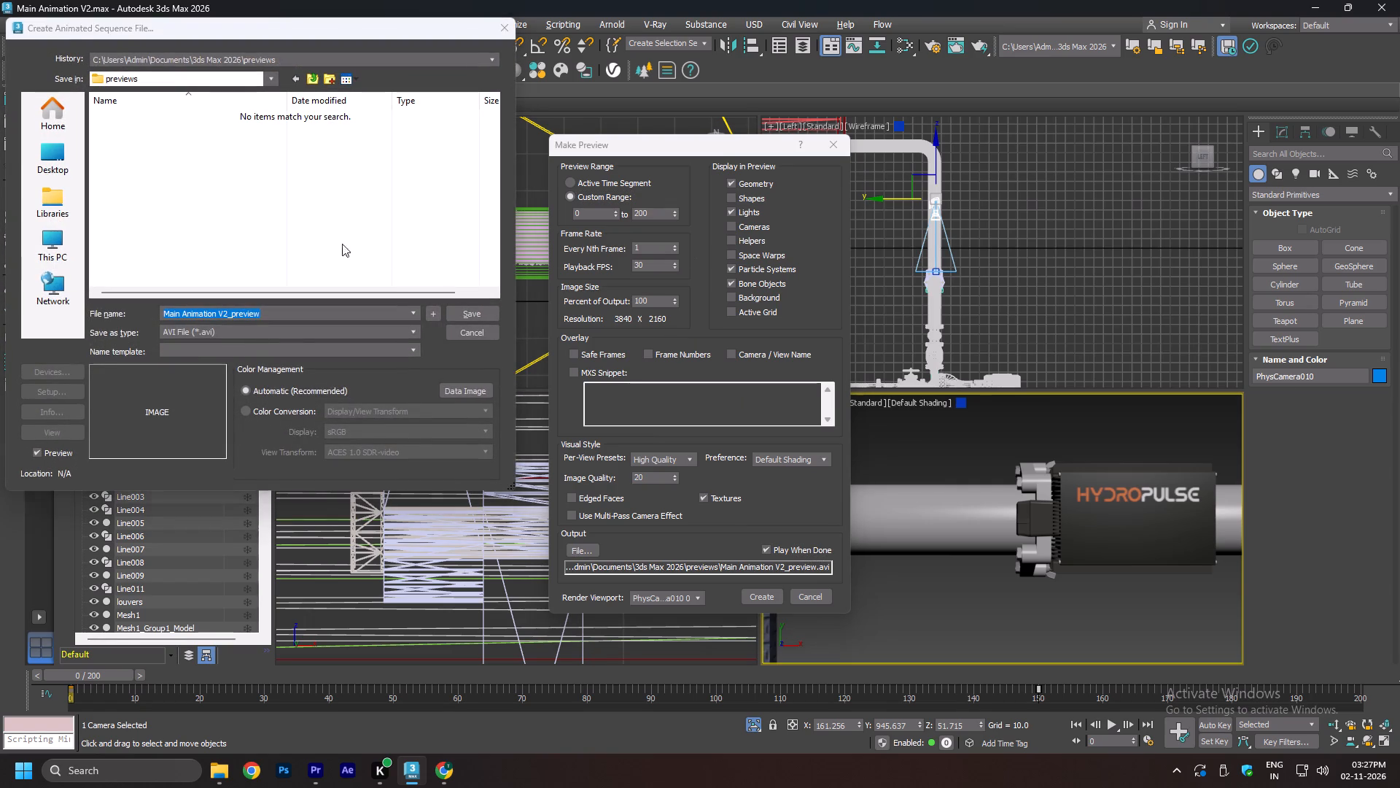
pyautogui.hotkey('alt', 'Tab')
pyautogui.hotkey('alt', 'Tab')
pyautogui.click(47, 239)
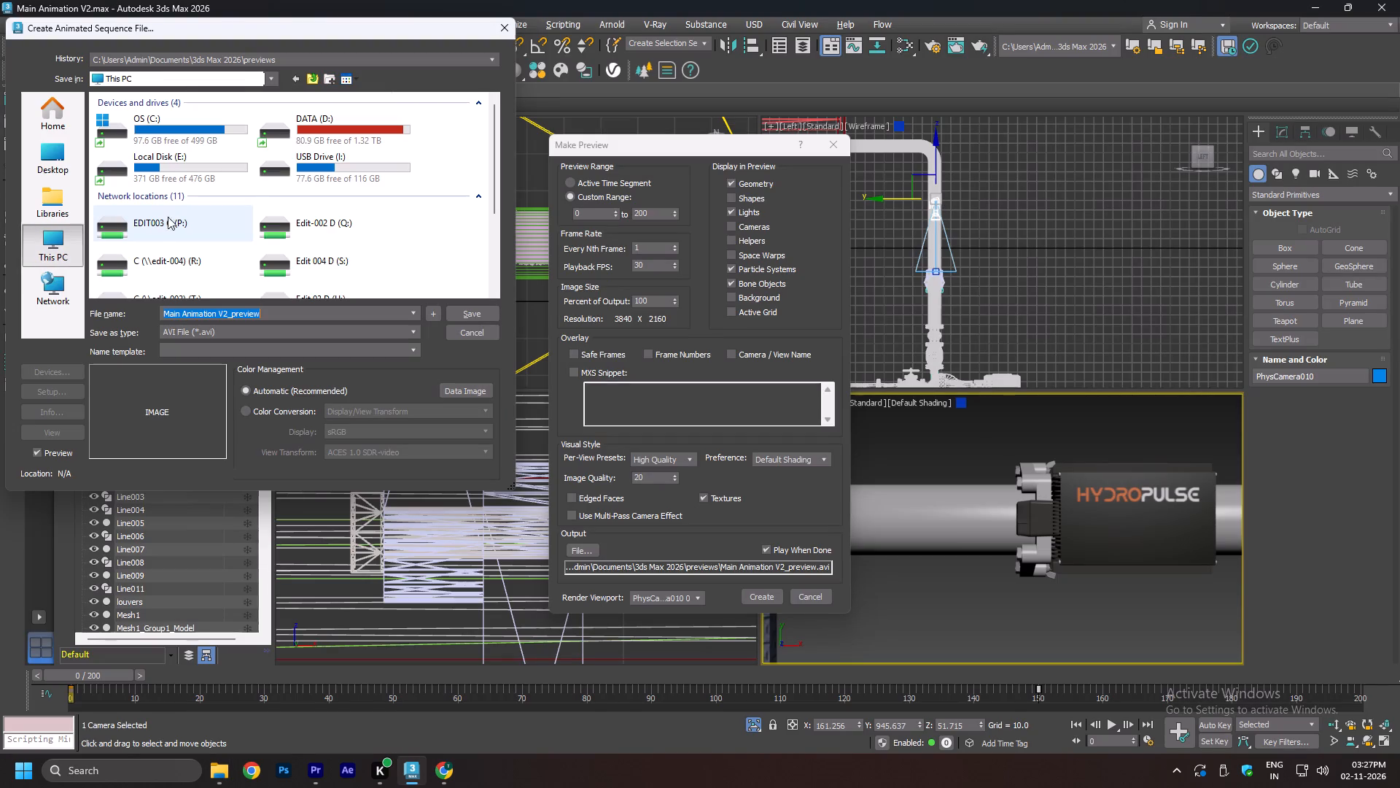
pyautogui.doubleClick(367, 123)
pyautogui.doubleClick(150, 179)
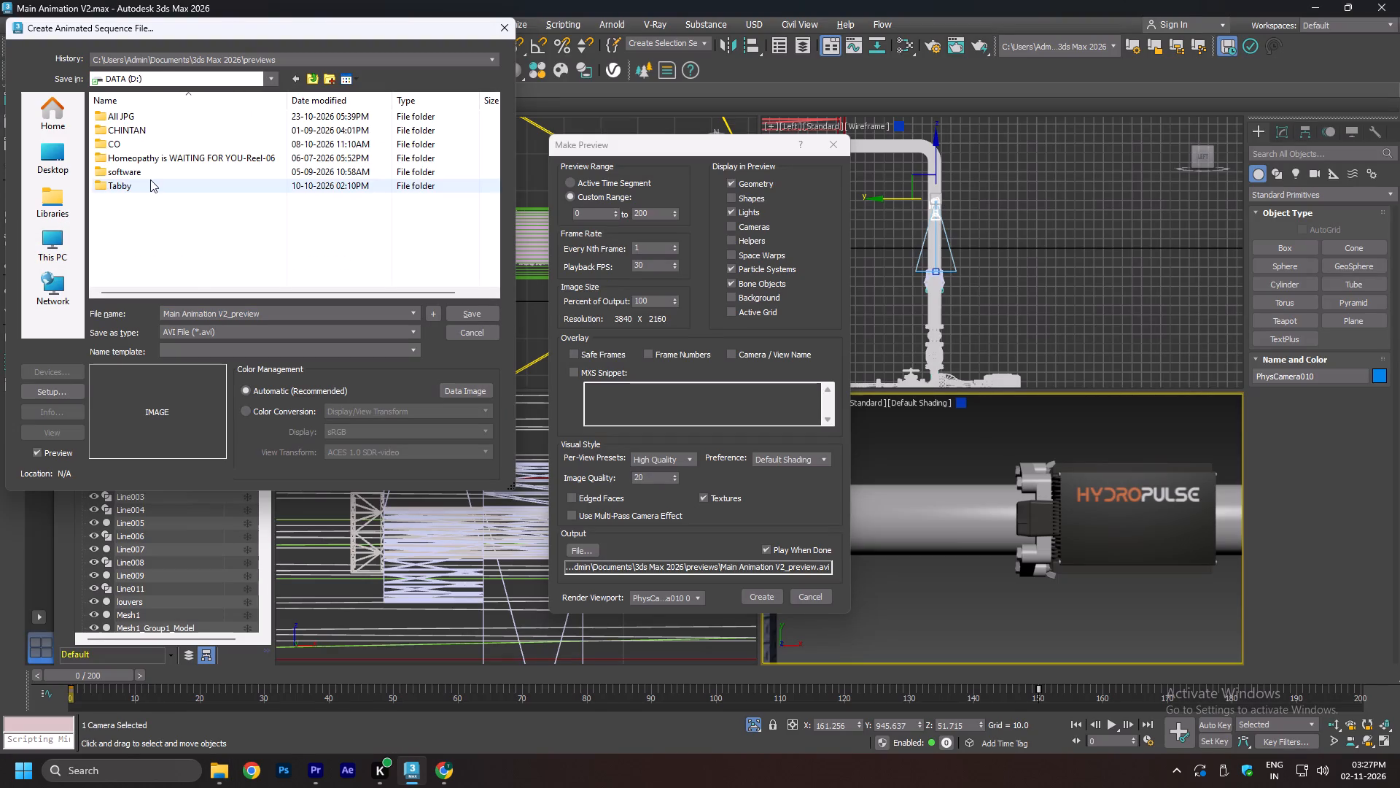
pyautogui.doubleClick(135, 223)
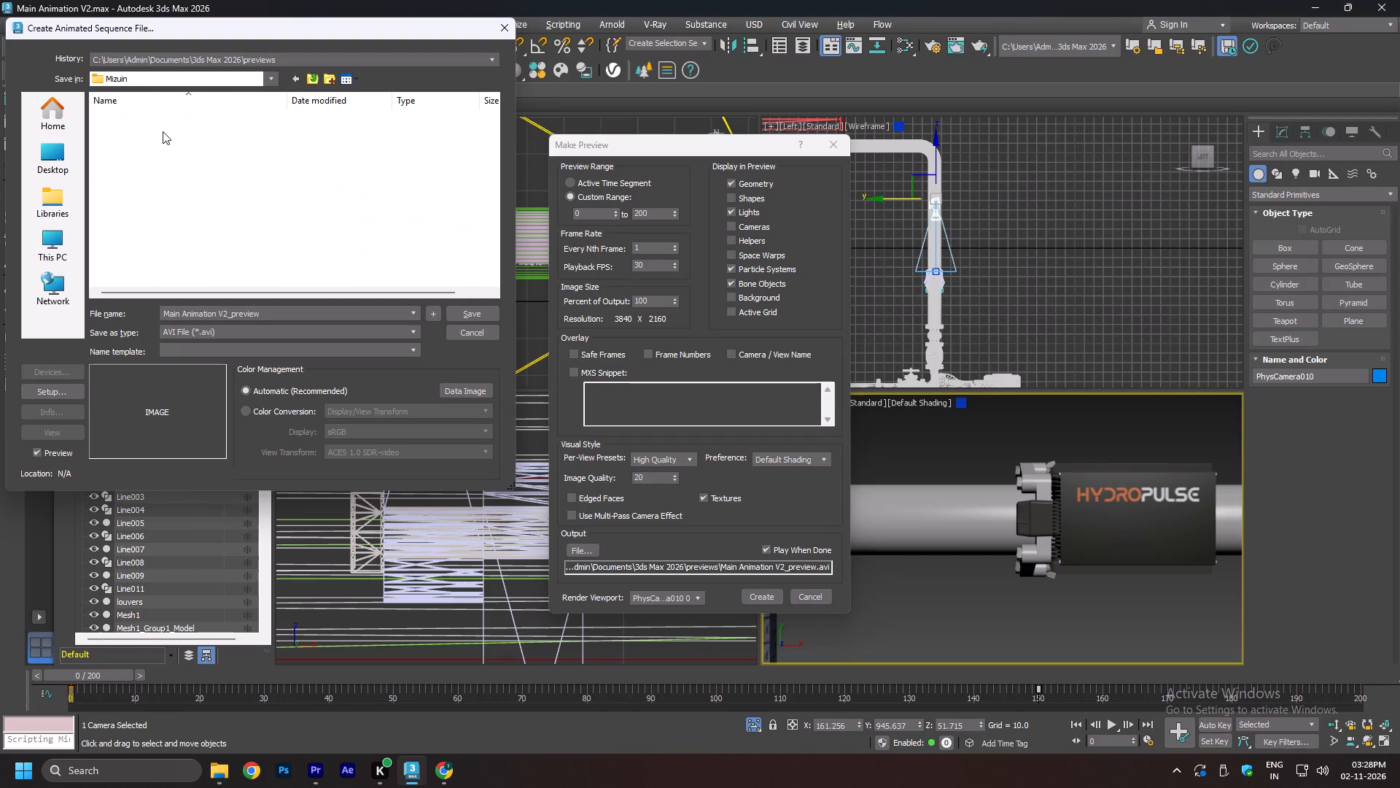
pyautogui.click(128, 161)
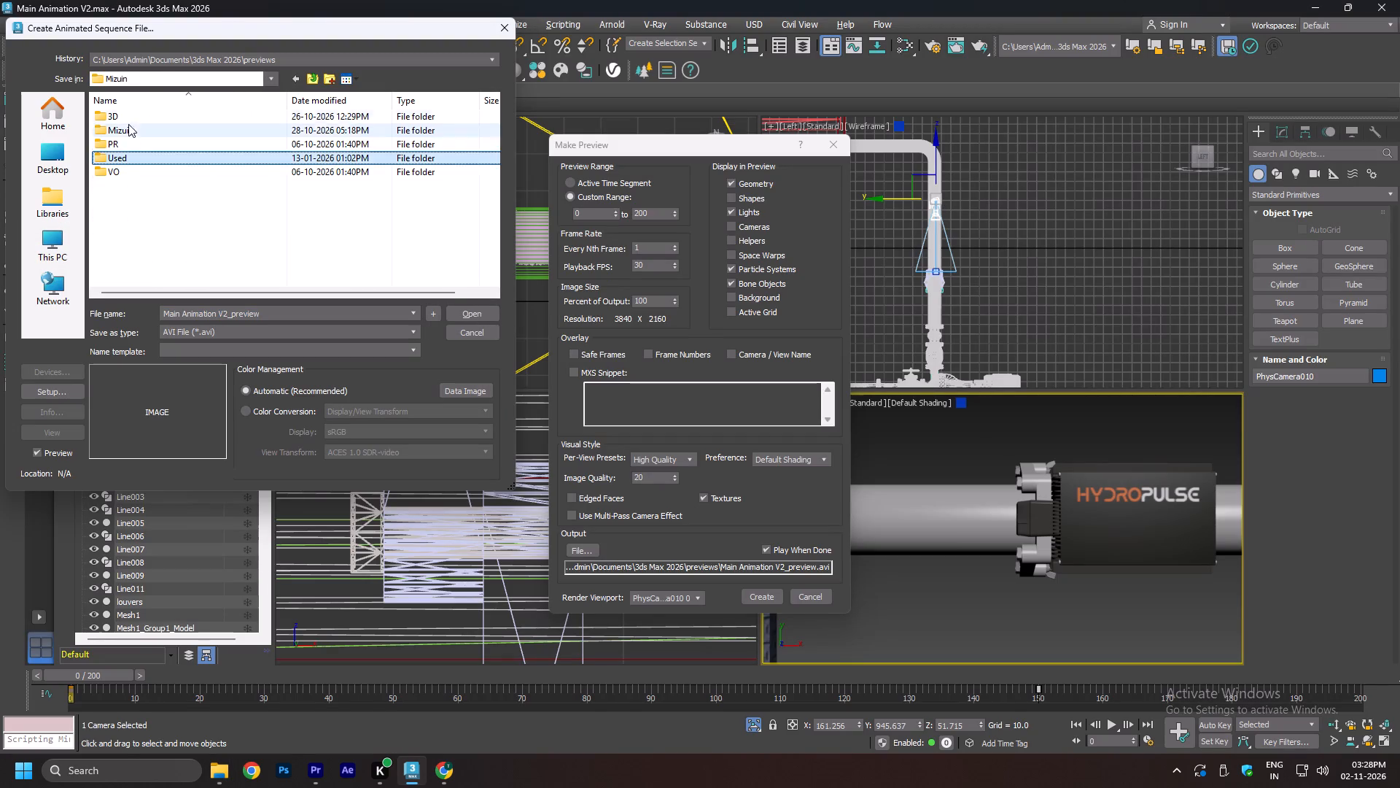
pyautogui.doubleClick(128, 122)
pyautogui.doubleClick(130, 155)
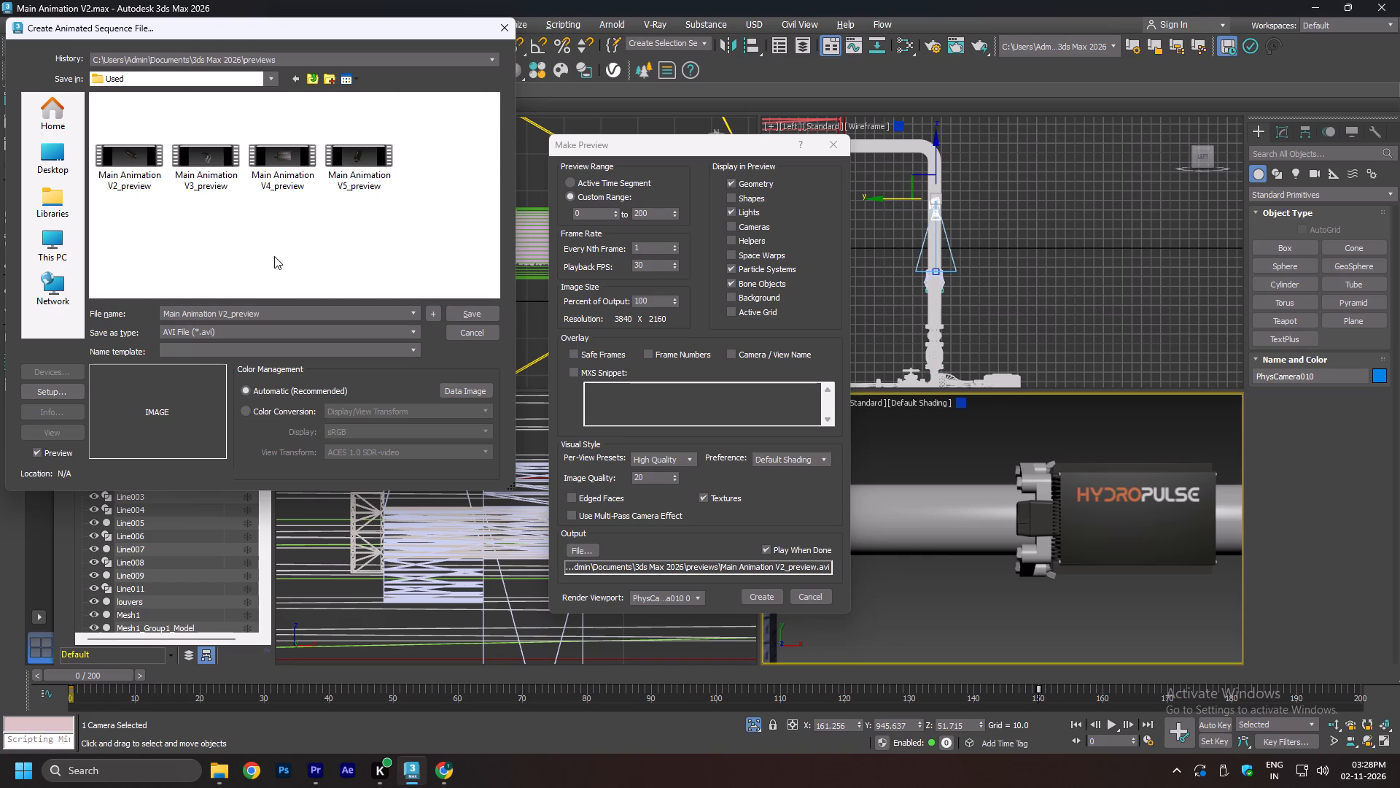
# Name the preview output Main Animation V6_preview as an AVI file and accept DV Video Encoder compression.
pyautogui.click(274, 256)
pyautogui.click(360, 164)
pyautogui.click(227, 312)
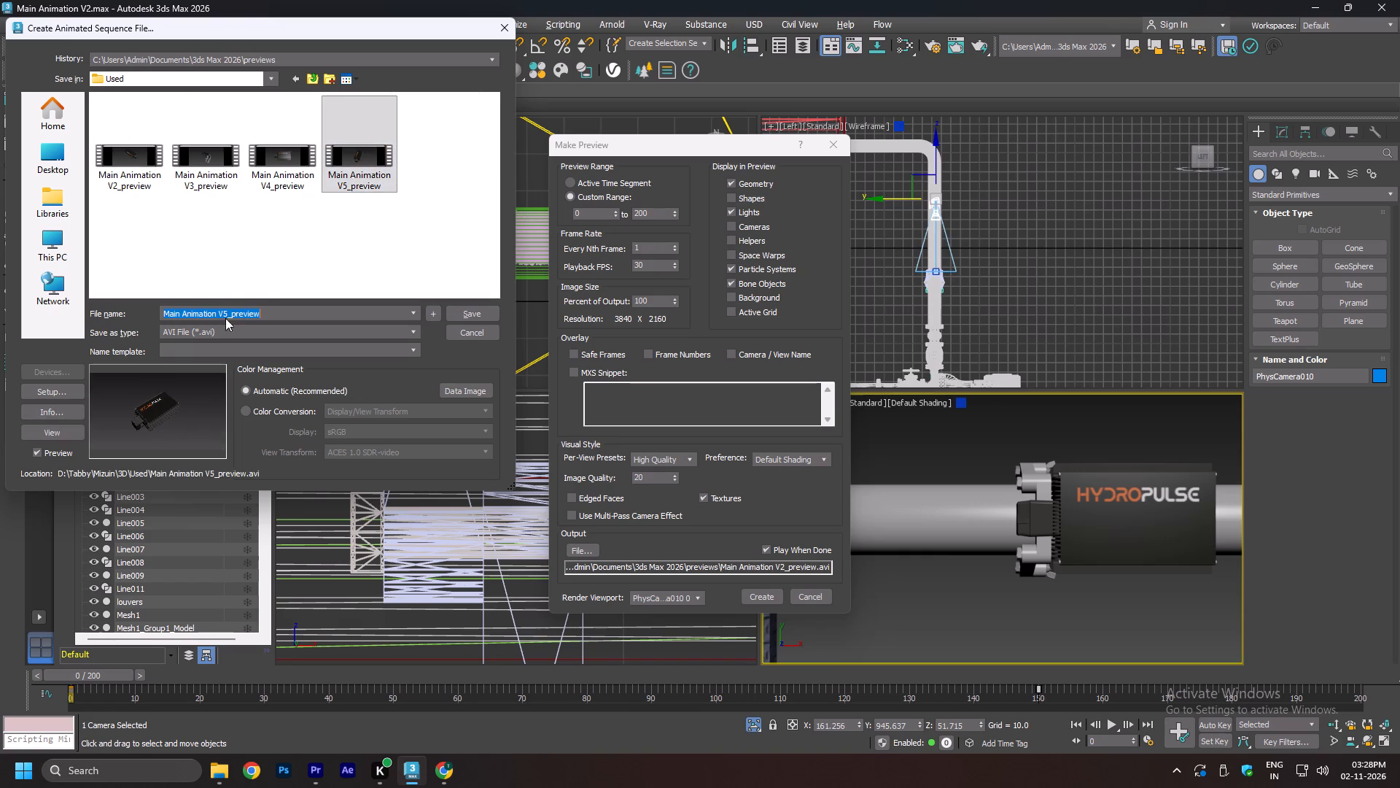
pyautogui.click(225, 314)
pyautogui.press('BackSpace')
pyautogui.press('6')
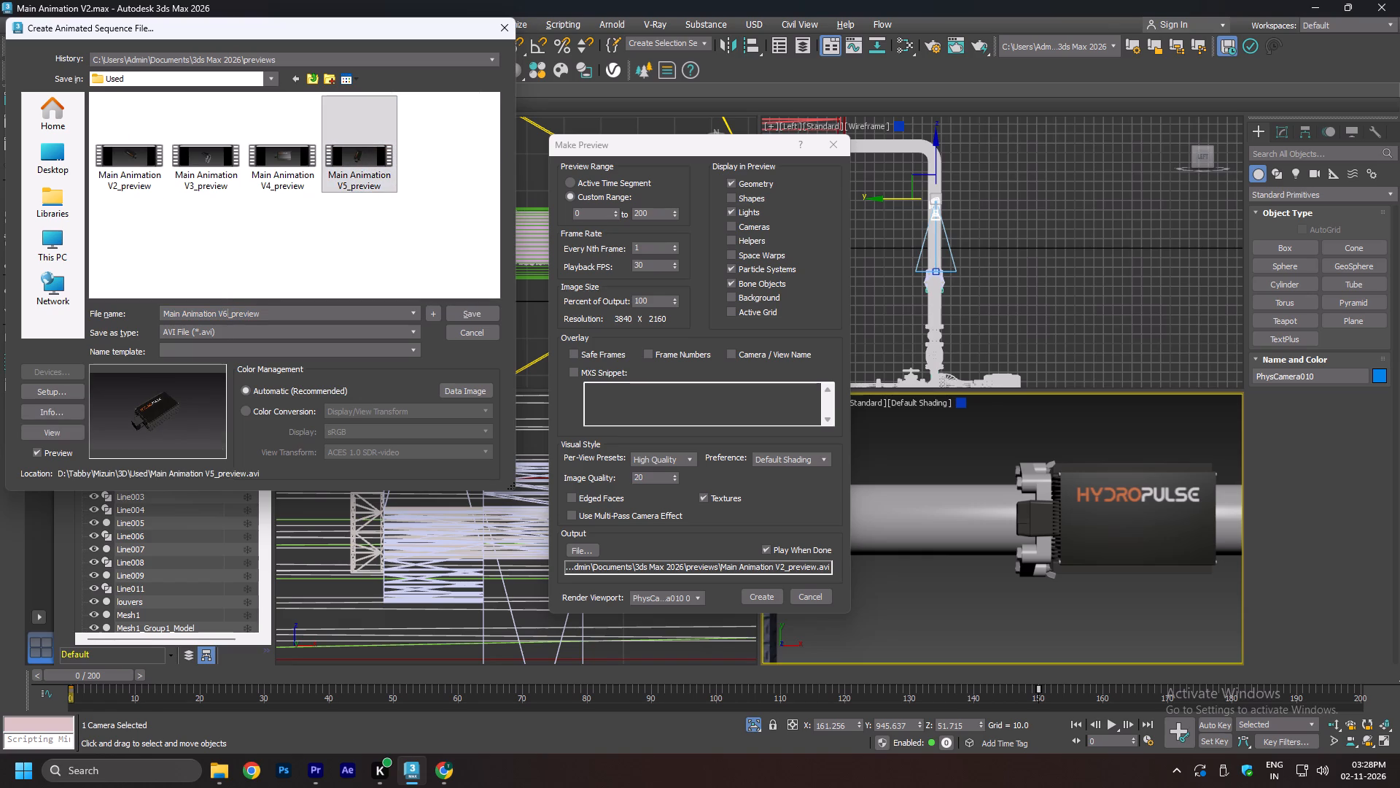
pyautogui.click(365, 247)
pyautogui.click(476, 314)
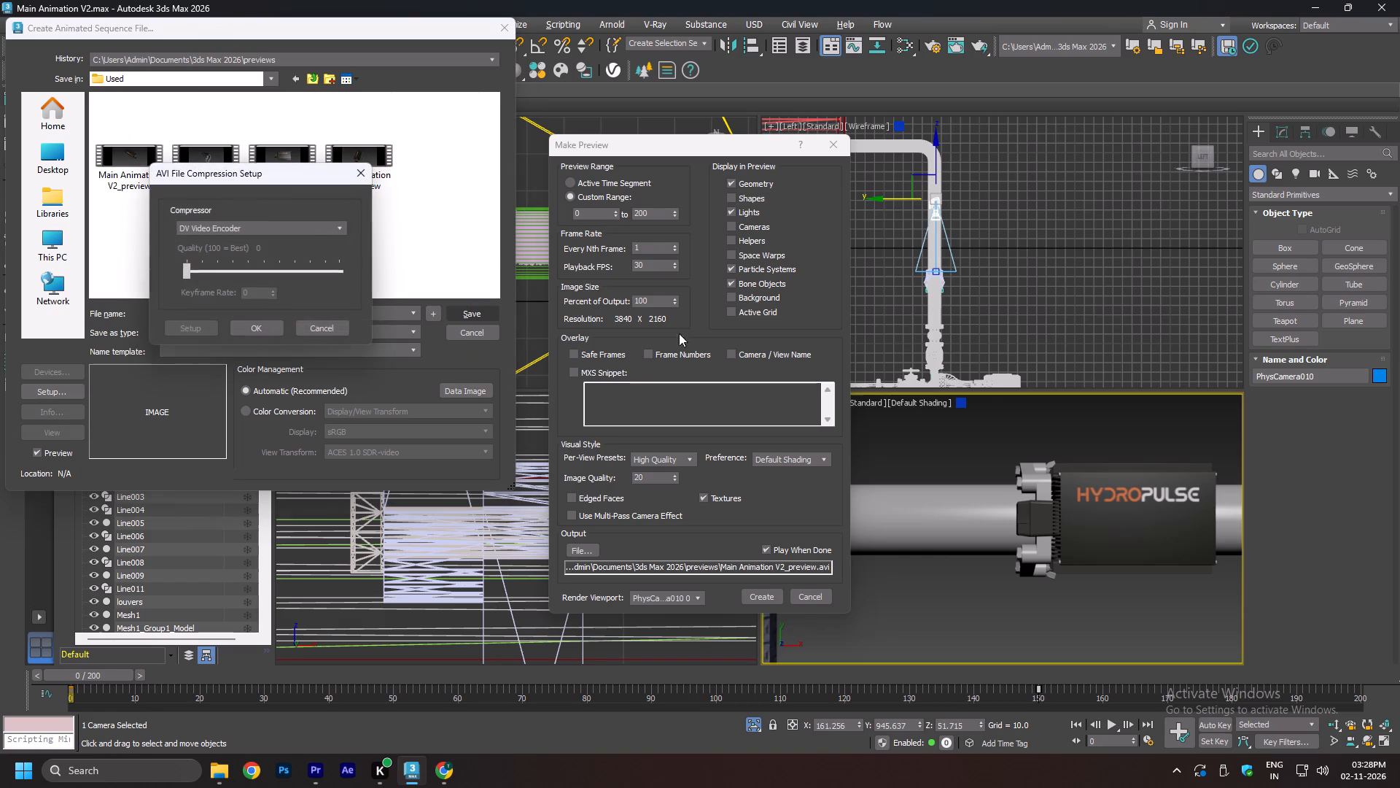
pyautogui.click(267, 322)
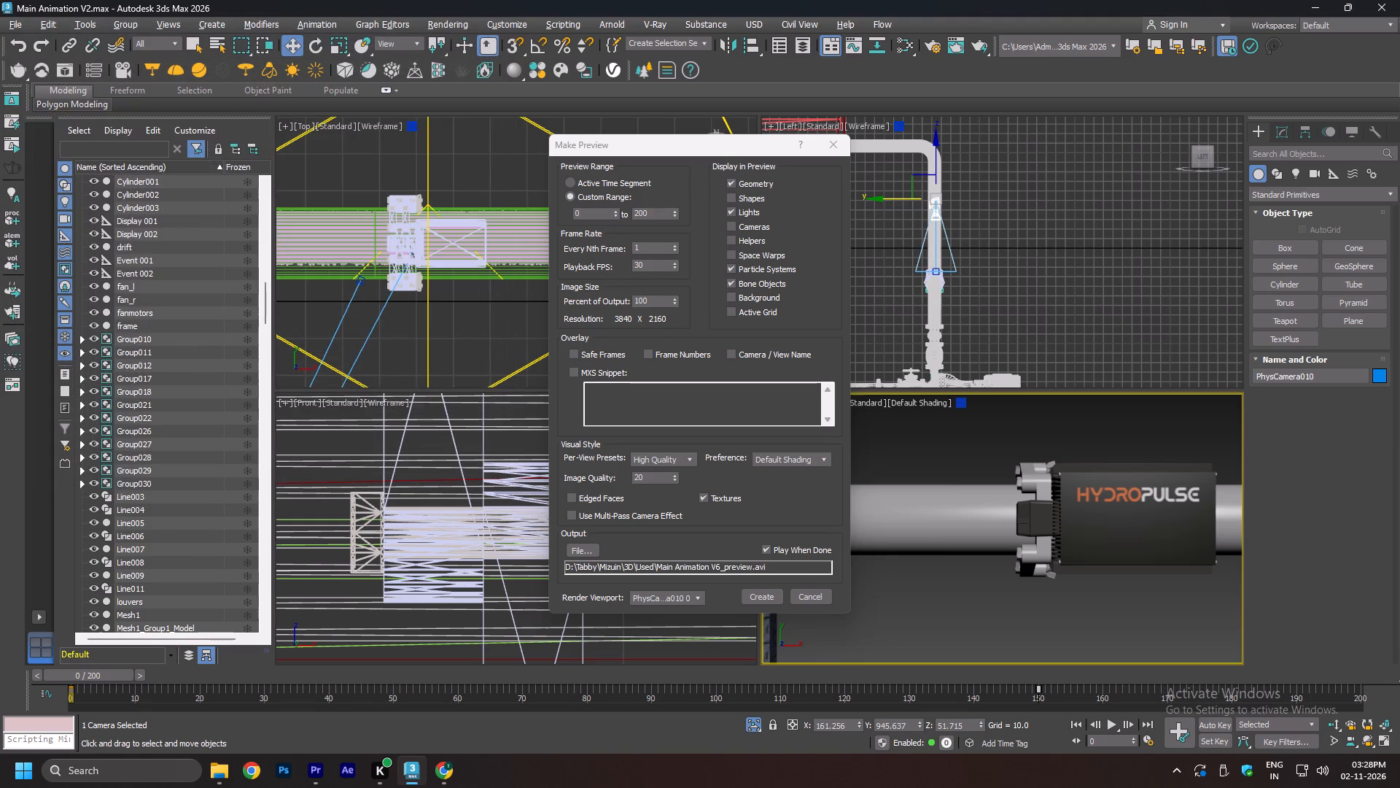
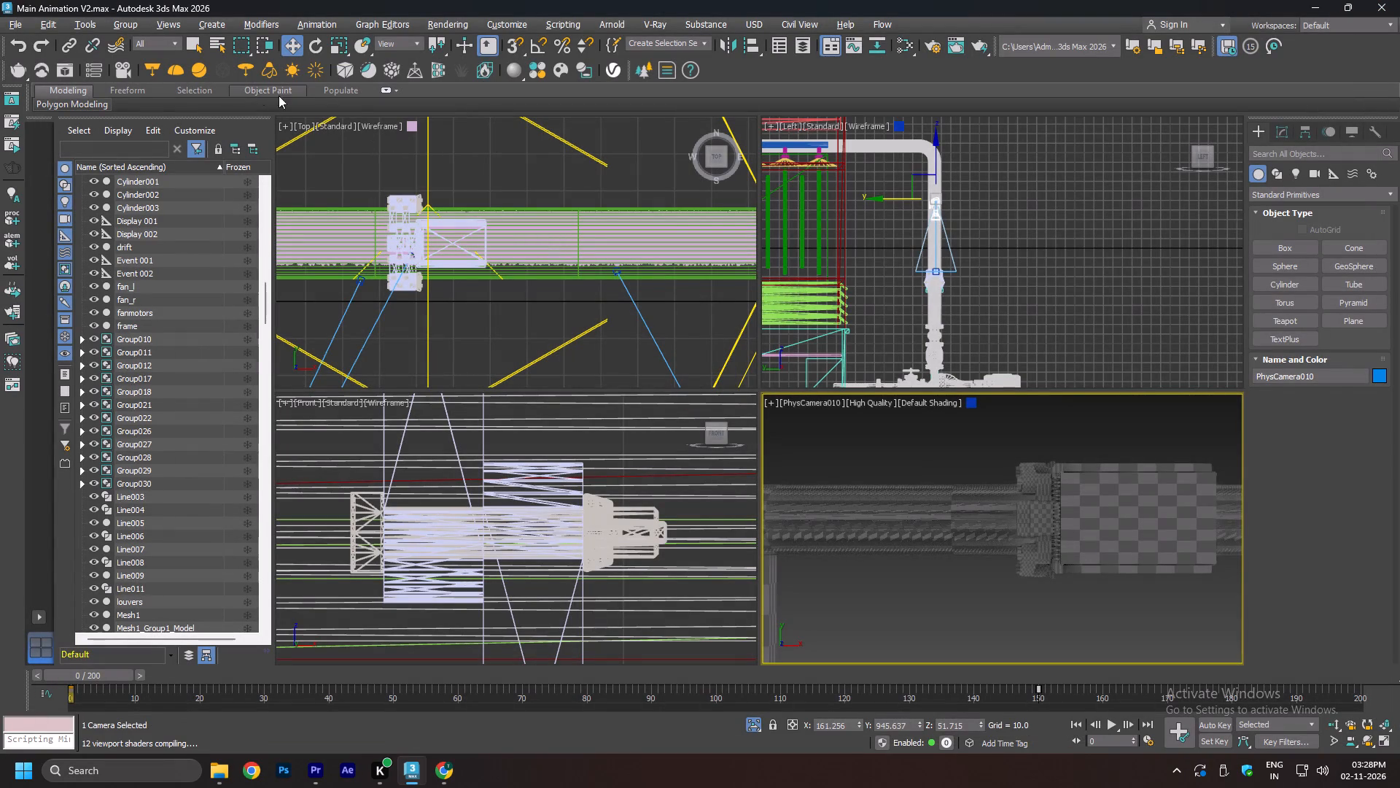
# Clear the camera selection and maximize the PhysCamera010 view to fill the whole viewport area.
pyautogui.click(976, 604)
pyautogui.hotkey('alt', 'w')
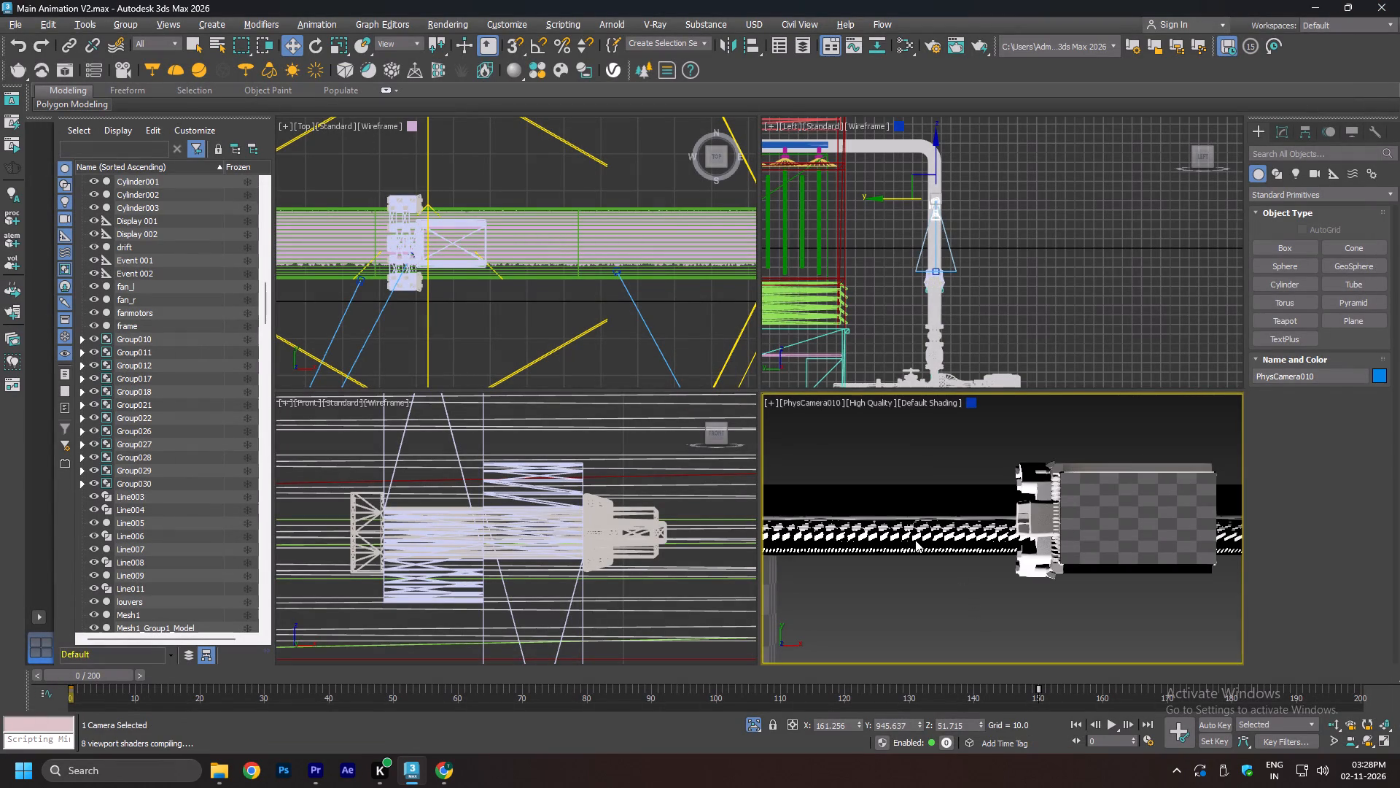
pyautogui.hotkey('alt', 'w')
pyautogui.click(875, 433)
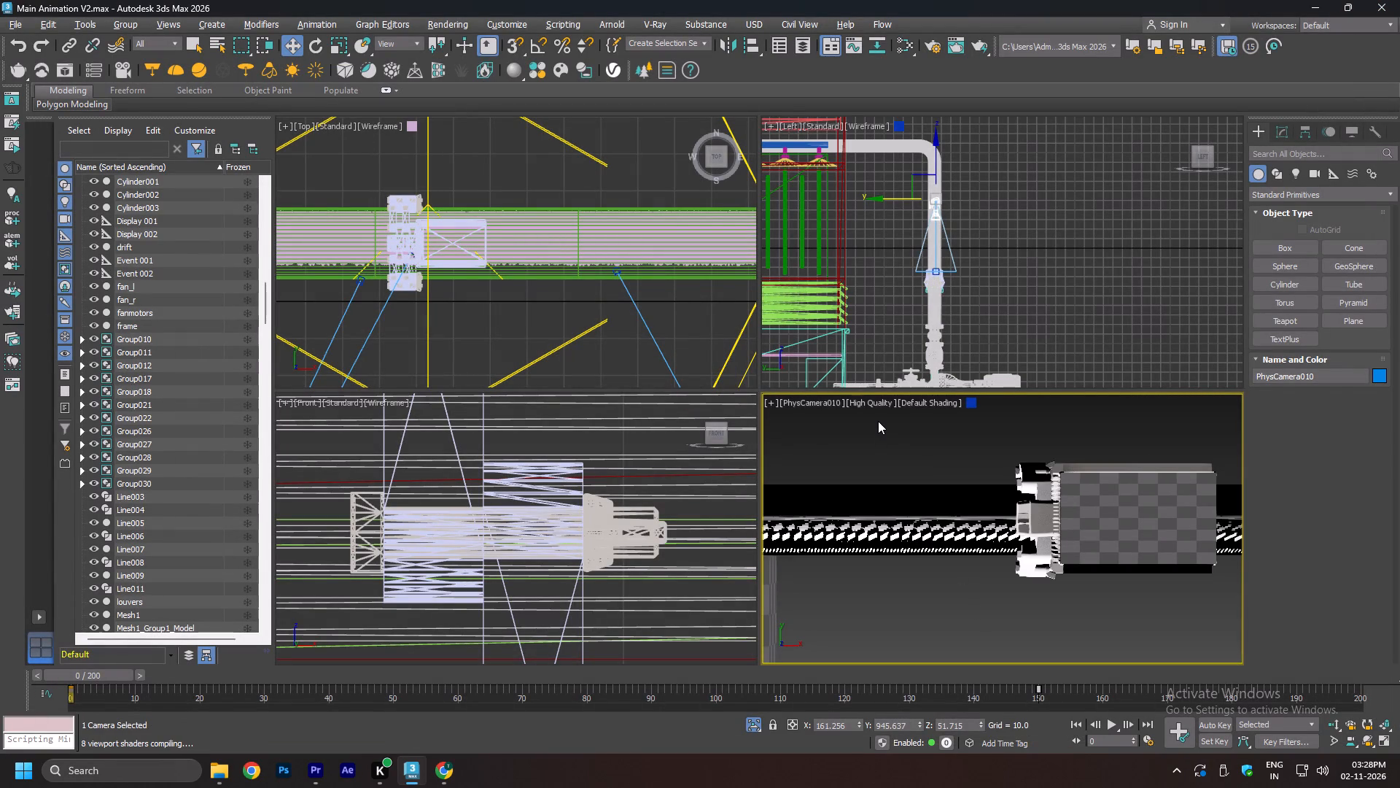
pyautogui.click(883, 435)
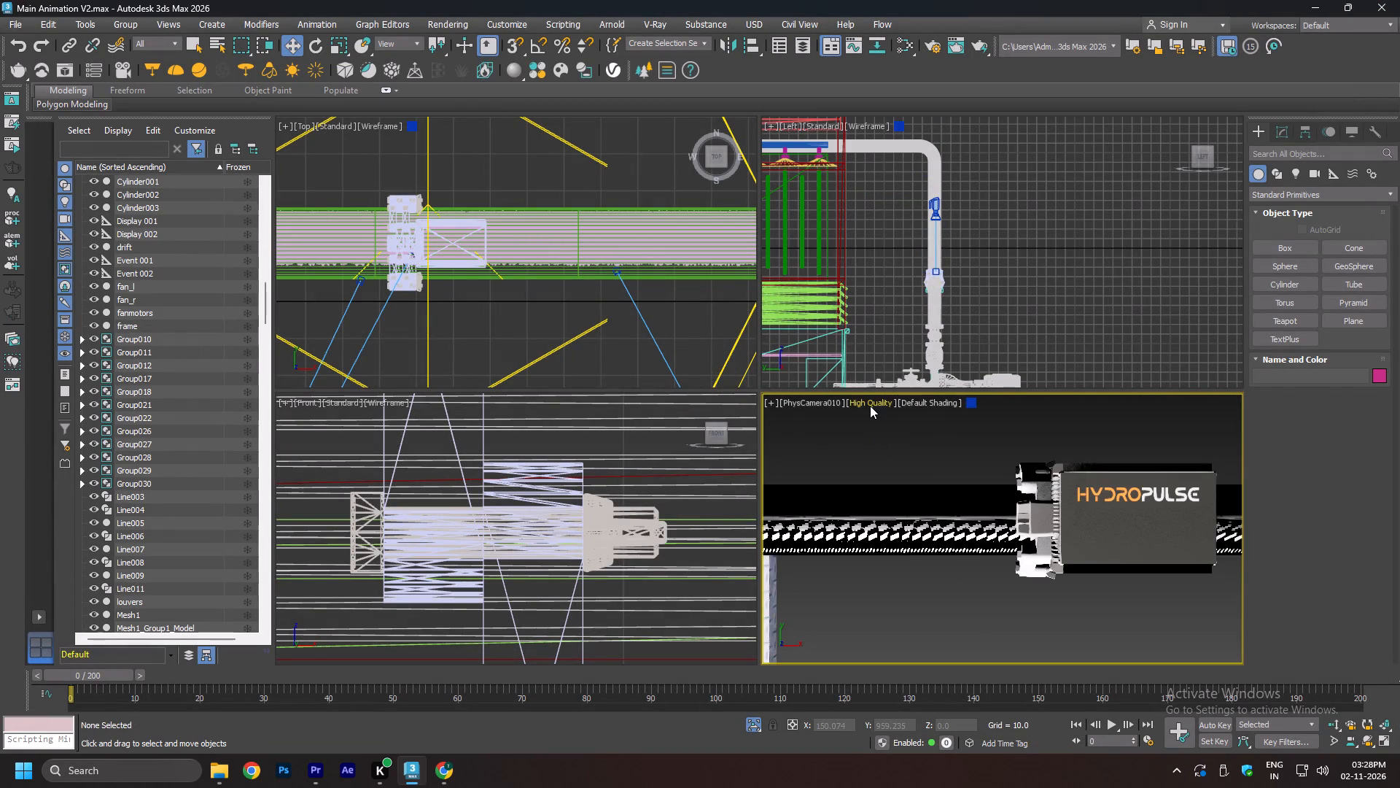
pyautogui.hotkey('alt', 'w')
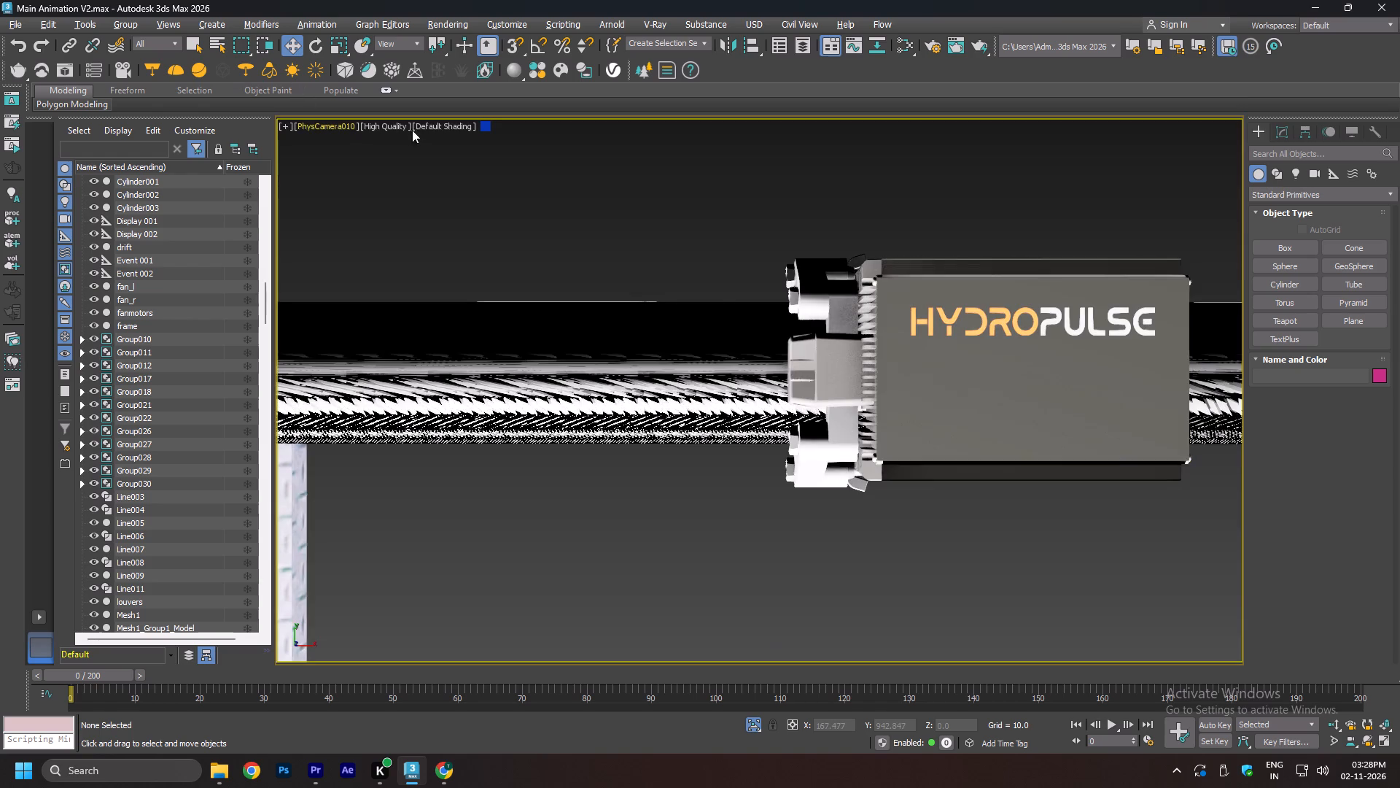
# Open the rendering quality options for the maximized PhysCamera010 view.
pyautogui.click(400, 125)
pyautogui.click(386, 125)
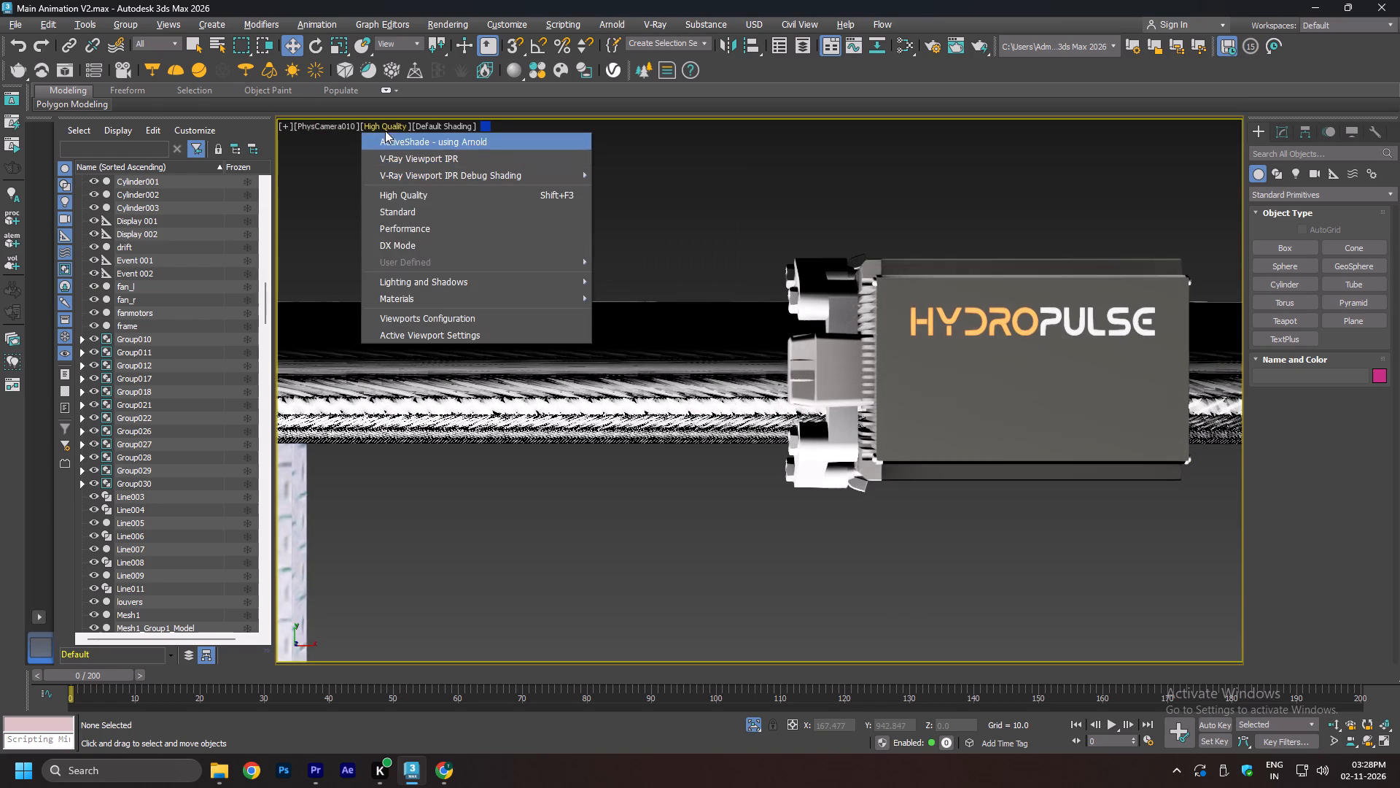
pyautogui.click(392, 125)
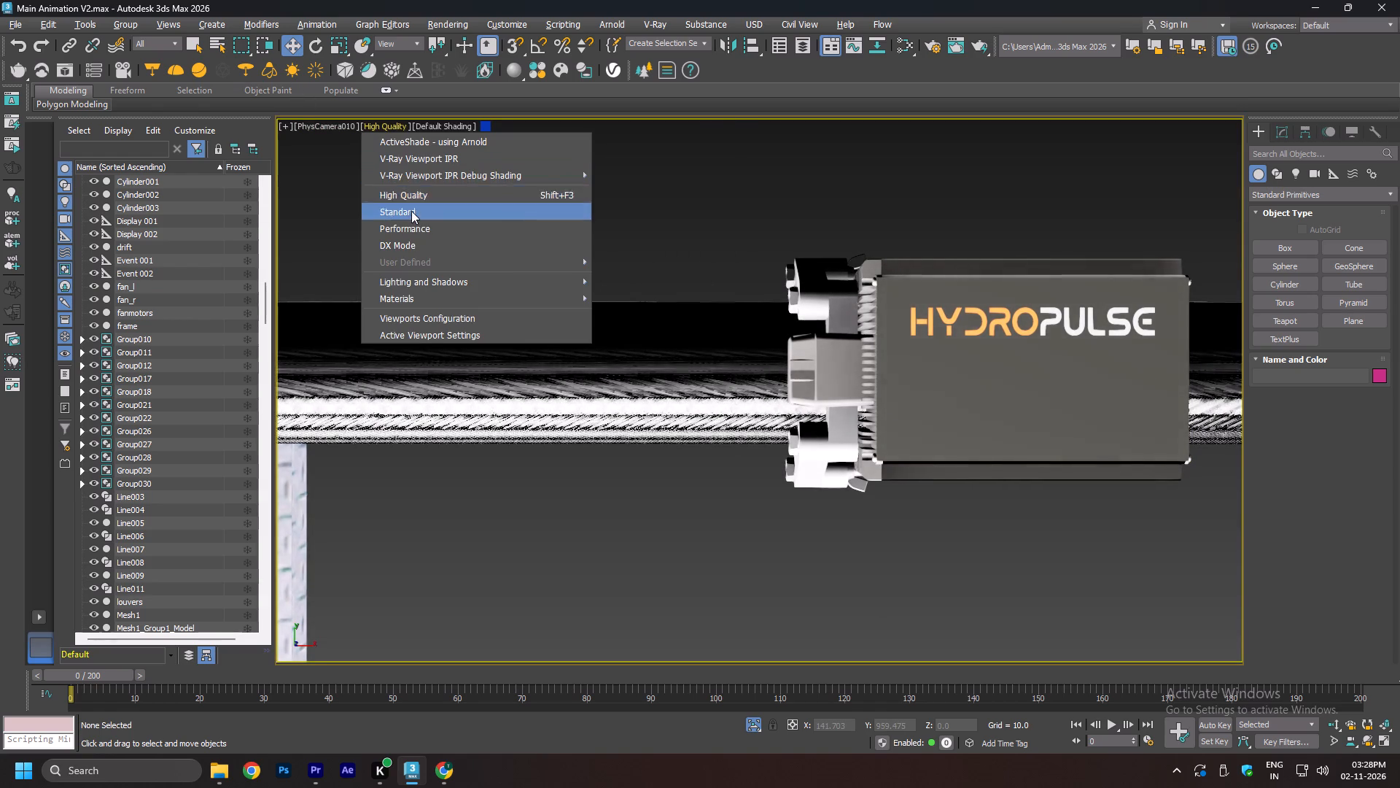
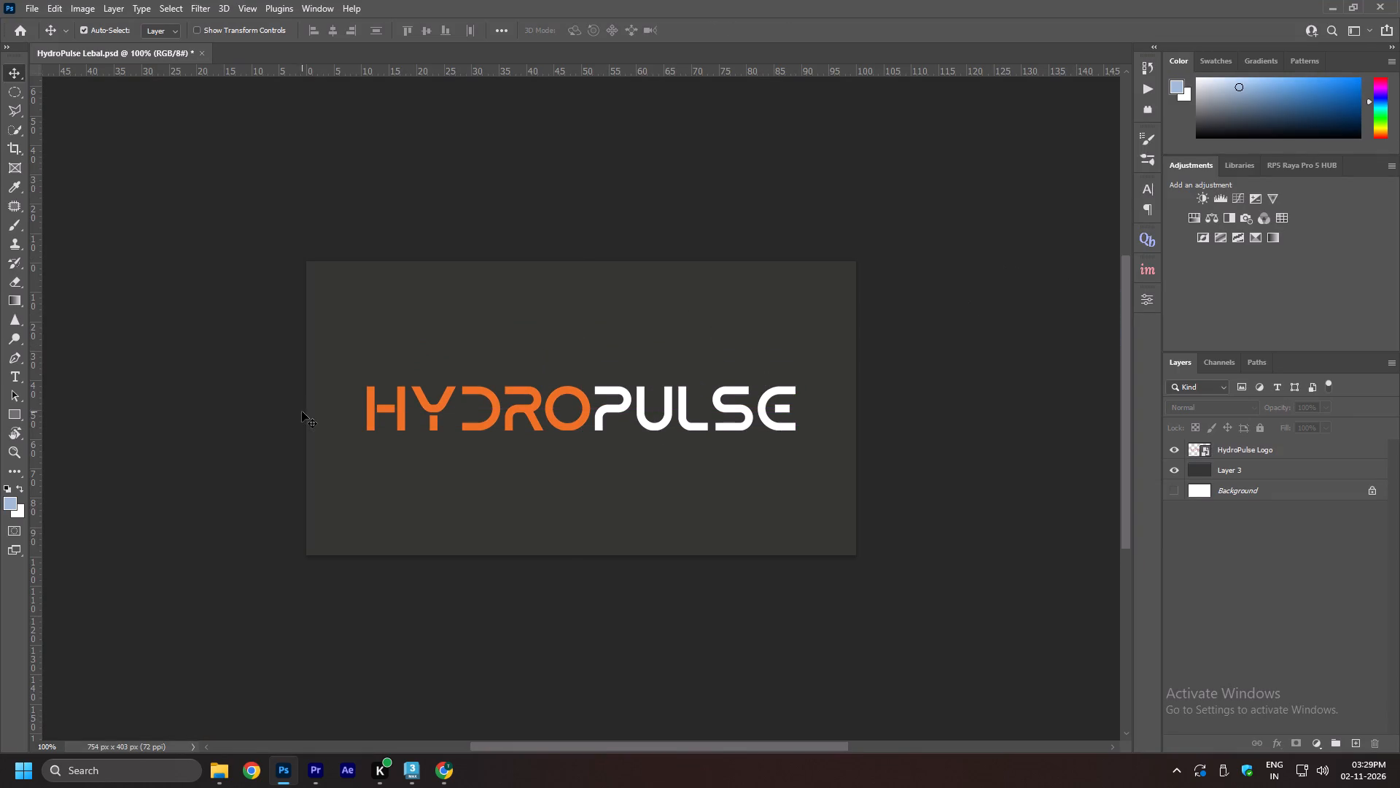
# Switch from Photoshop back to the Main Animation V2 scene in 3ds Max.
pyautogui.hotkey('alt', 'Tab')
pyautogui.keyDown('alt'); pyautogui.click(955, 257); pyautogui.keyUp('alt')
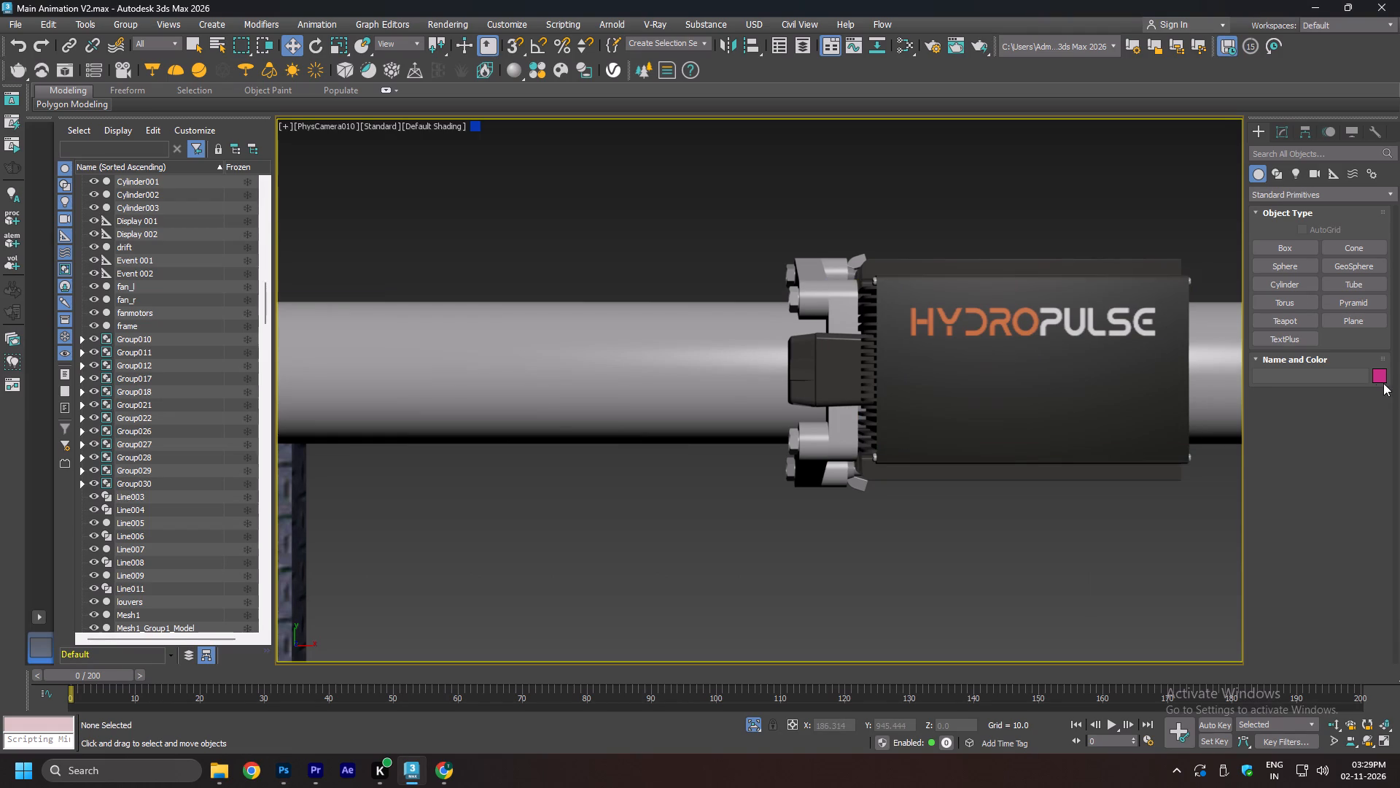
# Switch to HydroPulse Lebal.psd in Photoshop, select the HydroPulse Logo layer and check its bounds with Free Transform, leaving its size as is.
pyautogui.hotkey('alt', 'Tab')
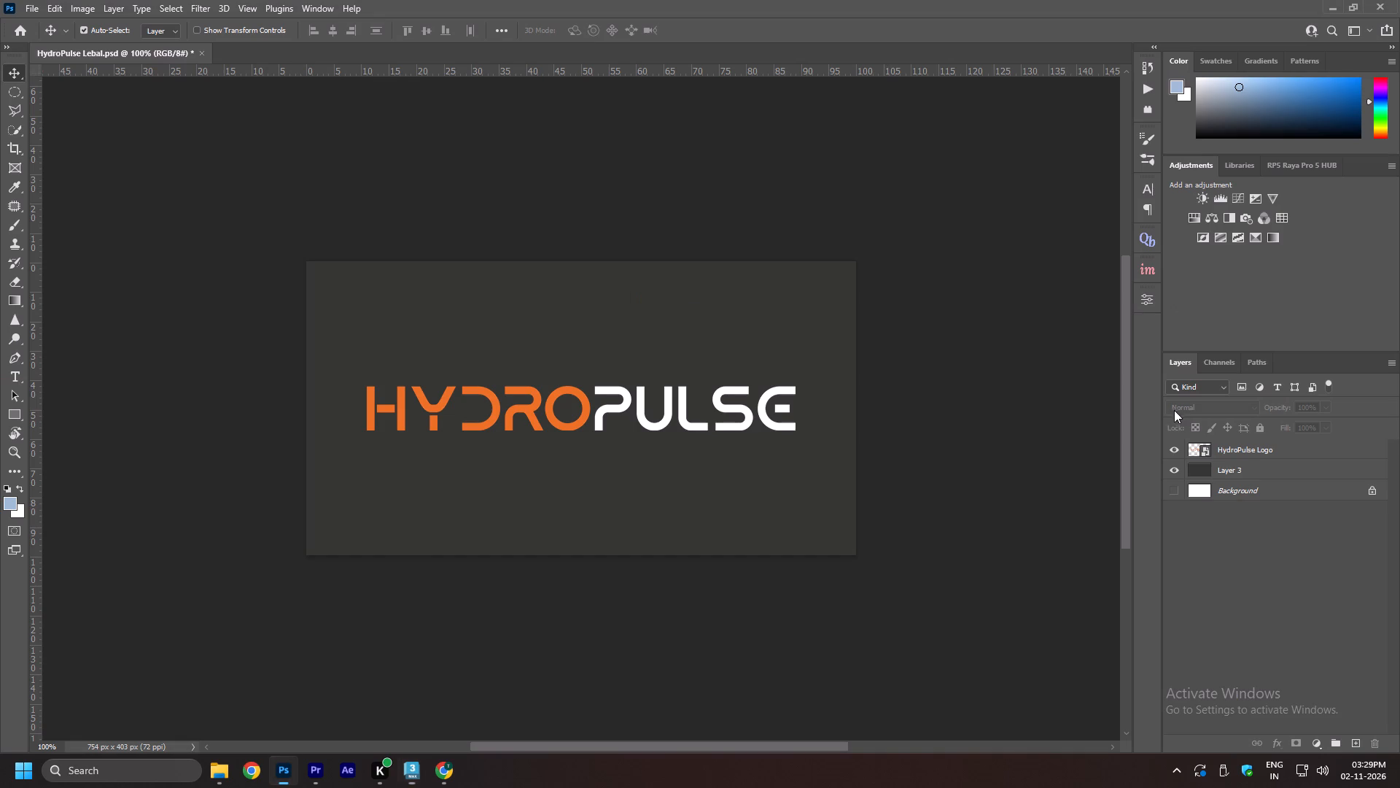
pyautogui.click(731, 406)
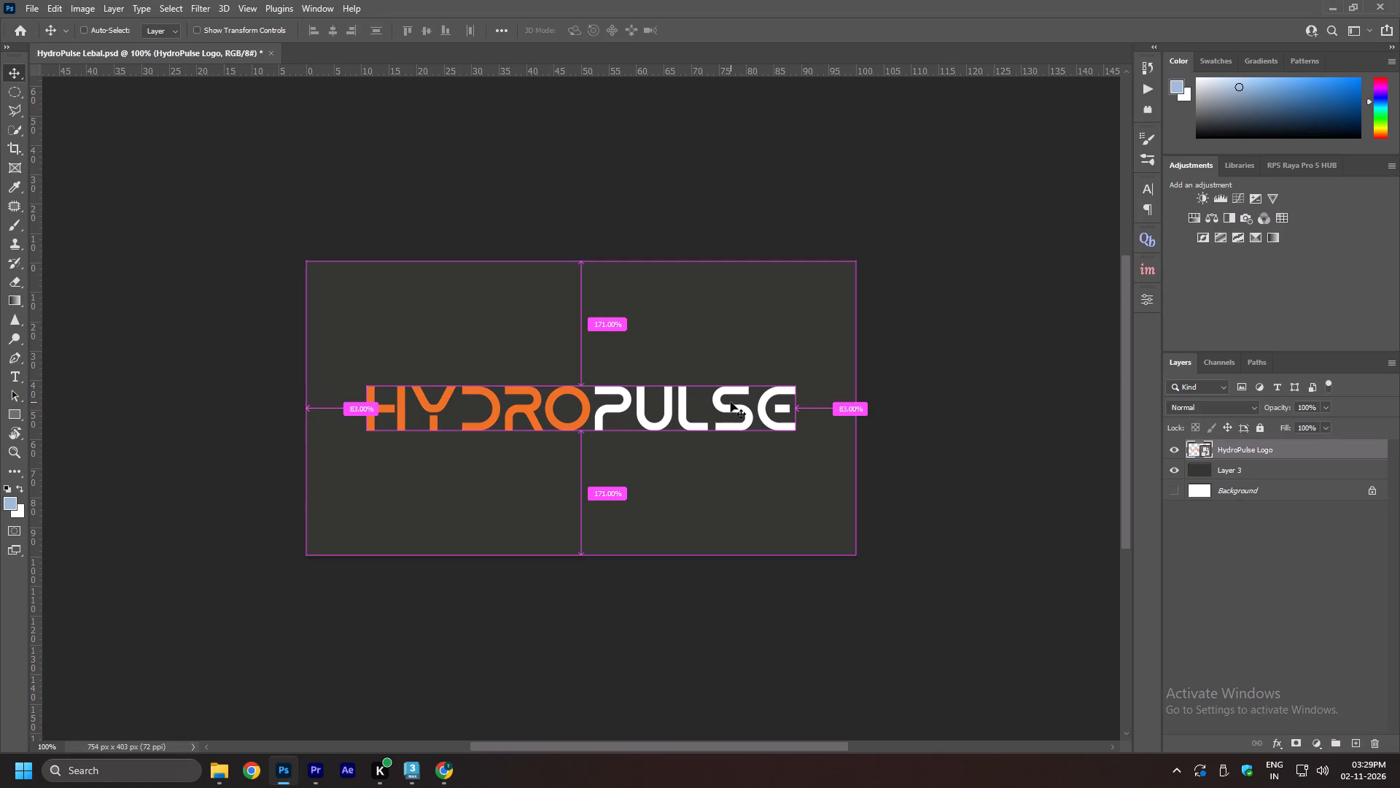
pyautogui.hotkey('ctrl', 't')
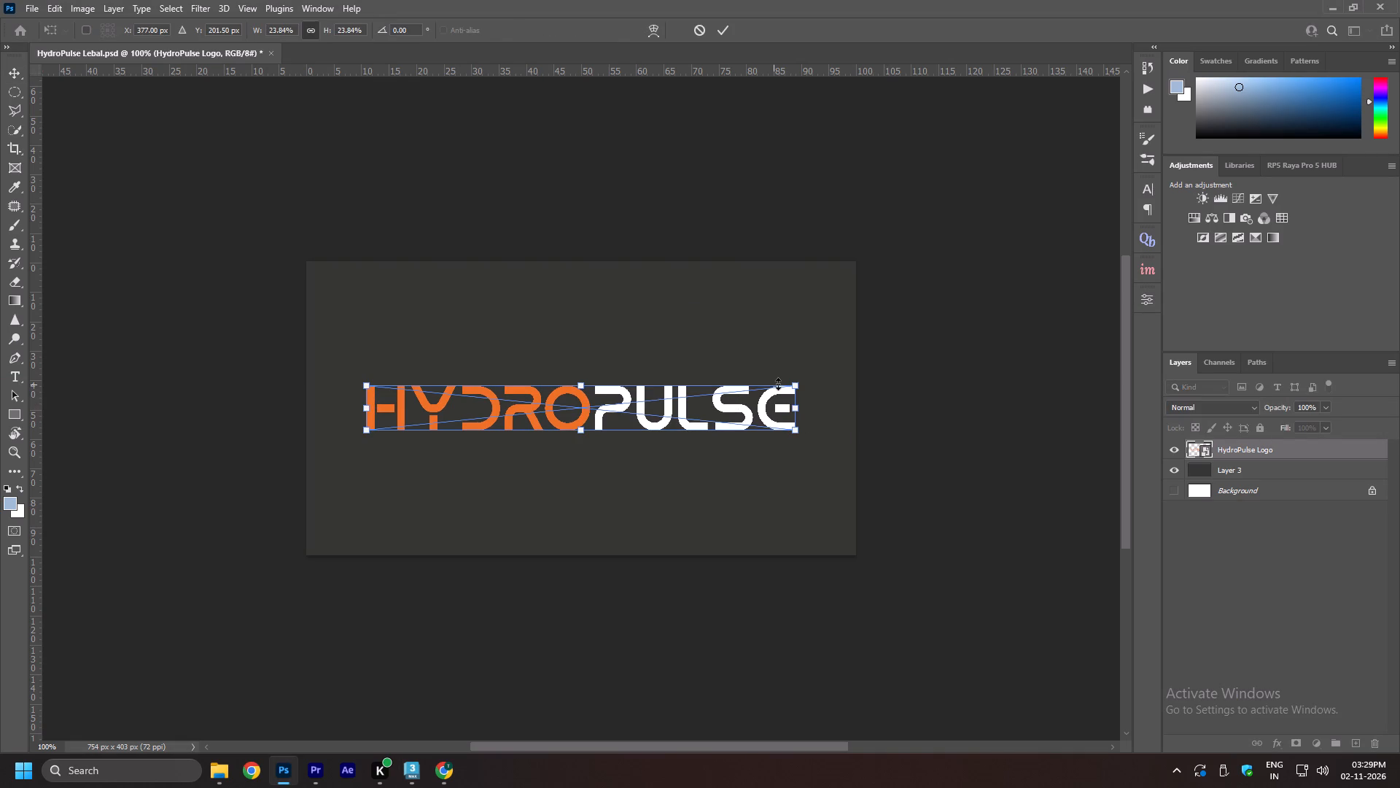
pyautogui.click(752, 341)
pyautogui.doubleClick(729, 419)
# Bring up the canvas zoom options over the HydroPulse logo.
pyautogui.press('space')
pyautogui.press('space')
pyautogui.press('space')
pyautogui.press('space')
pyautogui.press('space')
pyautogui.press('space')
pyautogui.press('space')
pyautogui.press('space')
pyautogui.press('space')
pyautogui.press('space')
pyautogui.press('space')
pyautogui.press('space')
pyautogui.press('space')
pyautogui.press('space')
pyautogui.press('space')
pyautogui.press('space')
pyautogui.press('space')
pyautogui.press('space')
pyautogui.press('space')
pyautogui.press('space')
pyautogui.rightClick(693, 418)
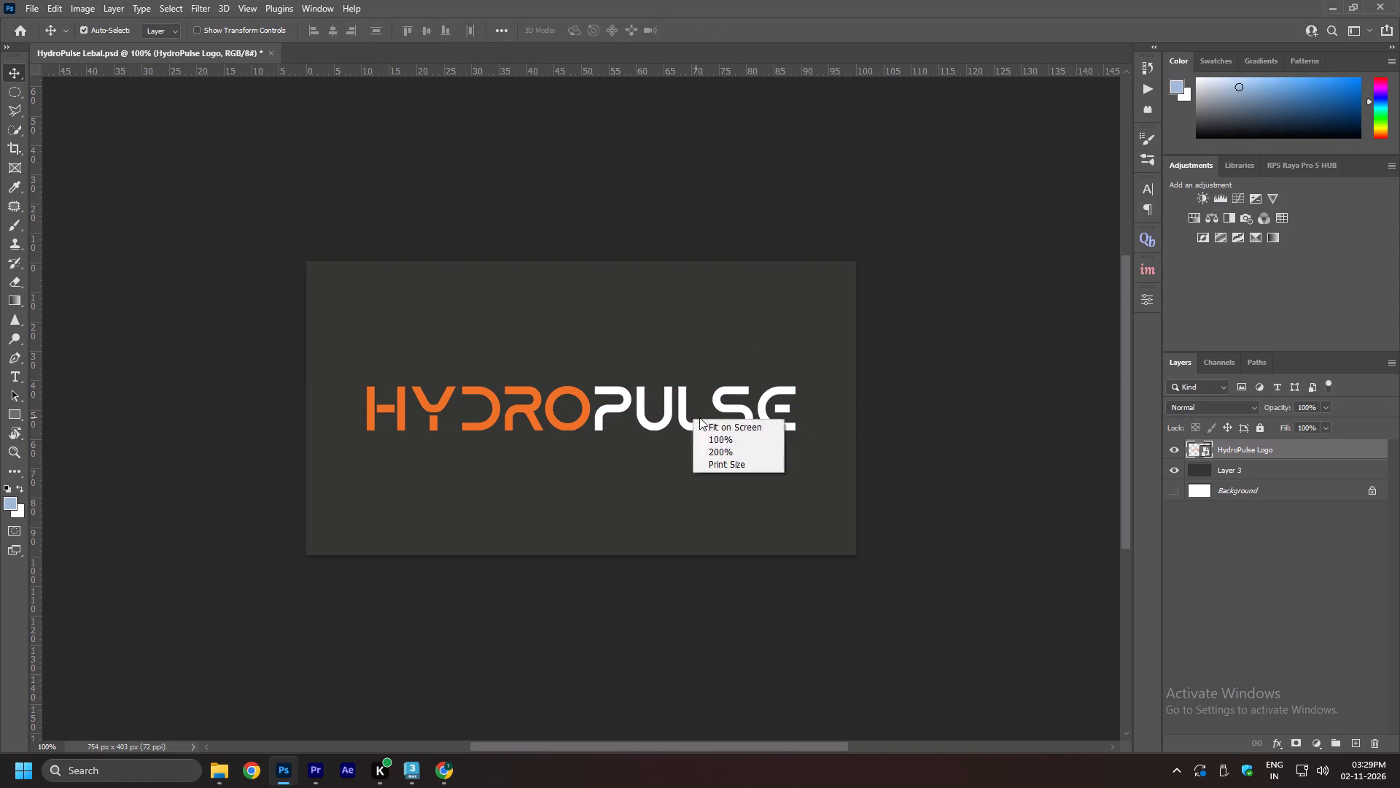
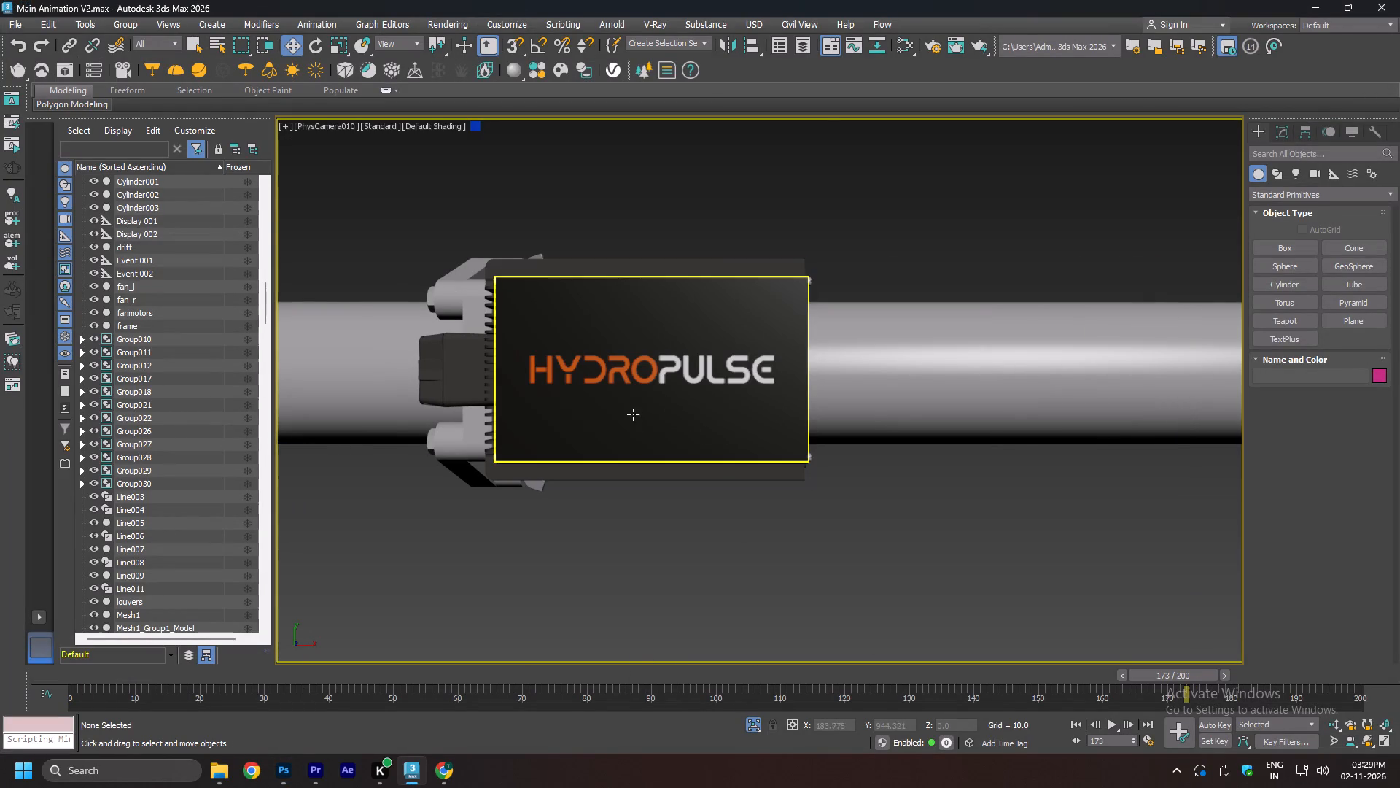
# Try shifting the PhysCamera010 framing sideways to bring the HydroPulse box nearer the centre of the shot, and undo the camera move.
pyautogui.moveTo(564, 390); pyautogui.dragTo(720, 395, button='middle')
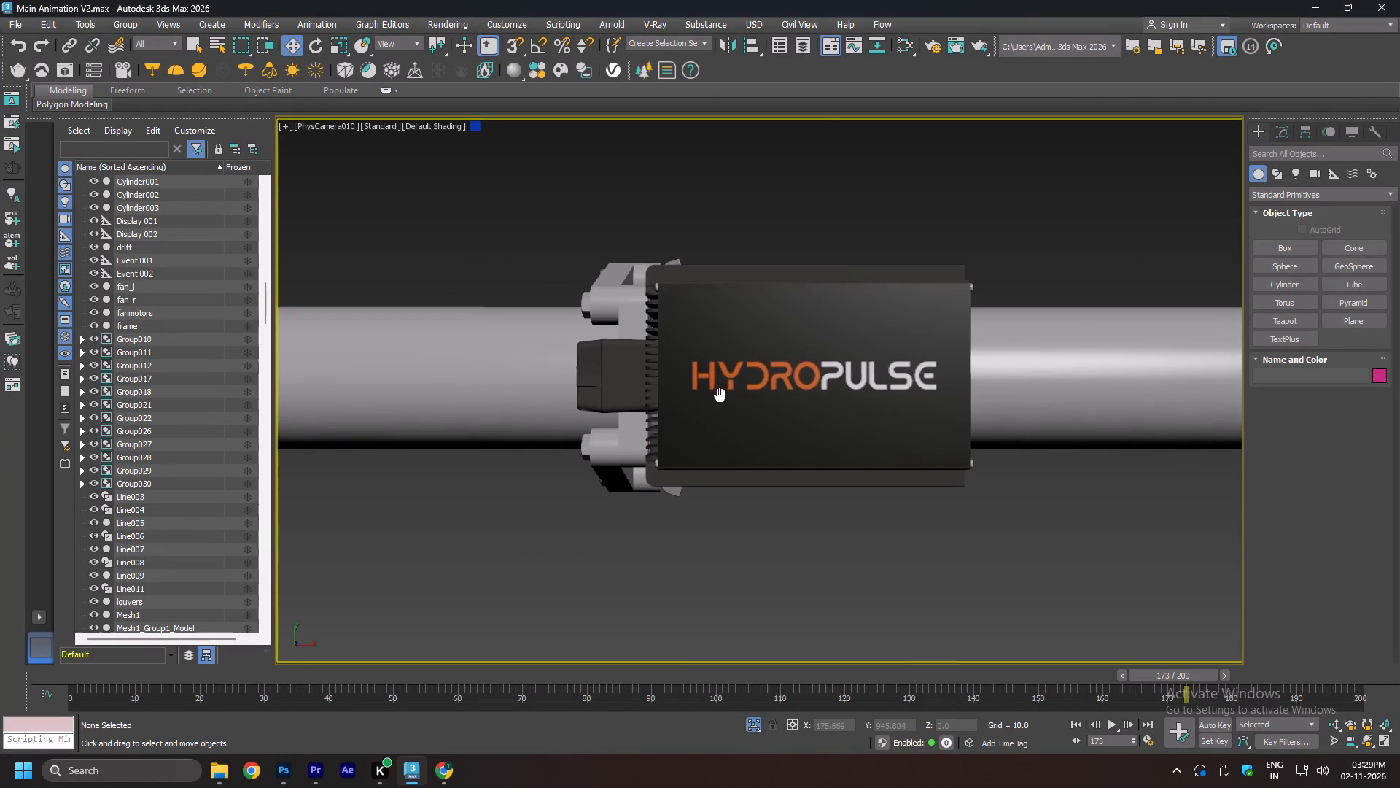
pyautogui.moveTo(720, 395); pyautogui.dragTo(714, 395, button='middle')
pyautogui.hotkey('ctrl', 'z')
# Select PhysCamera010 in the Perspective view and return to looking through that camera.
pyautogui.press('p')
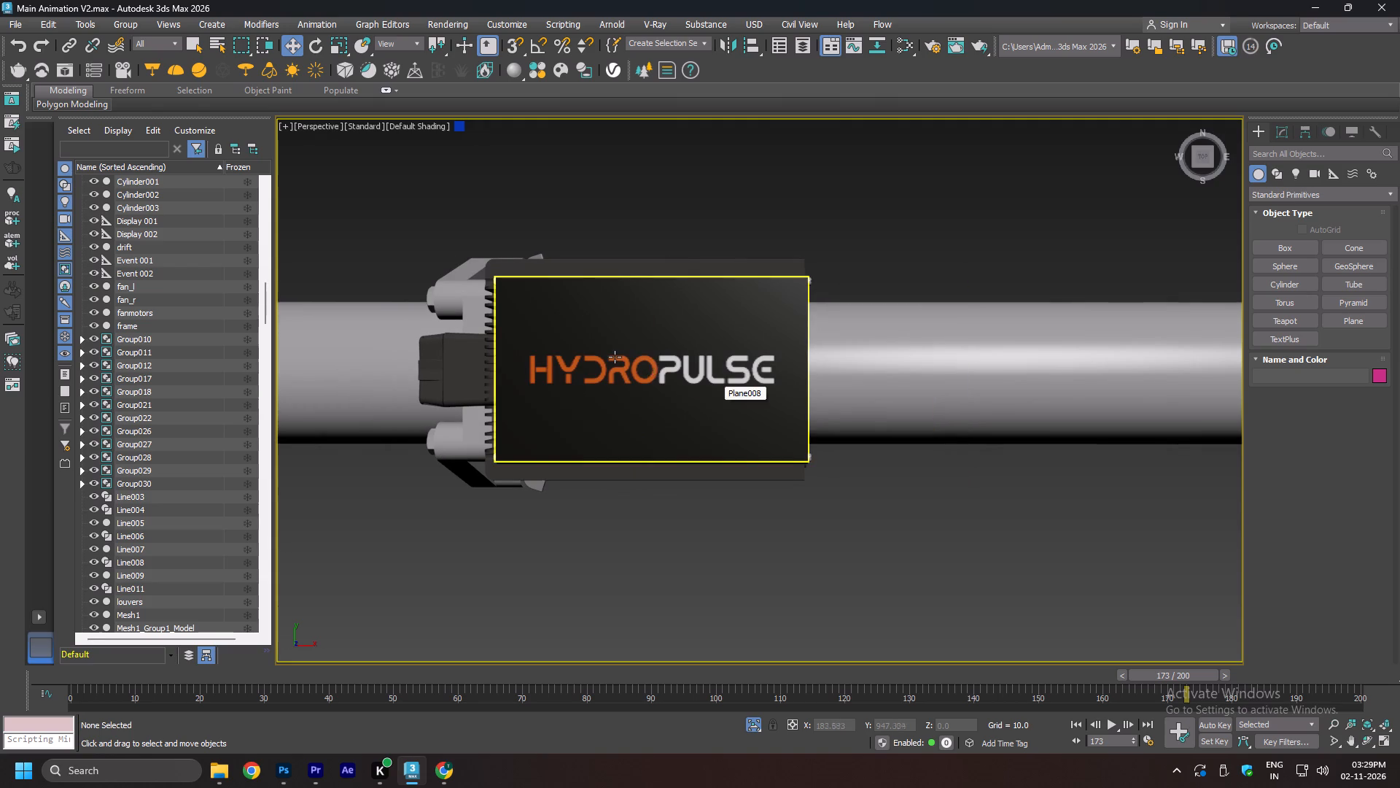
pyautogui.scroll(1, 615, 357)
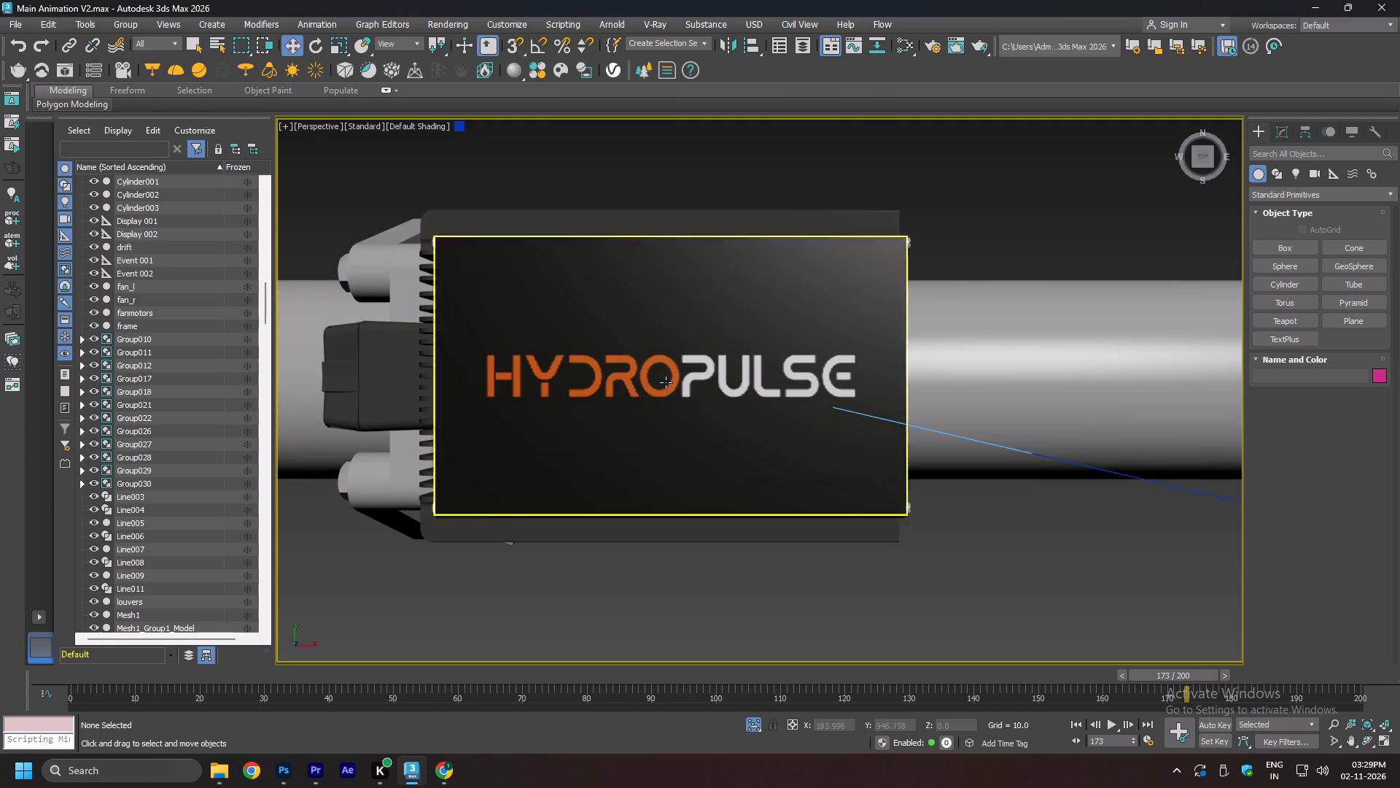
pyautogui.scroll(-2, 666, 382)
pyautogui.click(704, 403)
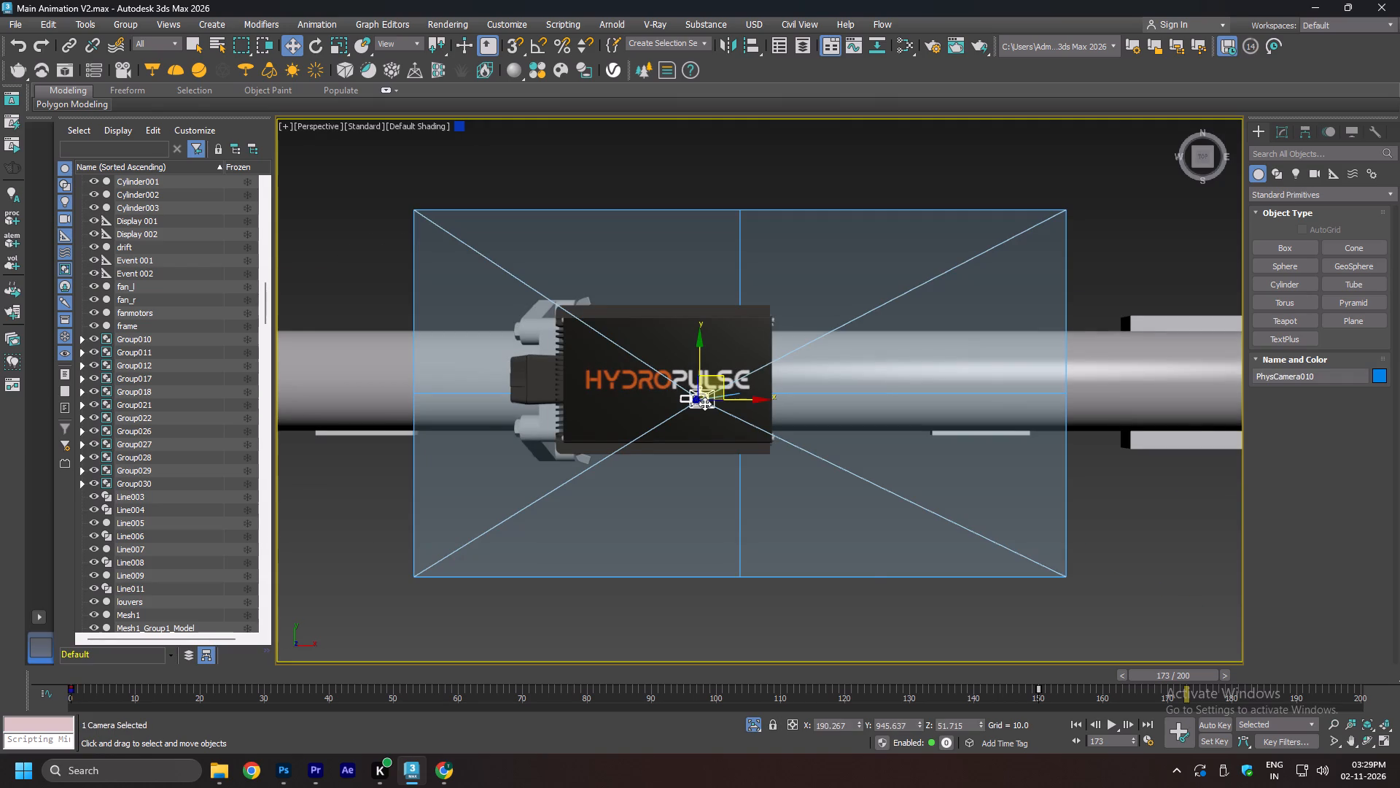
pyautogui.press('c')
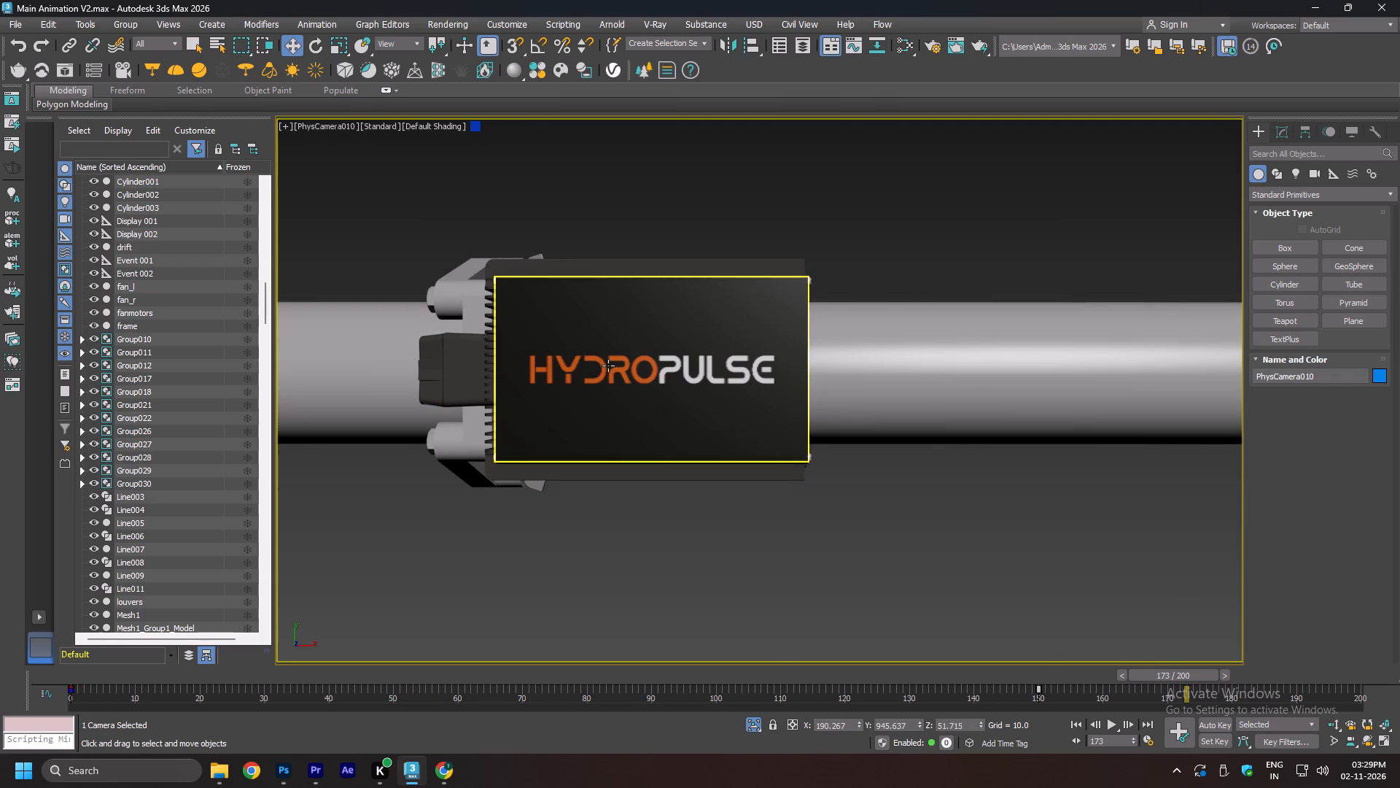
# Capture a screen snip of the PhysCamera010 viewport showing the HydroPulse box at frame 106, with nothing selected.
pyautogui.moveTo(1175, 676); pyautogui.dragTo(1030, 667)
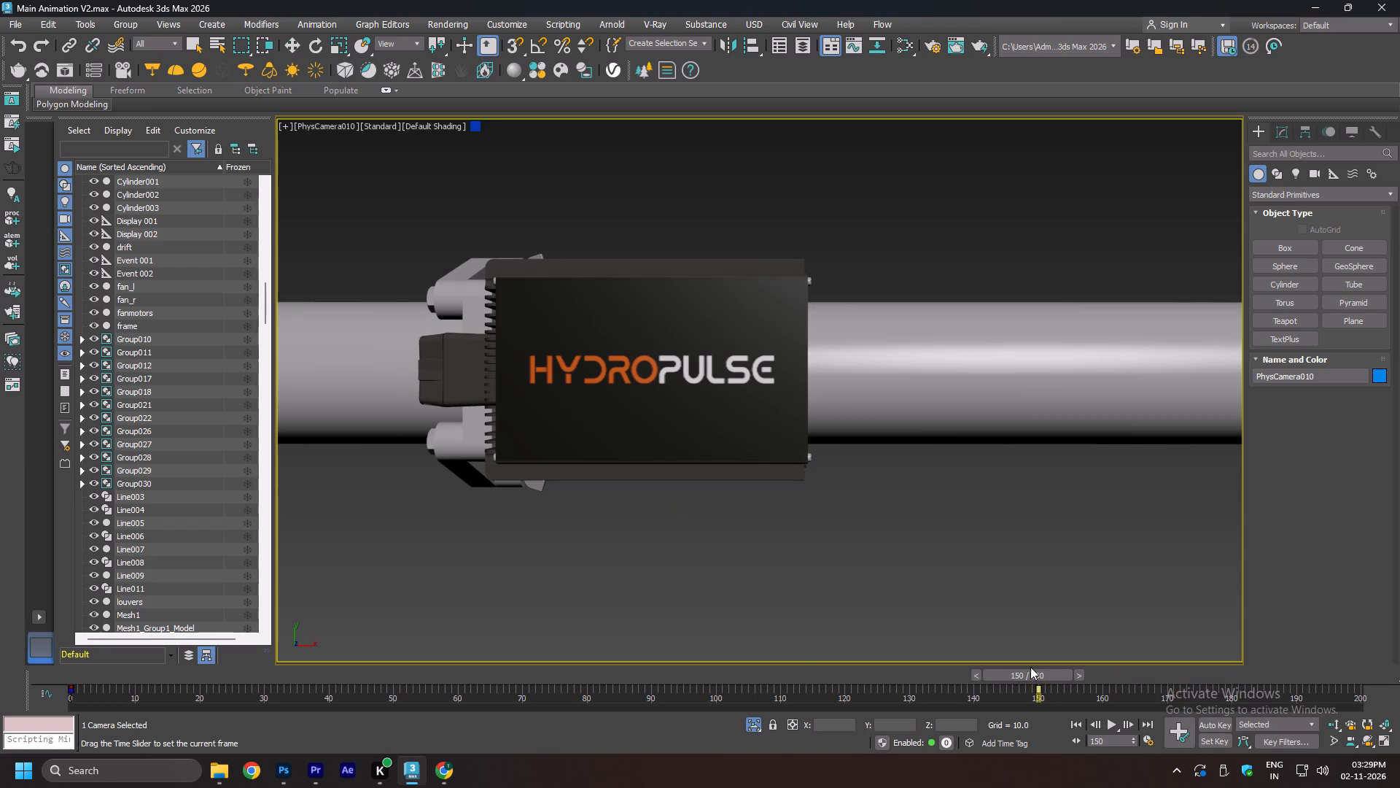
pyautogui.moveTo(1030, 667); pyautogui.dragTo(758, 668)
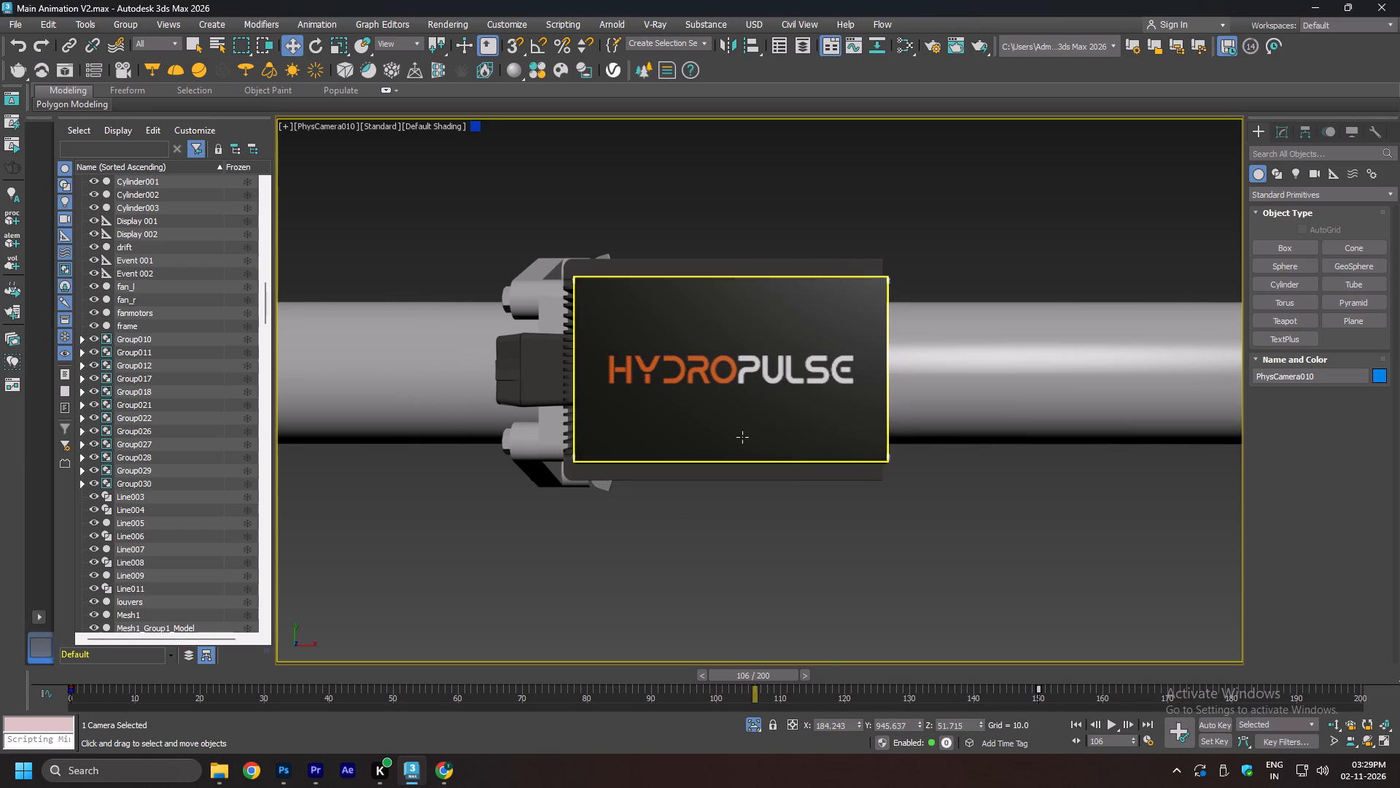
pyautogui.click(736, 512)
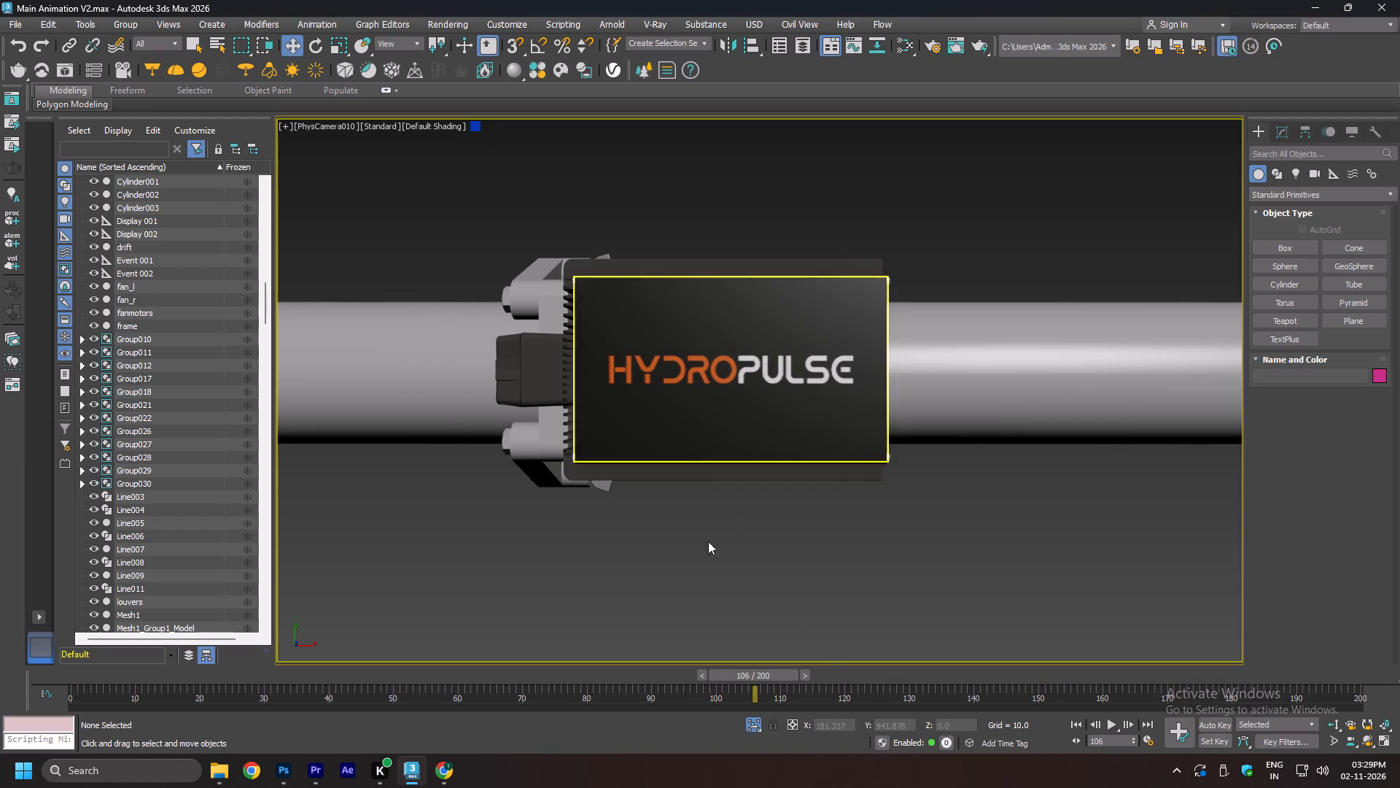
pyautogui.press('Print')
pyautogui.moveTo(299, 137); pyautogui.dragTo(559, 280)
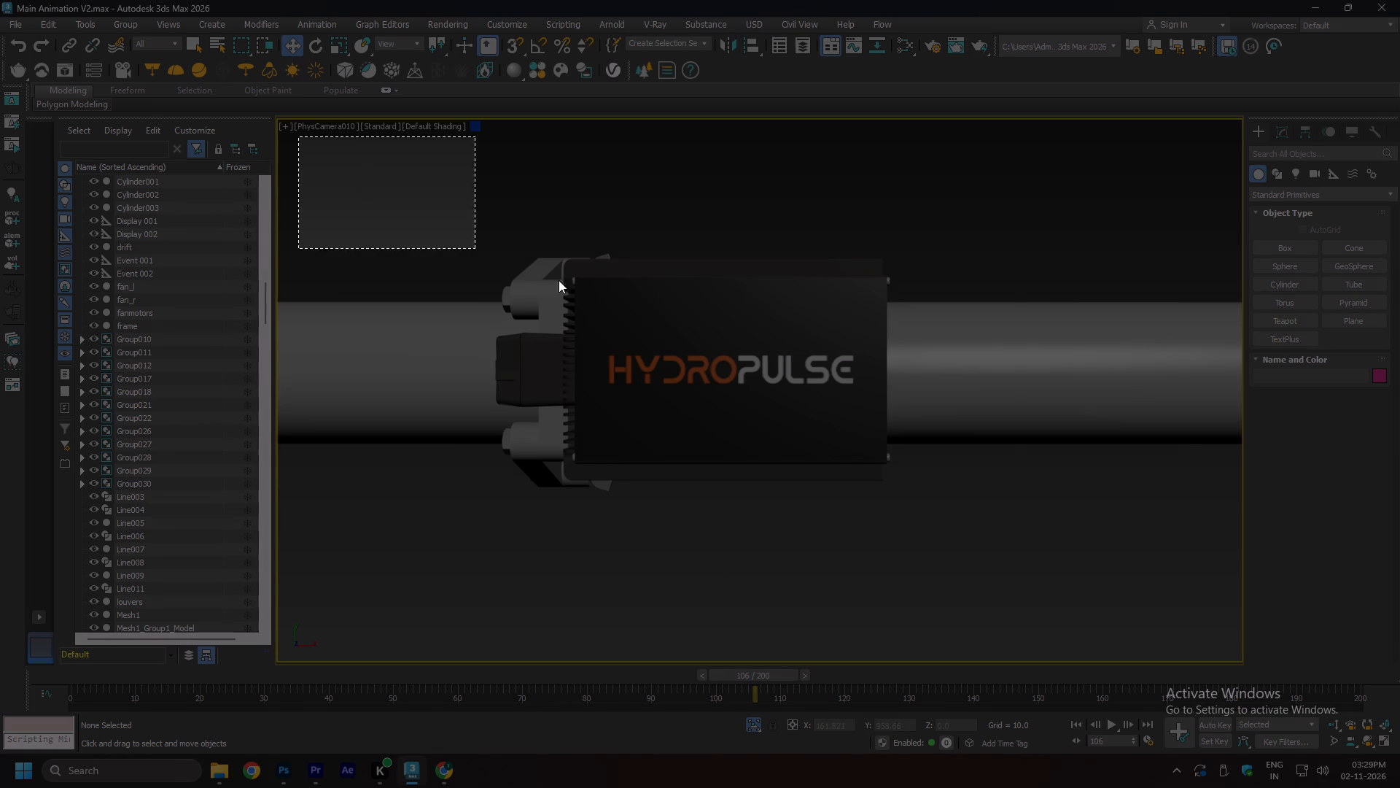
pyautogui.moveTo(559, 280); pyautogui.dragTo(1216, 644)
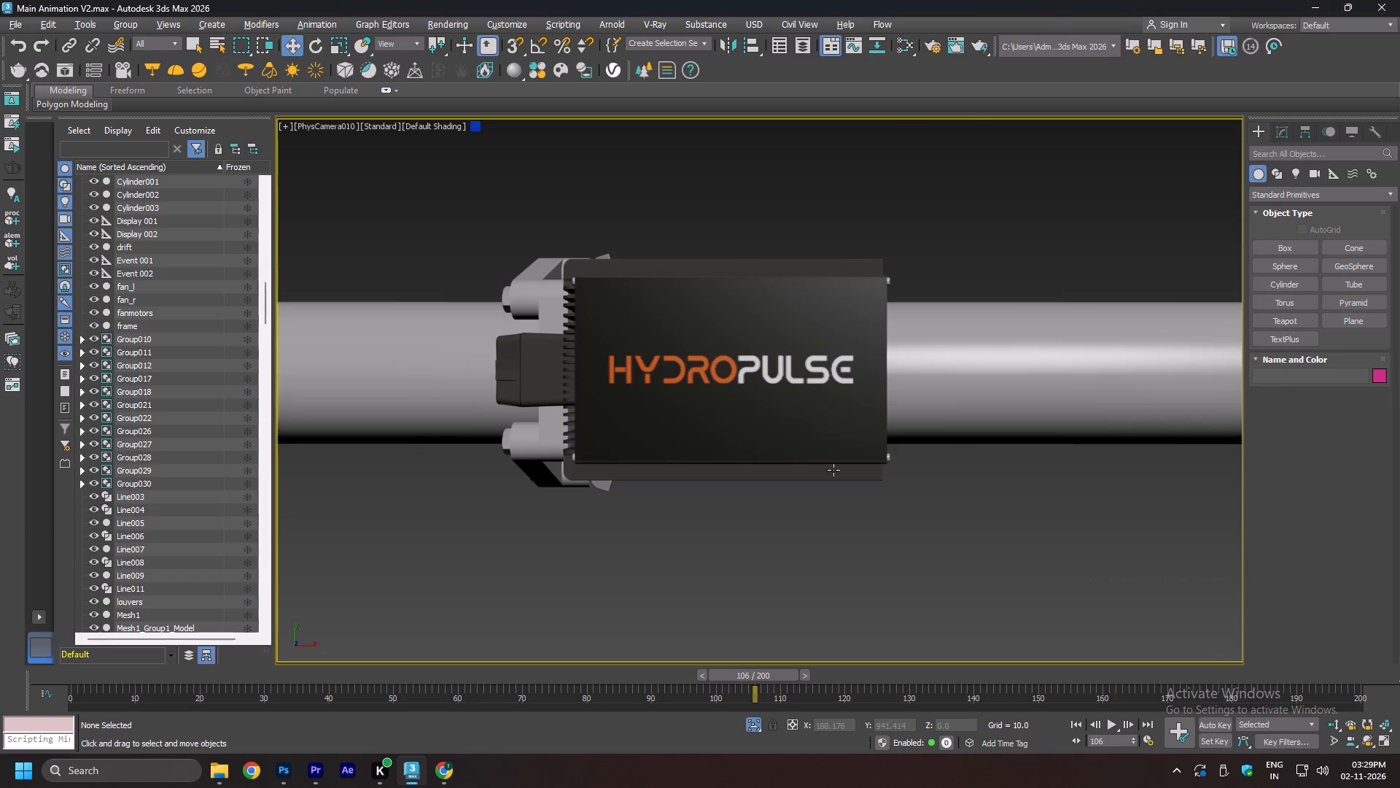
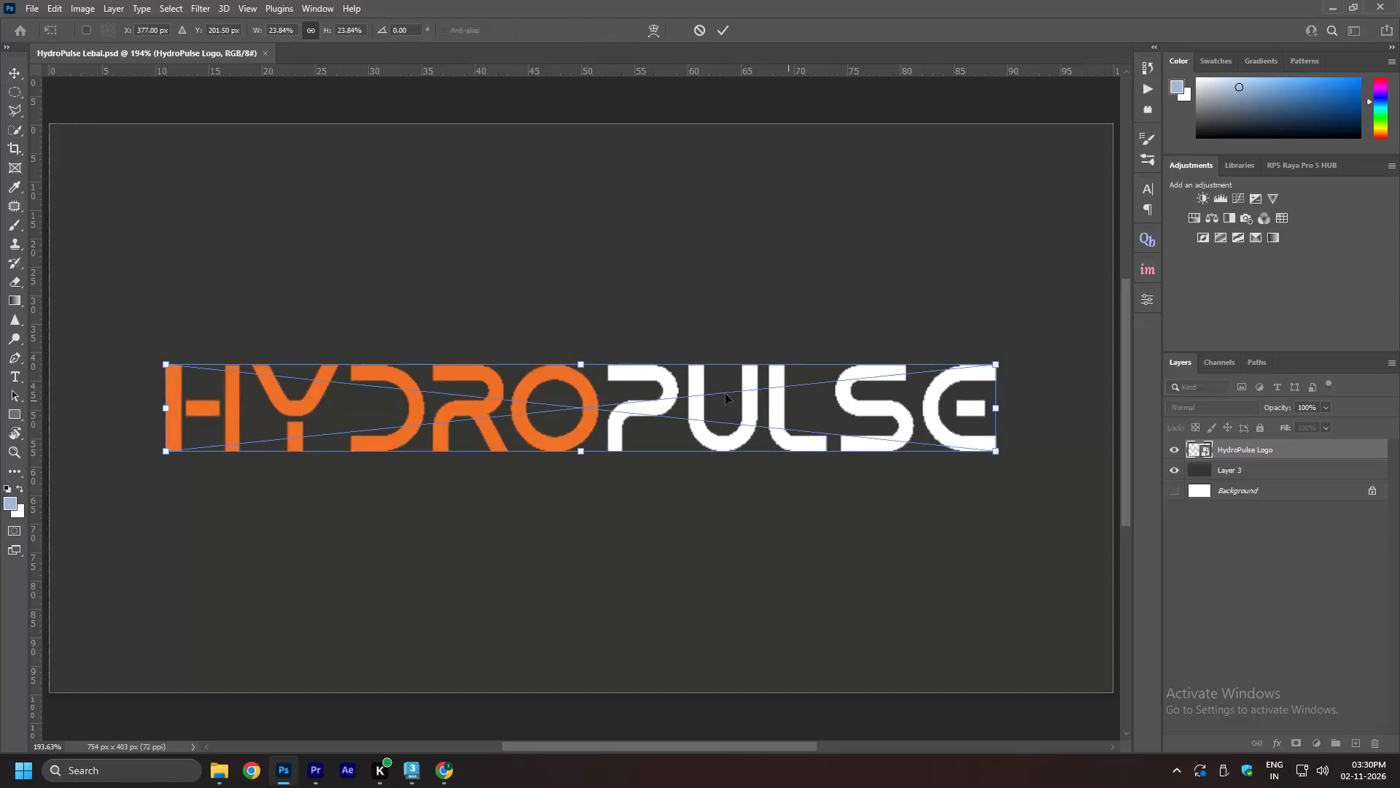
# Scale the HydroPulse logo up proportionally about its centre to about 30%, nearly filling the canvas width, and apply the transform.
pyautogui.keyDown('alt'); pyautogui.scroll(-5, 577, 374); pyautogui.keyUp('alt')
pyautogui.keyDown('alt'); pyautogui.moveTo(839, 365); pyautogui.dragTo(891, 287); pyautogui.keyUp('alt')
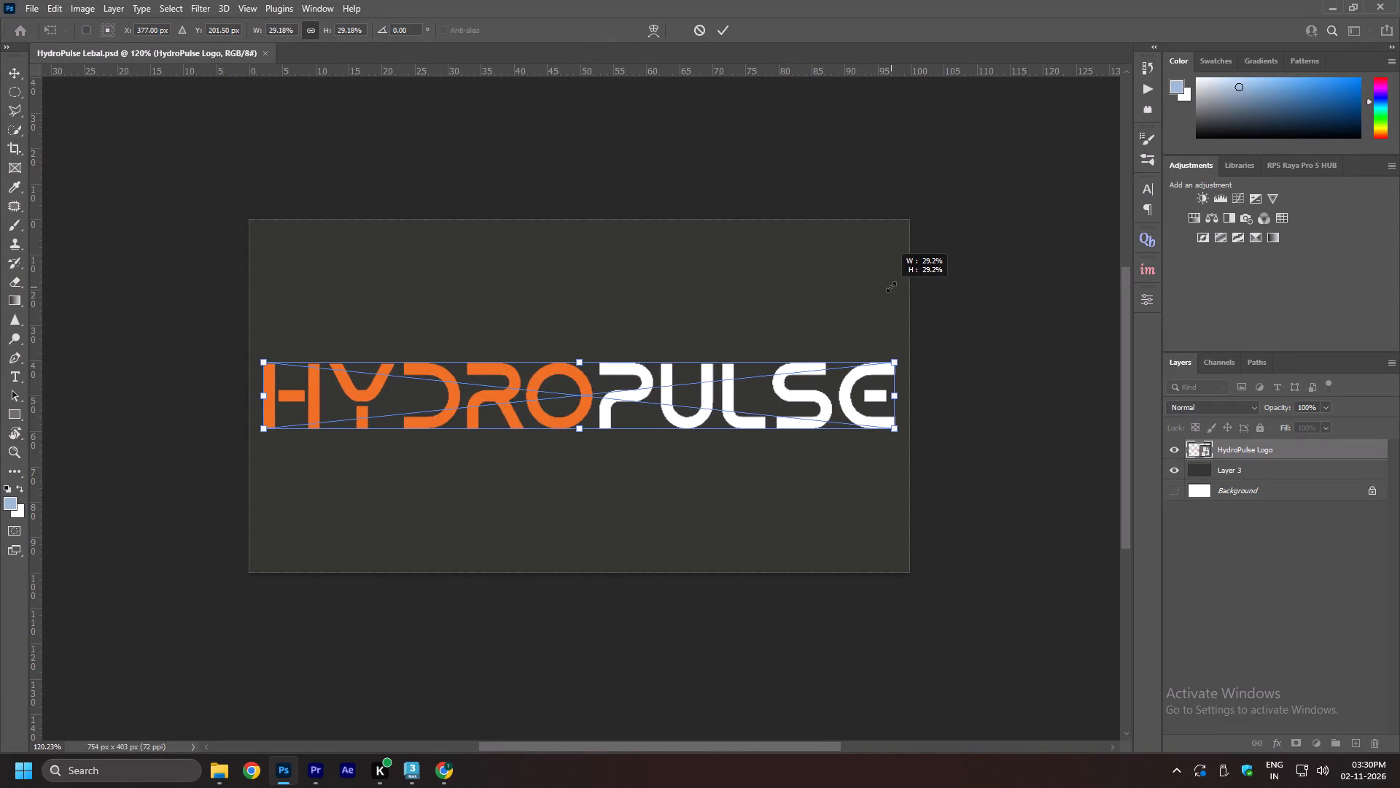
pyautogui.keyDown('alt'); pyautogui.moveTo(891, 287); pyautogui.dragTo(896, 280); pyautogui.keyUp('alt')
pyautogui.doubleClick(819, 393)
pyautogui.press('space')
pyautogui.press('space')
pyautogui.press('space')
pyautogui.moveTo(796, 405); pyautogui.dragTo(802, 406, button='right')
pyautogui.click(812, 410)
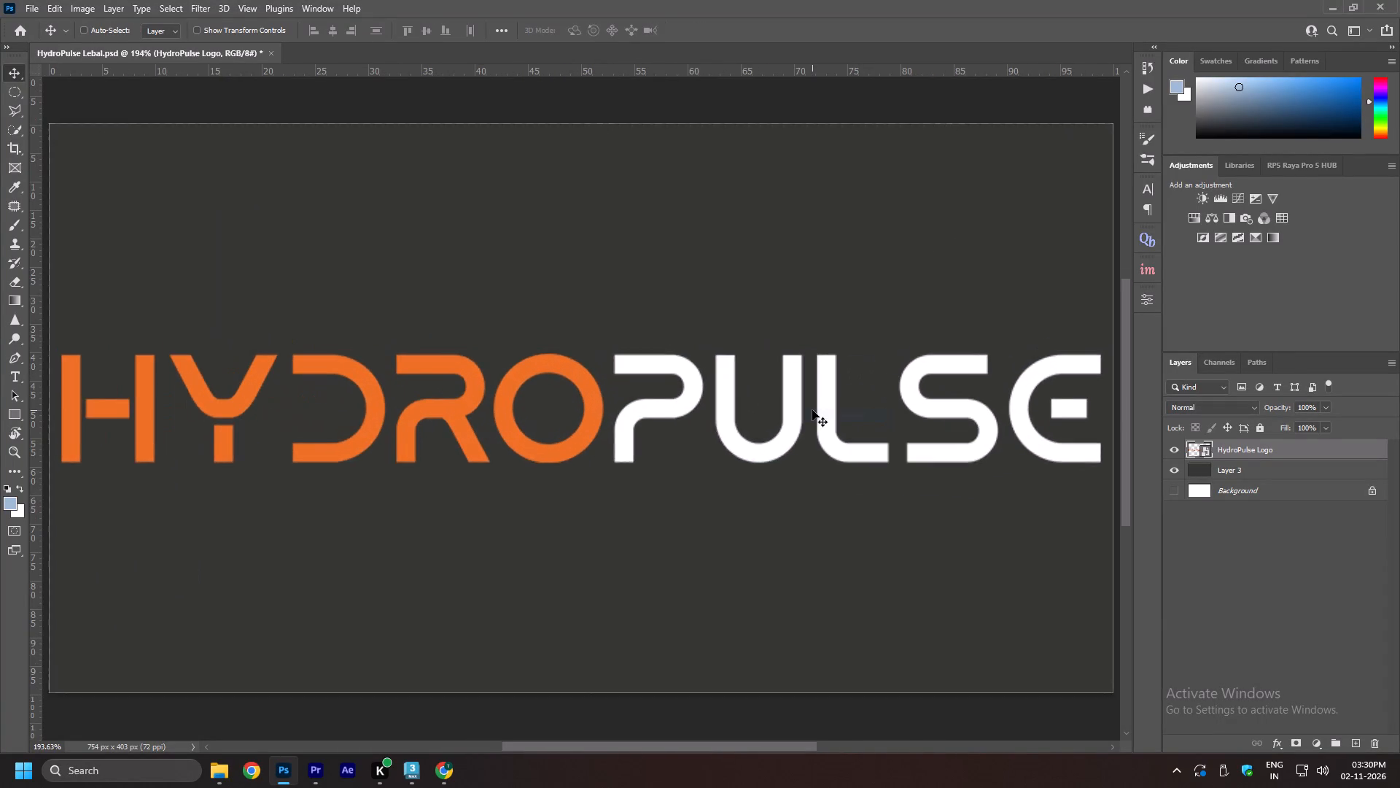
# Save the HydroPulse label document with the enlarged logo.
pyautogui.hotkey('ctrl', 's')
# Switch to 3ds Max and capture a screen snip of the PhysCamera010 viewport at frame 106, with the enlarged HydroPulse logo on the box.
pyautogui.hotkey('alt', 'Tab')
pyautogui.click(717, 544)
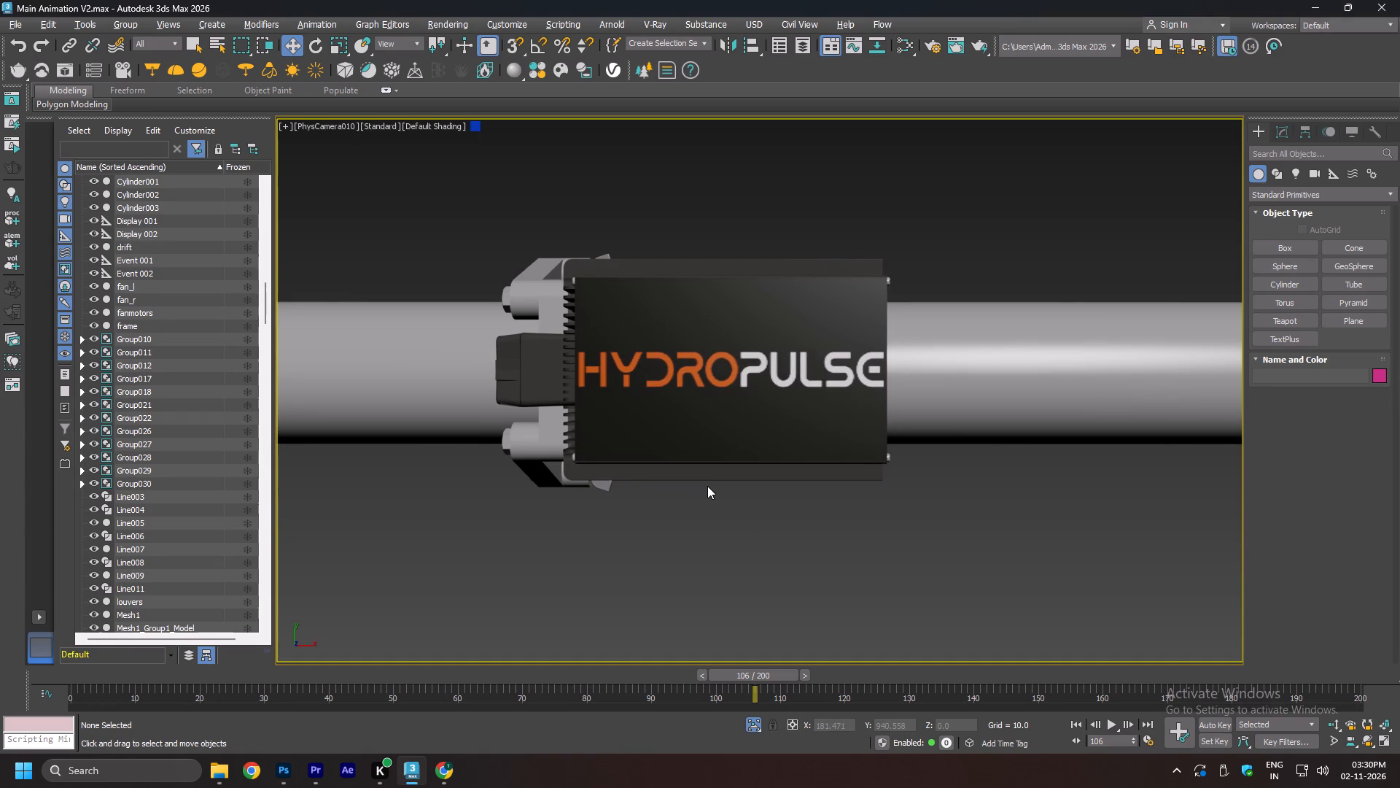
pyautogui.press('Print')
pyautogui.moveTo(289, 137); pyautogui.dragTo(1230, 652)
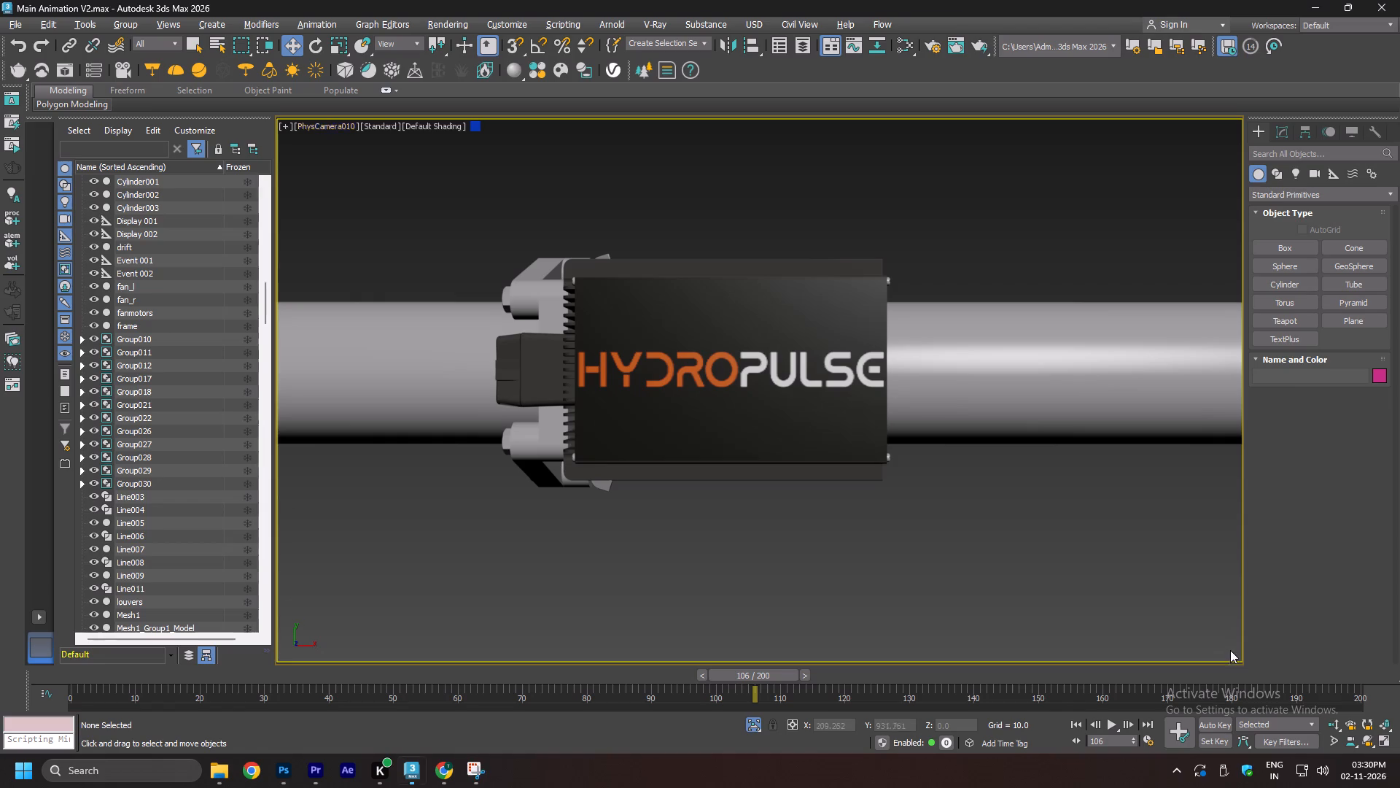
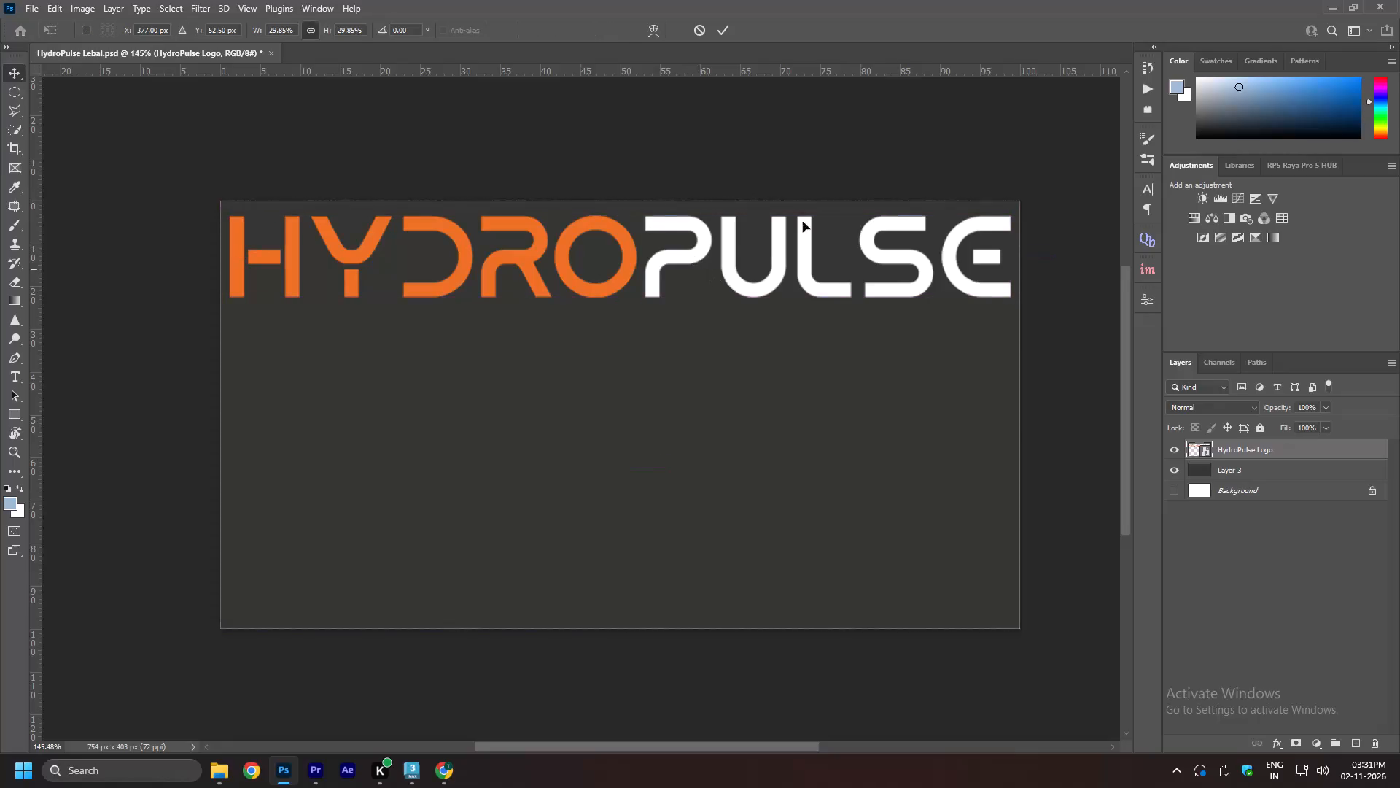
# Scale the HydroPulse logo down proportionally to about 19.3% and place it near the canvas's lower-right corner, applying the transform.
pyautogui.keyDown('alt'); pyautogui.moveTo(1008, 213); pyautogui.dragTo(867, 190); pyautogui.keyUp('alt')
pyautogui.moveTo(767, 276); pyautogui.dragTo(892, 586)
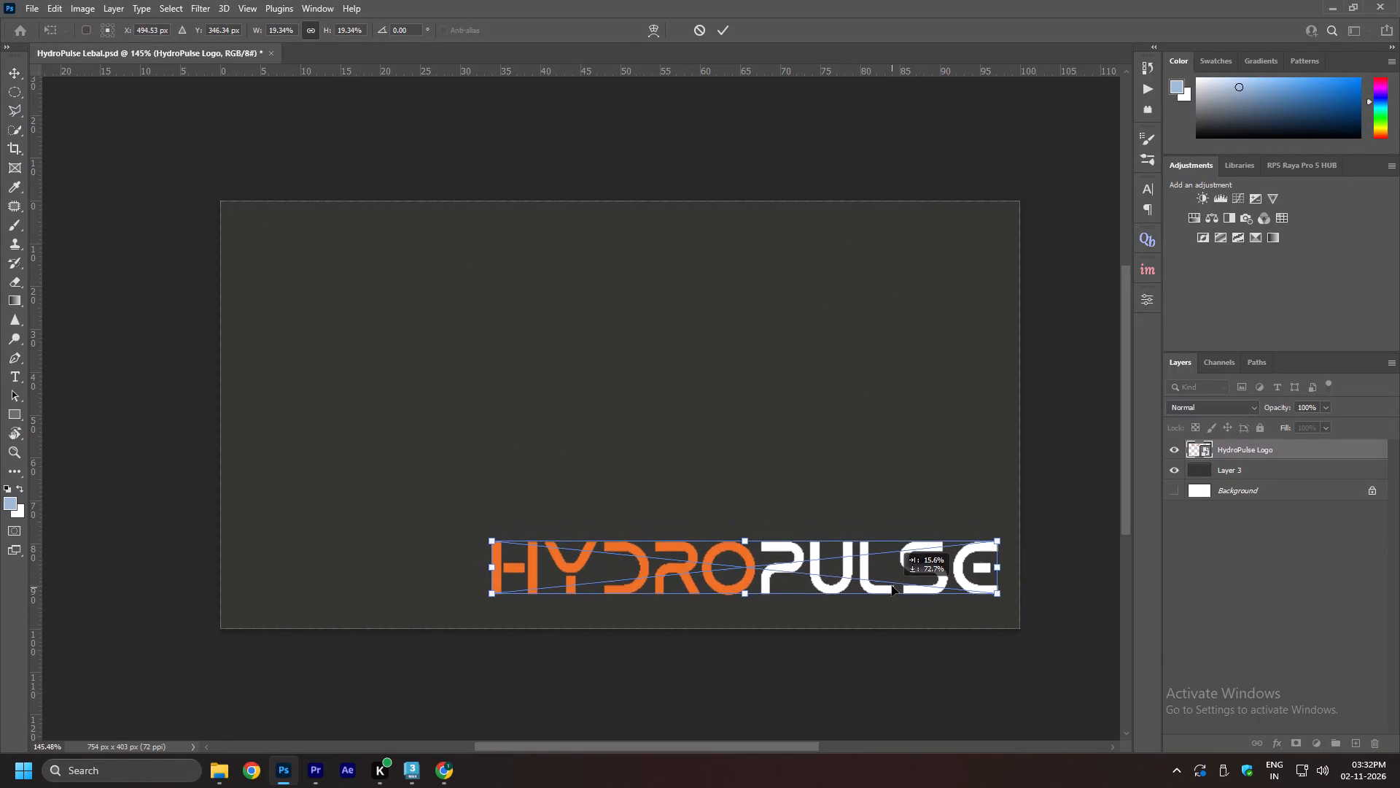
pyautogui.moveTo(892, 586); pyautogui.dragTo(880, 582)
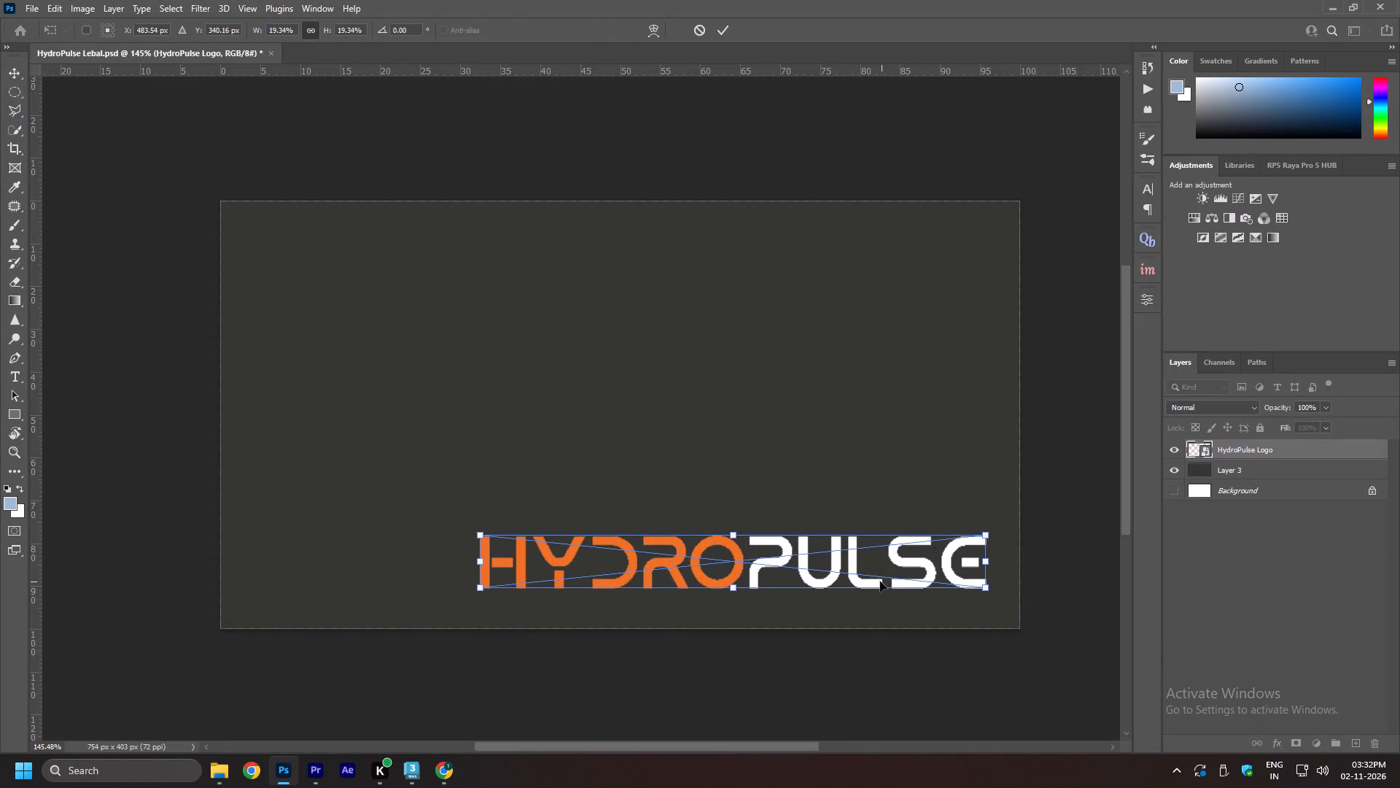
pyautogui.doubleClick(880, 582)
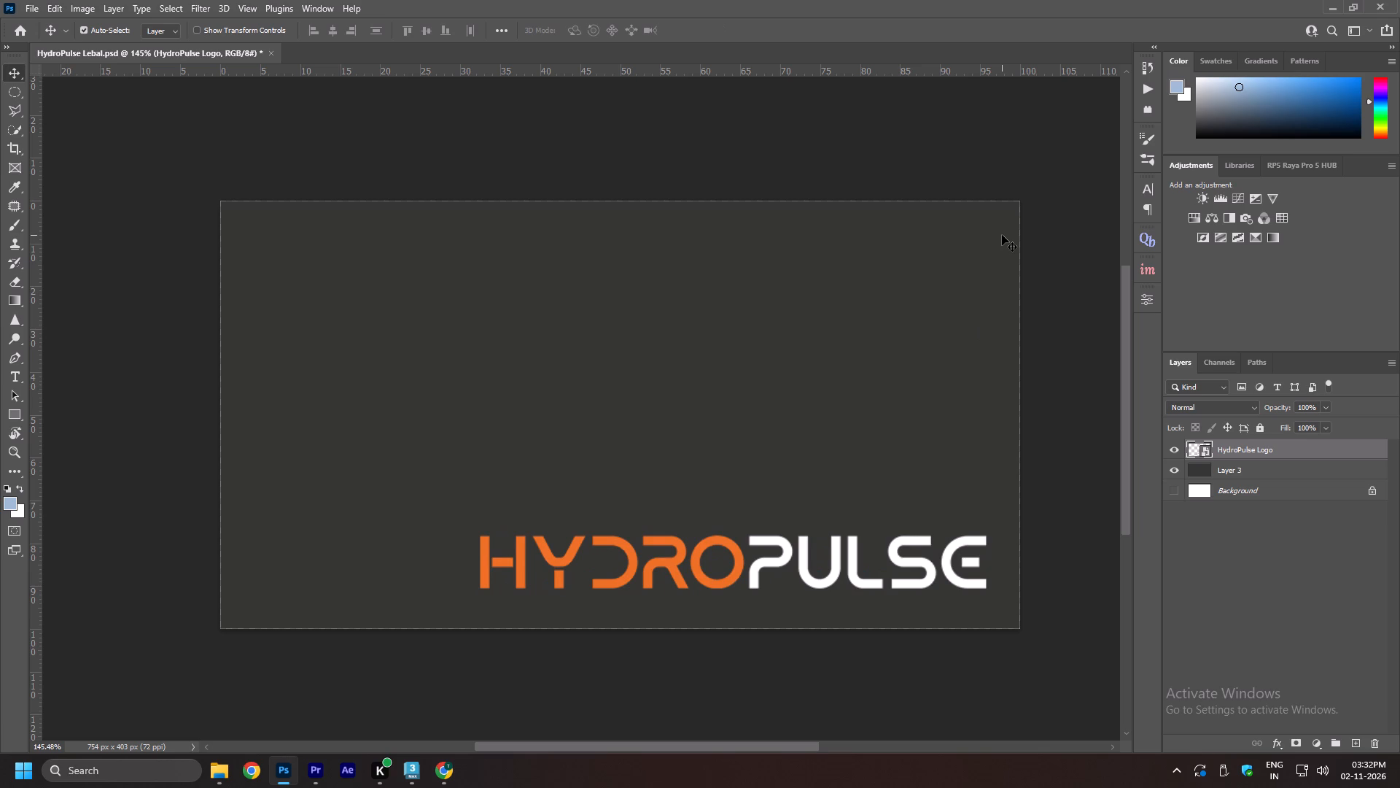
# Nudge the HydroPulse logo 5 px to the left and save the label document.
pyautogui.press('Left')
pyautogui.press('Left')
pyautogui.press('Left')
pyautogui.press('Left')
pyautogui.press('Left')
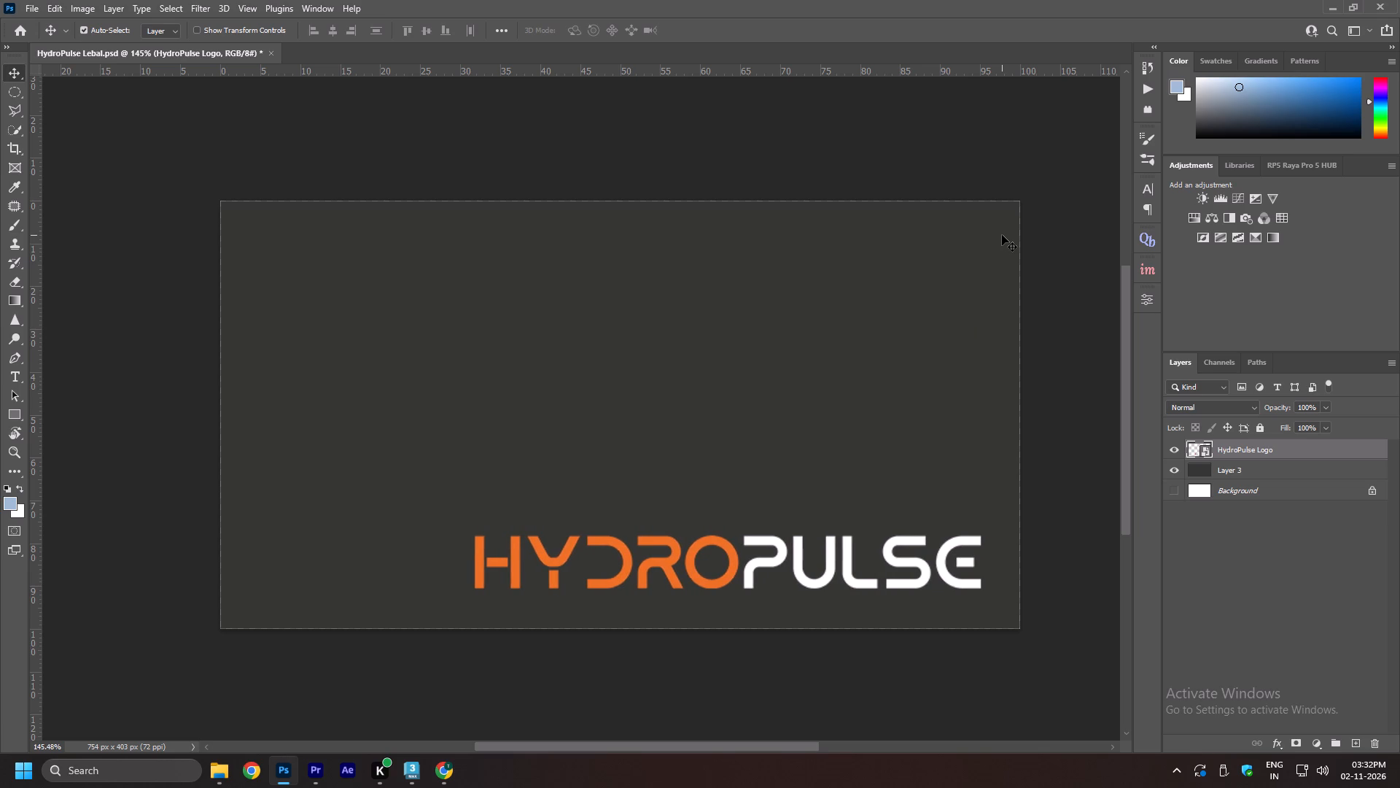
pyautogui.hotkey('ctrl', 's')
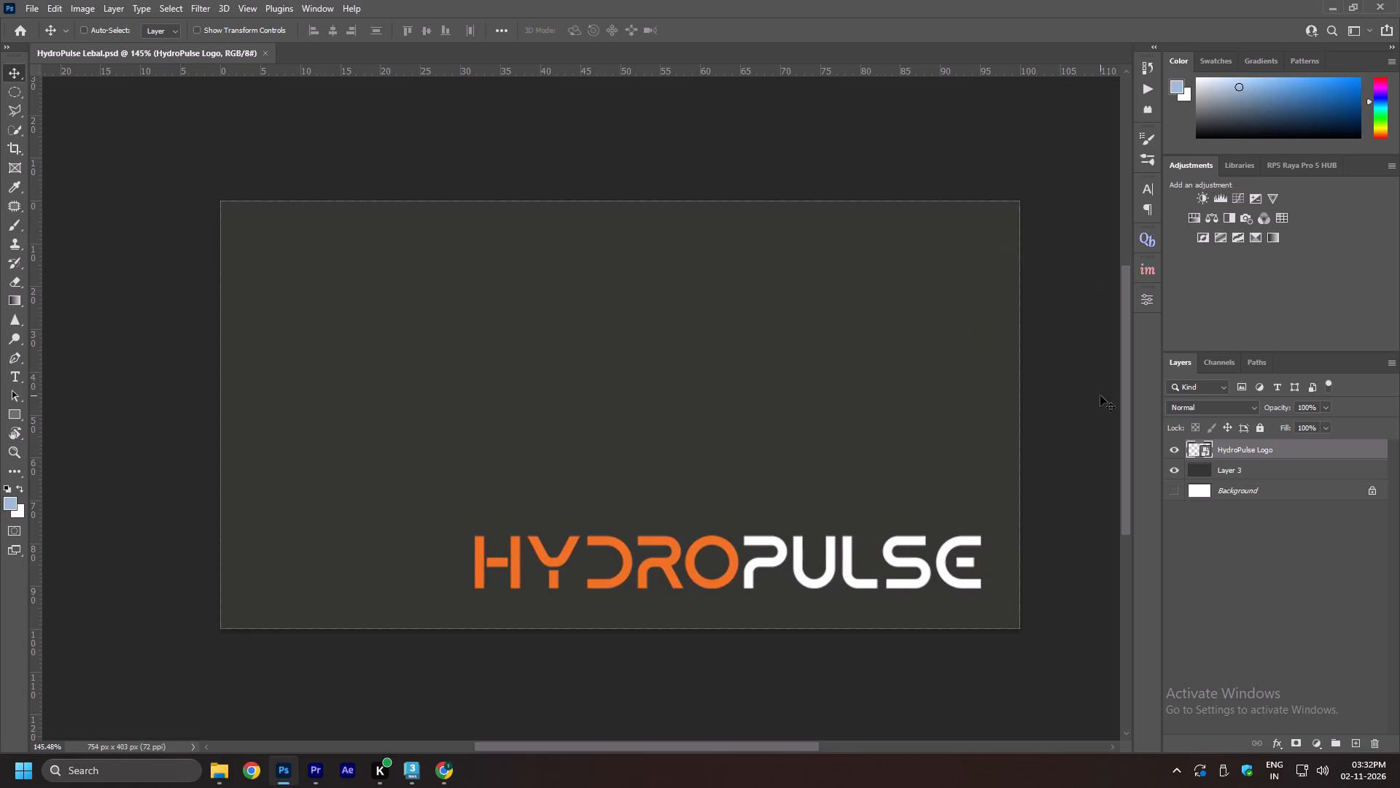
# Save the HydroPulse label document with the logo in the canvas's lower-right corner.
pyautogui.hotkey('ctrl', 's')
pyautogui.click(1100, 395)
# Switch to Main Animation V2 in 3ds Max and take a screen snip of the PhysCamera010 viewport at frame 106, with nothing selected.
pyautogui.hotkey('alt', 'Tab')
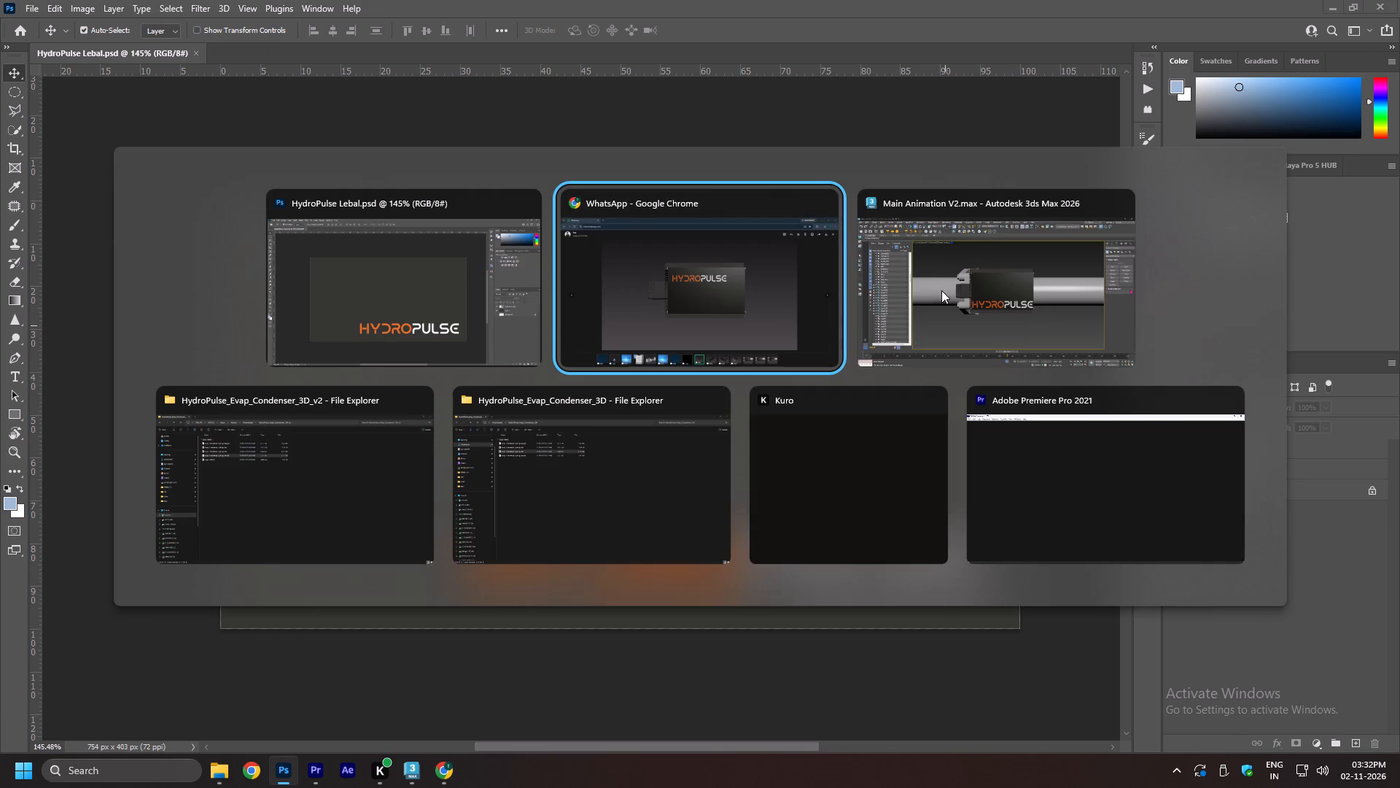
pyautogui.keyDown('alt'); pyautogui.click(941, 290); pyautogui.keyUp('alt')
pyautogui.click(891, 525)
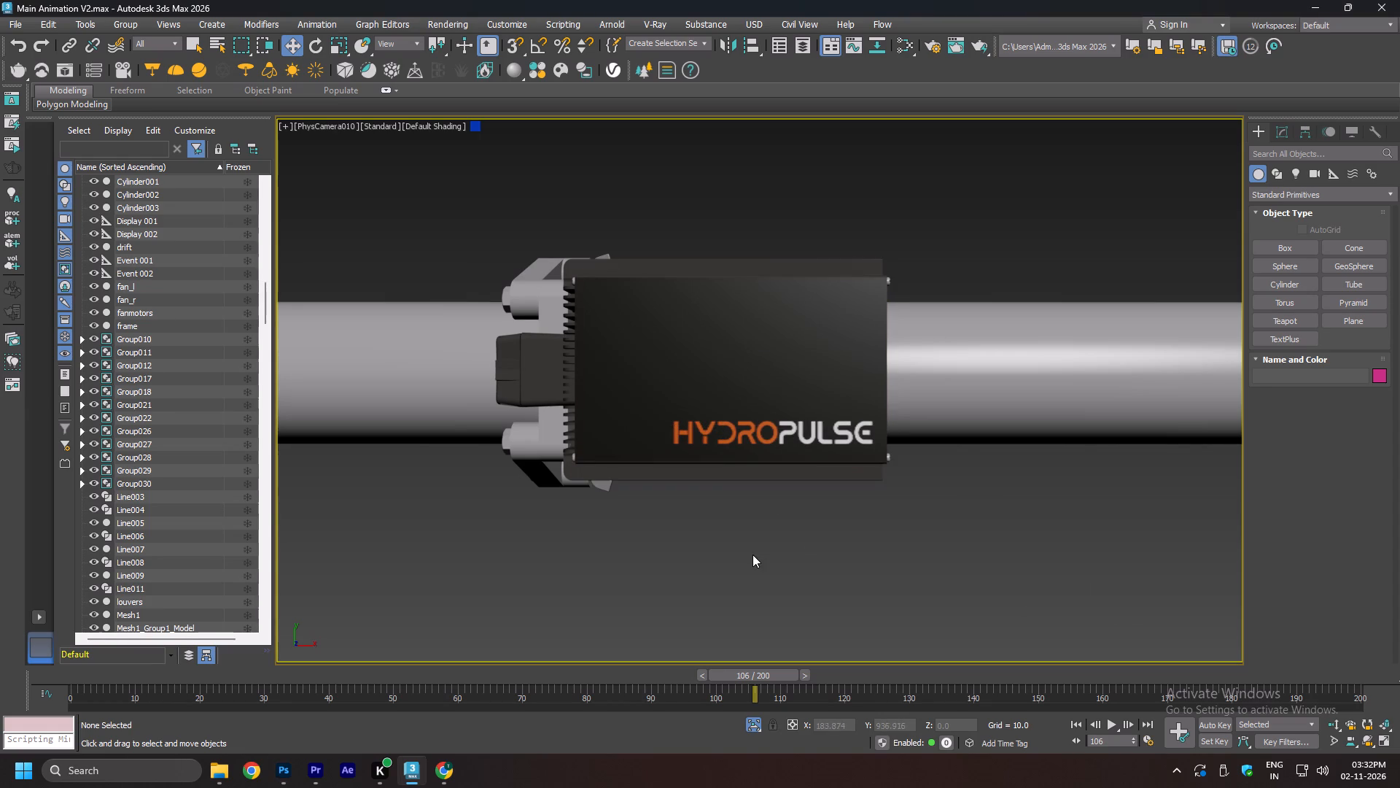
pyautogui.press('Print')
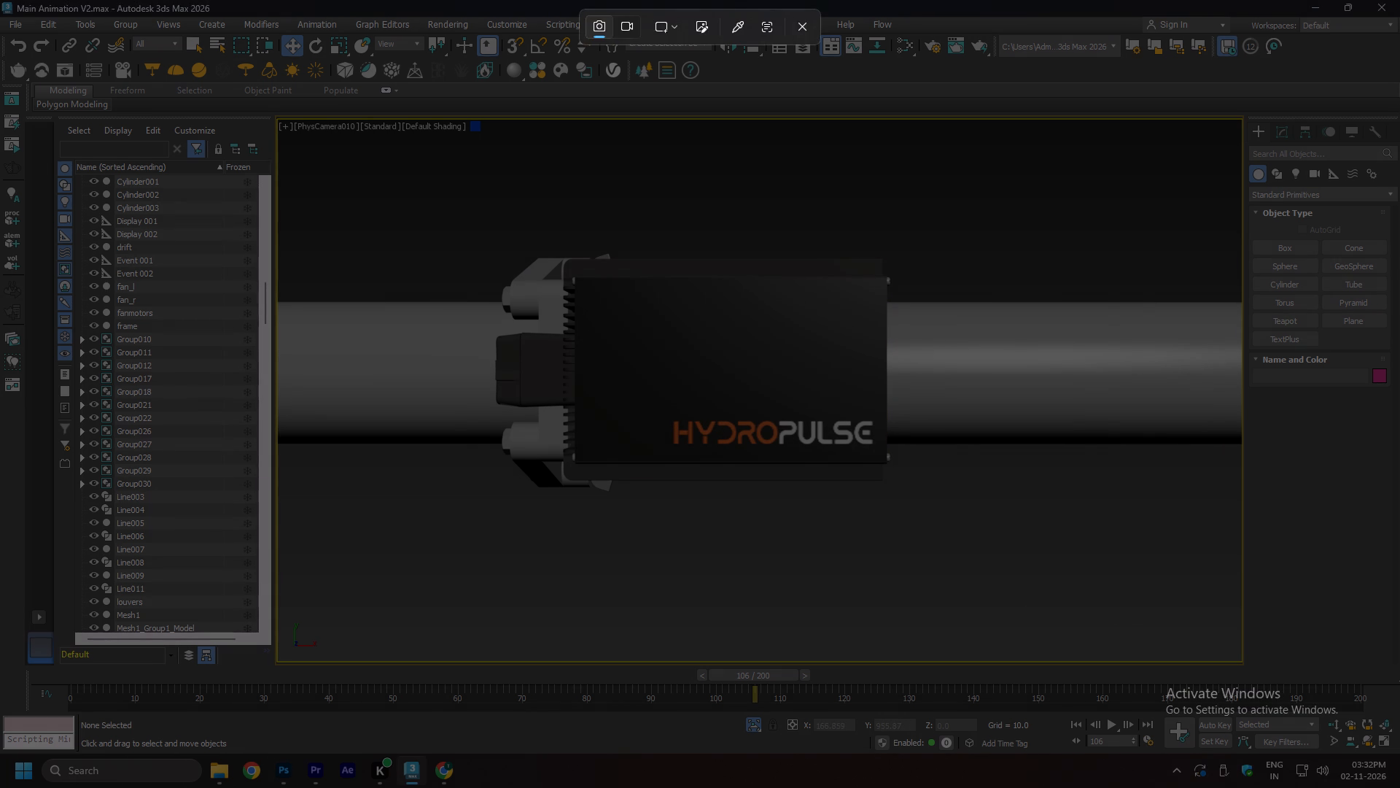
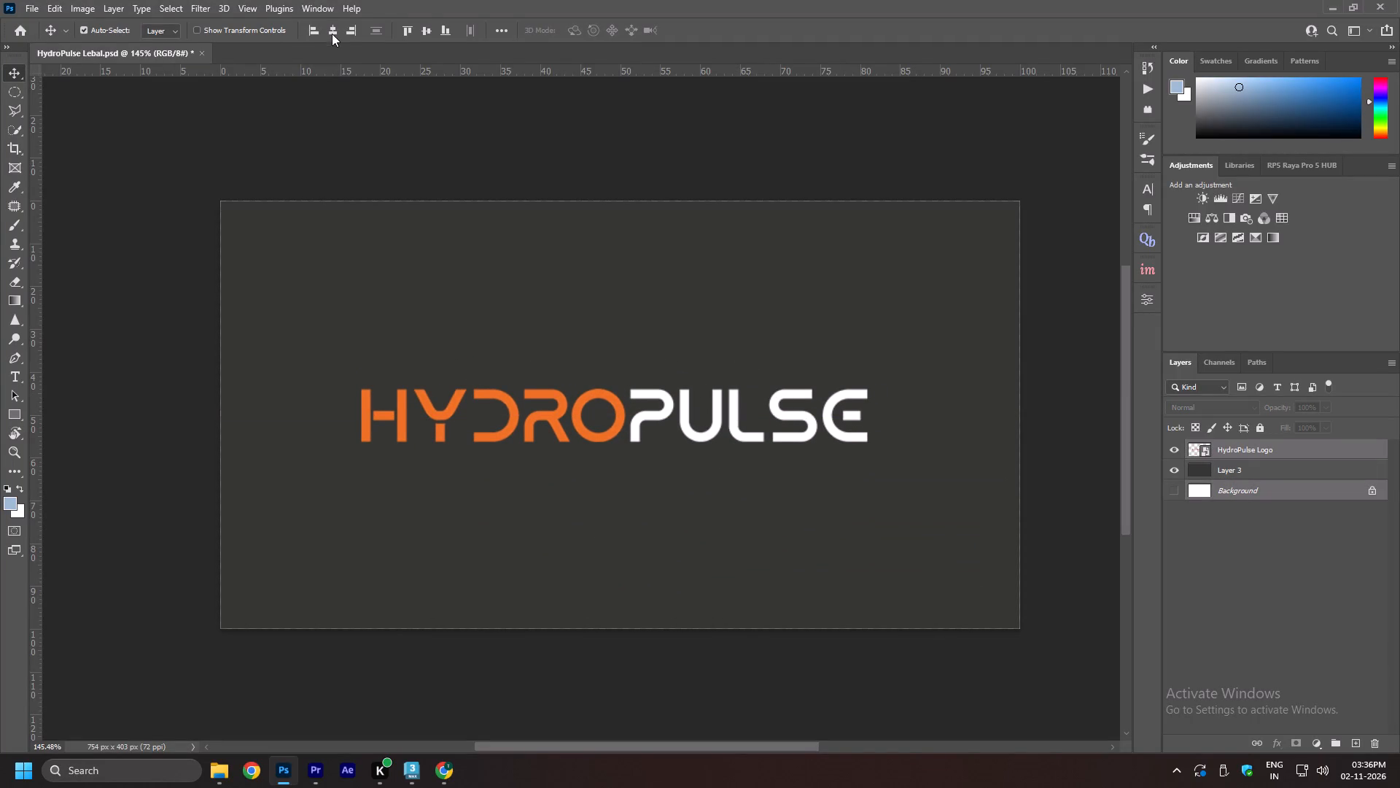
# Centre the HydroPulse logo horizontally and vertically against the Background layer, and leave only the logo layer selected.
pyautogui.click(330, 31)
pyautogui.click(432, 32)
pyautogui.click(1254, 553)
pyautogui.click(1245, 443)
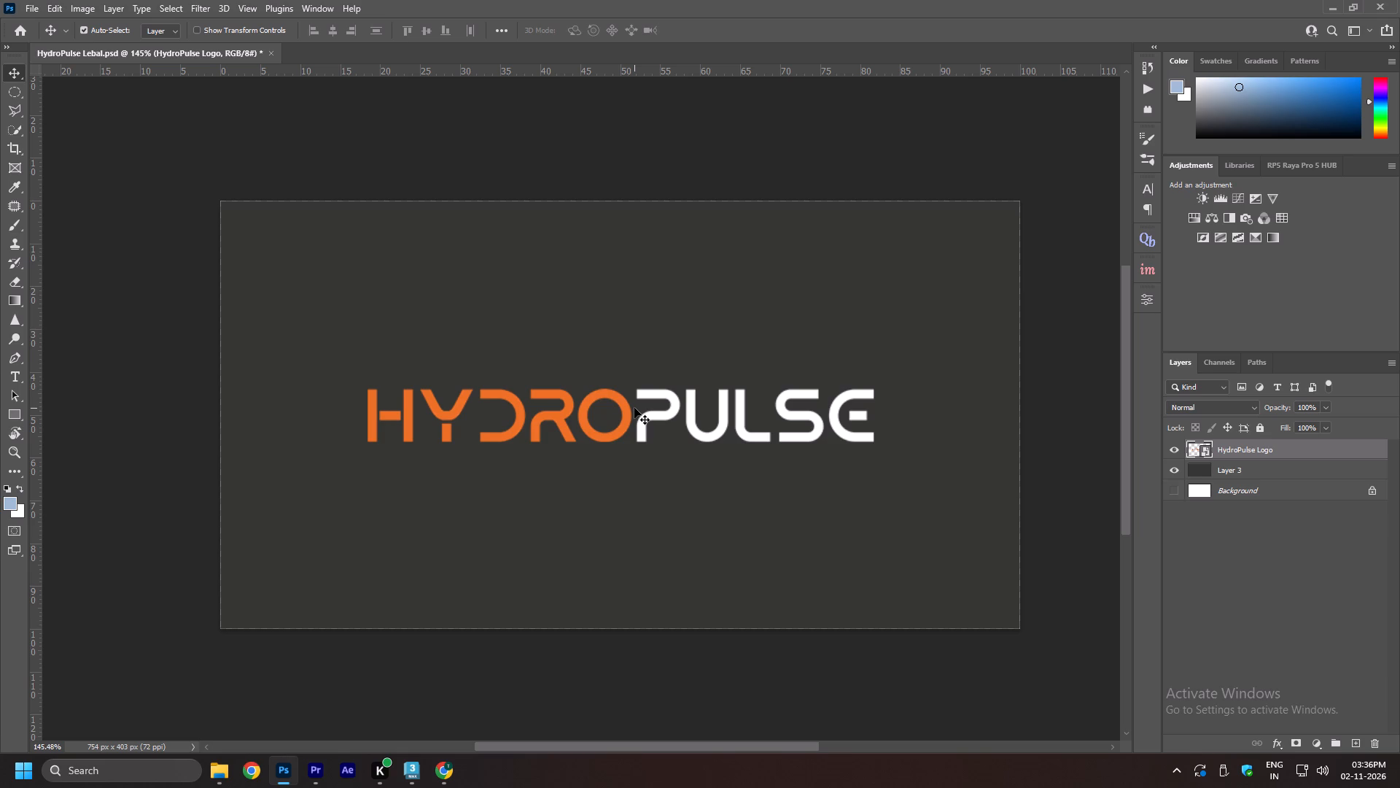
# Select the HydroPulse logo on the label canvas and activate Free Transform on it.
pyautogui.click(673, 403)
pyautogui.hotkey('ctrl', 't')
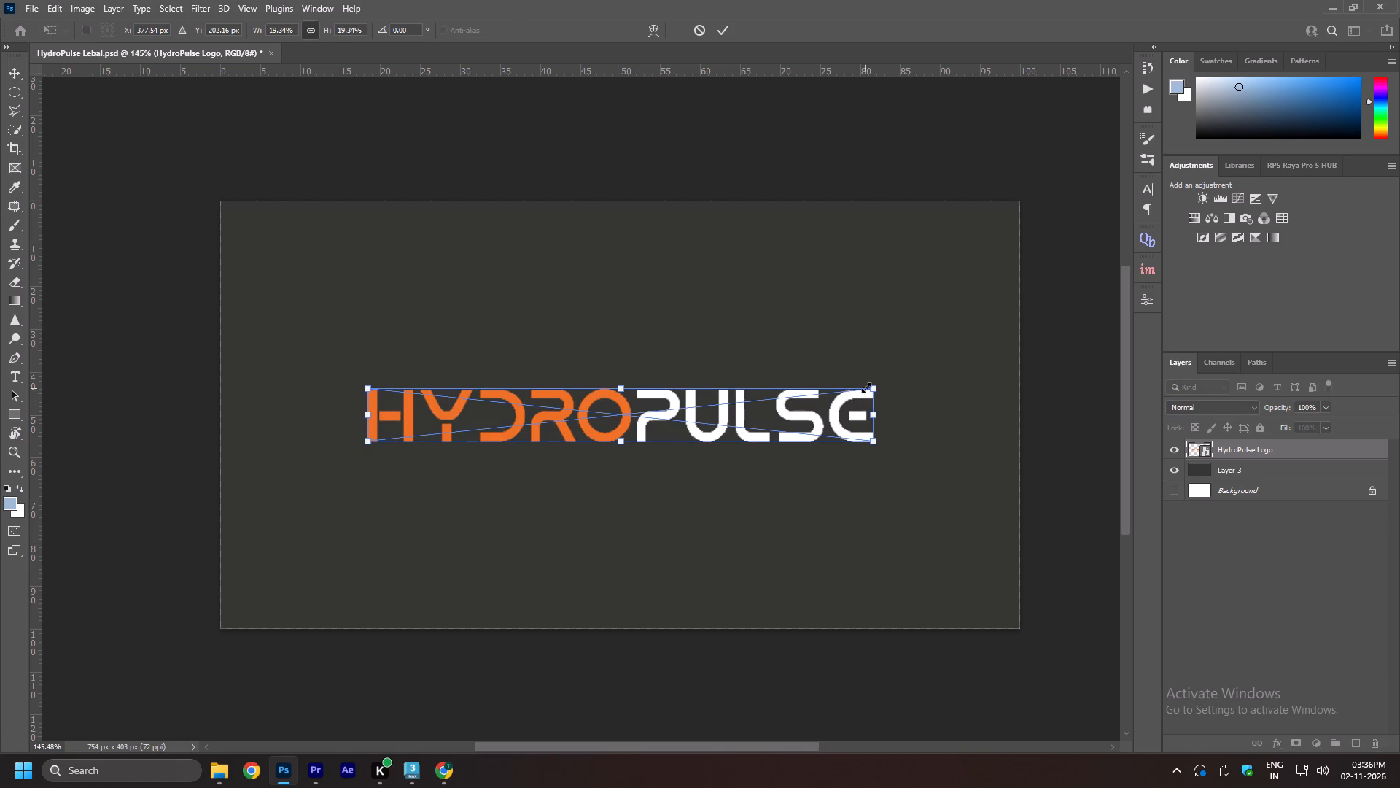
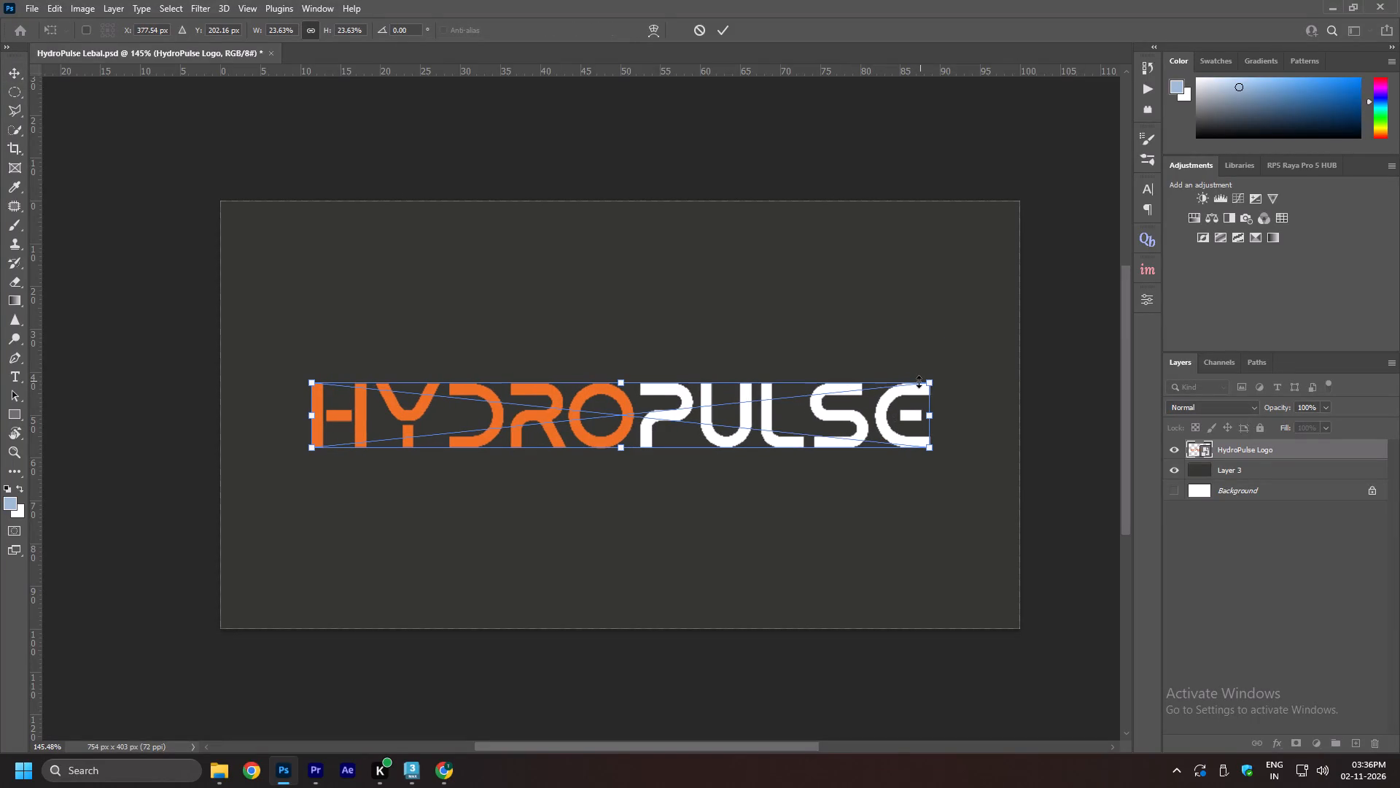
# Apply the logo's transform and center the logo horizontally and vertically on the canvas, aligned with the Background layer.
pyautogui.doubleClick(839, 414)
pyautogui.press('space')
pyautogui.press('space')
pyautogui.press('space')
pyautogui.press('space')
pyautogui.press('space')
pyautogui.press('space')
pyautogui.press('space')
pyautogui.press('space')
pyautogui.press('space')
pyautogui.press('space')
pyautogui.press('space')
pyautogui.press('space')
pyautogui.rightClick(766, 395)
pyautogui.click(771, 396)
pyautogui.click(785, 403)
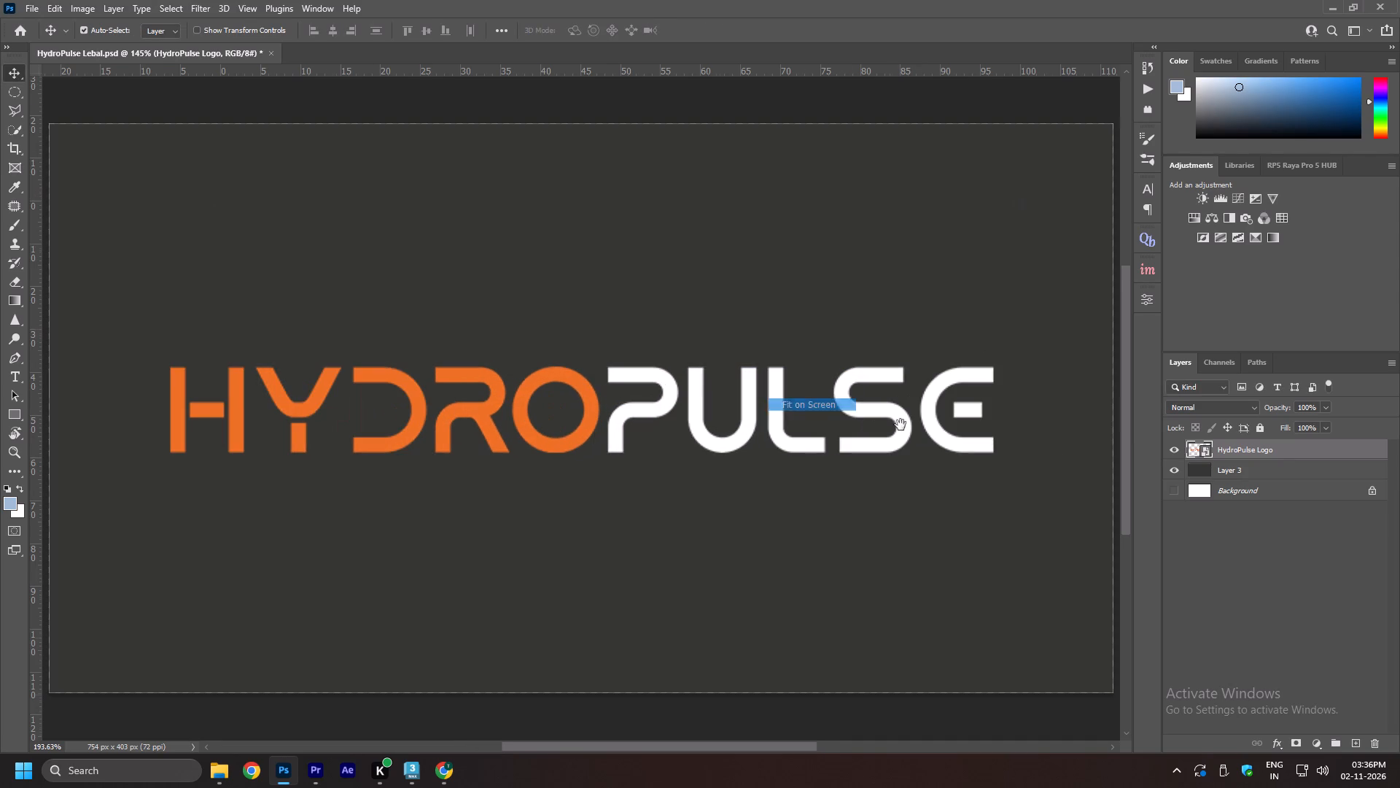
pyautogui.keyDown('ctrl'); pyautogui.click(1239, 487); pyautogui.keyUp('ctrl')
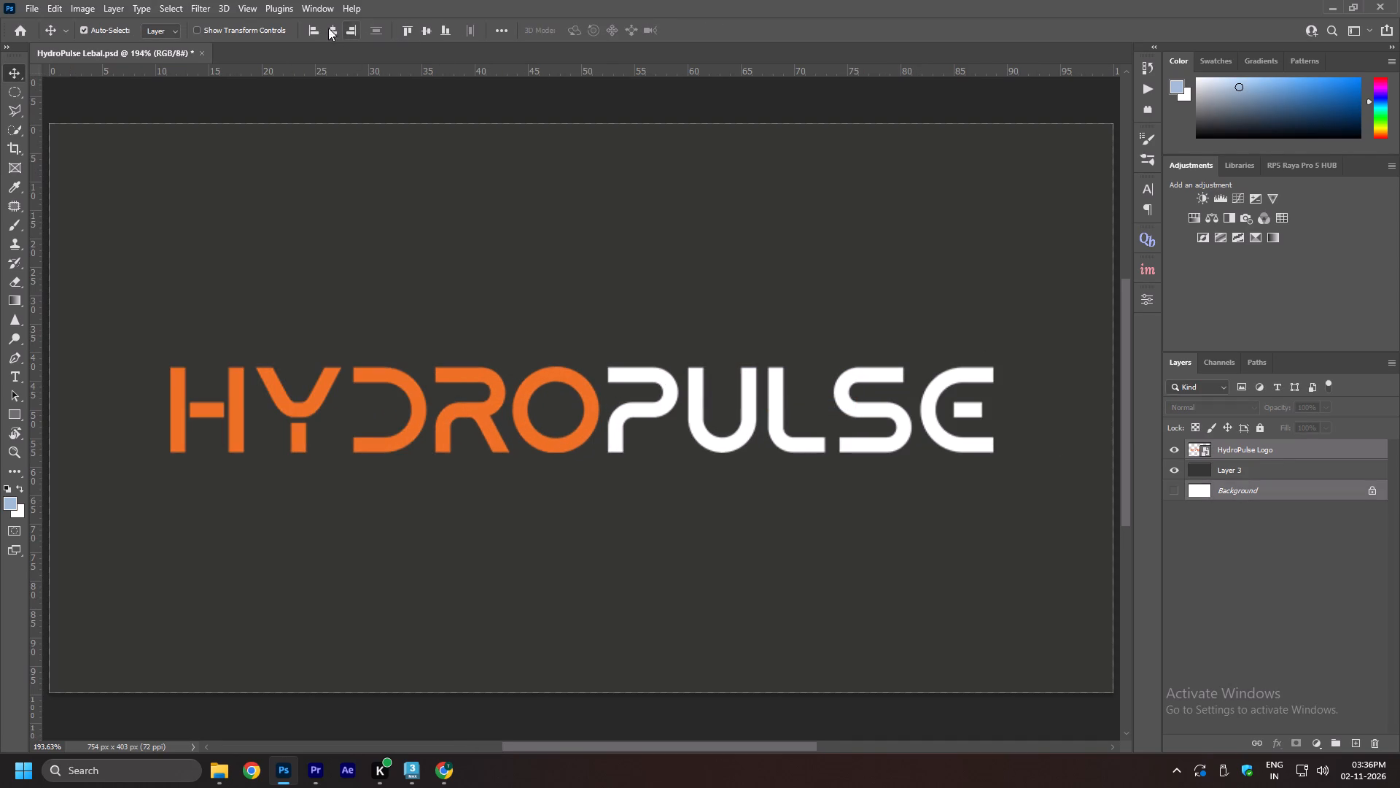
pyautogui.click(324, 26)
pyautogui.click(424, 31)
pyautogui.click(589, 86)
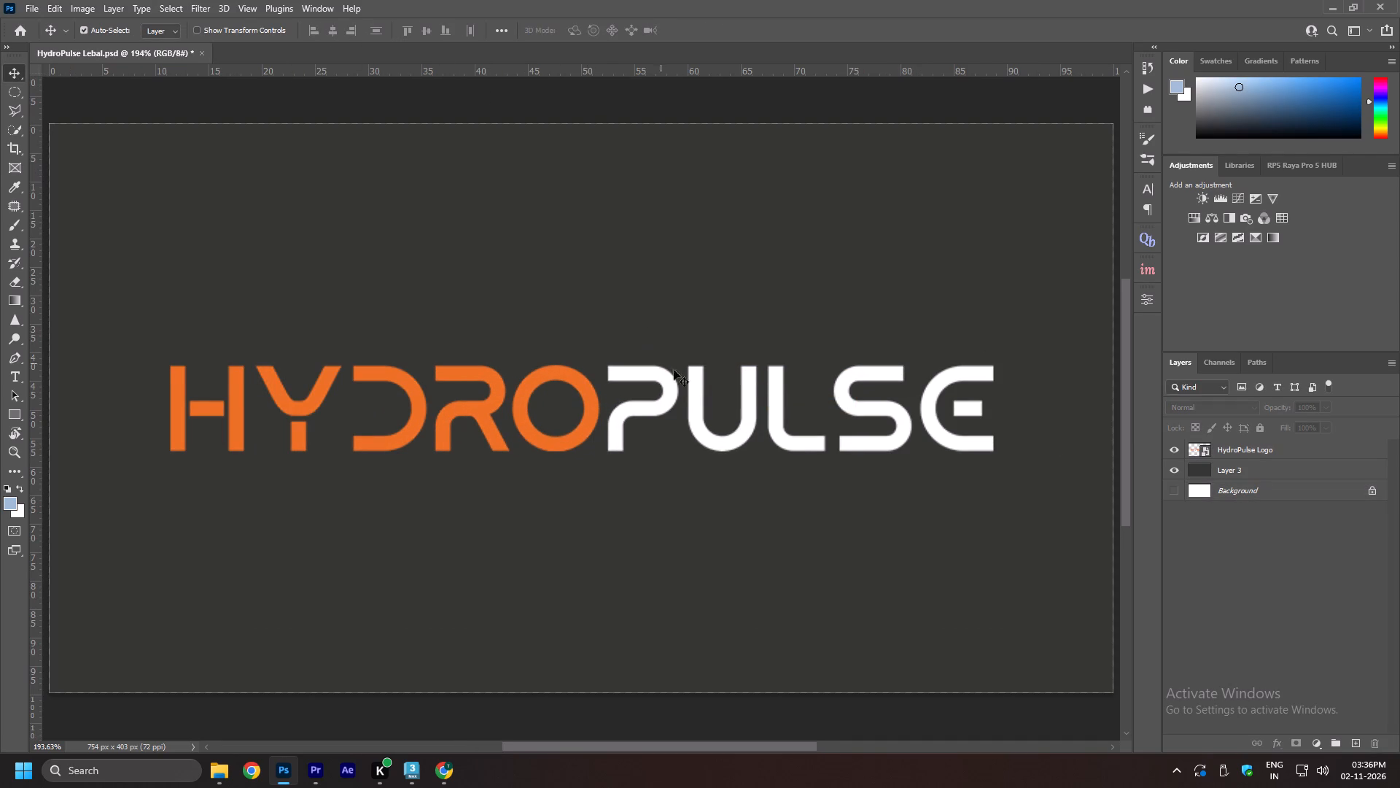
# Enlarge the HydroPulse logo proportionally about its center to about 25.12% scale and apply the transform.
pyautogui.click(845, 399)
pyautogui.hotkey('ctrl', 't')
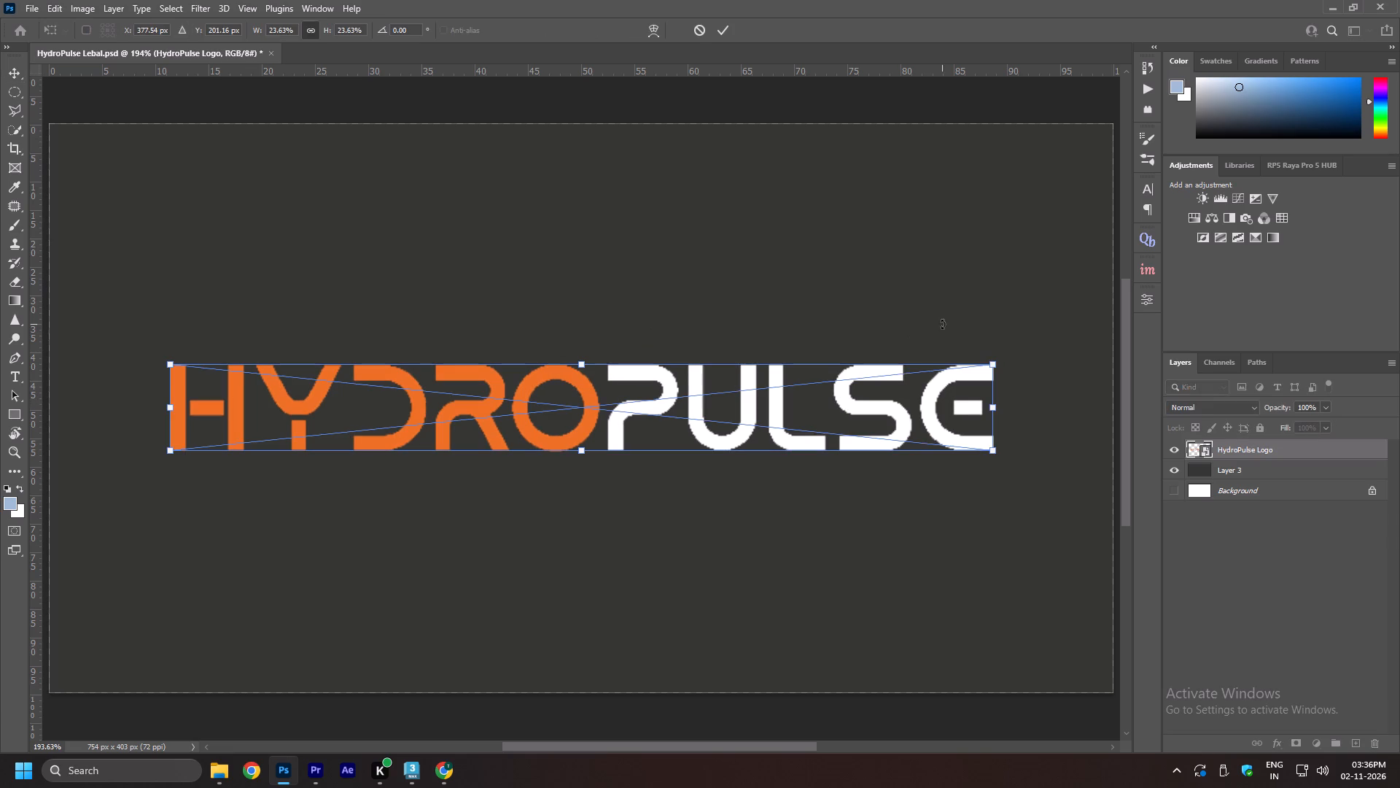
pyautogui.keyDown('alt'); pyautogui.moveTo(995, 363); pyautogui.dragTo(1019, 334); pyautogui.keyUp('alt')
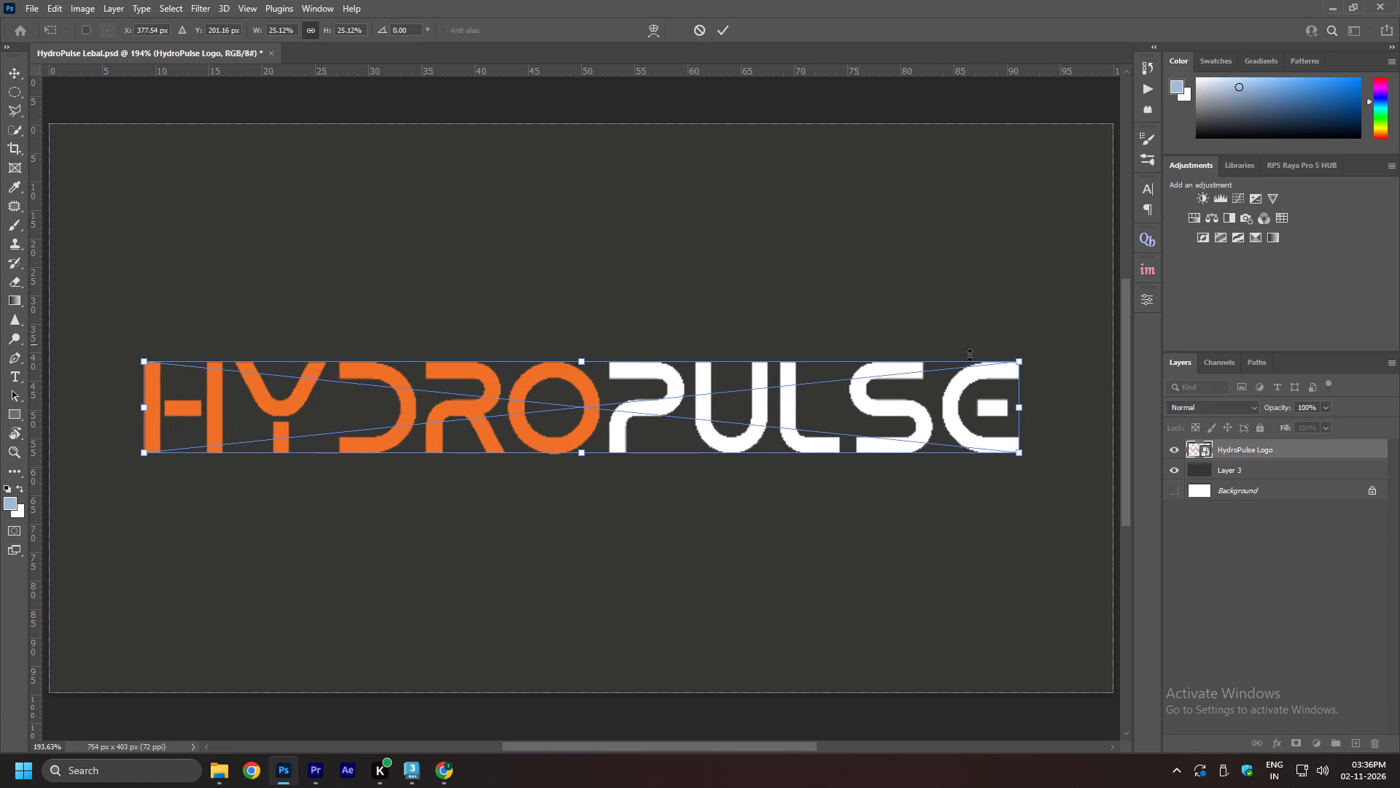
pyautogui.doubleClick(793, 425)
# Center the enlarged logo horizontally and vertically on the canvas by aligning it with the Background layer.
pyautogui.press('space')
pyautogui.press('space')
pyautogui.press('space')
pyautogui.rightClick(750, 416)
pyautogui.click(762, 420)
pyautogui.click(1227, 547)
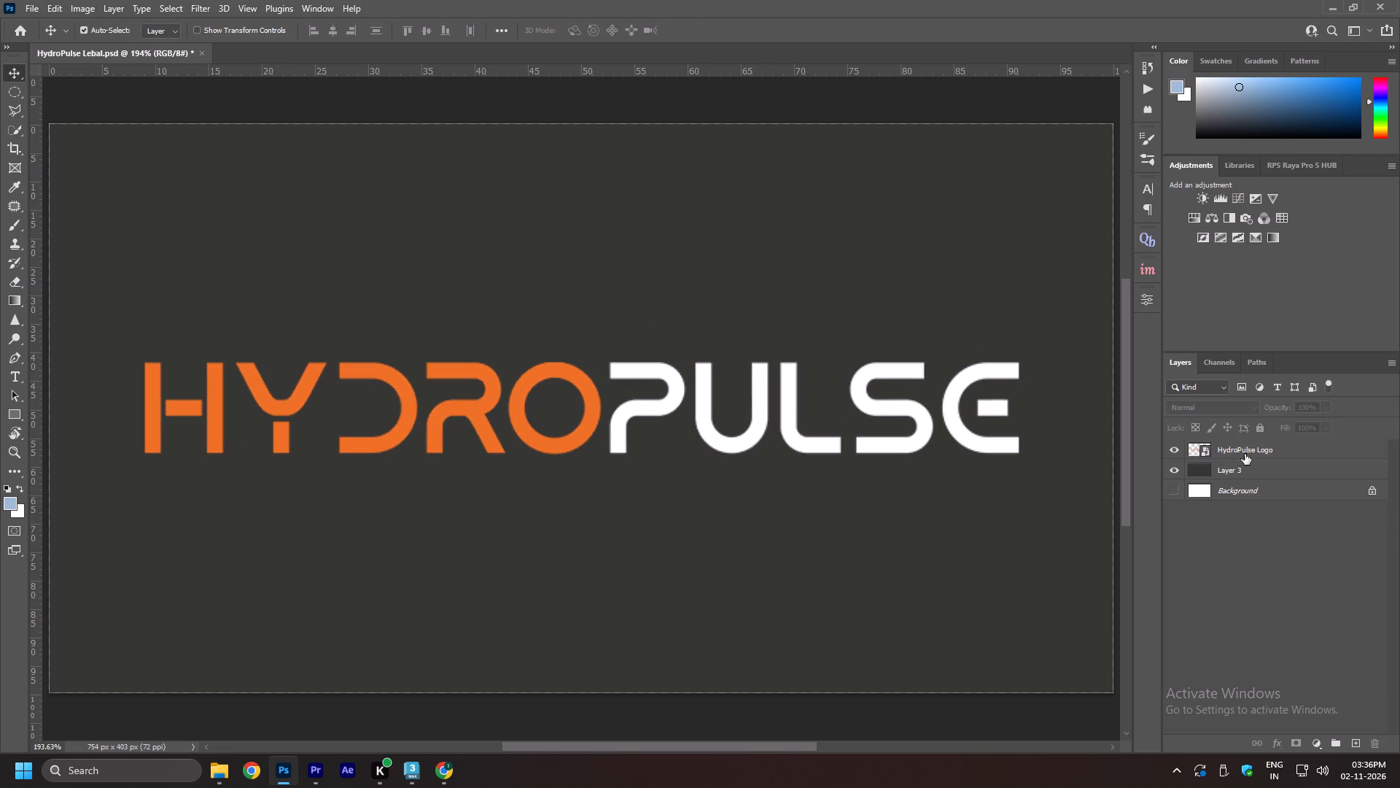
pyautogui.click(1246, 447)
pyautogui.keyDown('ctrl'); pyautogui.click(1226, 498); pyautogui.keyUp('ctrl')
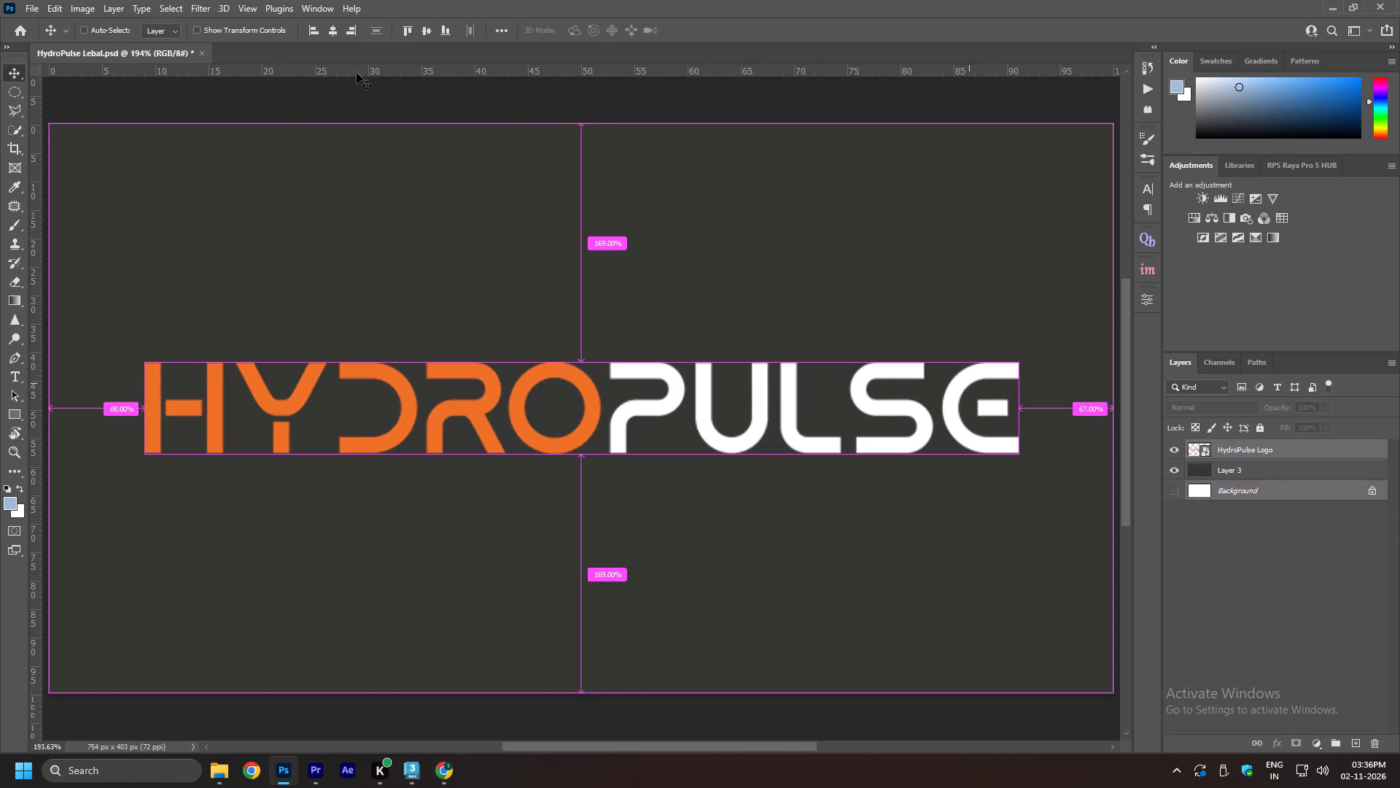
pyautogui.click(327, 33)
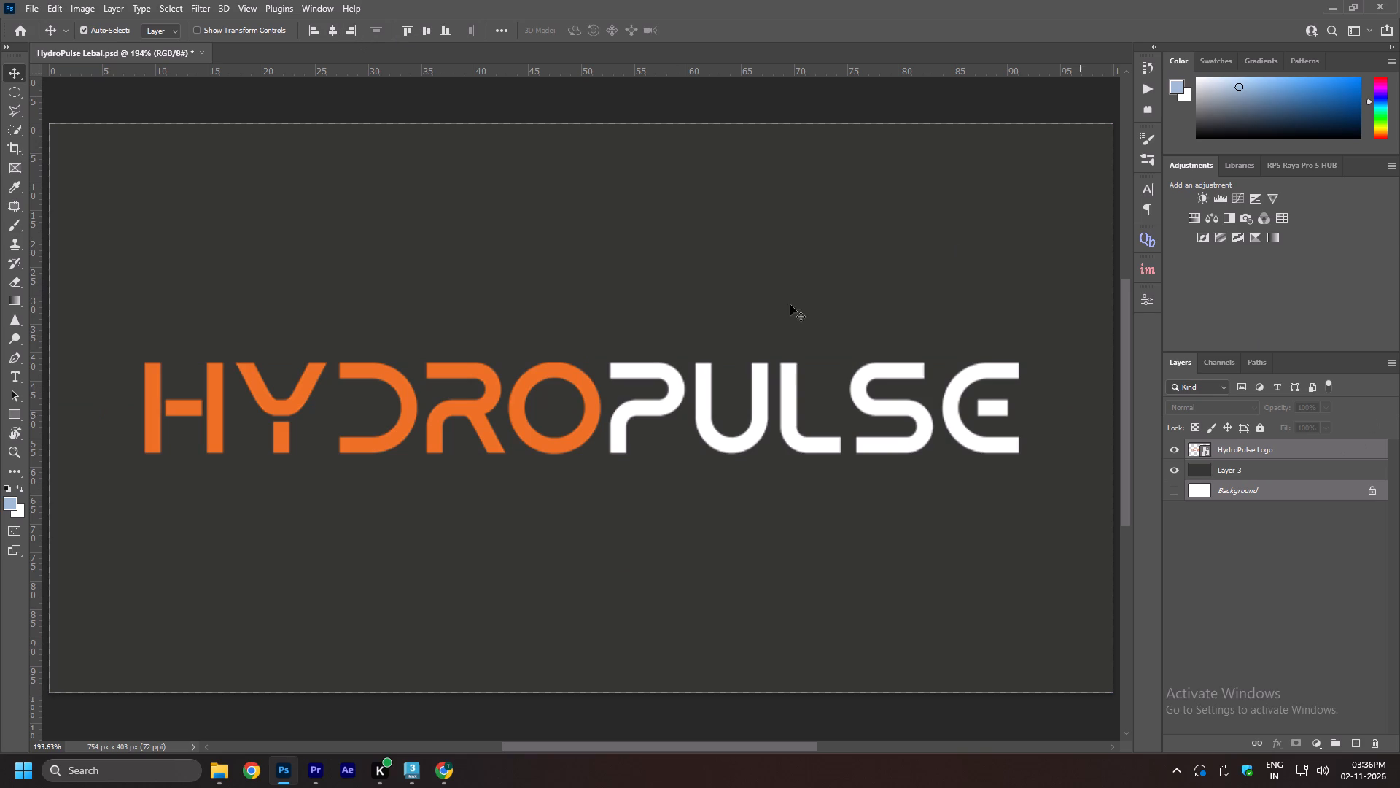
pyautogui.click(331, 30)
pyautogui.click(420, 28)
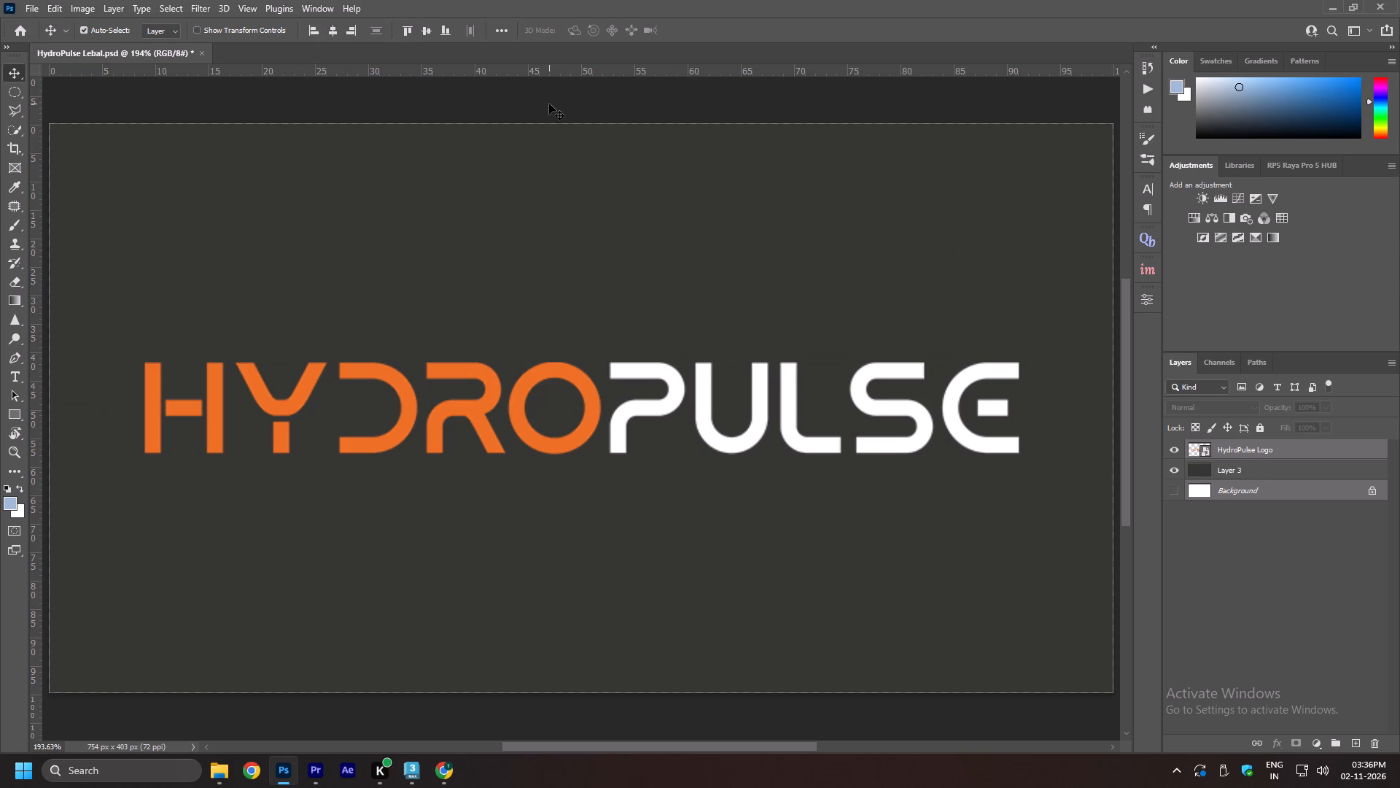
pyautogui.click(549, 104)
# Save the HydroPulse label file and switch to 3ds Max to refresh the label on the model in the PhysCamera010 view.
pyautogui.hotkey('ctrl', 's')
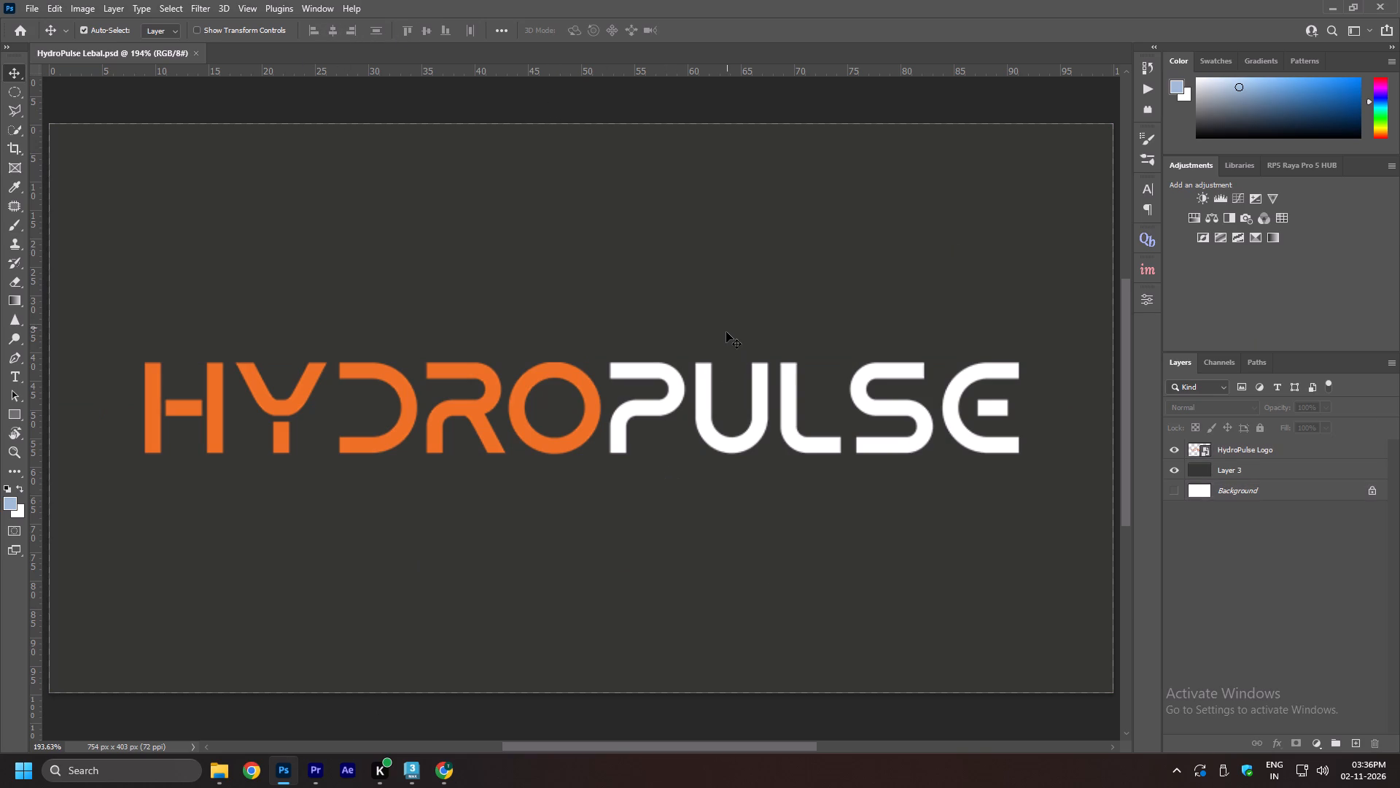
pyautogui.hotkey('alt', 'Tab')
pyautogui.keyDown('alt'); pyautogui.click(1049, 285); pyautogui.keyUp('alt')
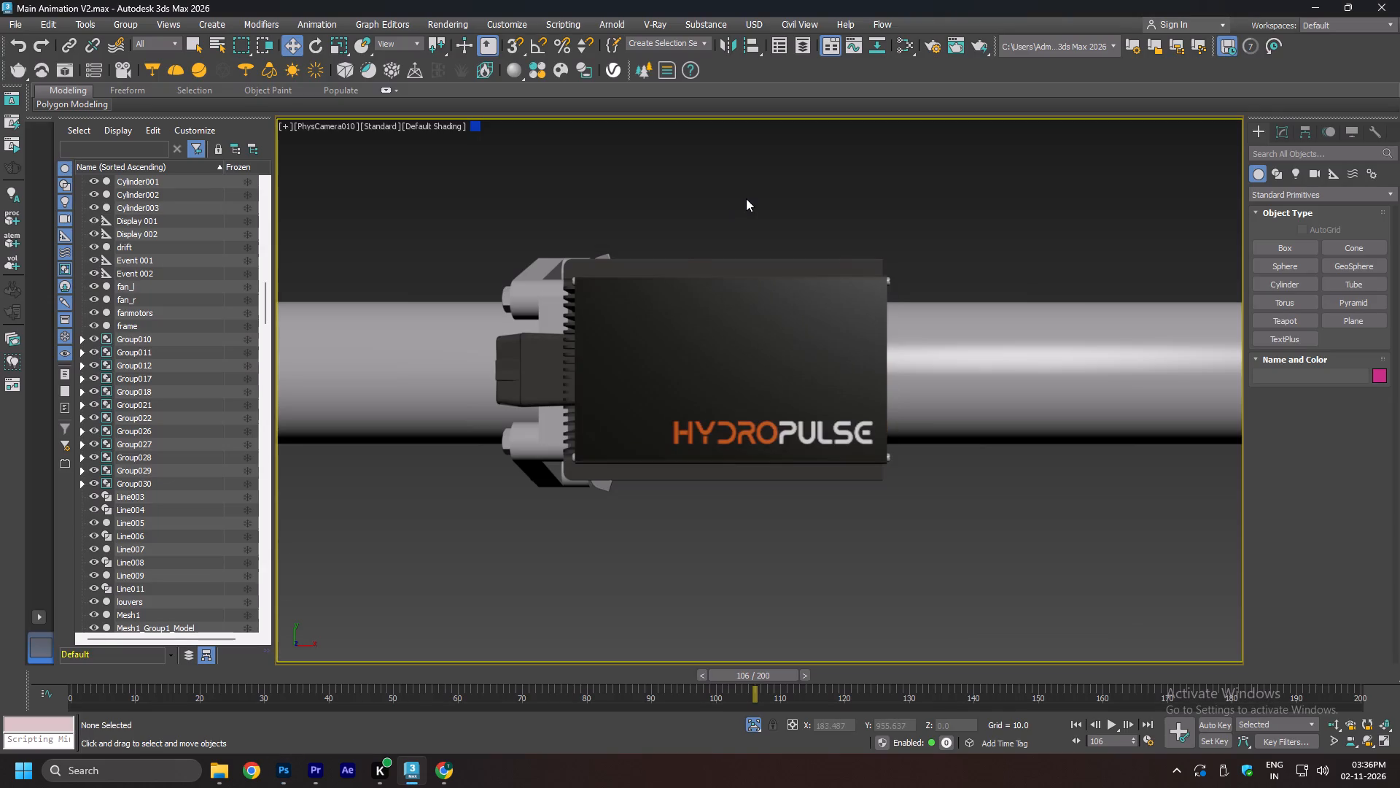
pyautogui.click(746, 198)
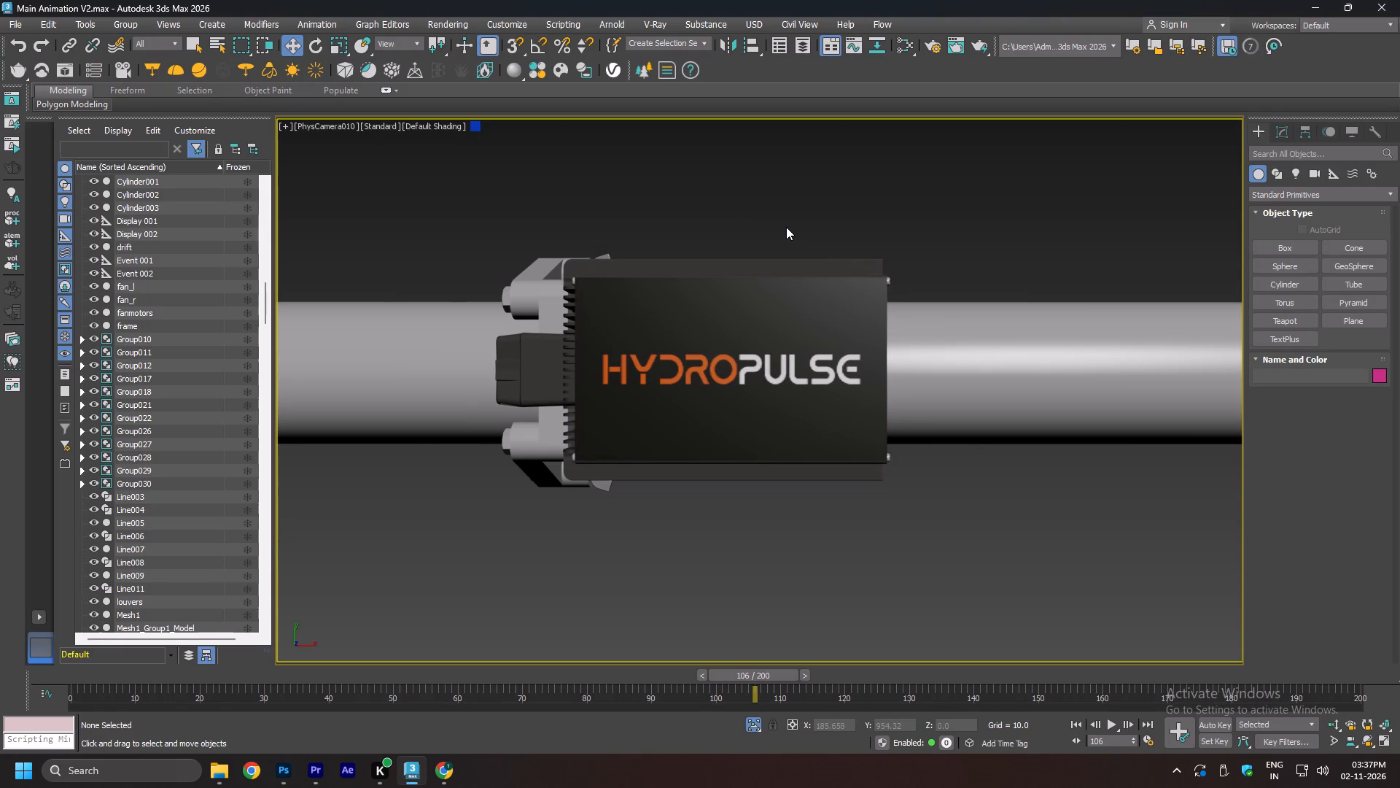
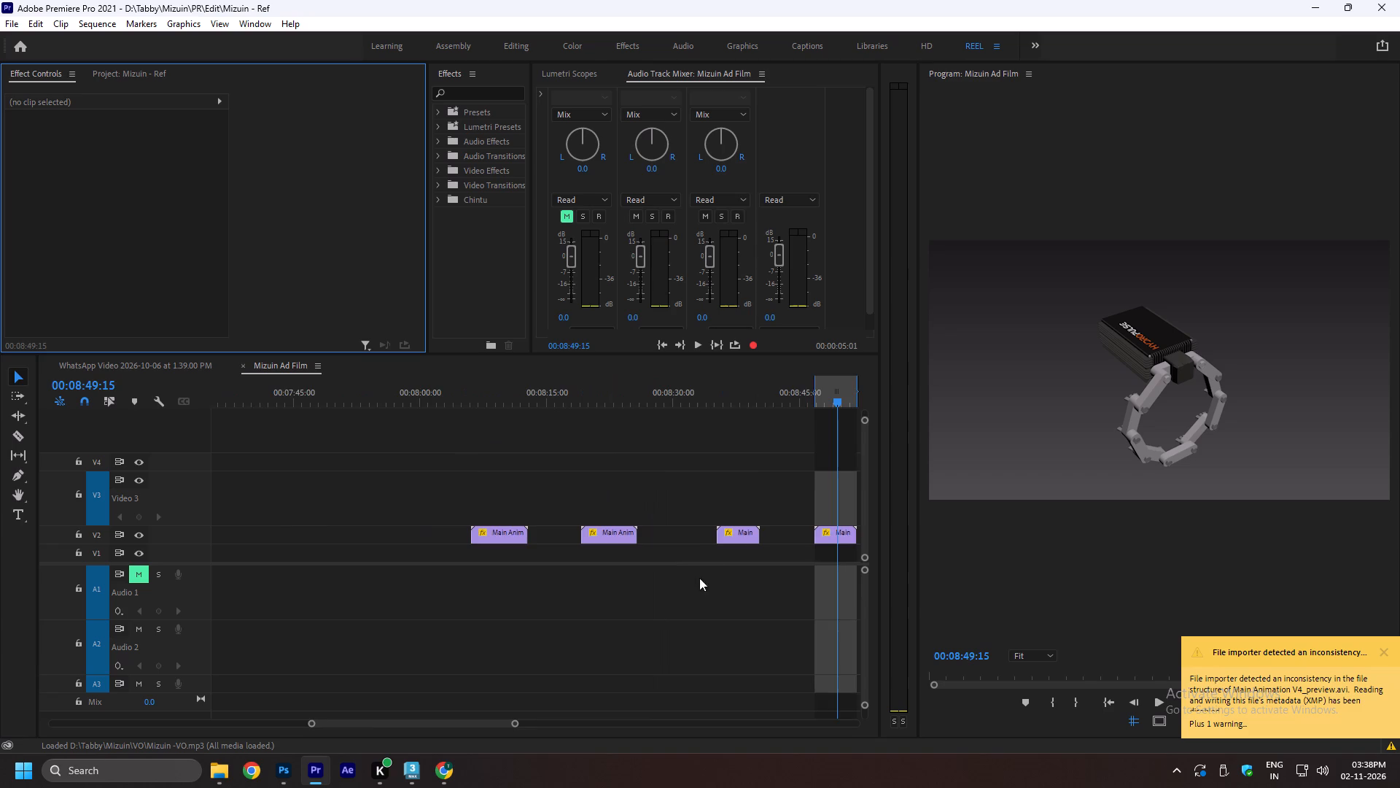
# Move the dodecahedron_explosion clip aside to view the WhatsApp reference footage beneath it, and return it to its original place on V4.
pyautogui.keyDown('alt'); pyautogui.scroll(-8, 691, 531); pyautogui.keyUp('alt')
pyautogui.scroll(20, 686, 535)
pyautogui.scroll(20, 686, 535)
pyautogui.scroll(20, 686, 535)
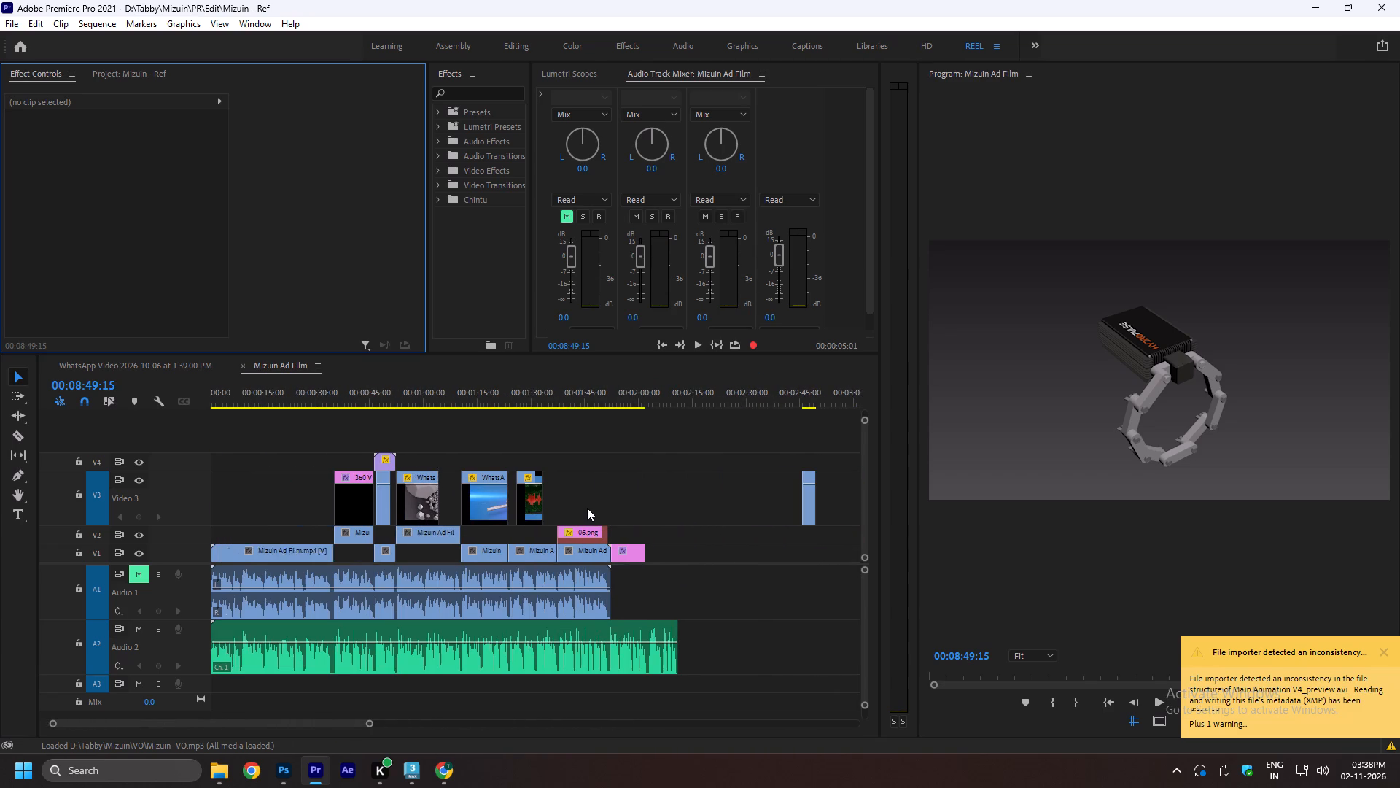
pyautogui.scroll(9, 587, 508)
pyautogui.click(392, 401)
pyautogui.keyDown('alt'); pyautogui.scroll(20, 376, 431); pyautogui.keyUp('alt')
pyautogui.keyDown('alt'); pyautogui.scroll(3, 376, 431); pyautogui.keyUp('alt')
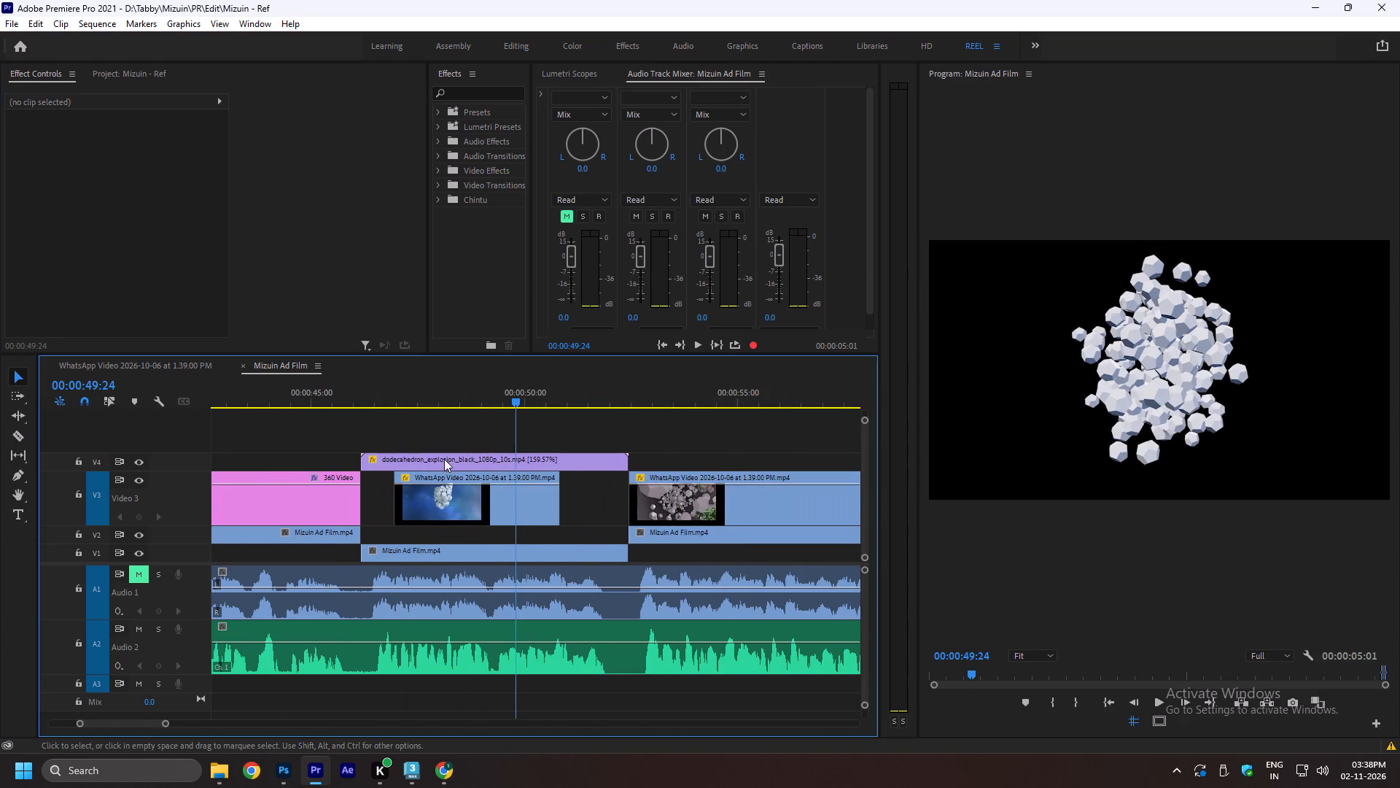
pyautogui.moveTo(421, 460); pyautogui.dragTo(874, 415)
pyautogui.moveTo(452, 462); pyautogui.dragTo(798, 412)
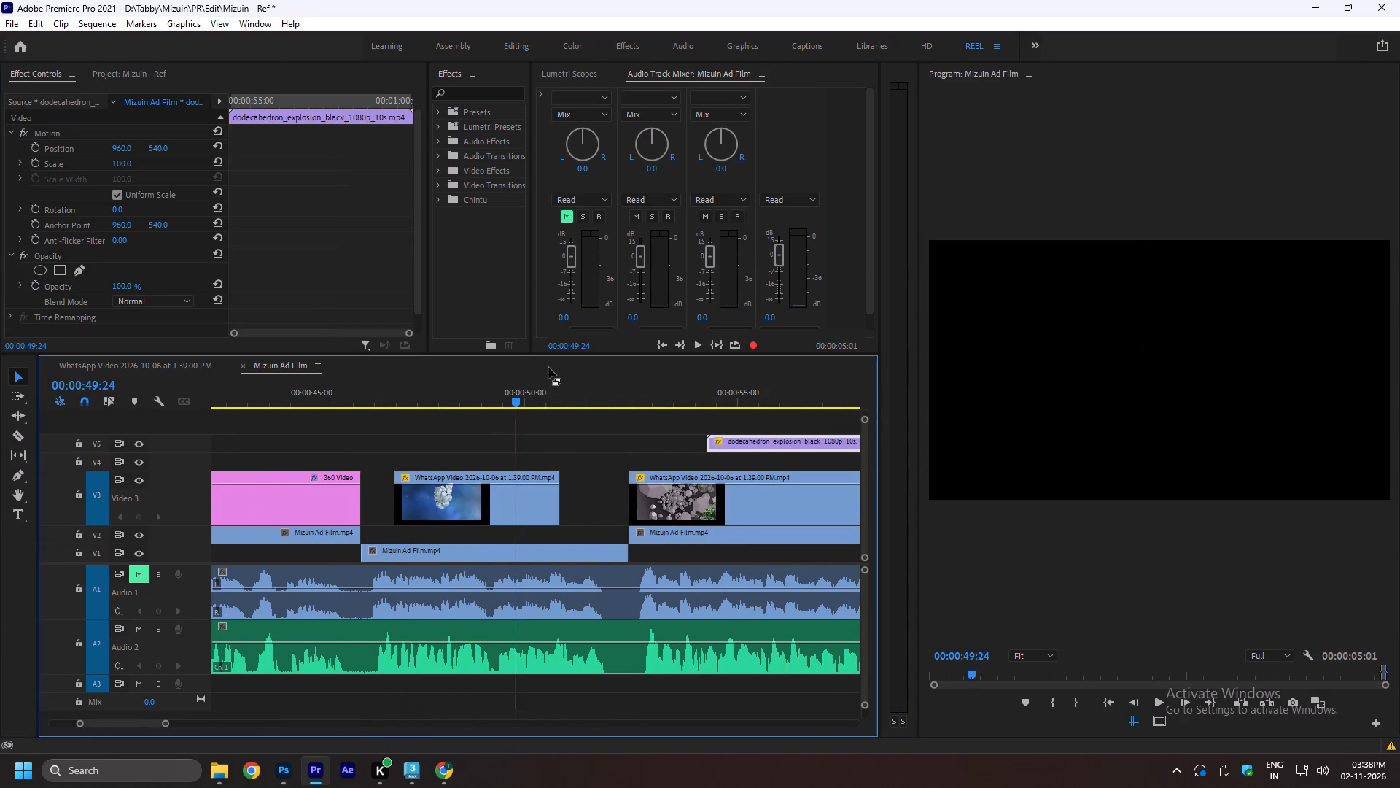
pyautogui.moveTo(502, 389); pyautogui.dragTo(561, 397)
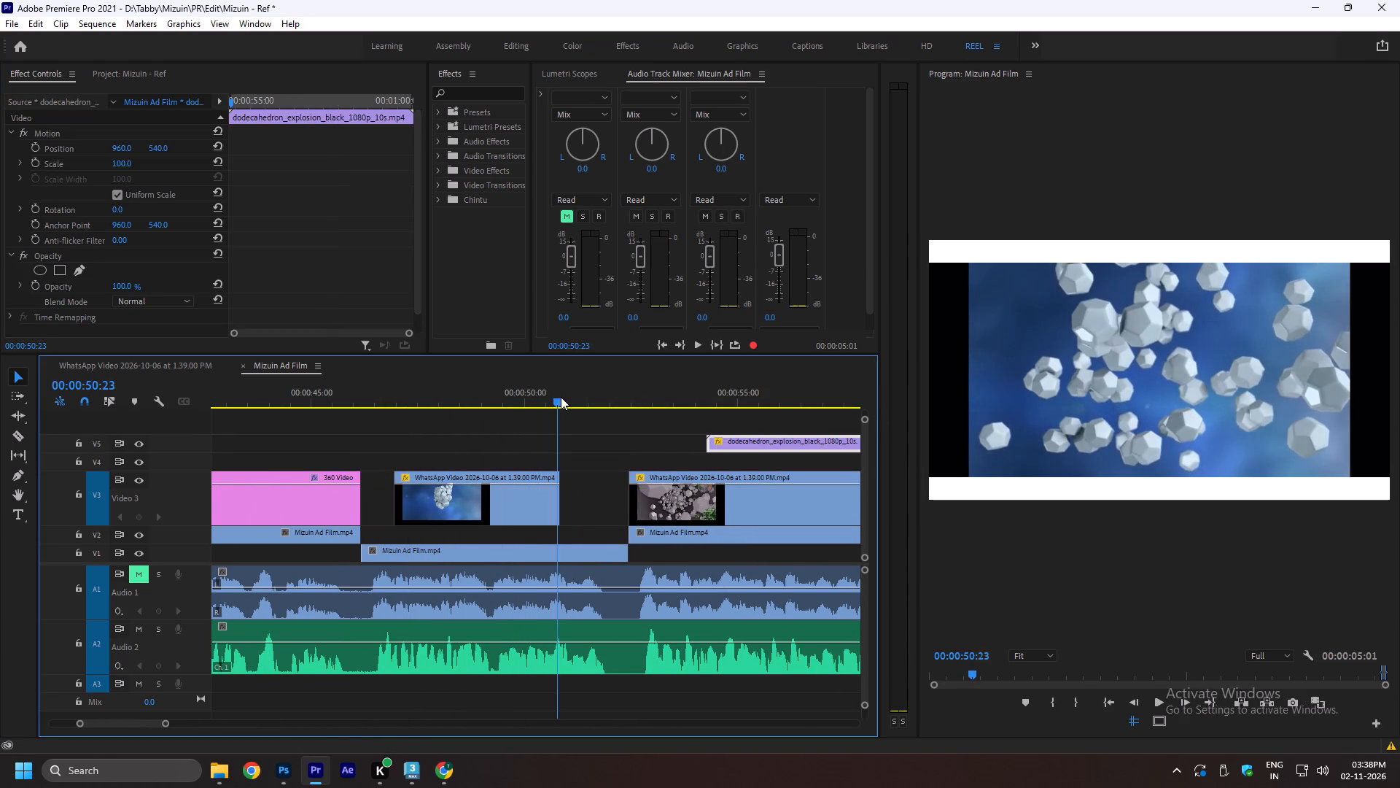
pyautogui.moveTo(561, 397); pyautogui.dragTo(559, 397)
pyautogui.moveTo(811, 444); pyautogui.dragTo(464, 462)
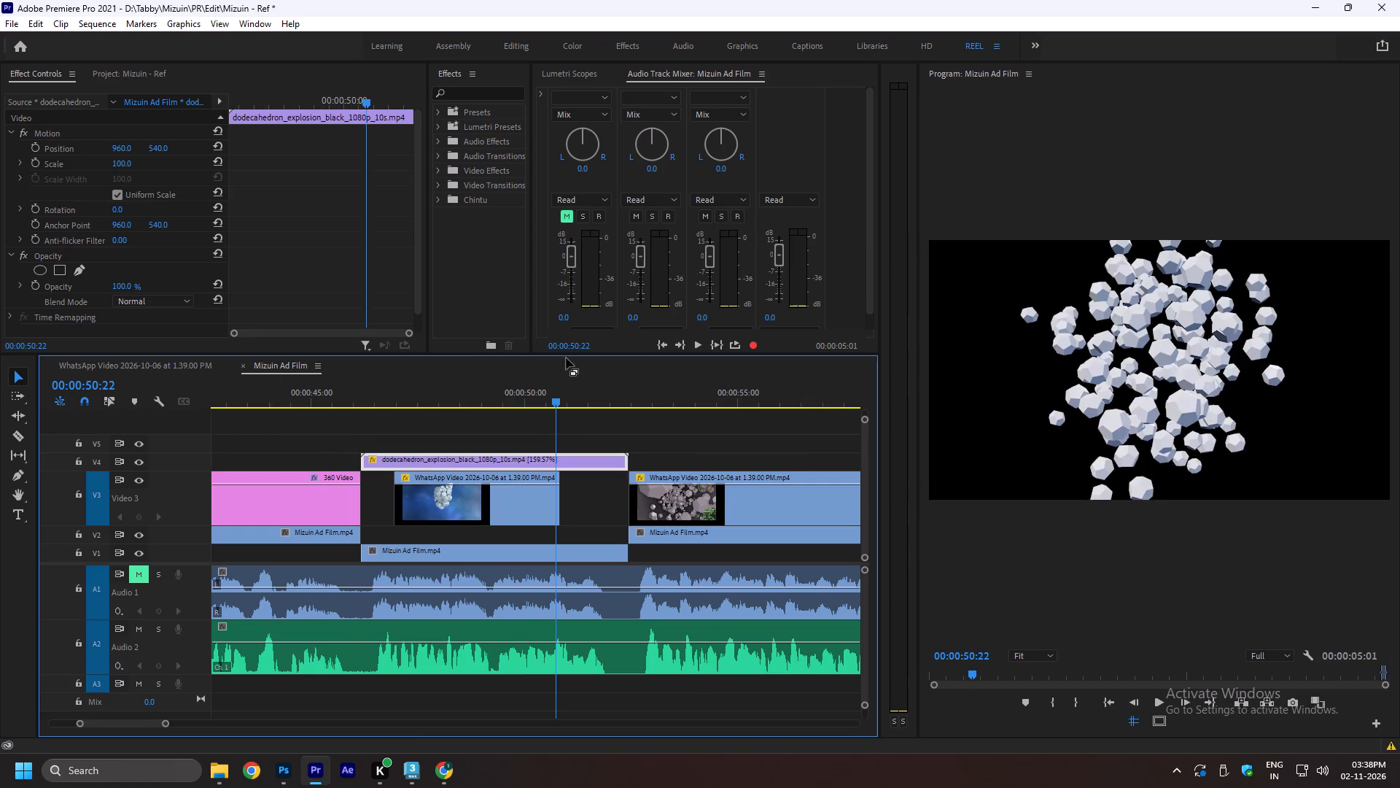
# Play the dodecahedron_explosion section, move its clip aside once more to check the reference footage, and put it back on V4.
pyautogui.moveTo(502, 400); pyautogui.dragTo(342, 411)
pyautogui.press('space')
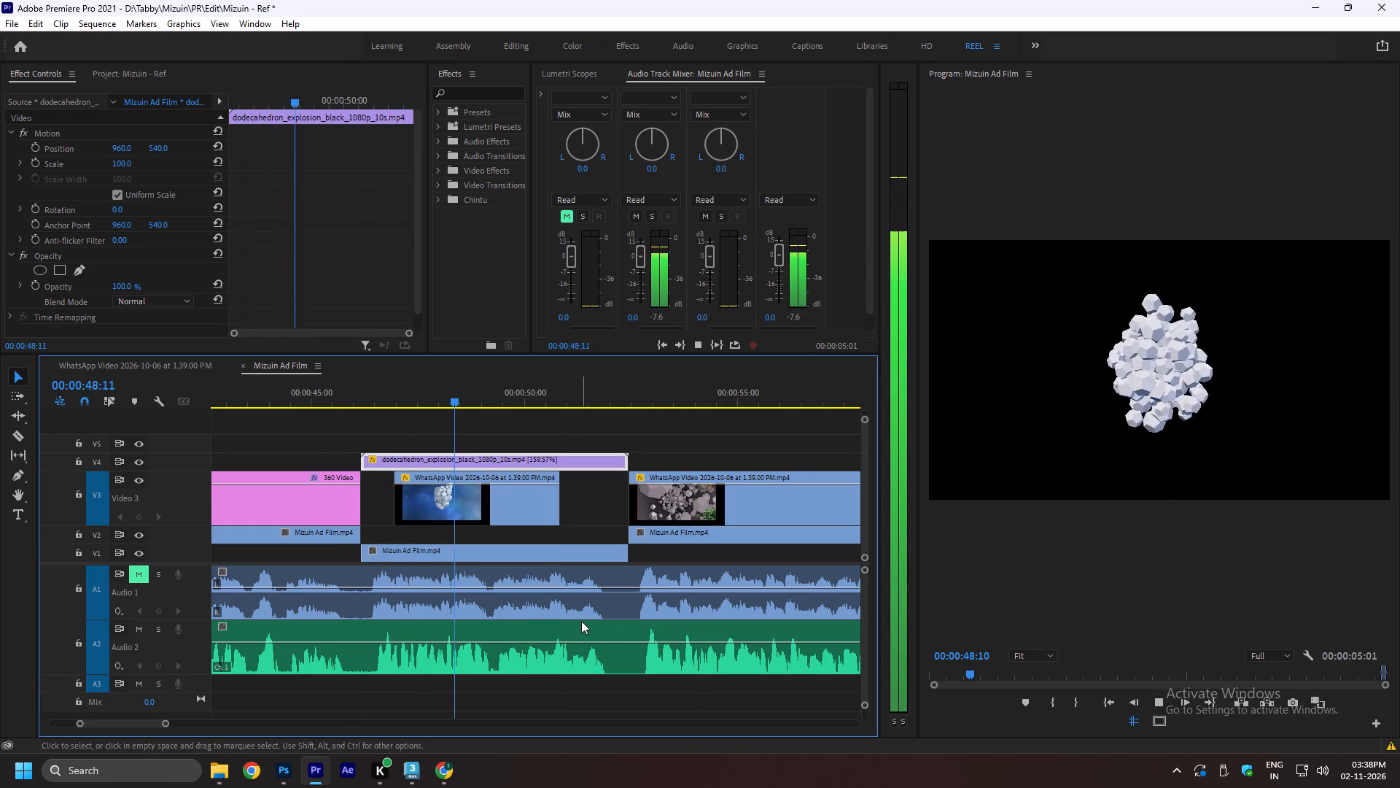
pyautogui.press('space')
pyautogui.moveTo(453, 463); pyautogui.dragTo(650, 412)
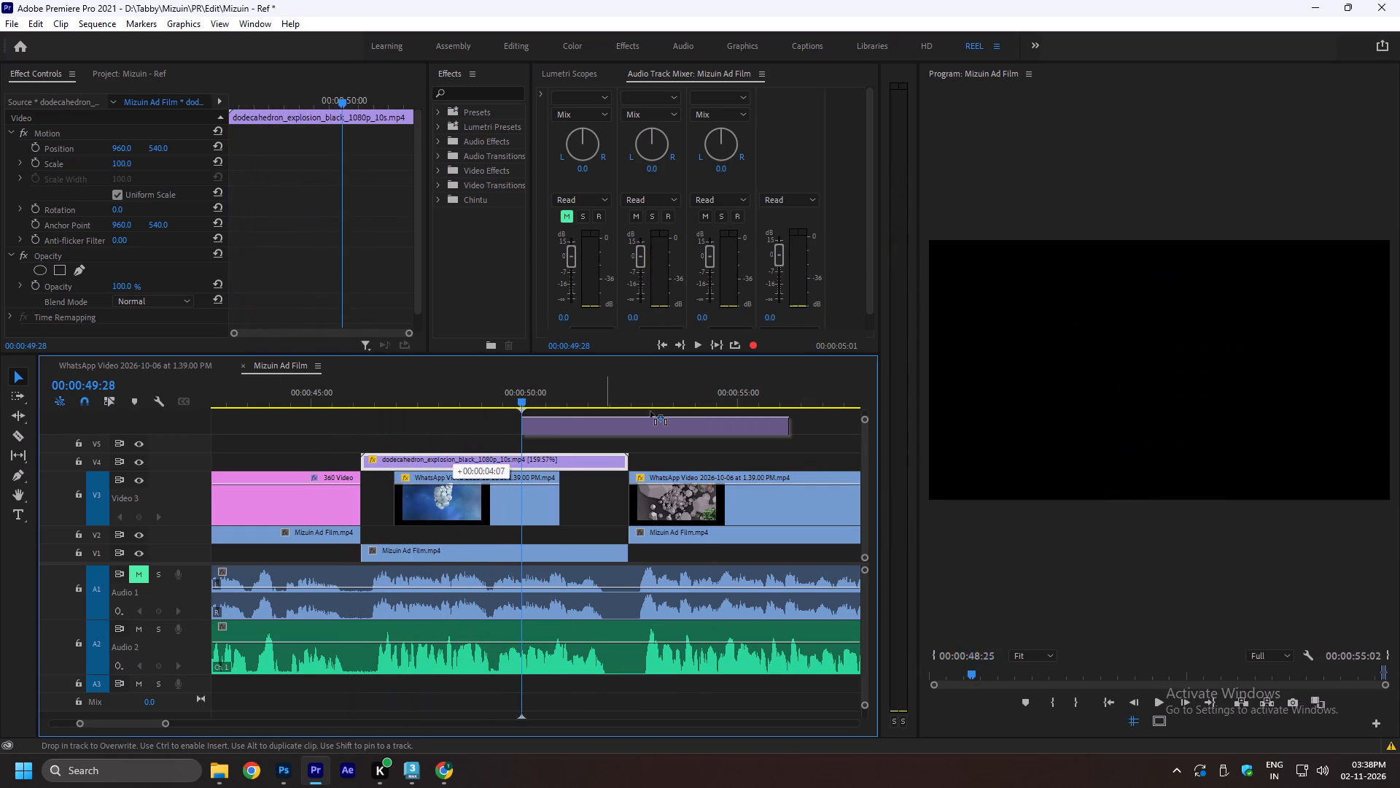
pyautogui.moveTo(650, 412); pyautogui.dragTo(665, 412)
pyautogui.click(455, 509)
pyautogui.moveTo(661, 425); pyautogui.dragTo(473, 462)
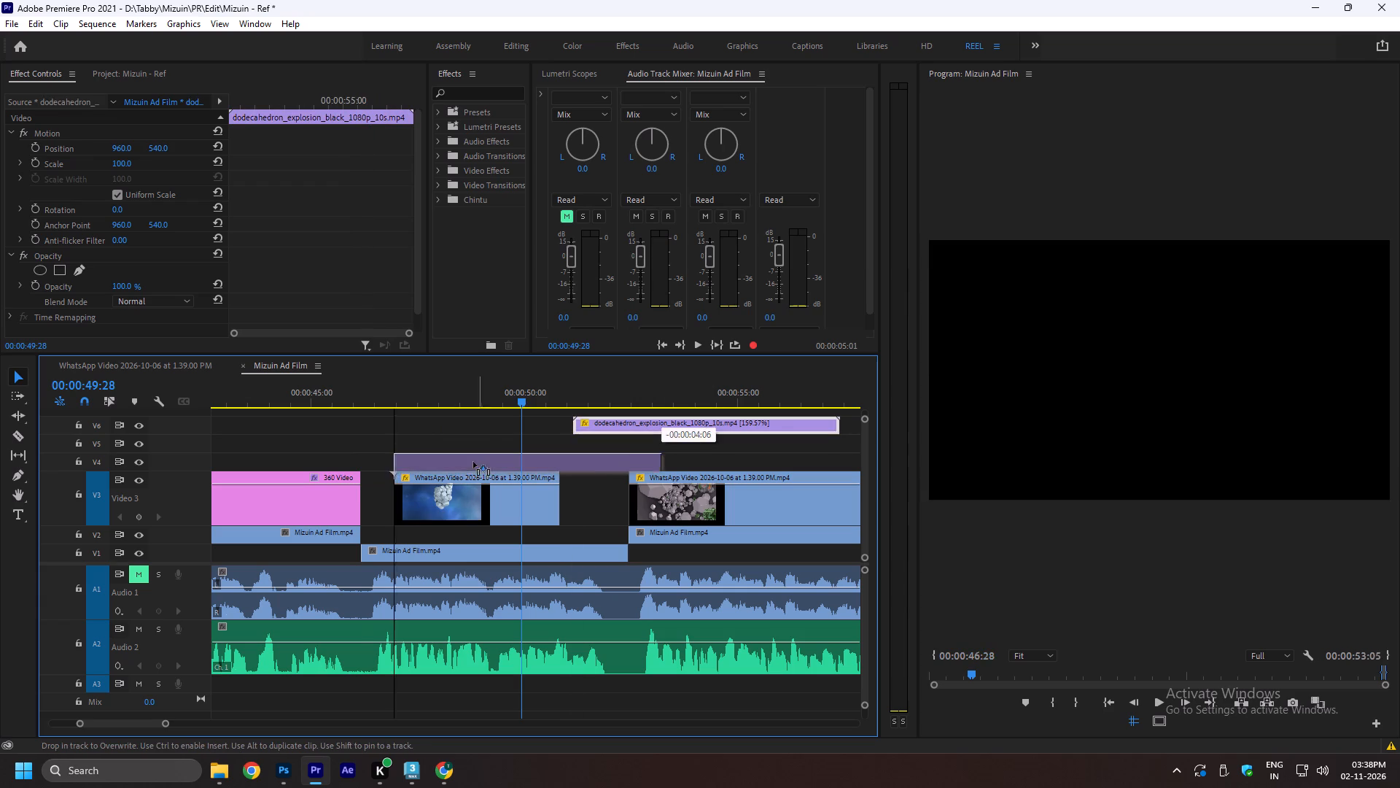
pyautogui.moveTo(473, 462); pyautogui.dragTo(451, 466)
# Review the footage from the dodecahedron explosion through the following WhatsApp reference clip with the rocks, pipe and gauges.
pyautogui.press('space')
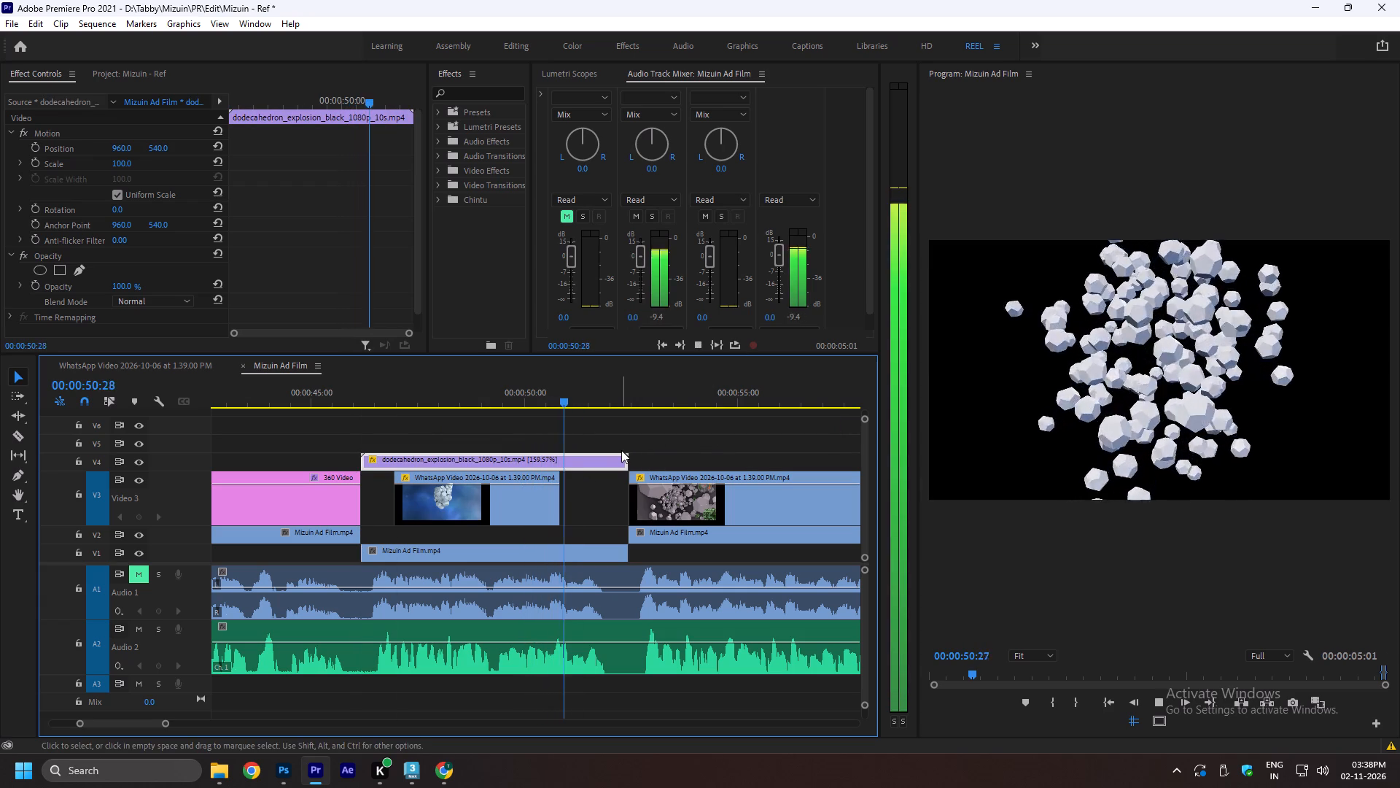
pyautogui.keyDown('alt'); pyautogui.scroll(-8, 493, 464); pyautogui.keyUp('alt')
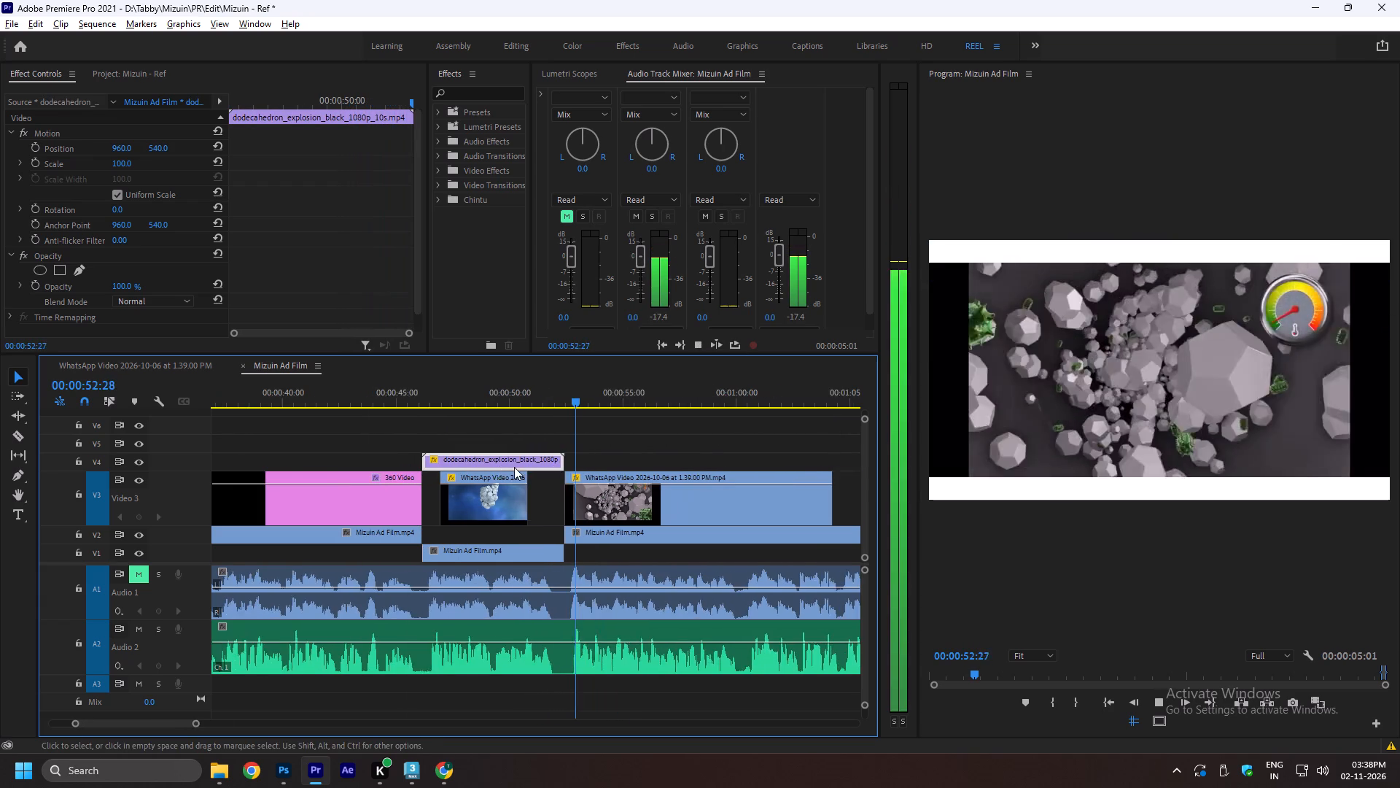
pyautogui.keyDown('alt'); pyautogui.scroll(-8, 514, 467); pyautogui.keyUp('alt')
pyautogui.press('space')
pyautogui.click(591, 488)
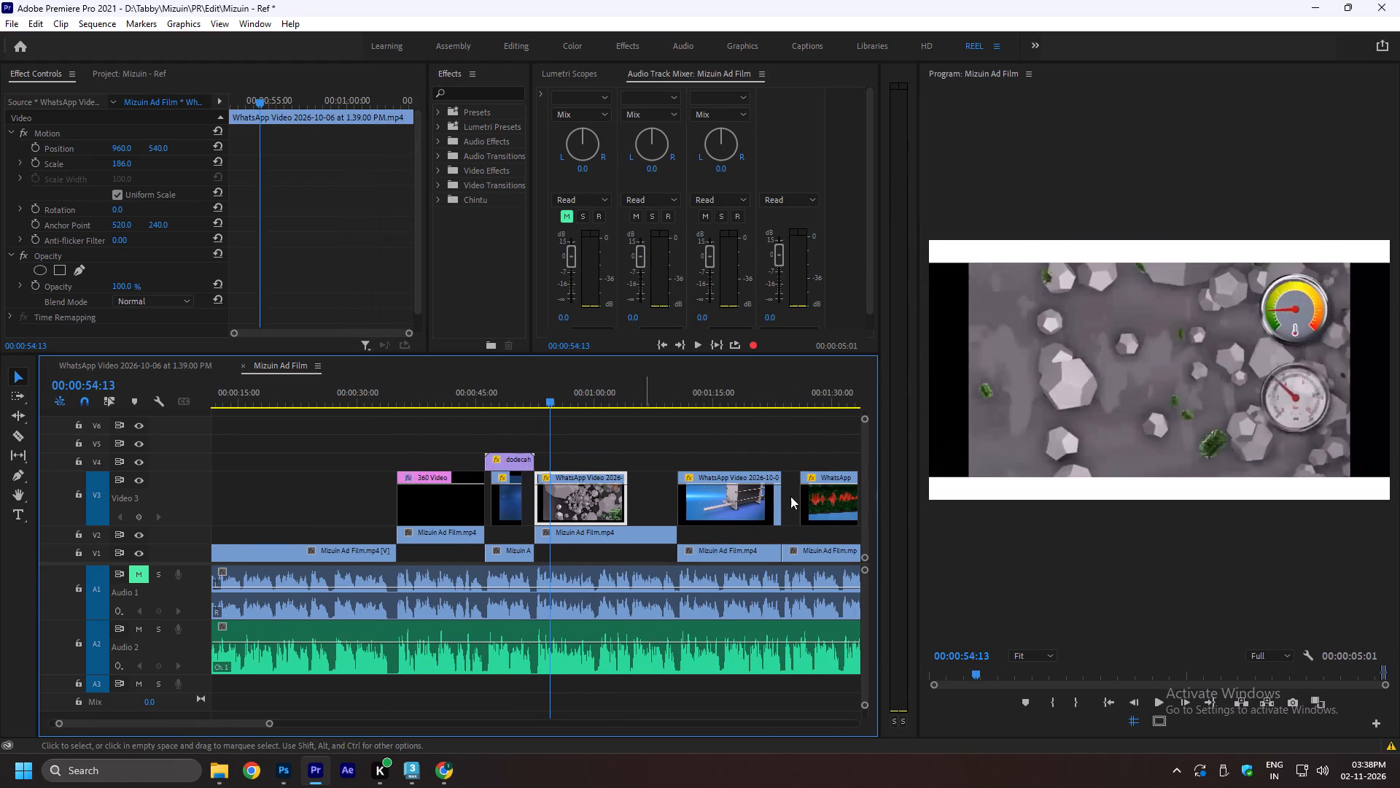
pyautogui.keyDown('alt'); pyautogui.scroll(8, 606, 460); pyautogui.keyUp('alt')
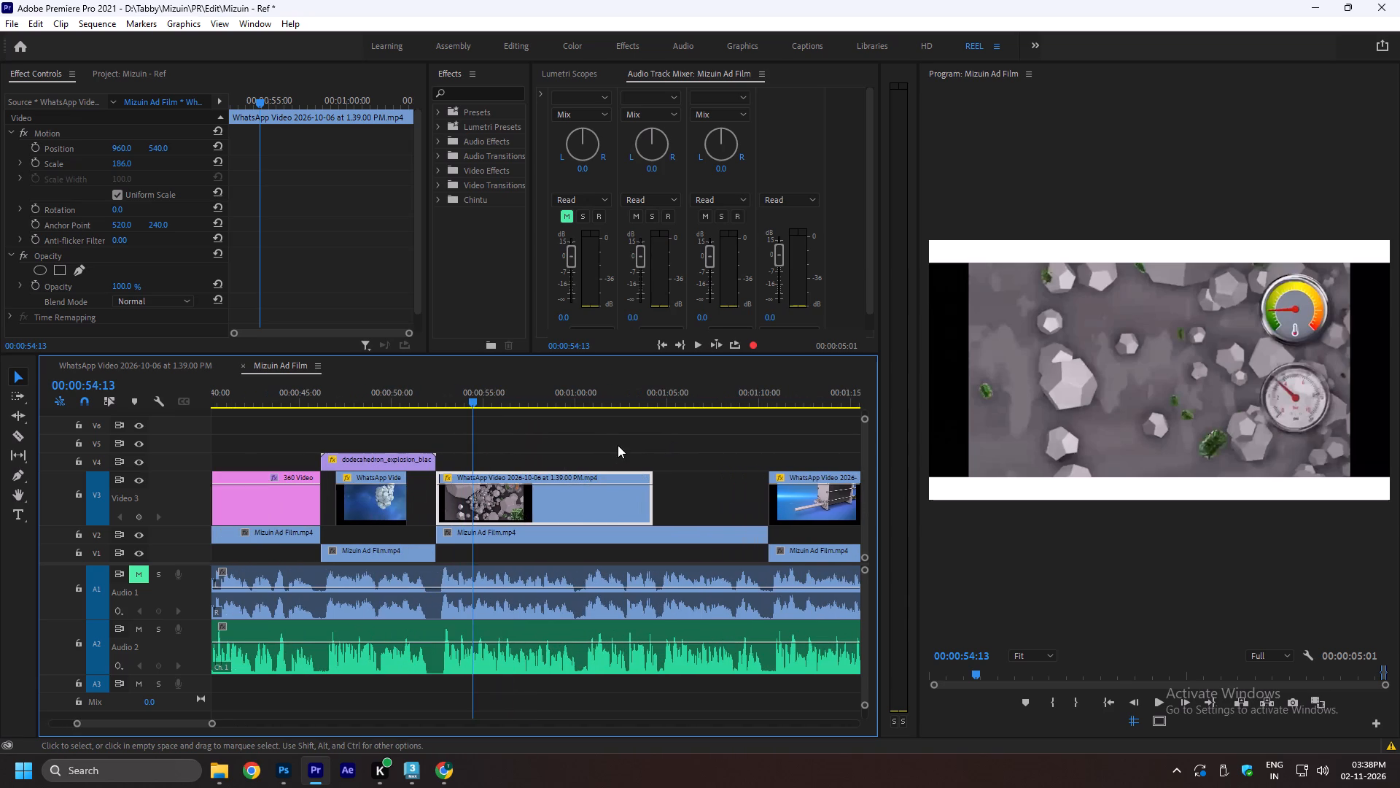
pyautogui.moveTo(487, 393); pyautogui.dragTo(598, 388)
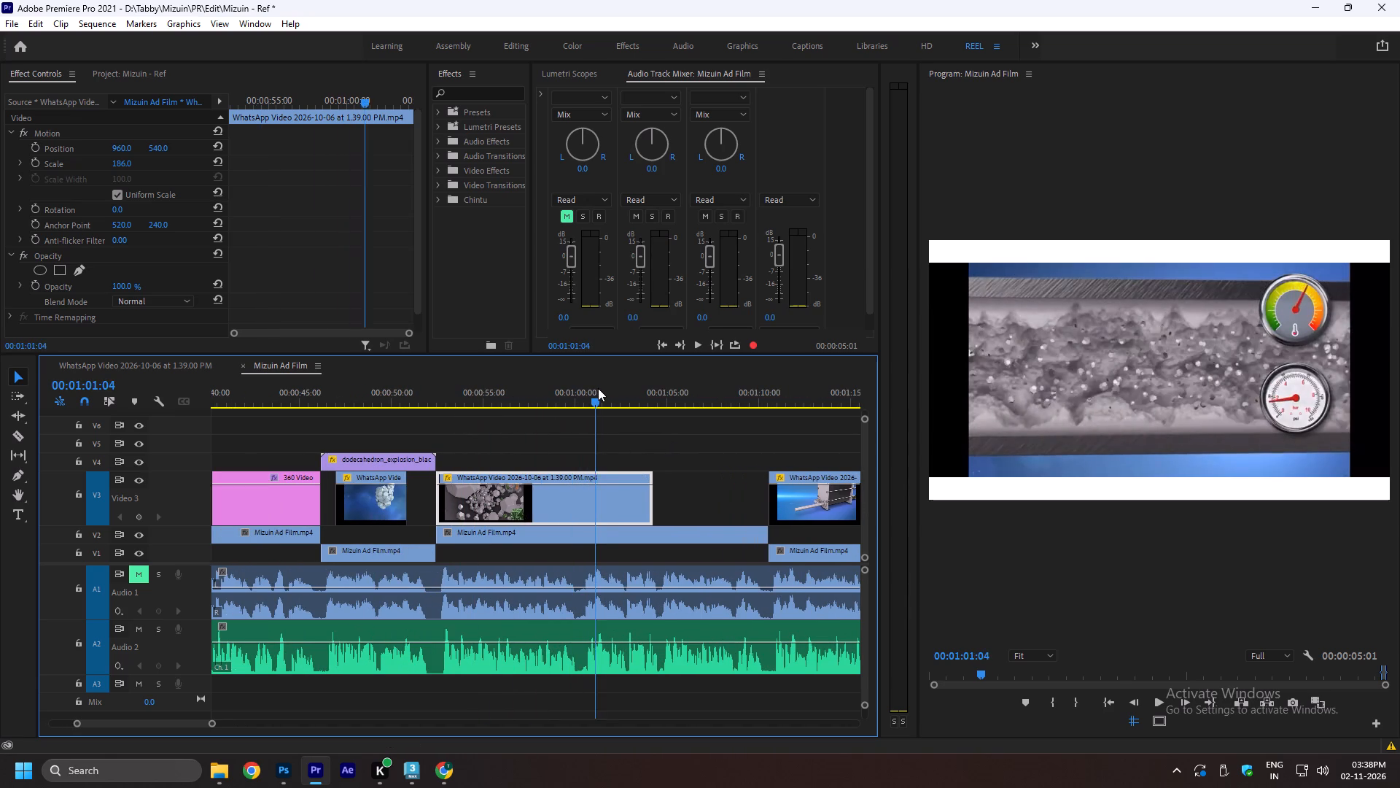
pyautogui.moveTo(598, 388); pyautogui.dragTo(572, 422)
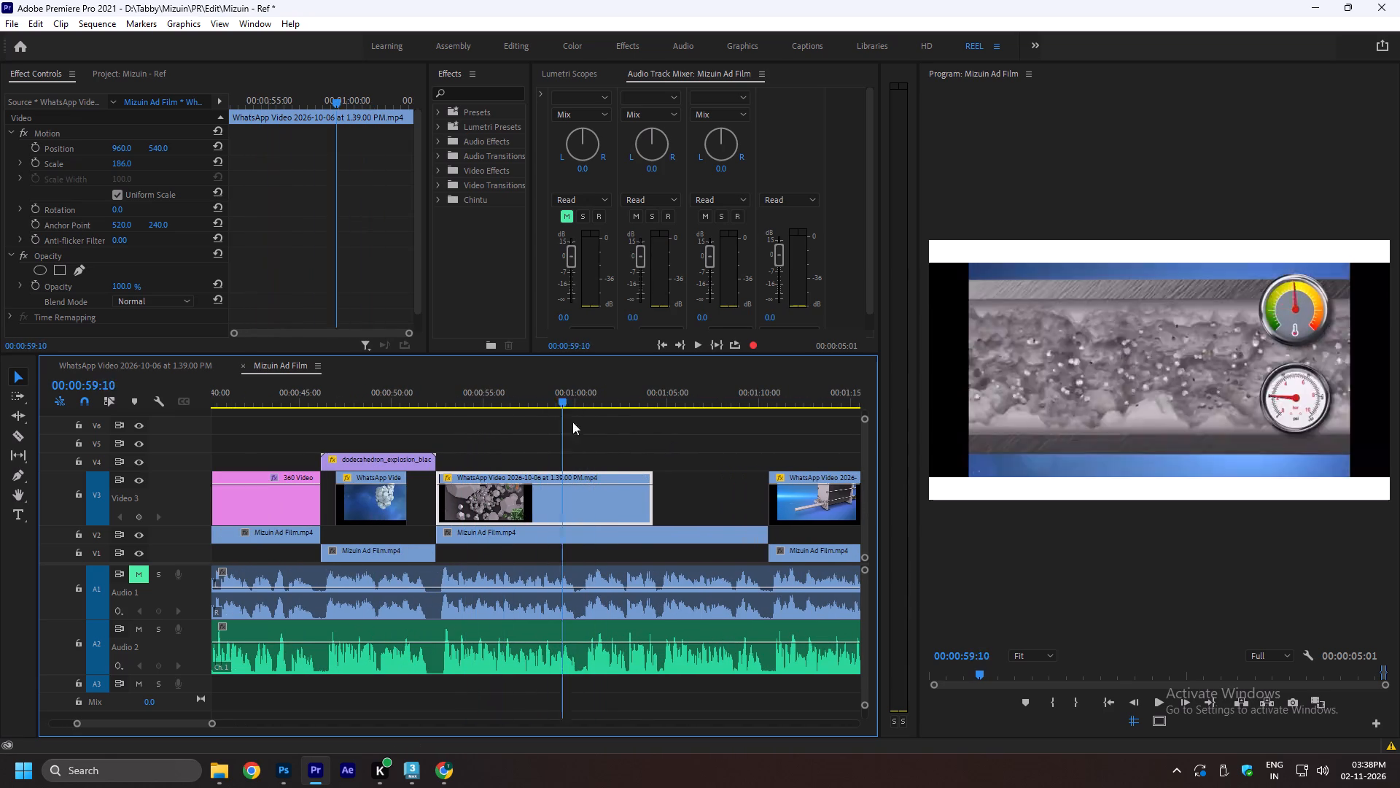
pyautogui.moveTo(572, 422); pyautogui.dragTo(648, 421)
# Save the Mizuin - Ref project.
pyautogui.hotkey('ctrl', 's')
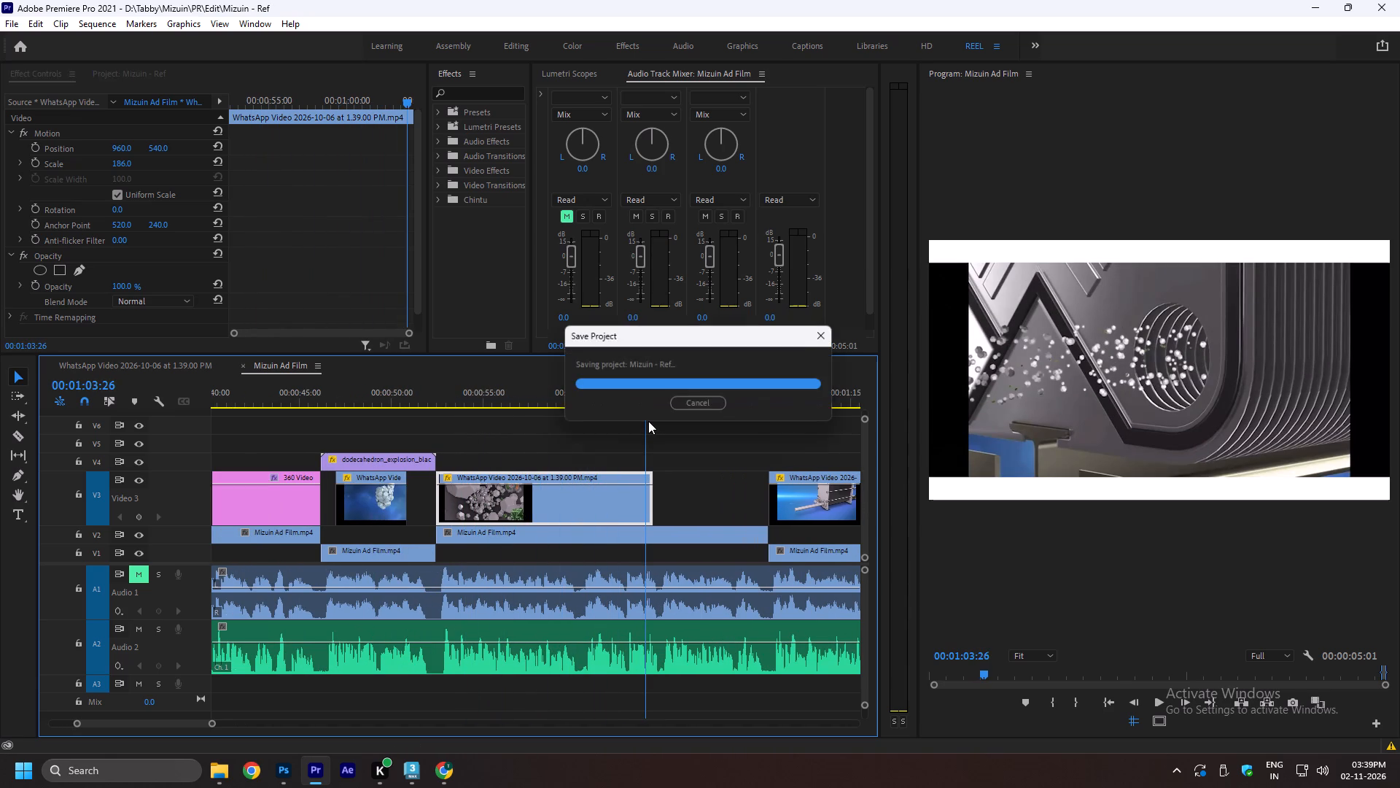
# Examine the reference footage between the dodecahedron explosion and the blue machine shot, including the pipe scene with its two gauges.
pyautogui.click(581, 434)
pyautogui.moveTo(654, 398); pyautogui.dragTo(601, 403)
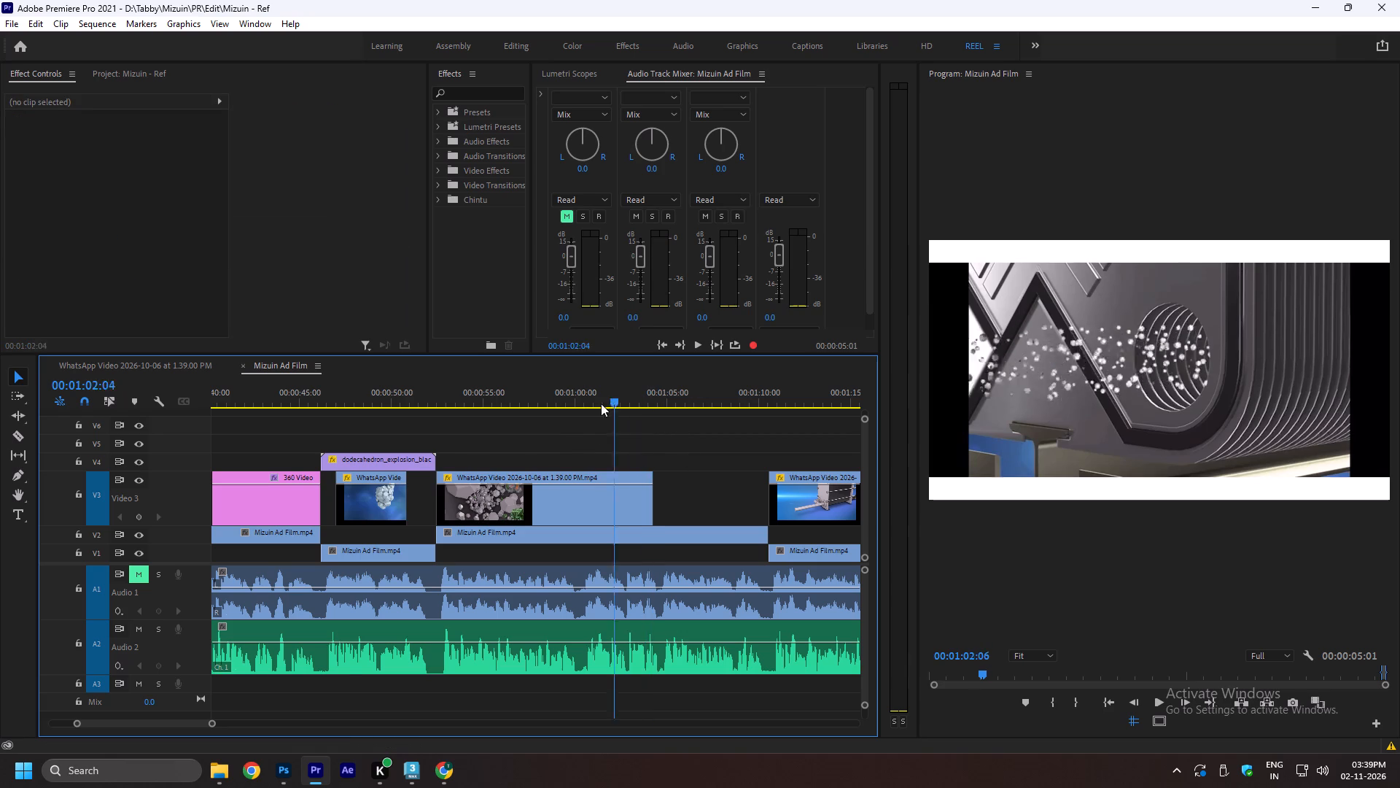
pyautogui.moveTo(601, 403); pyautogui.dragTo(410, 421)
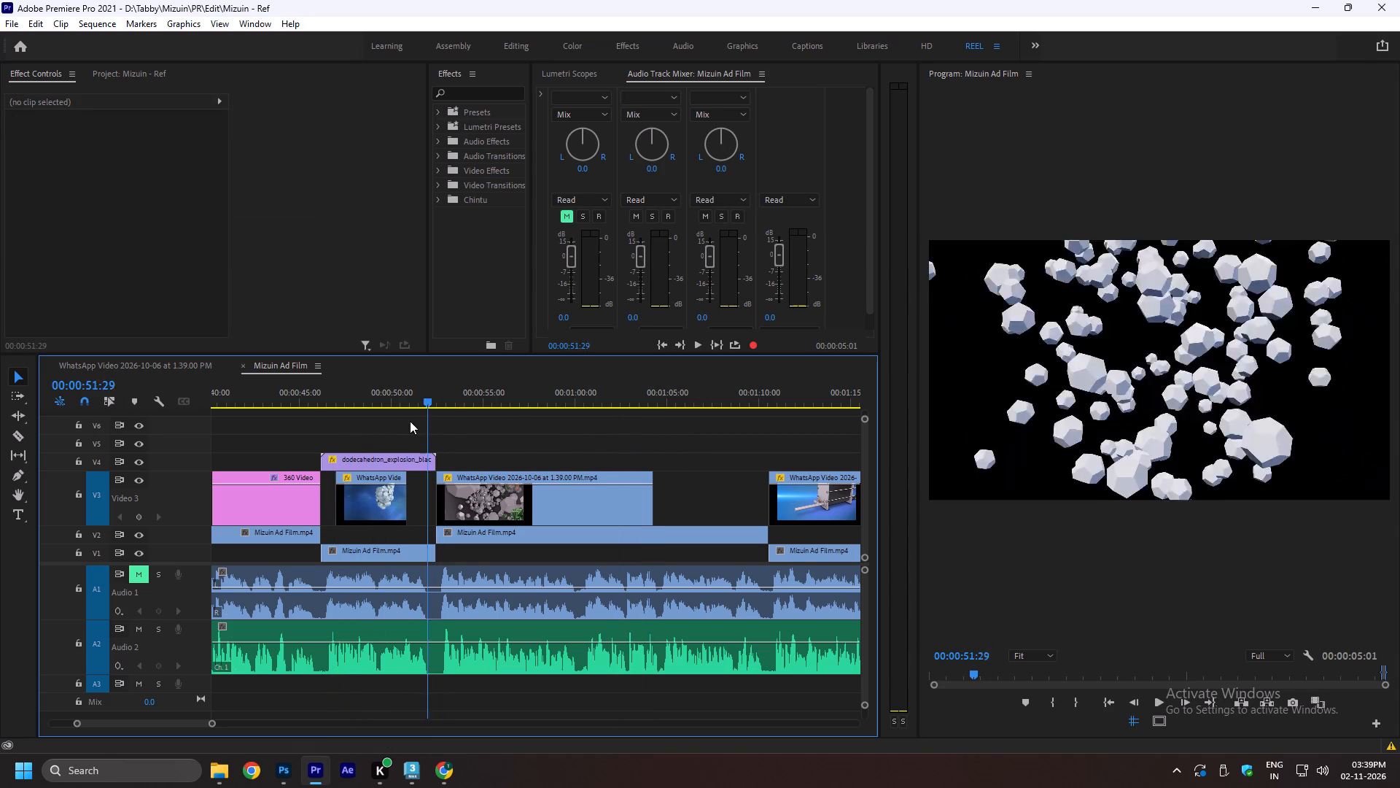
pyautogui.moveTo(410, 421); pyautogui.dragTo(532, 428)
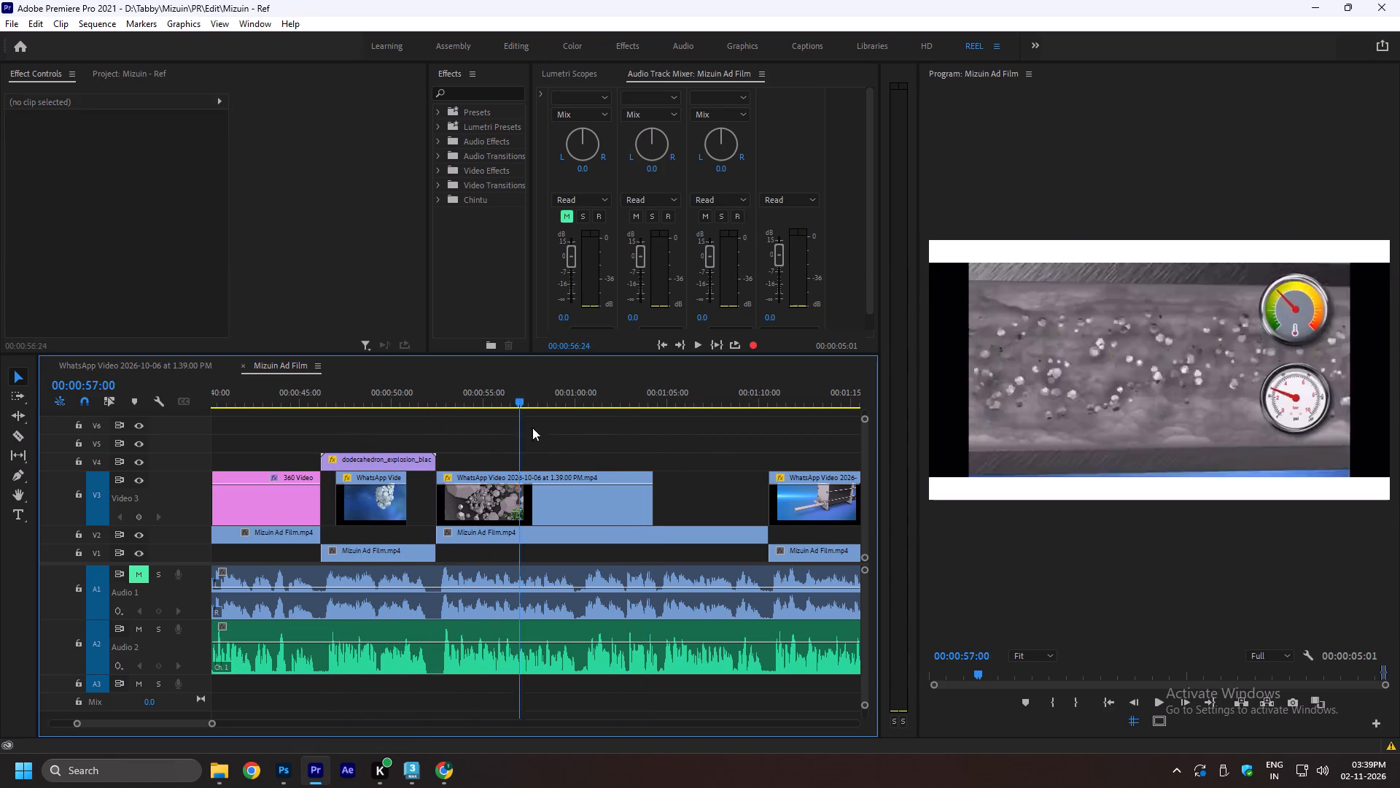
pyautogui.moveTo(532, 428); pyautogui.dragTo(780, 448)
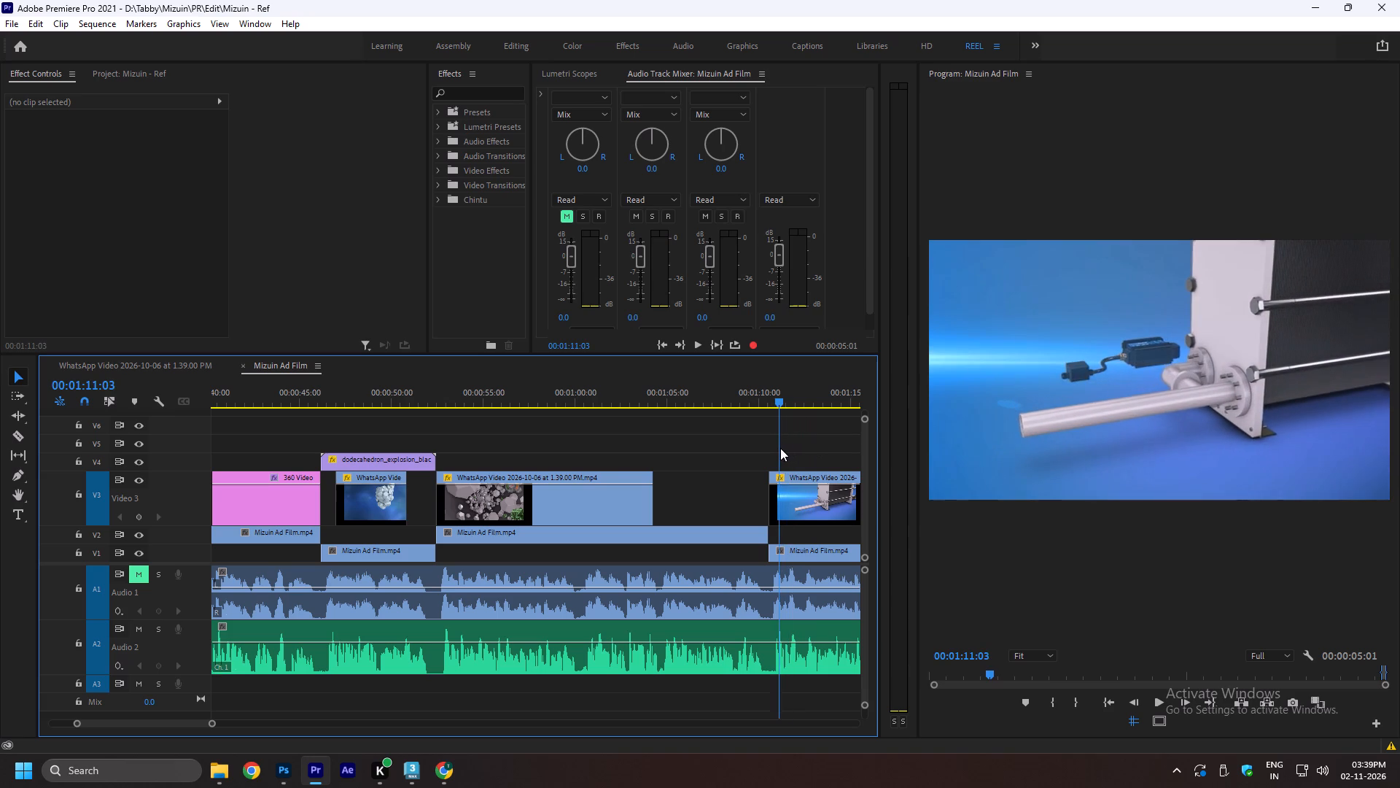
pyautogui.moveTo(780, 448); pyautogui.dragTo(779, 449)
pyautogui.scroll(-7, 762, 463)
pyautogui.moveTo(525, 390); pyautogui.dragTo(432, 393)
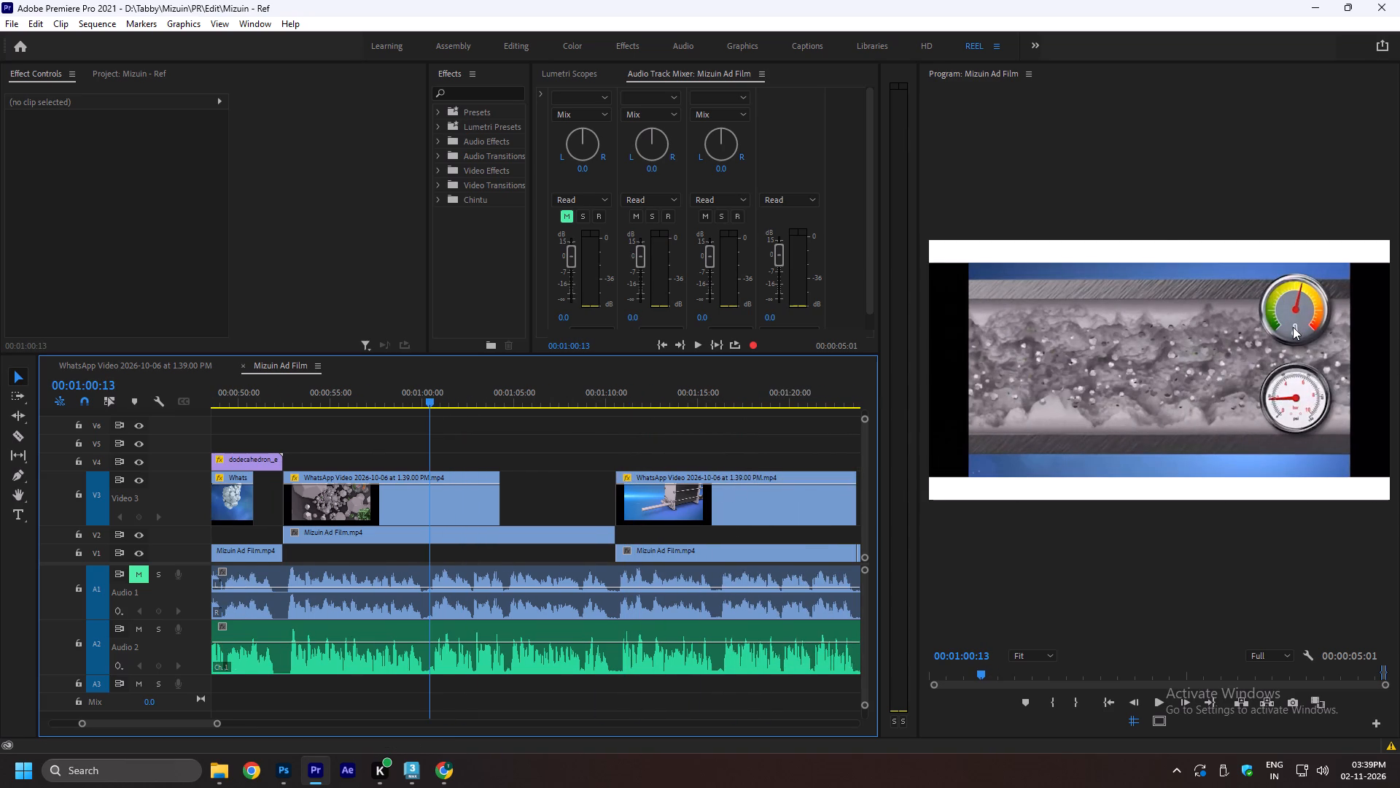
# Switch to File Explorer, find the project's 3D Raw folder and open Mizuin_HydroPulse_3D_Video.
pyautogui.hotkey('alt', 'Tab')
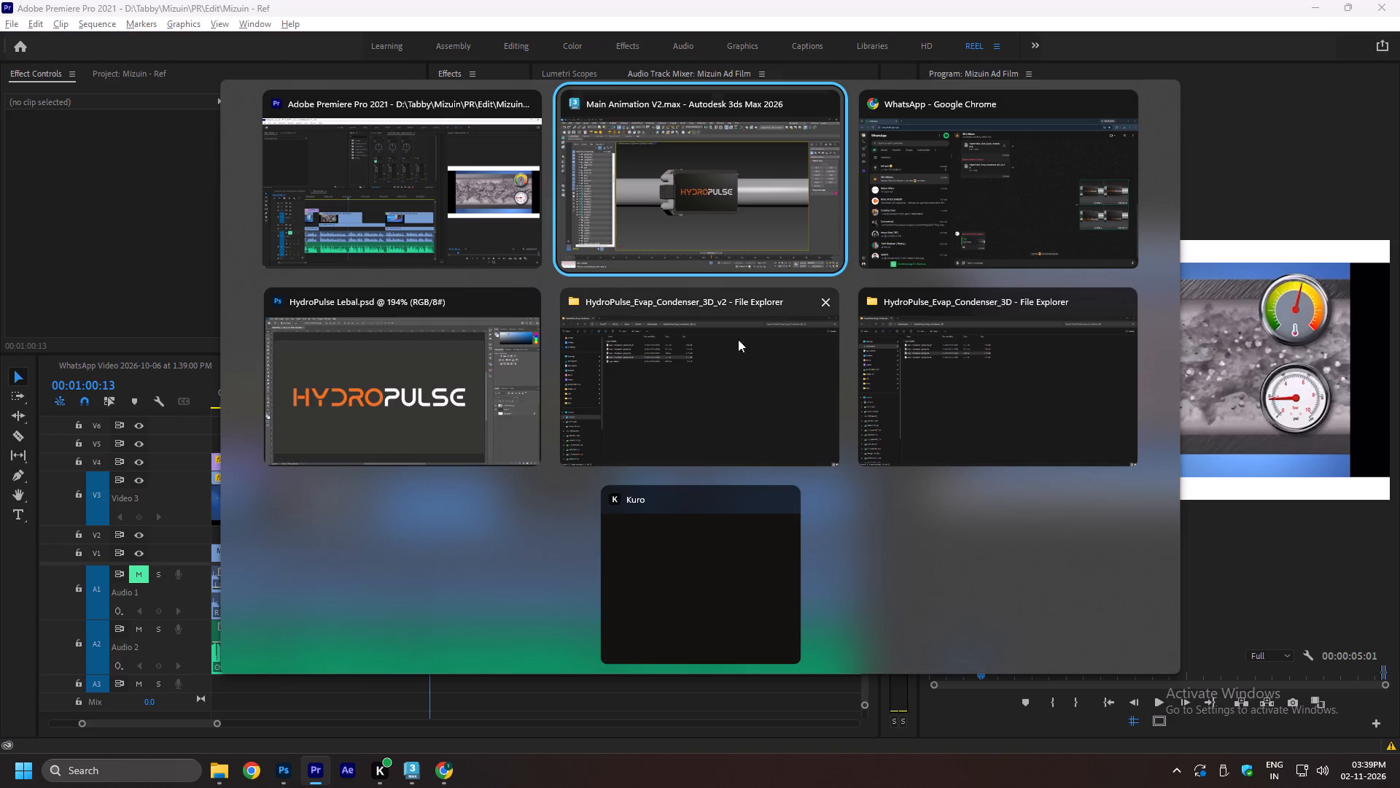
pyautogui.keyDown('alt'); pyautogui.click(722, 369); pyautogui.keyUp('alt')
pyautogui.click(644, 412)
pyautogui.press('BackSpace')
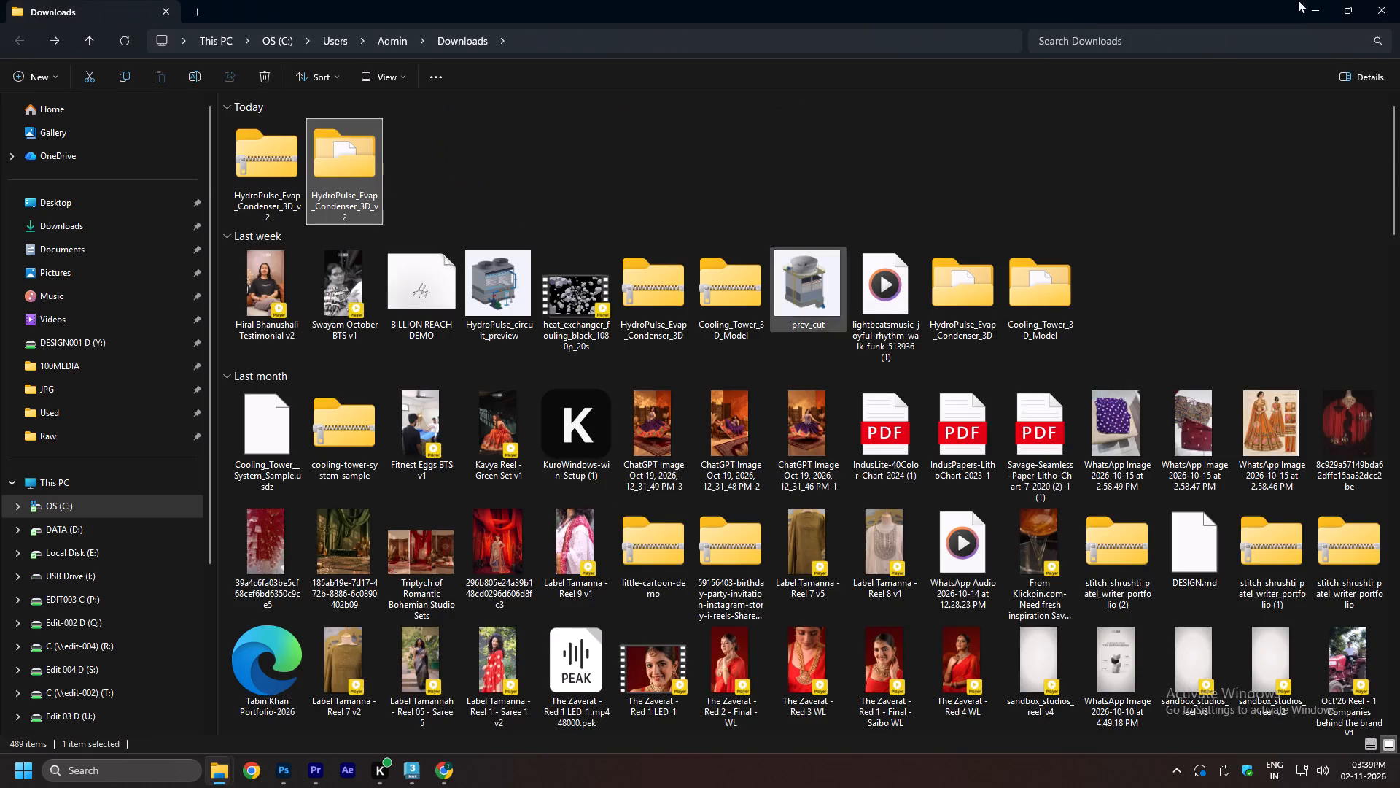
pyautogui.click(1399, 0)
pyautogui.hotkey('alt', 'Tab')
pyautogui.keyDown('alt'); pyautogui.click(1018, 389); pyautogui.keyUp('alt')
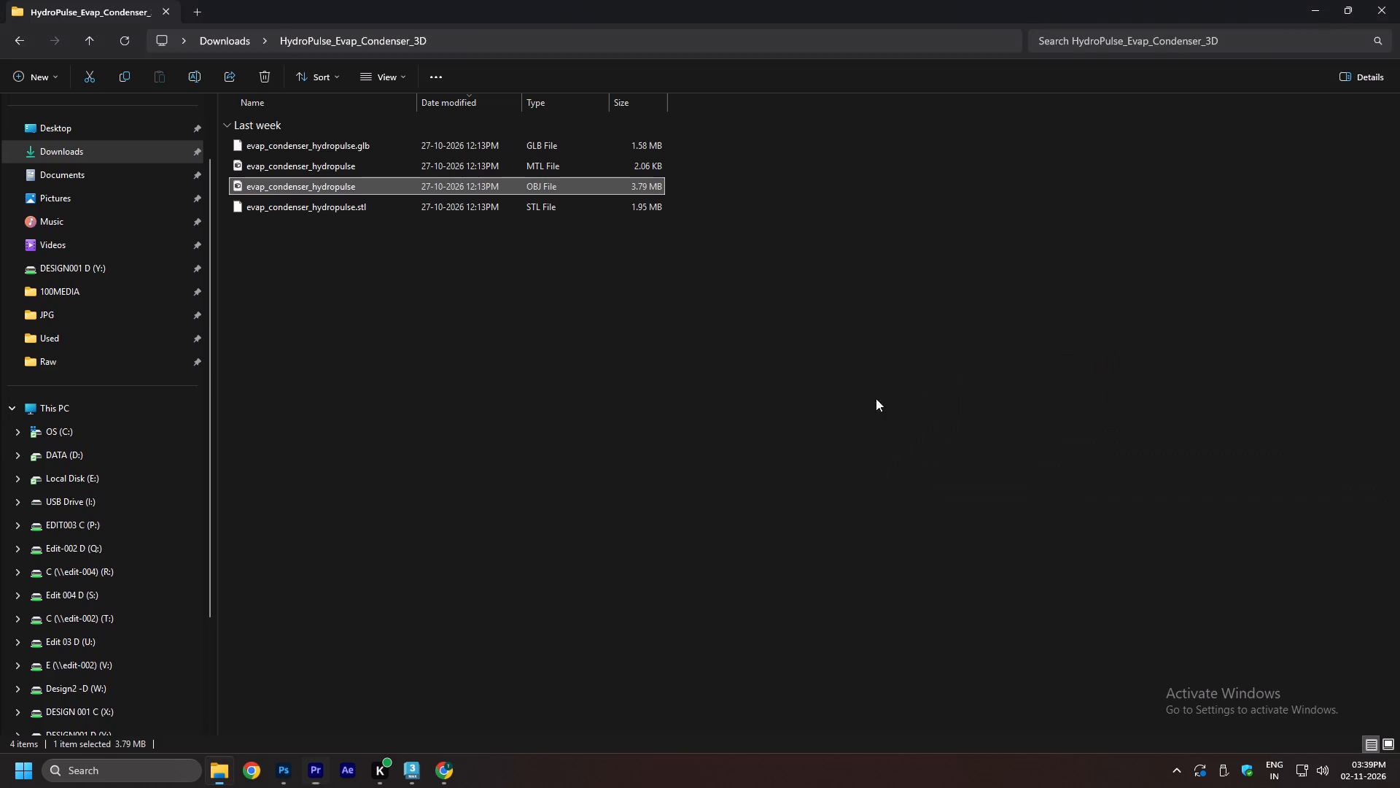
pyautogui.click(516, 375)
pyautogui.press('BackSpace')
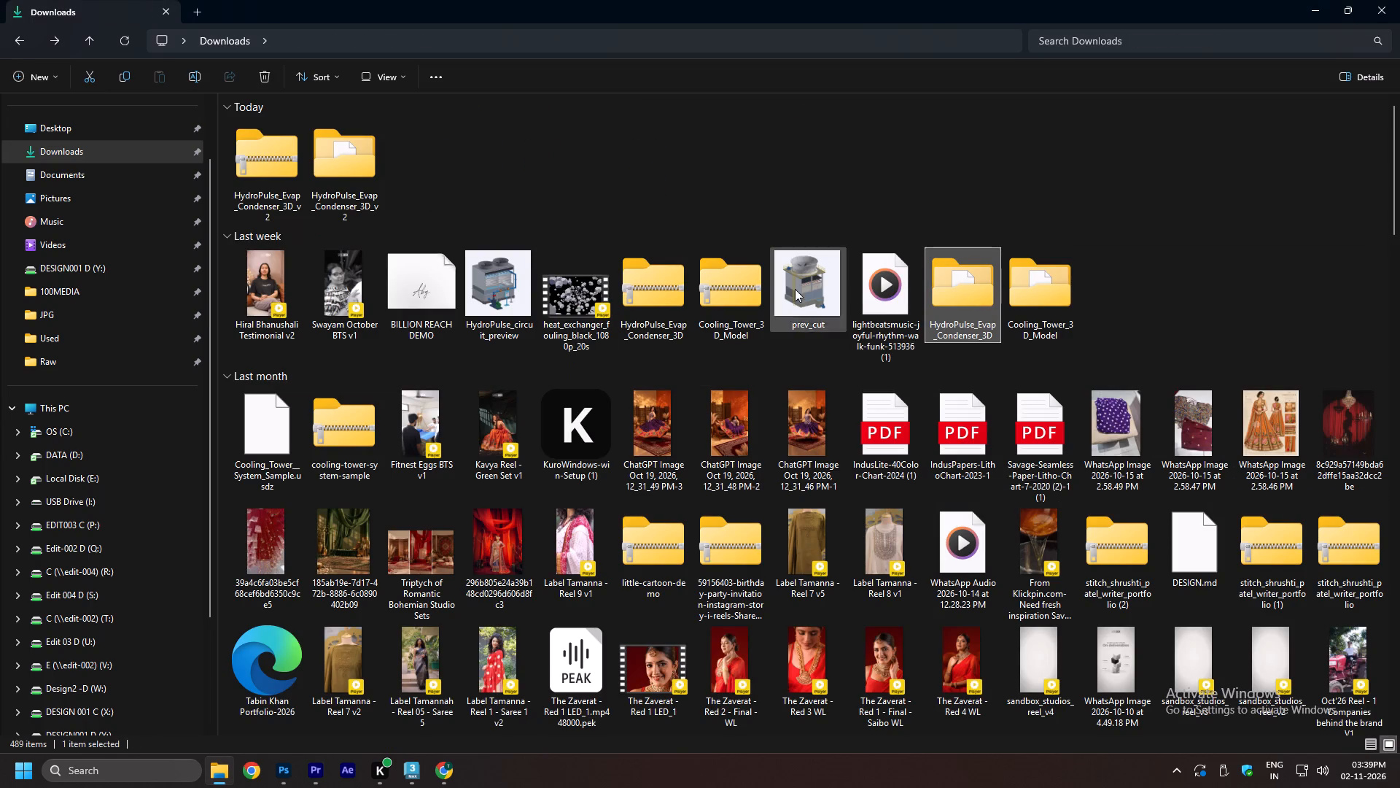
pyautogui.click(17, 44)
pyautogui.doubleClick(914, 438)
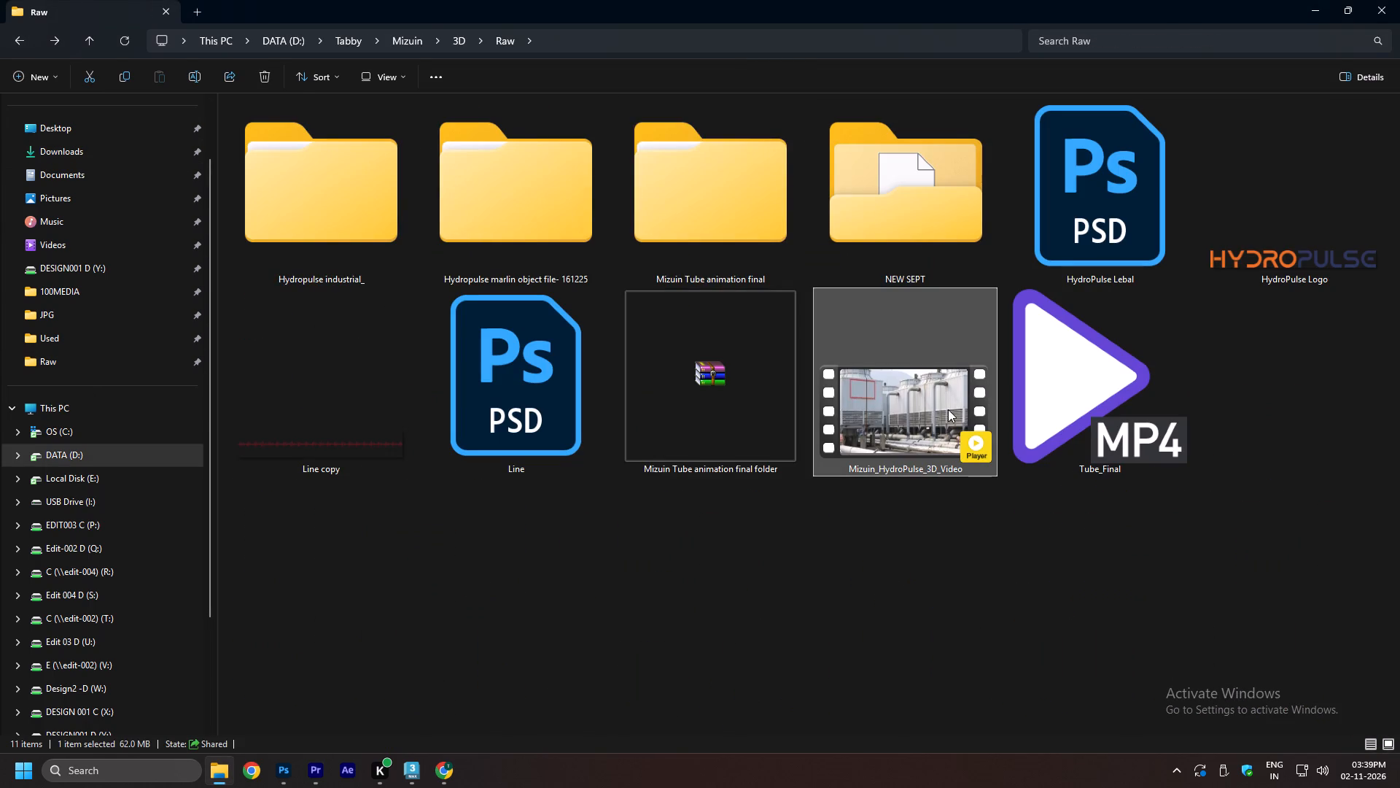
# Examine the video's existing-scale, temperature-rise and HydroPulse solution scenes, and compare them with the gauge shot in Premiere Pro.
pyautogui.click(698, 711)
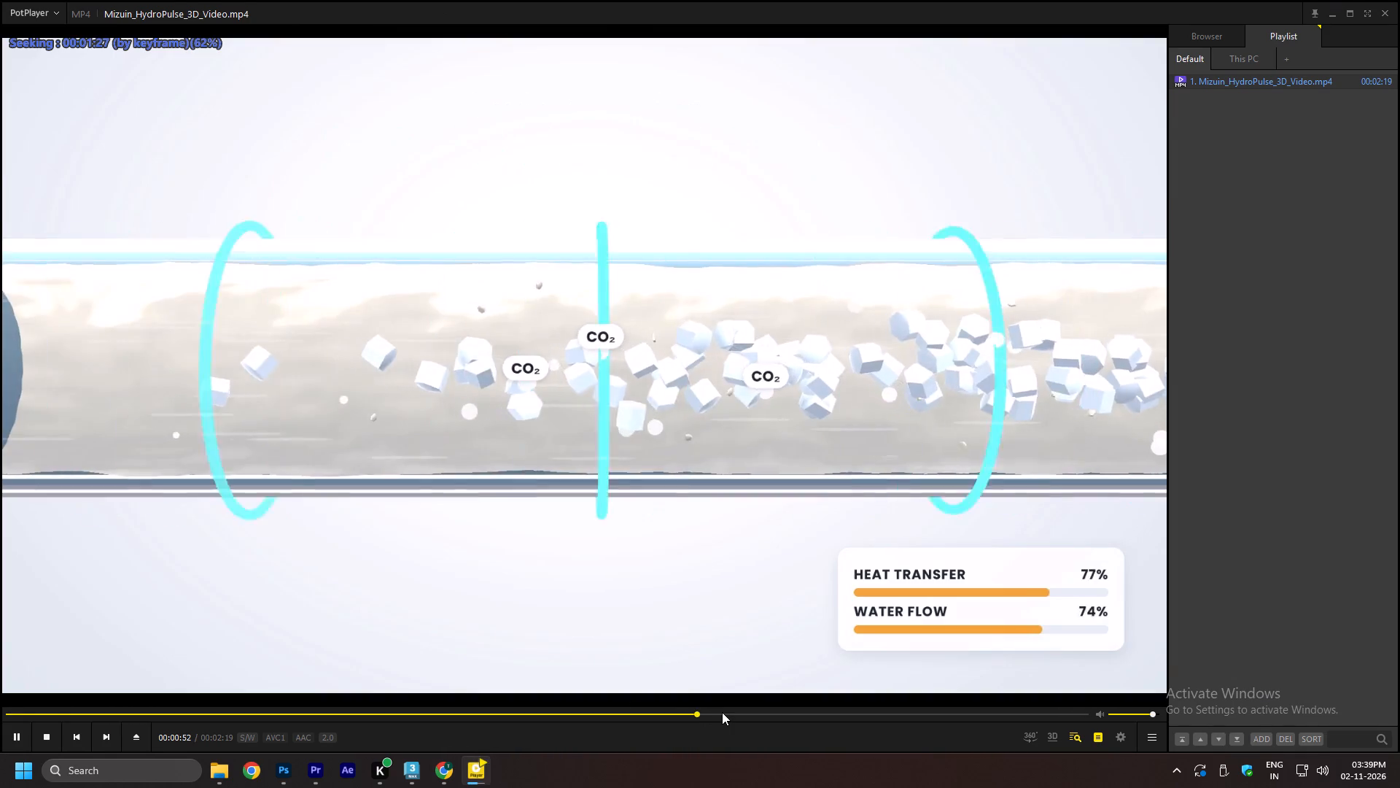
pyautogui.press('space')
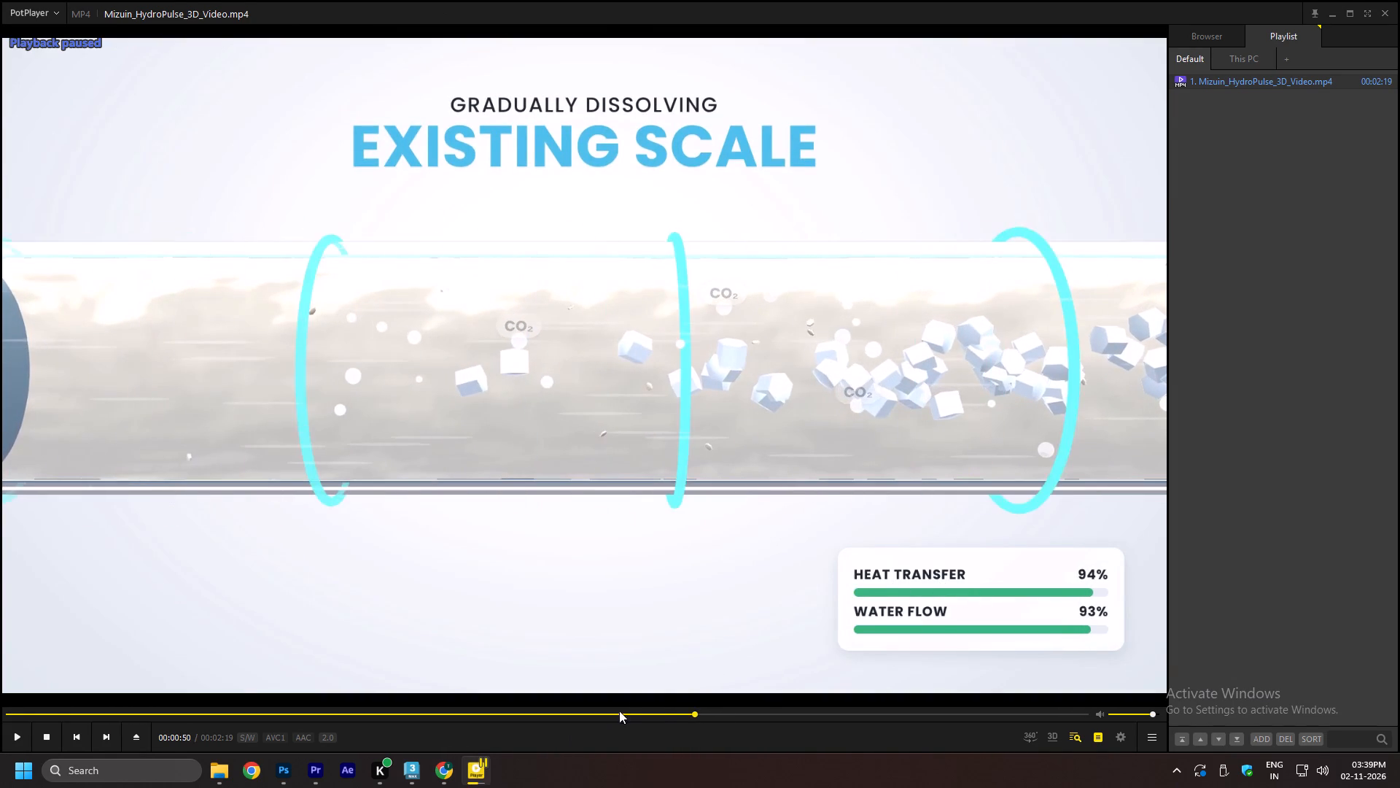
pyautogui.click(629, 716)
pyautogui.press('space')
pyautogui.click(540, 716)
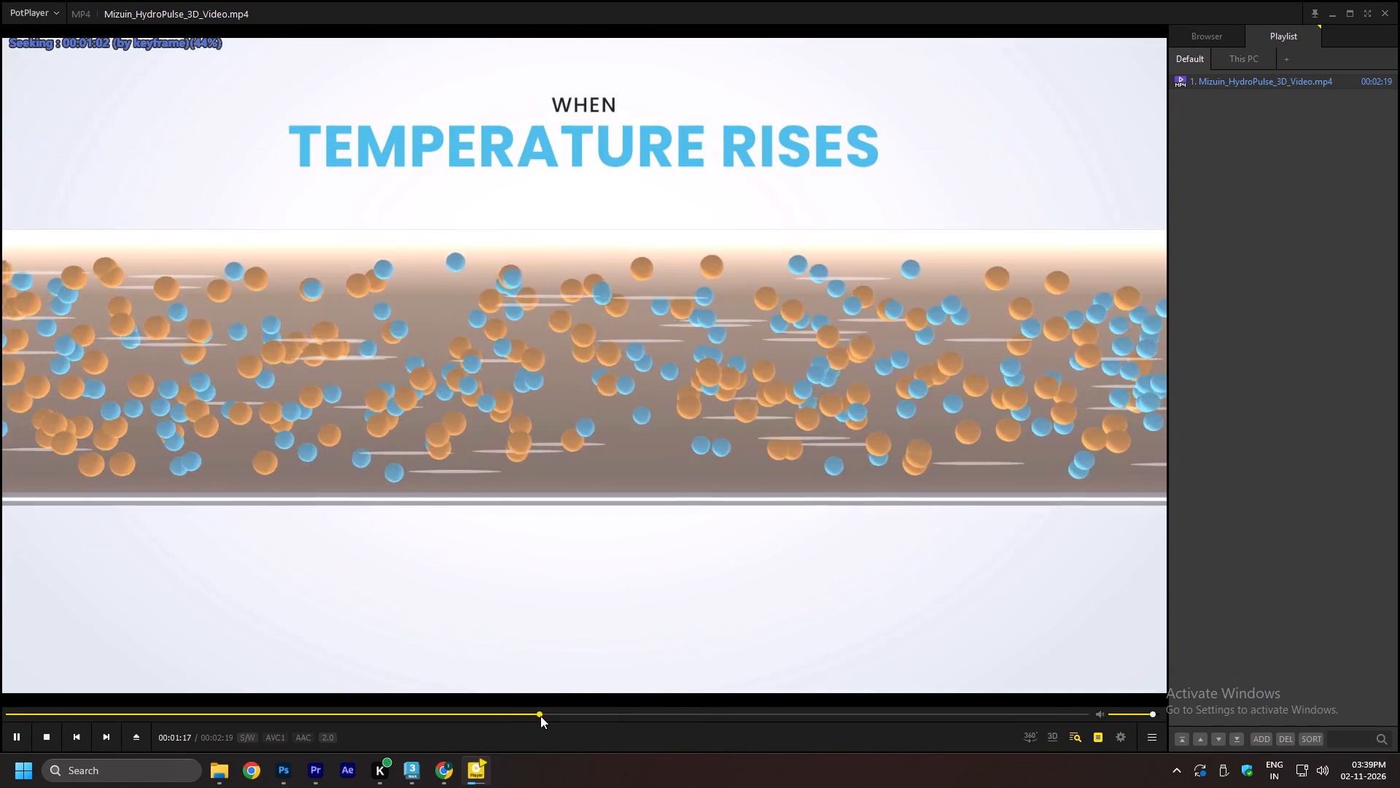
pyautogui.click(521, 716)
pyautogui.click(495, 714)
pyautogui.click(461, 710)
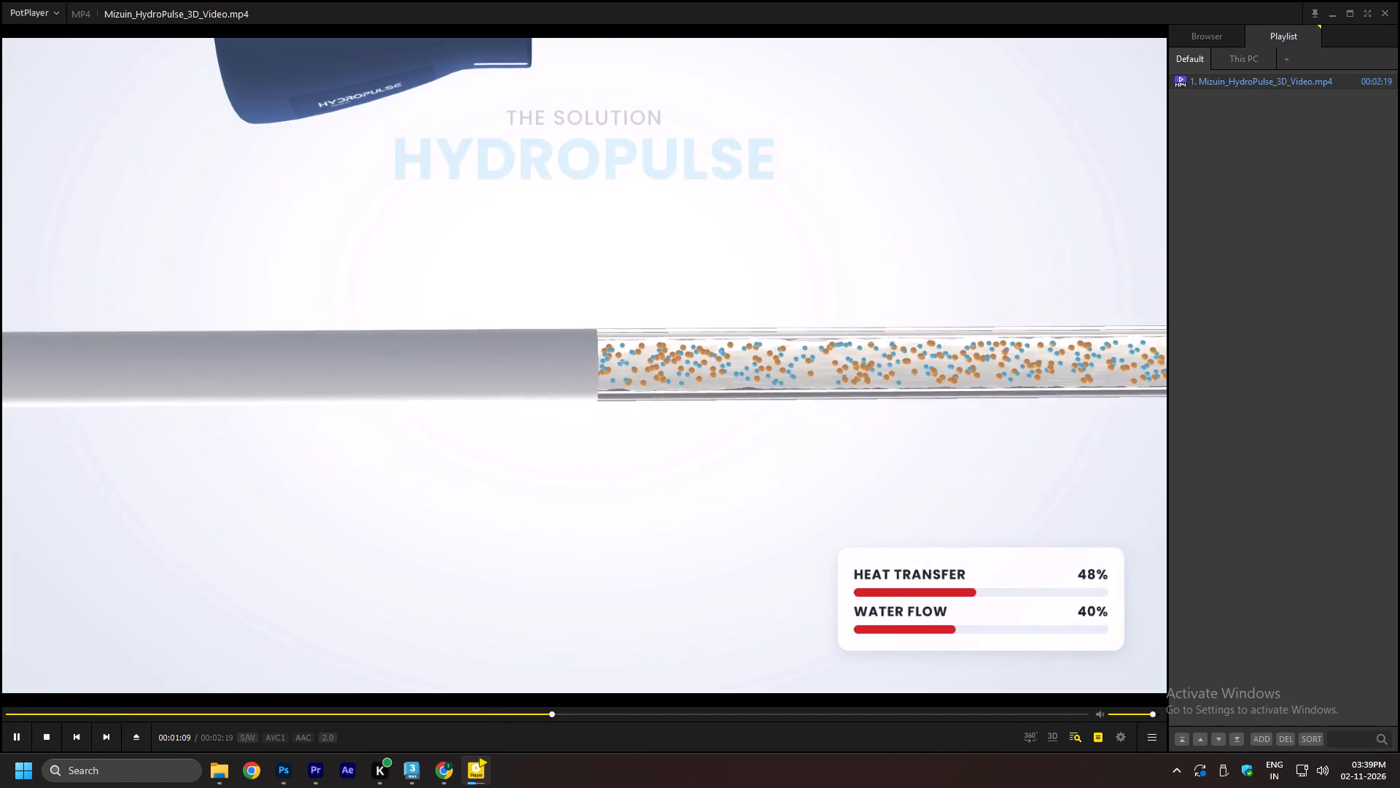
pyautogui.press('space')
pyautogui.press('space')
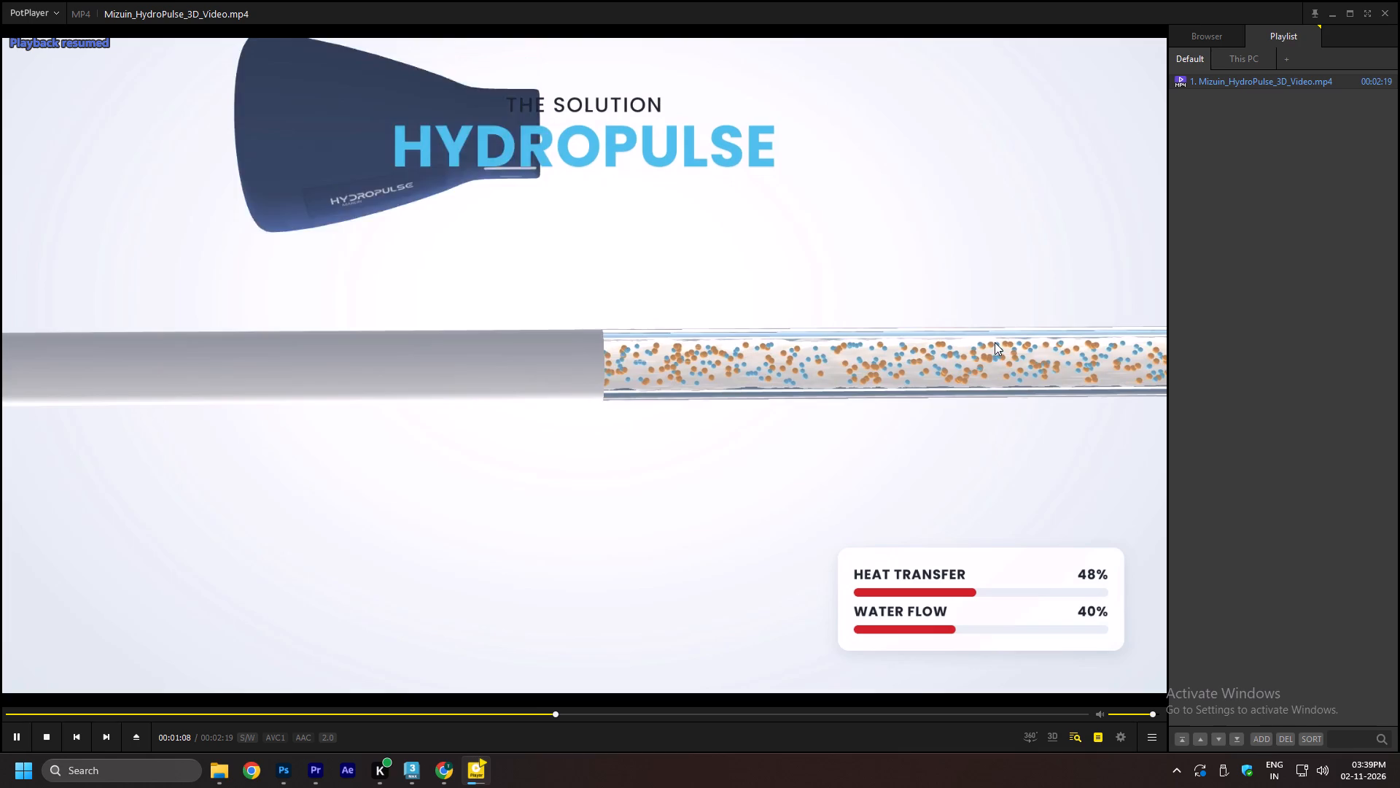
pyautogui.press('space')
pyautogui.hotkey('alt', 'Tab')
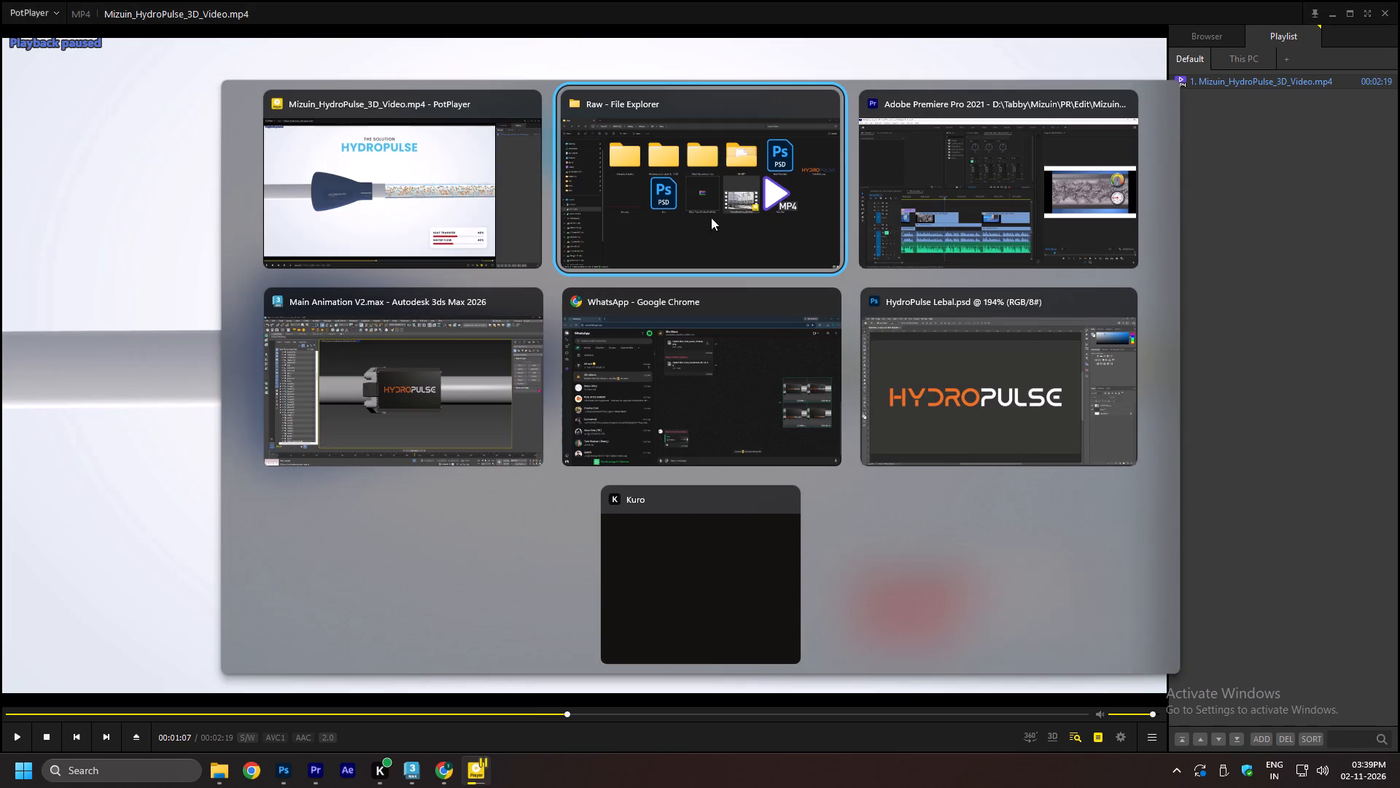
pyautogui.keyDown('alt'); pyautogui.click(1064, 204); pyautogui.keyUp('alt')
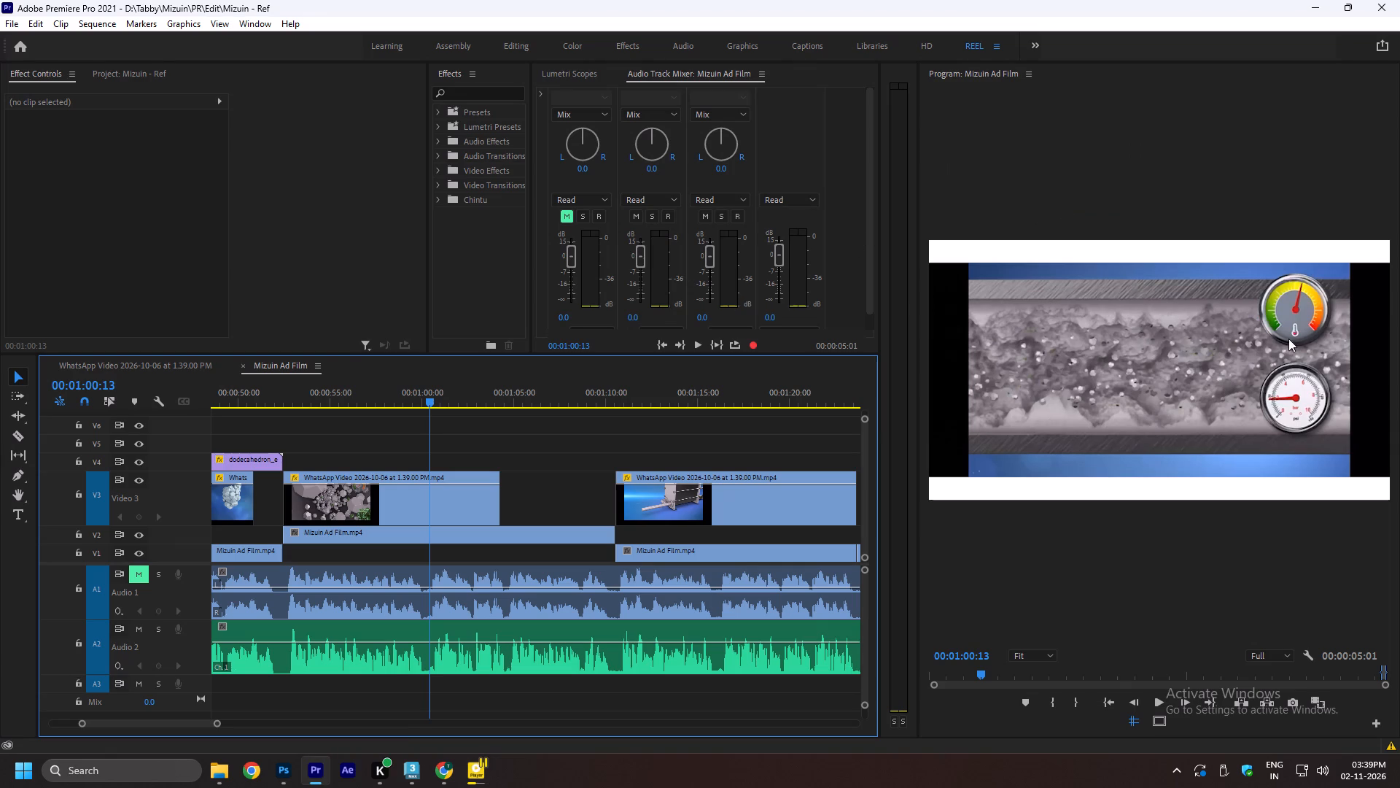
pyautogui.hotkey('alt', 'Tab')
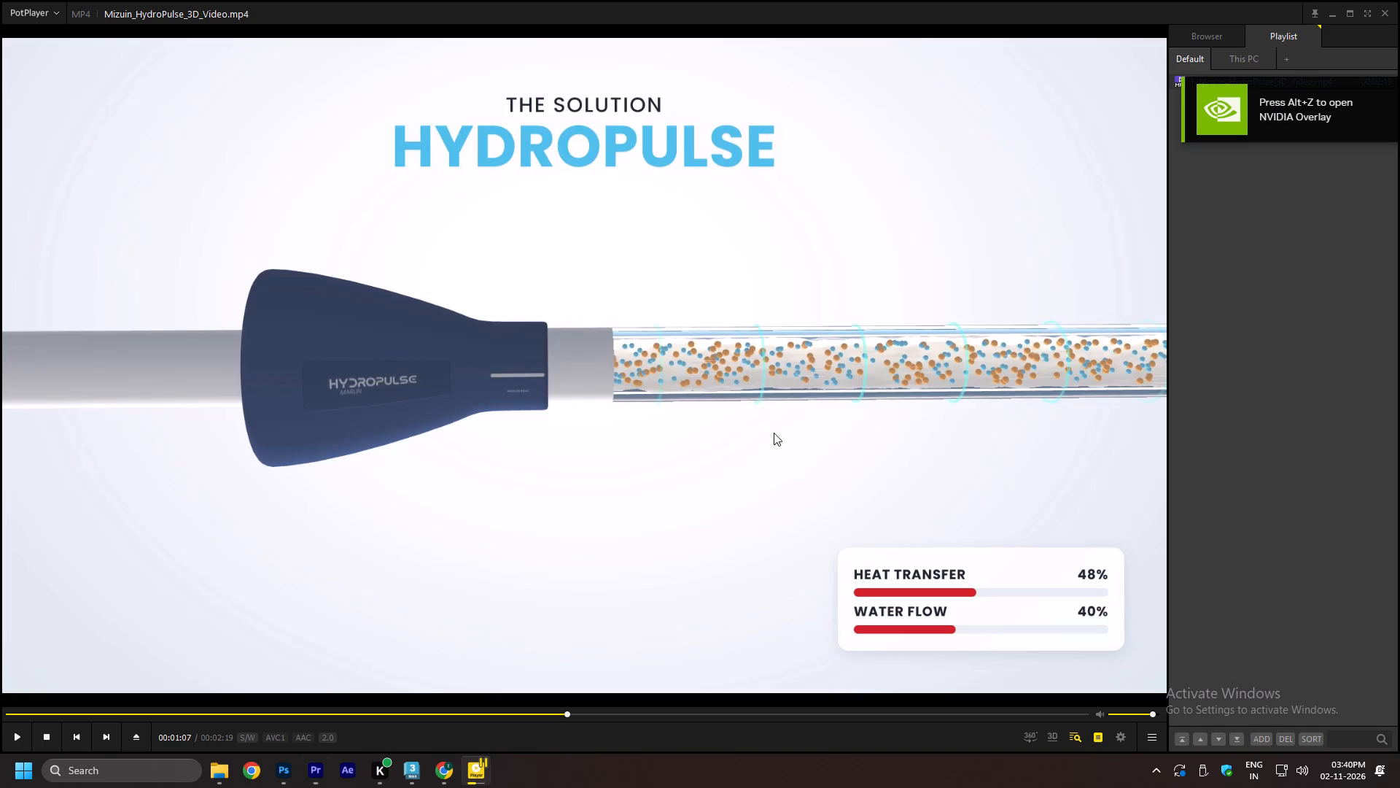
# Review the video from the HydroPulse solution scene through to the different sizes and models scene, and close the player.
pyautogui.press('space')
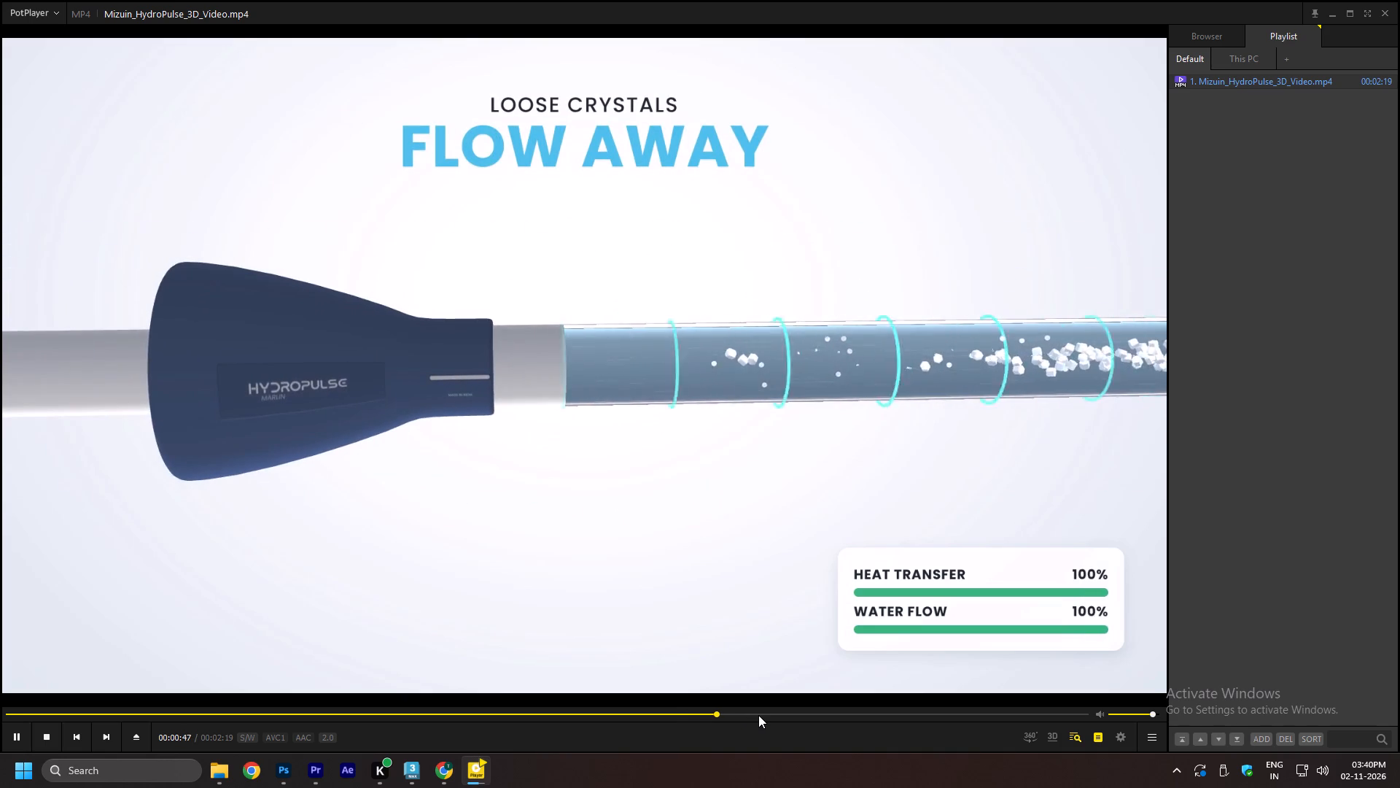
pyautogui.click(746, 716)
pyautogui.click(777, 713)
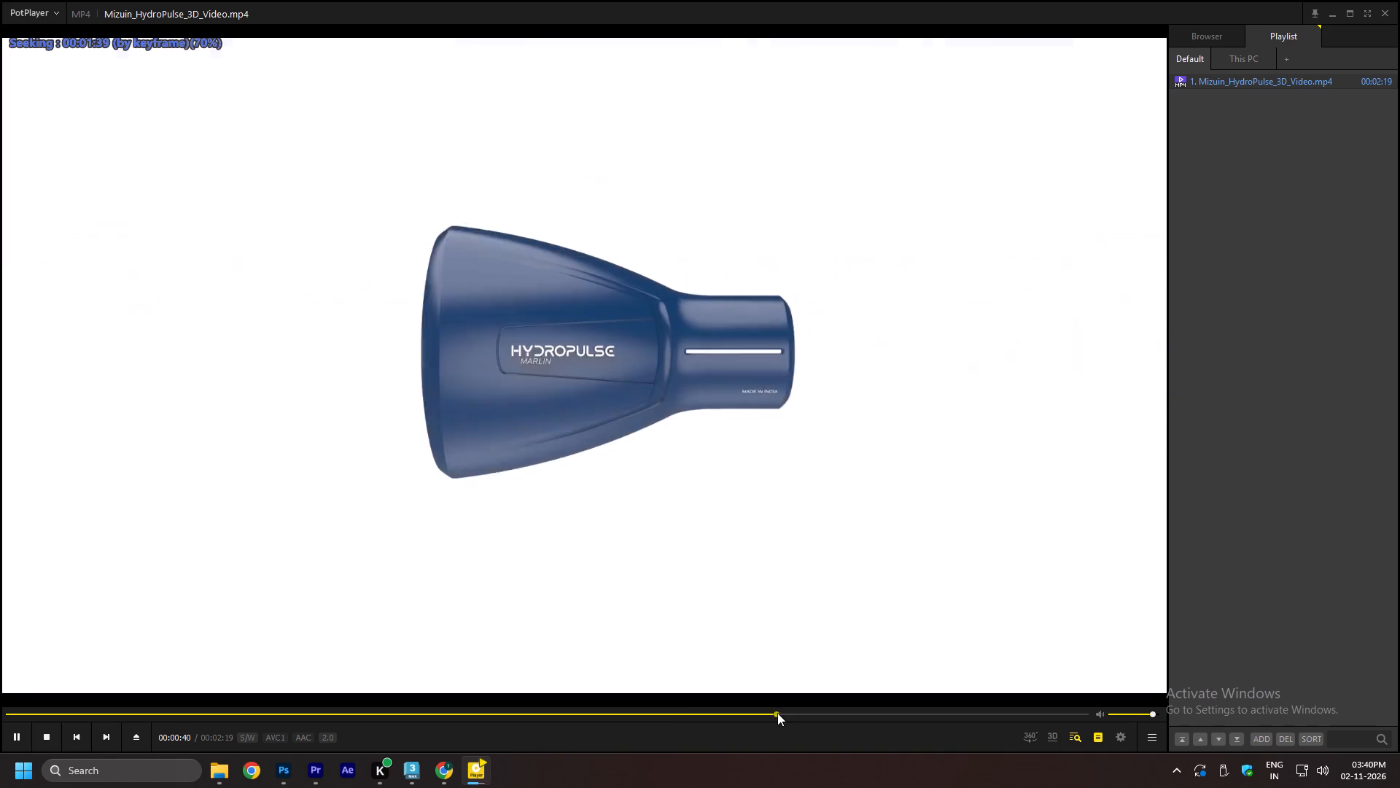
pyautogui.click(802, 713)
pyautogui.click(893, 714)
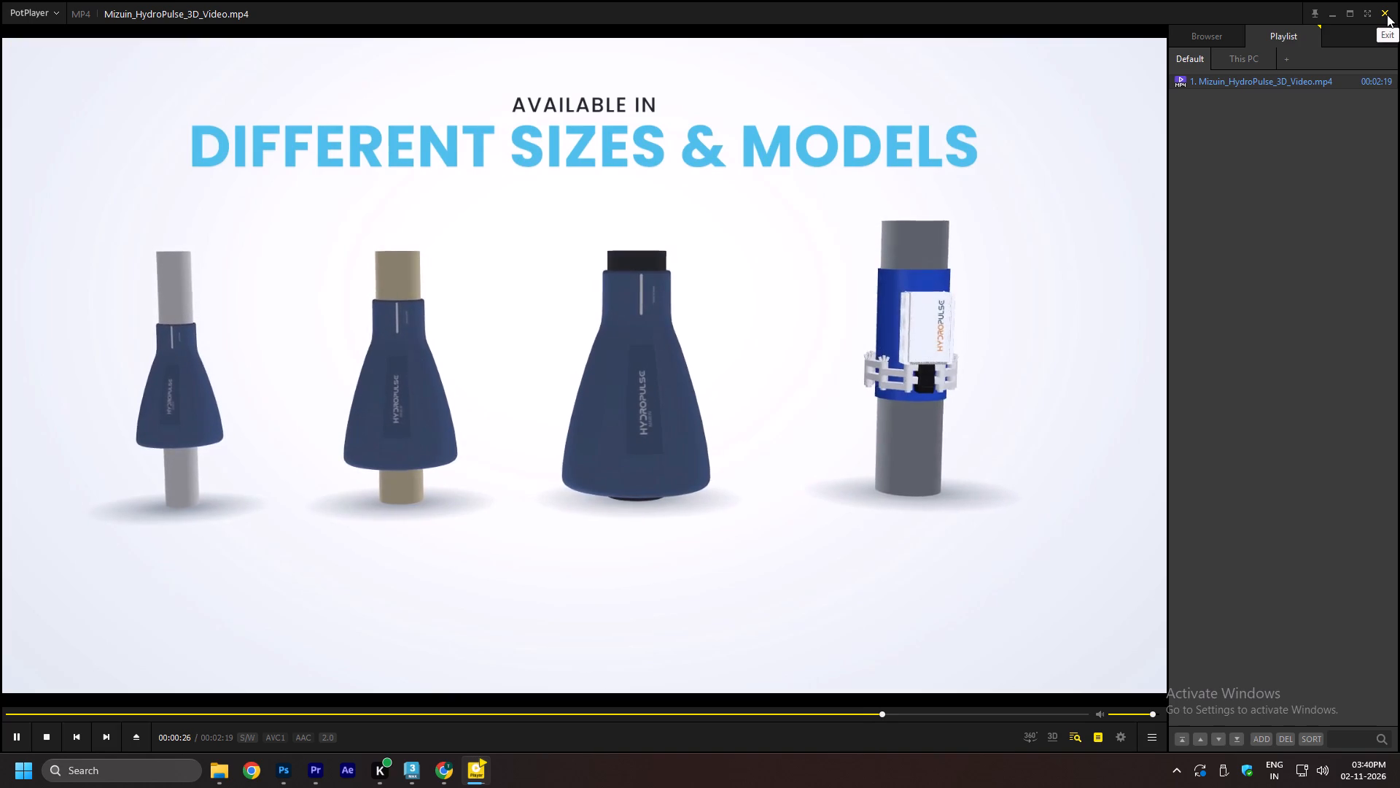
pyautogui.click(1387, 15)
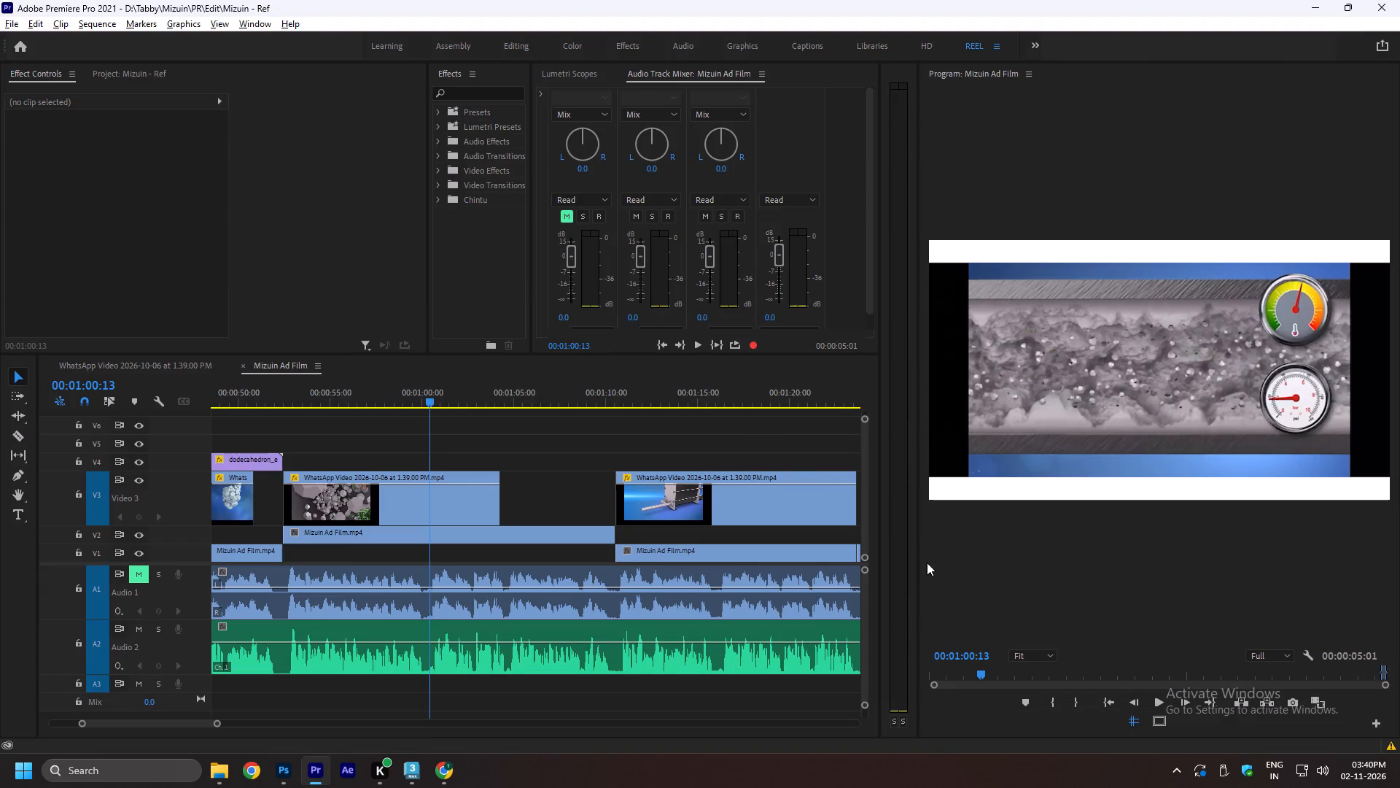
# Reopen Mizuin_HydroPulse_3D_Video and examine the product line-up in the "Different Sizes & Models" and "For Every Application" scenes.
pyautogui.hotkey('alt', 'Tab')
pyautogui.doubleClick(927, 422)
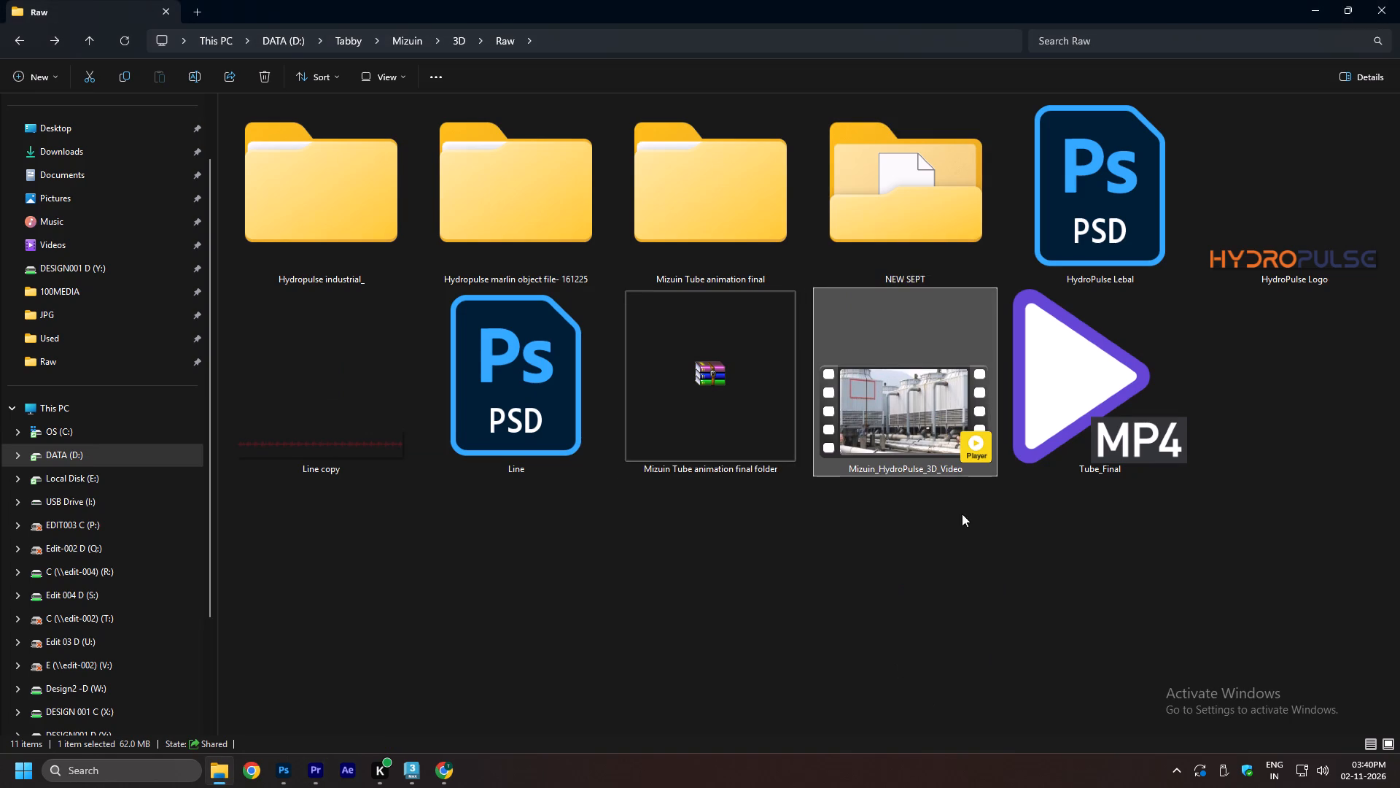
pyautogui.click(825, 714)
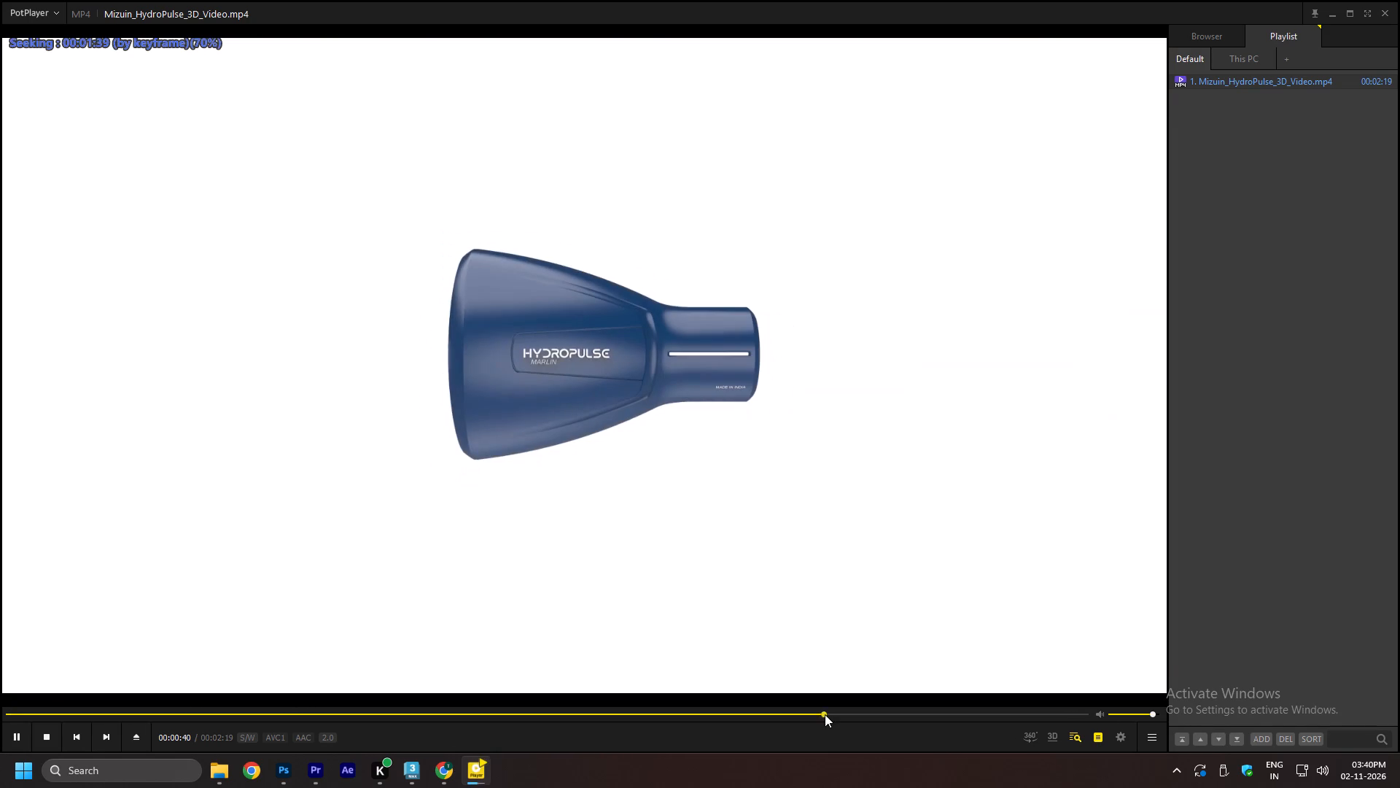
pyautogui.click(833, 712)
pyautogui.click(857, 711)
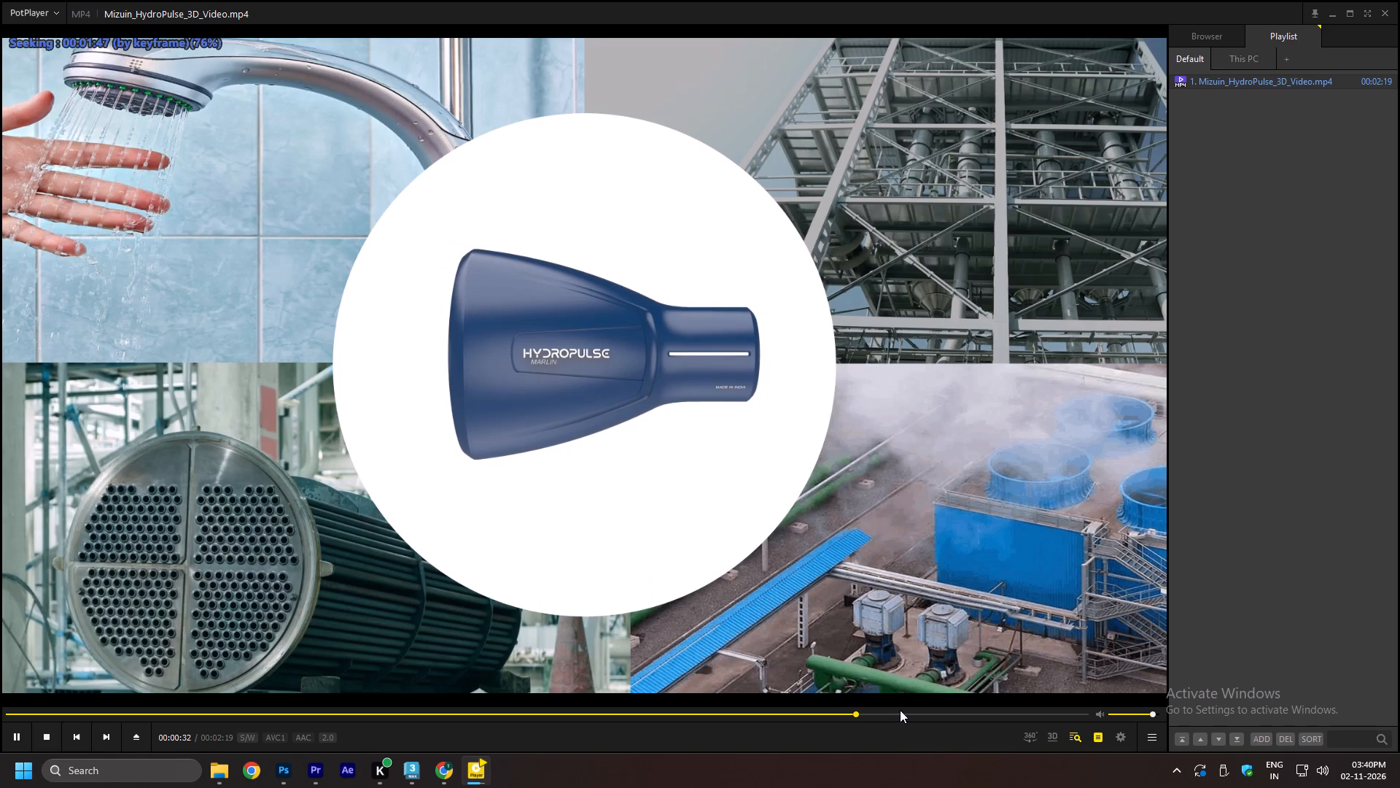
pyautogui.click(898, 714)
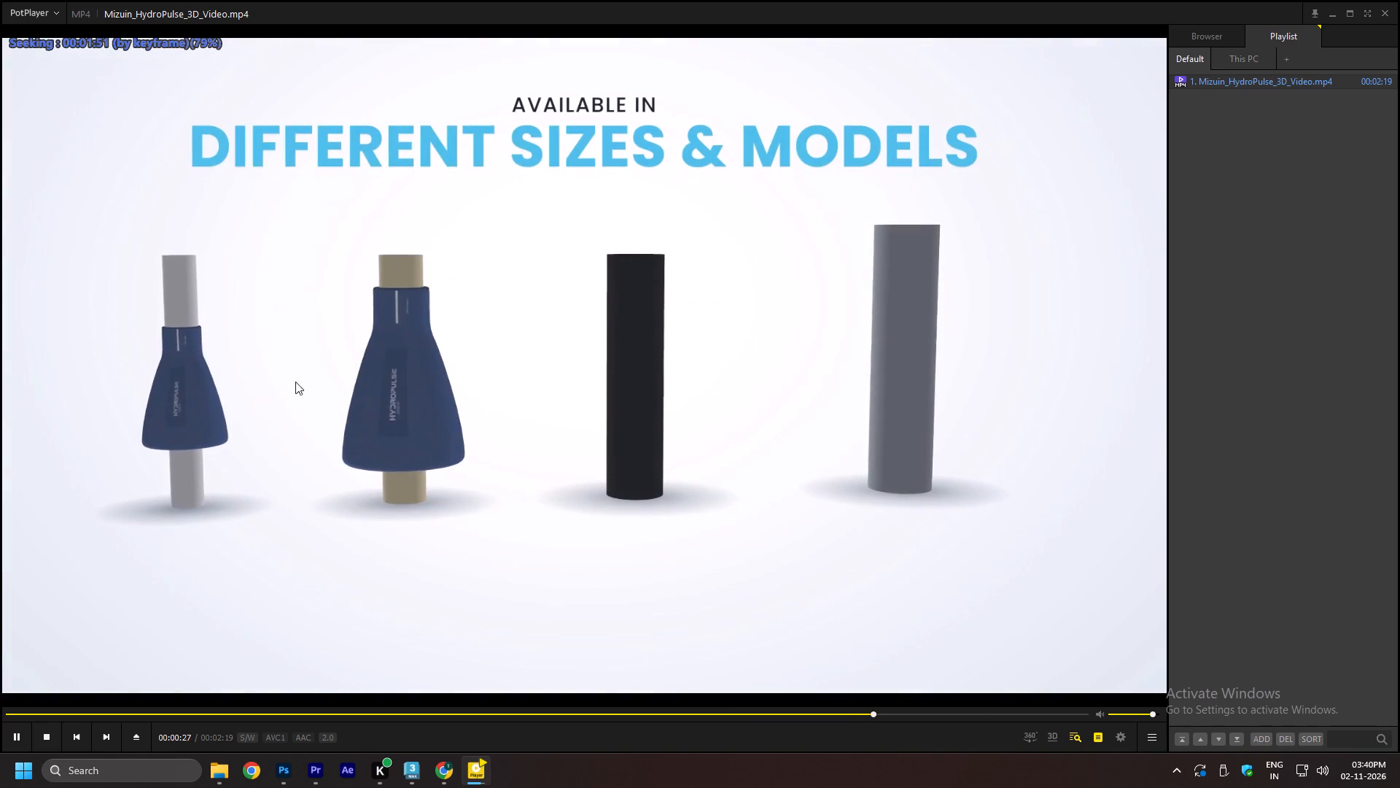
pyautogui.press('space')
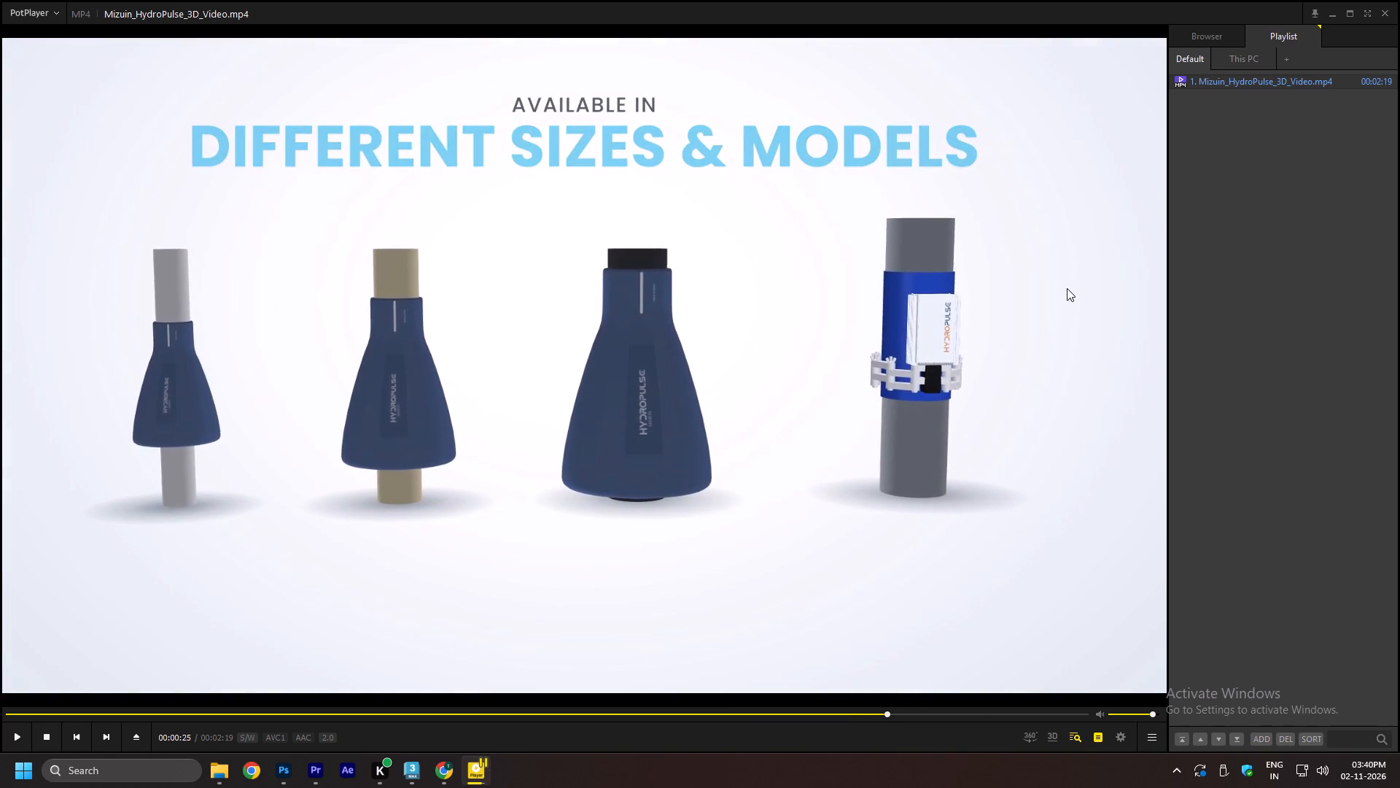
pyautogui.press('space')
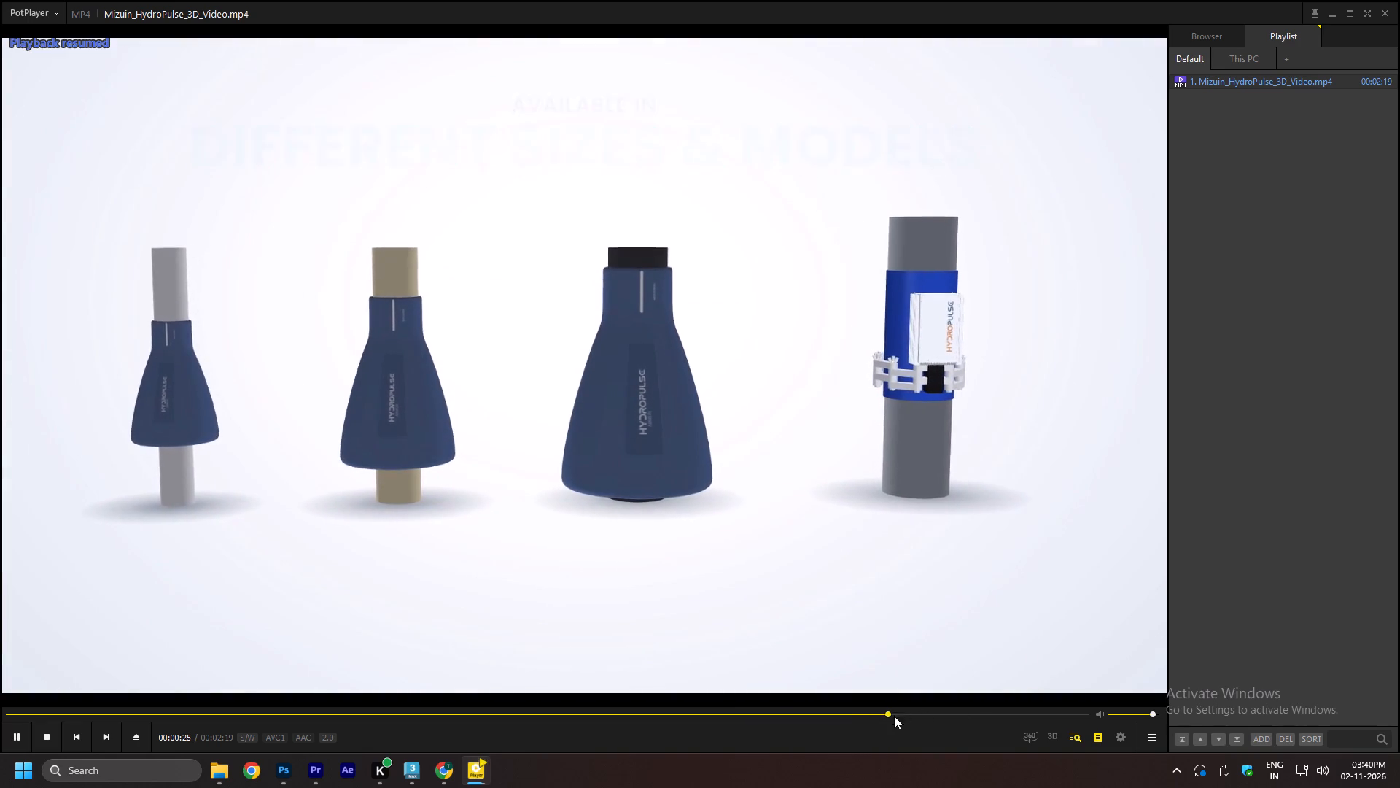
pyautogui.click(912, 711)
pyautogui.click(922, 714)
pyautogui.click(936, 717)
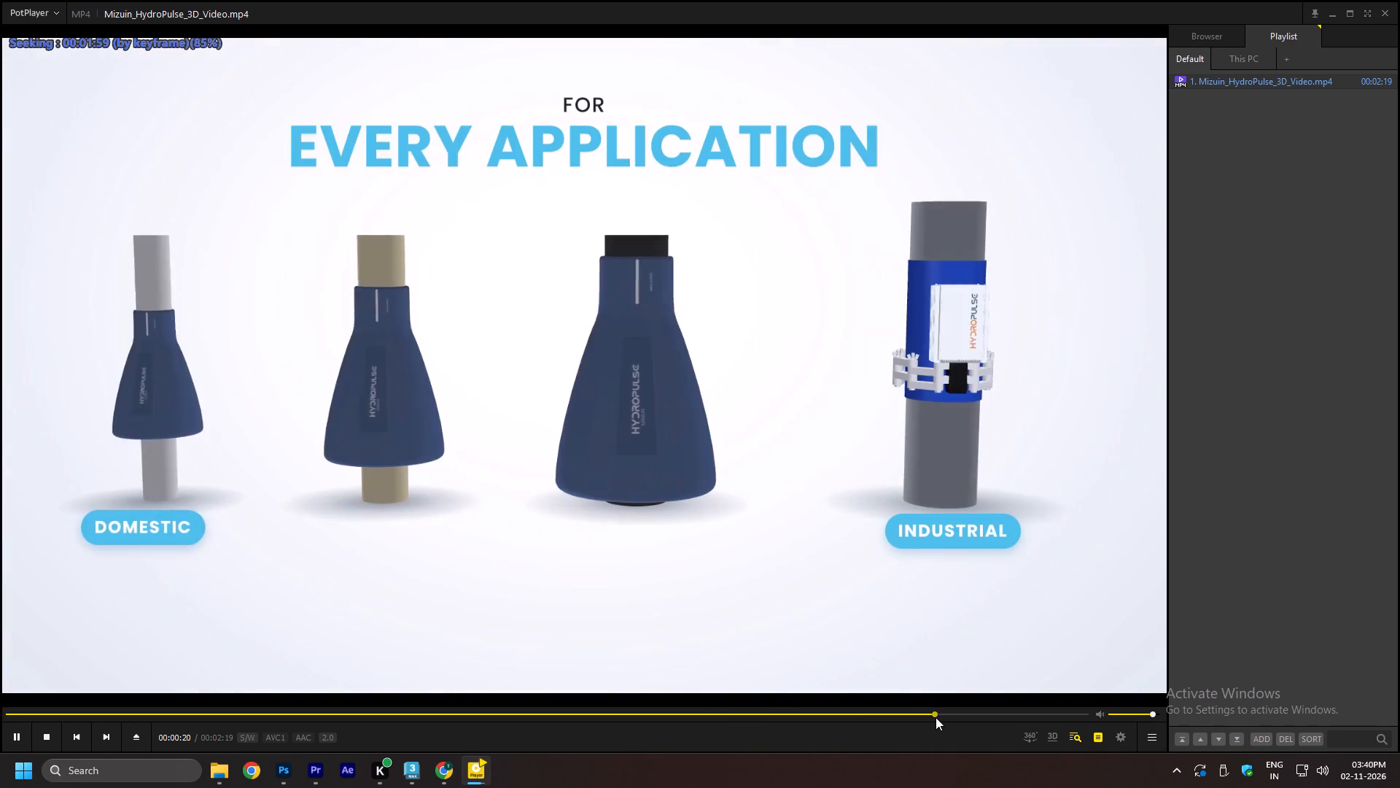
pyautogui.press('space')
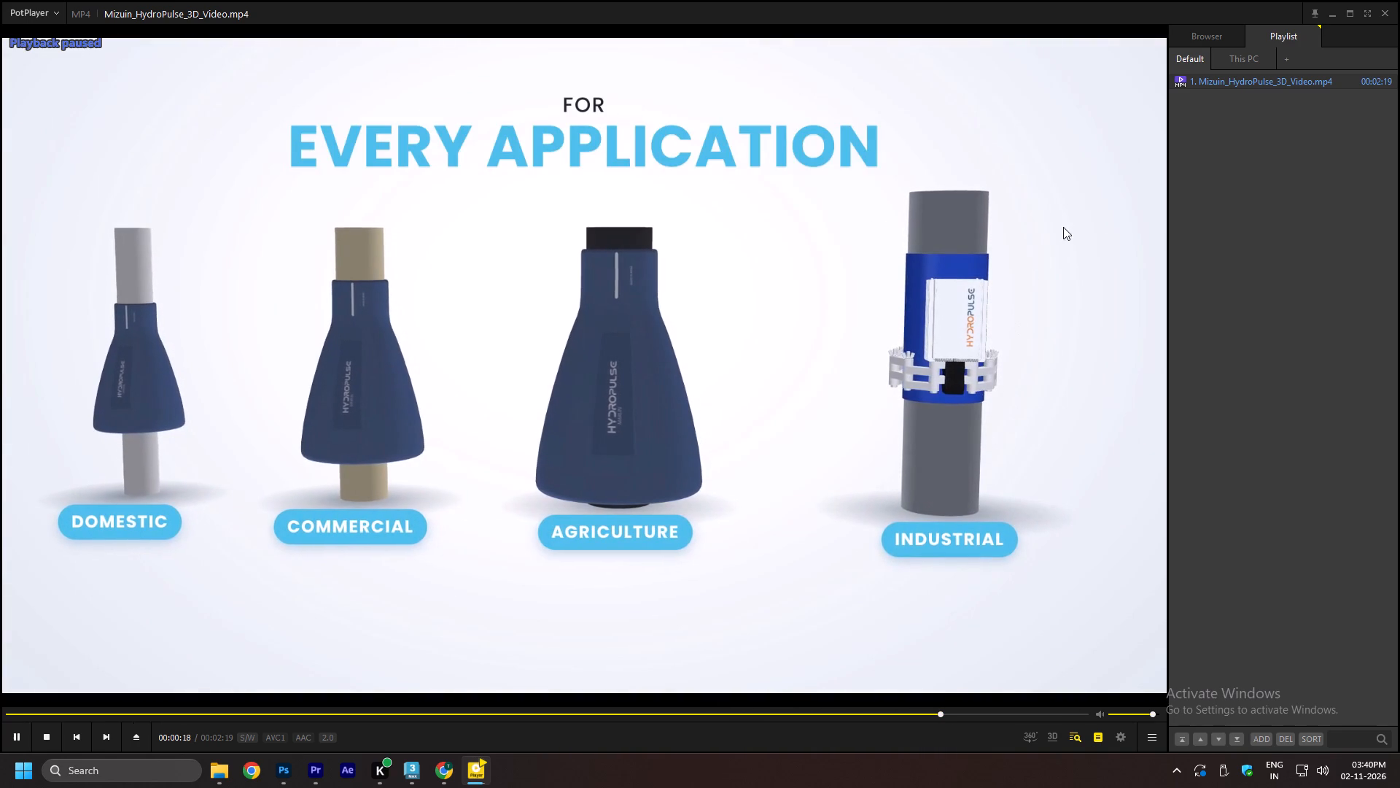
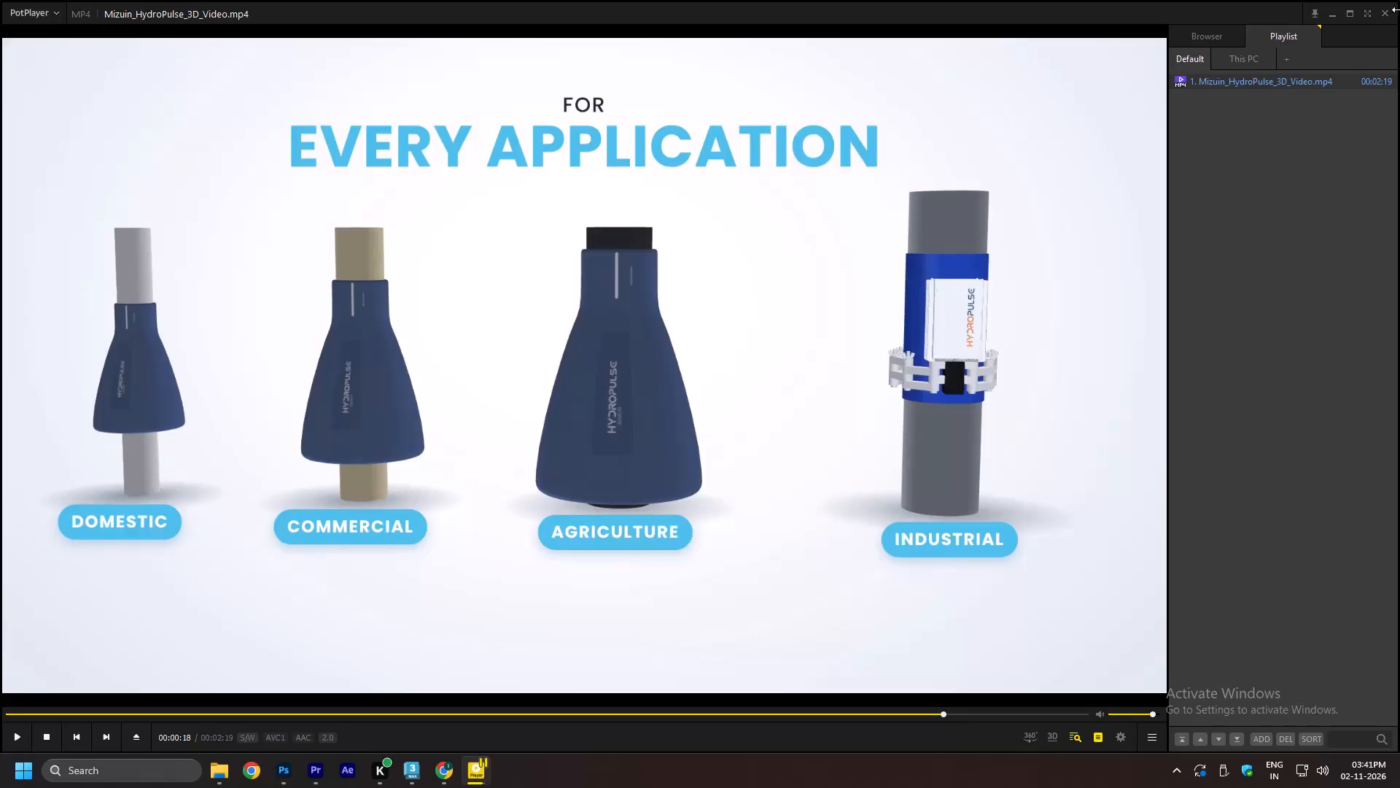
# Close the HydroPulse reference video and switch to the Premiere Pro ad film edit.
pyautogui.click(1383, 15)
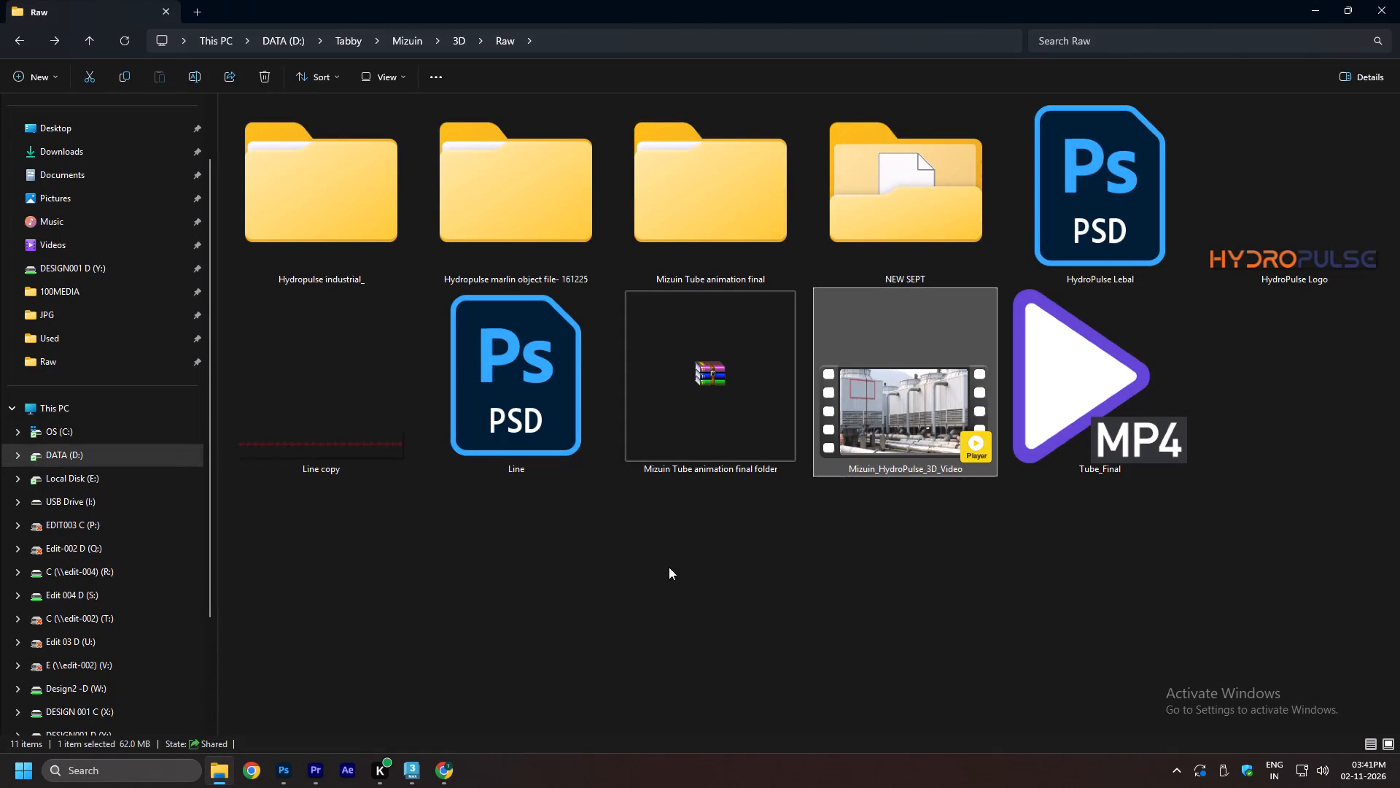
pyautogui.click(671, 567)
pyautogui.click(314, 776)
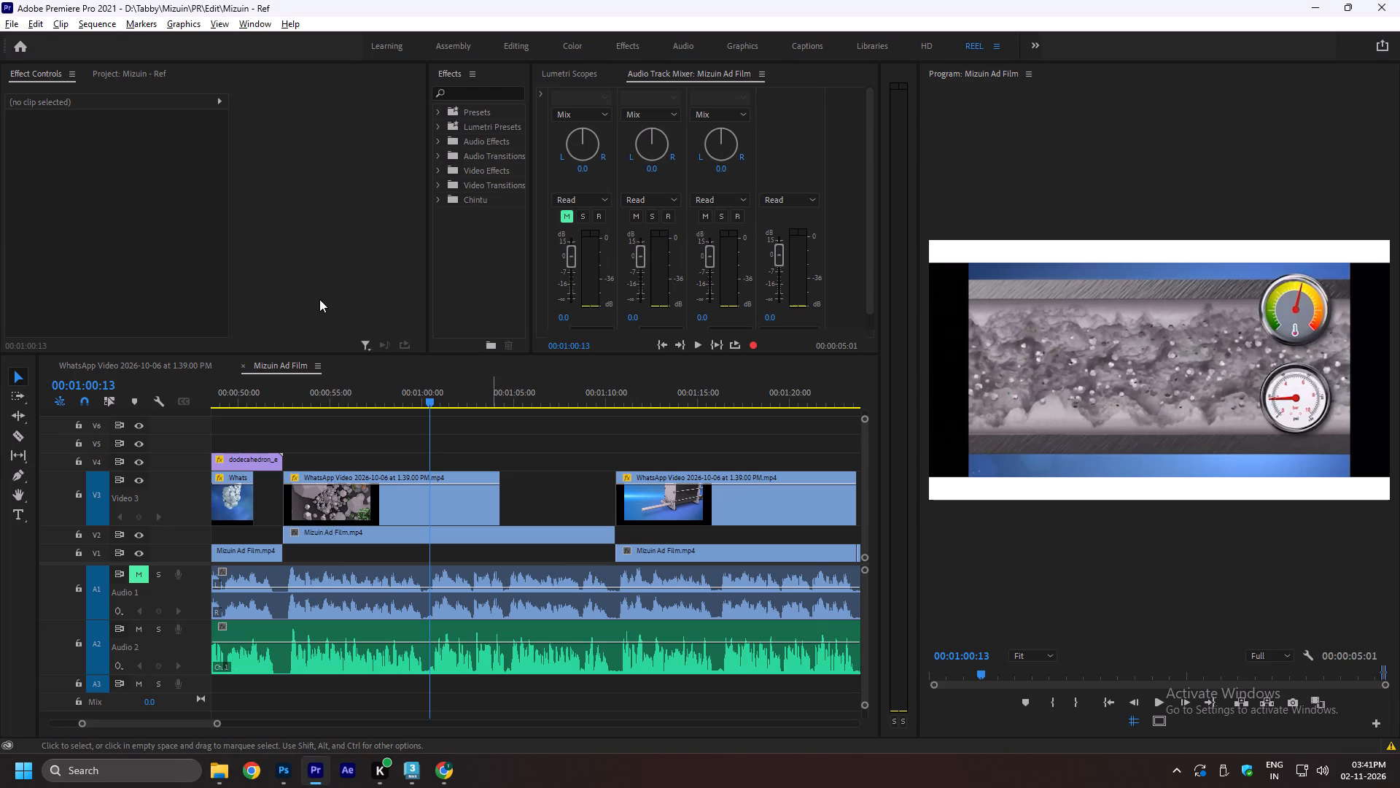
# Move the Mizuin Ad Film playhead to about 00:01:43, over the offline 06.png clip, and save the project.
pyautogui.scroll(-8, 522, 562)
pyautogui.keyDown('alt'); pyautogui.scroll(-18, 421, 631); pyautogui.keyUp('alt')
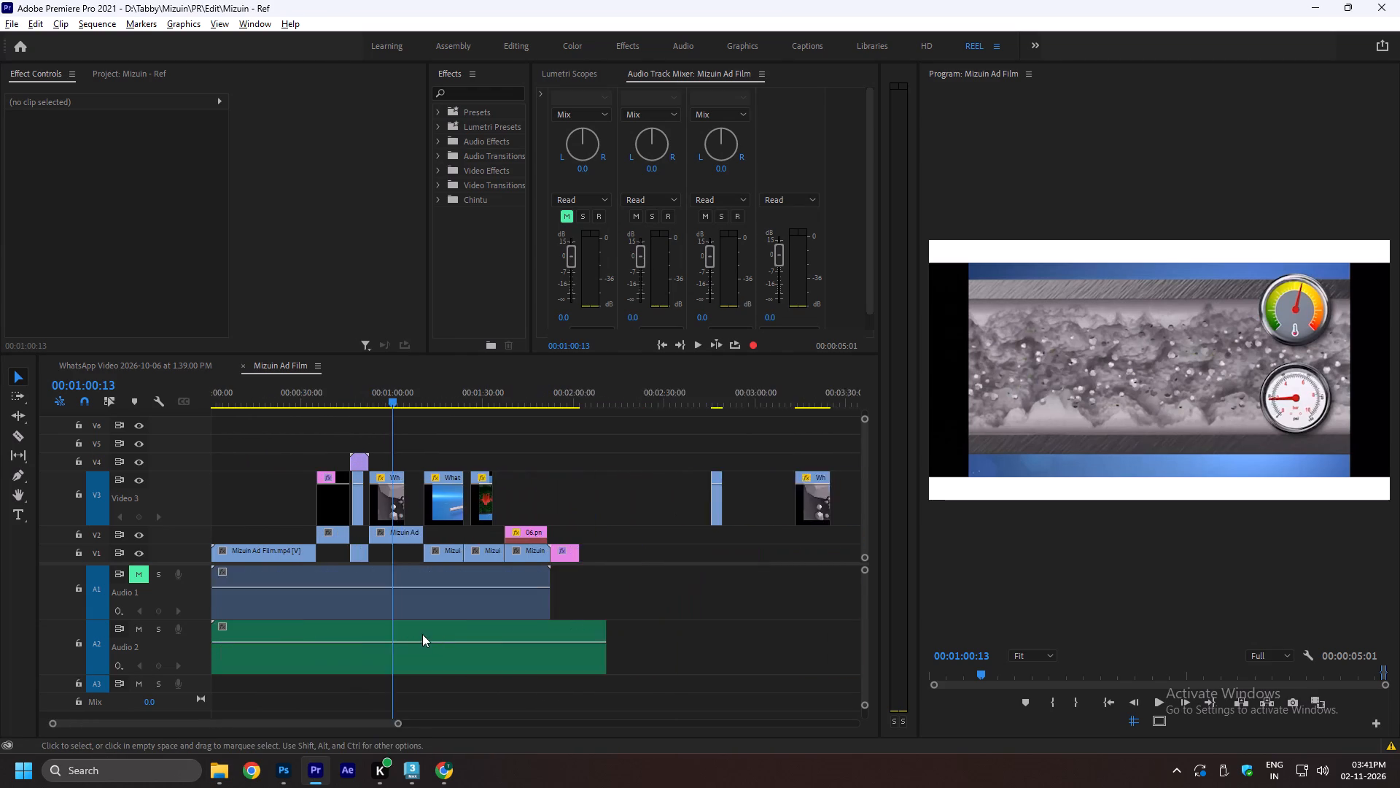
pyautogui.click(494, 406)
pyautogui.click(604, 568)
pyautogui.hotkey('ctrl', 's')
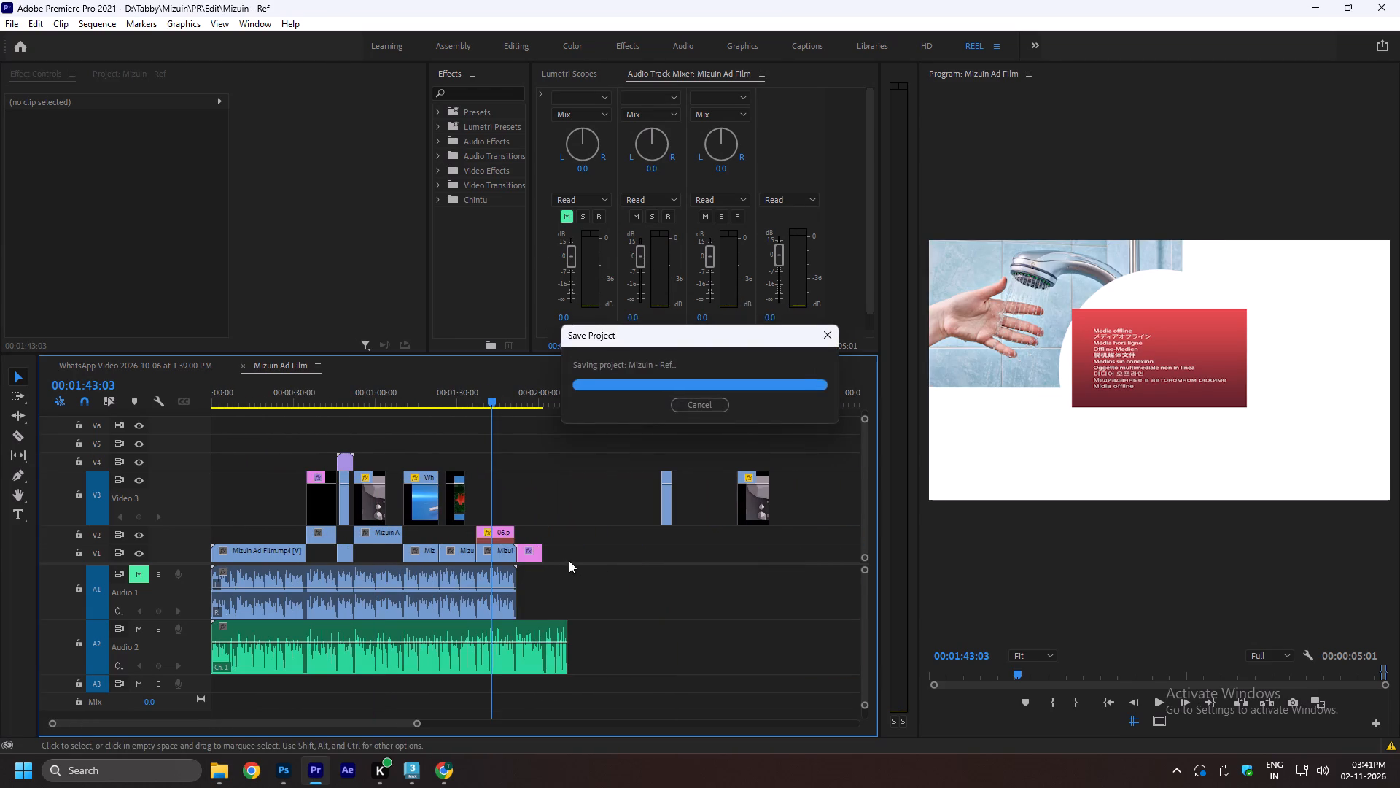
# Delete the offline 06.png from the project bin, removing its clip from the Mizuin Ad Film sequence, and save the project.
pyautogui.click(505, 538)
pyautogui.click(134, 64)
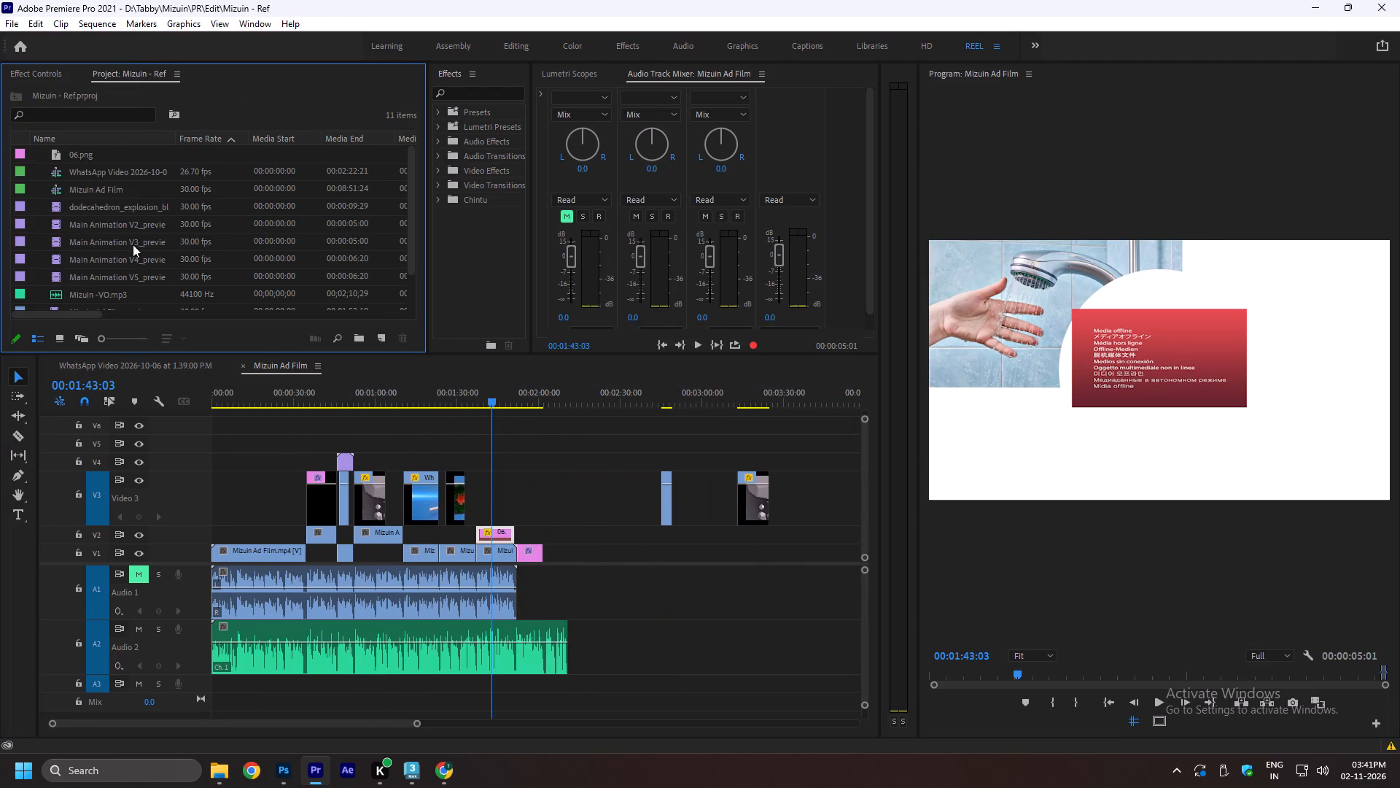
pyautogui.scroll(-12, 118, 225)
pyautogui.scroll(8, 117, 251)
pyautogui.click(94, 155)
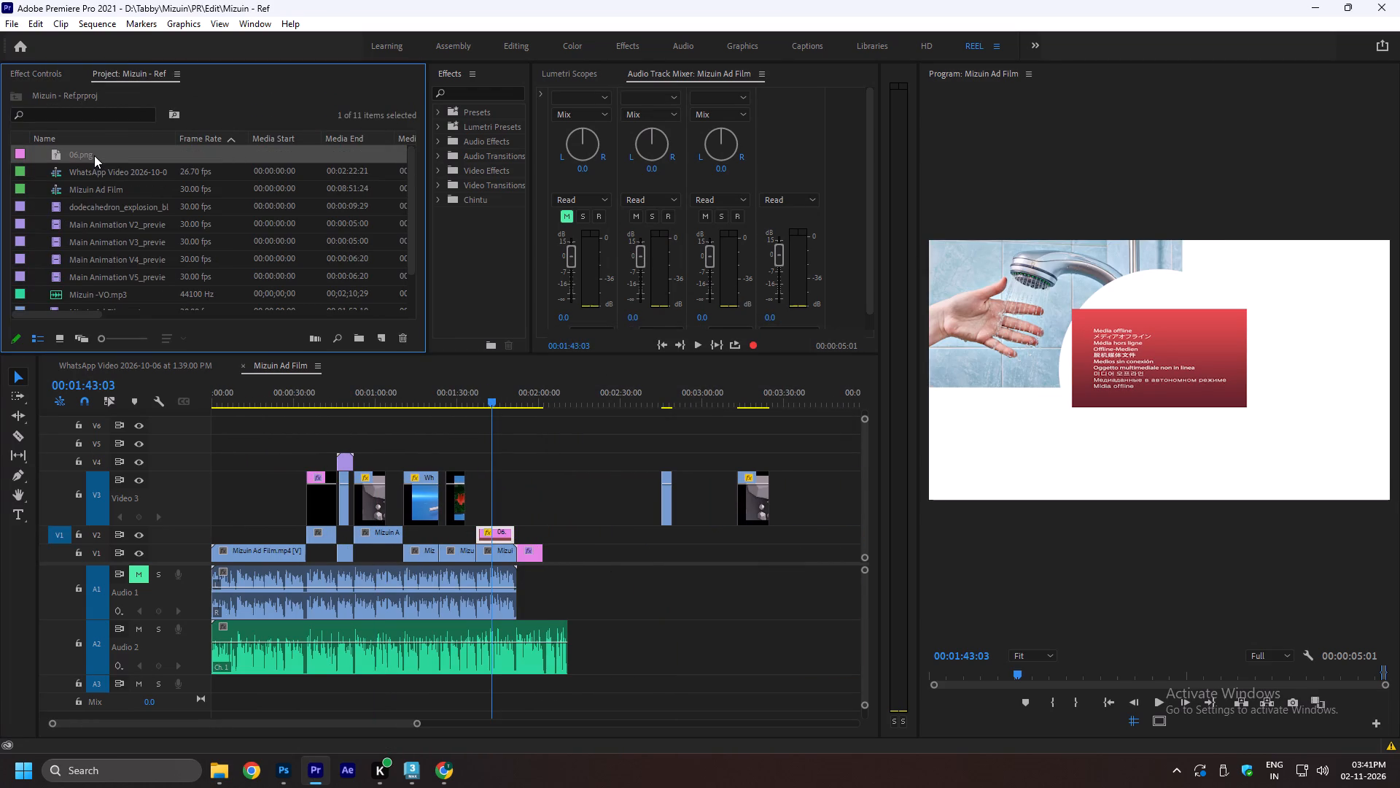
pyautogui.press('Delete')
pyautogui.click(769, 402)
pyautogui.click(677, 655)
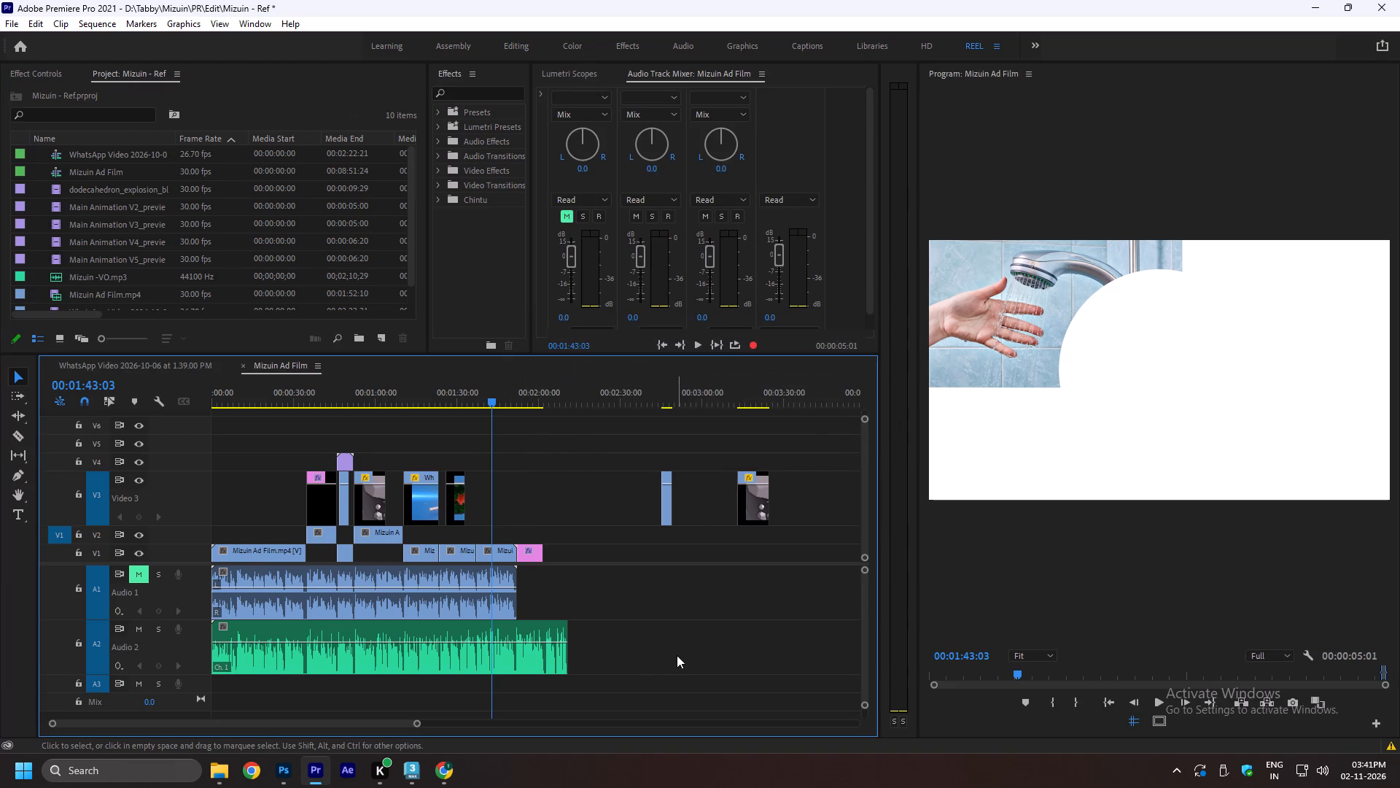
pyautogui.hotkey('ctrl', 's')
# Switch to 3ds Max with the Main Animation V2 scene.
pyautogui.hotkey('alt', 'Tab')
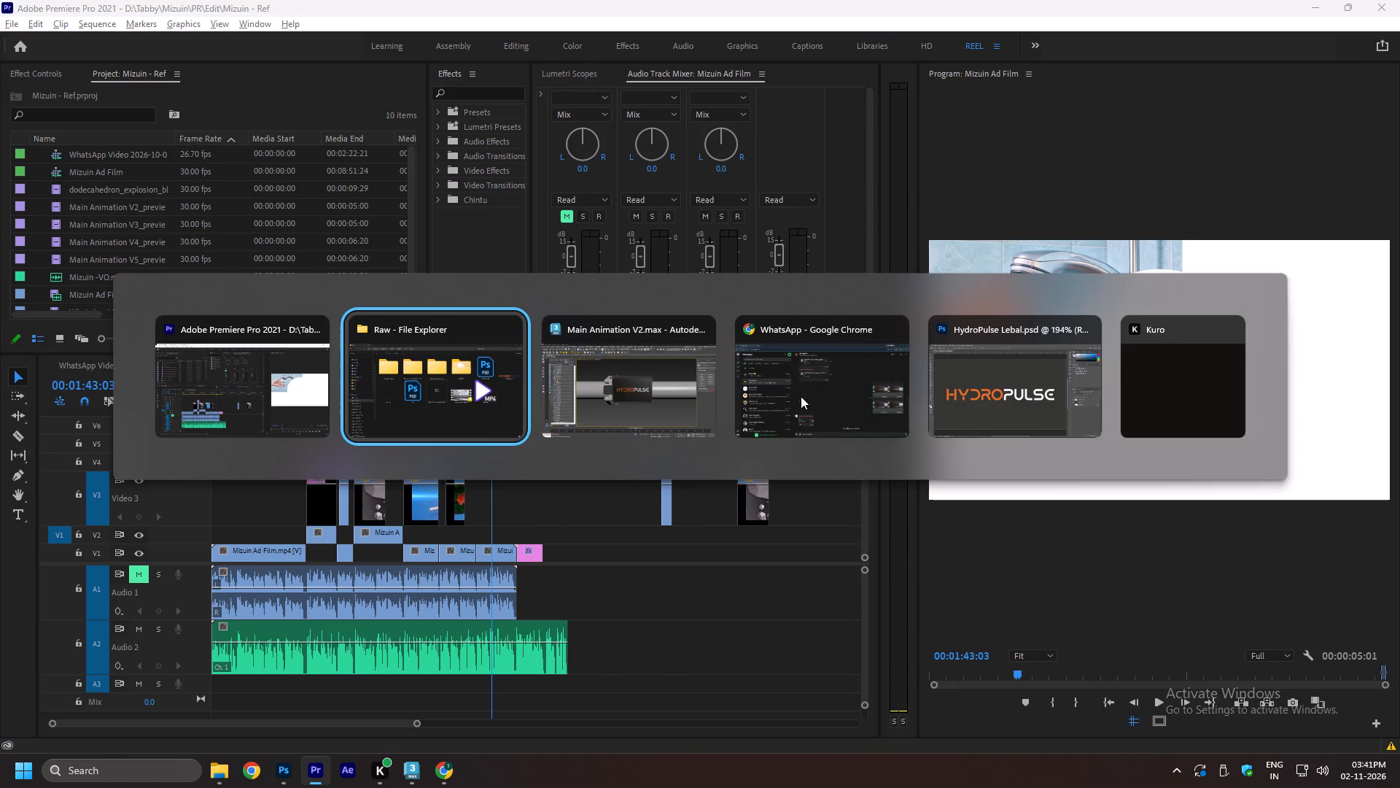
pyautogui.keyDown('alt'); pyautogui.click(693, 393); pyautogui.keyUp('alt')
pyautogui.click(685, 555)
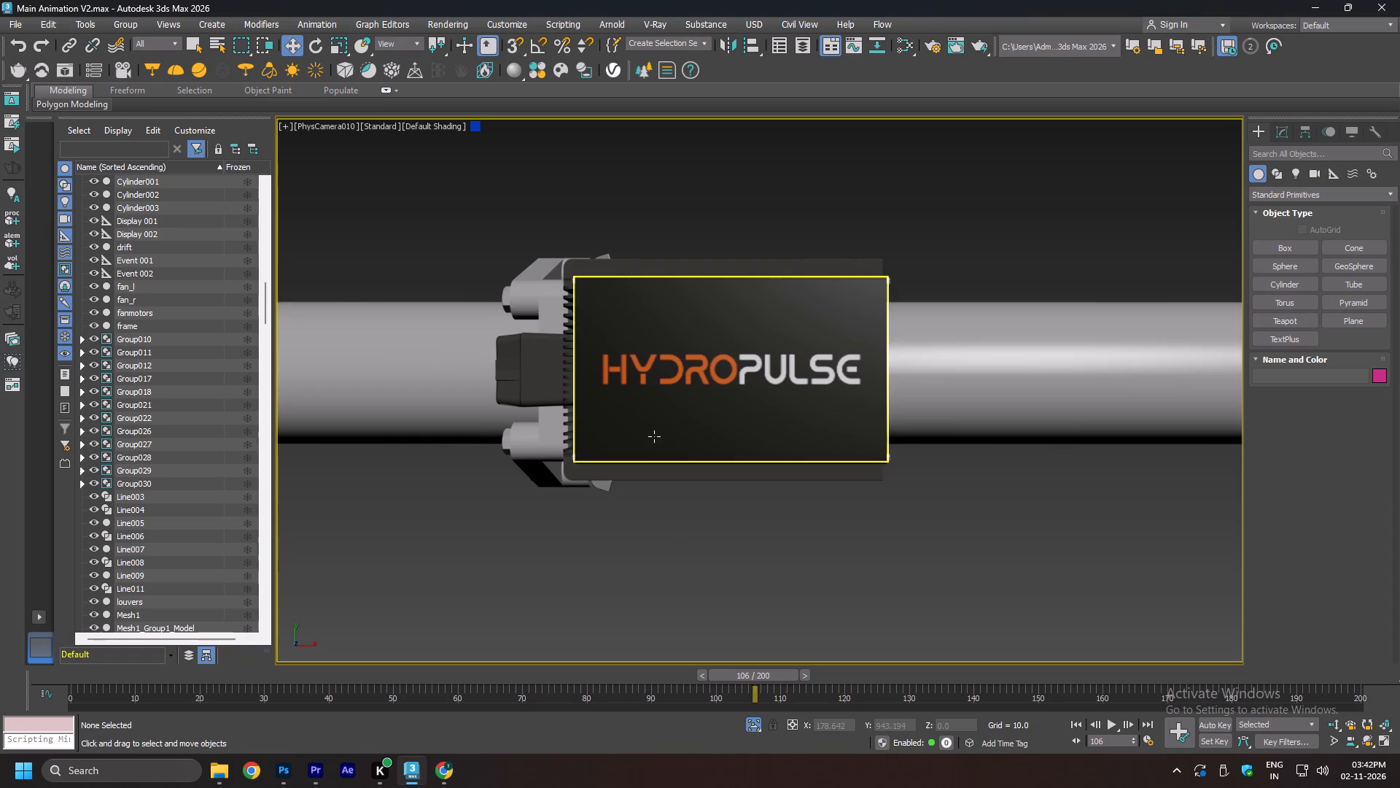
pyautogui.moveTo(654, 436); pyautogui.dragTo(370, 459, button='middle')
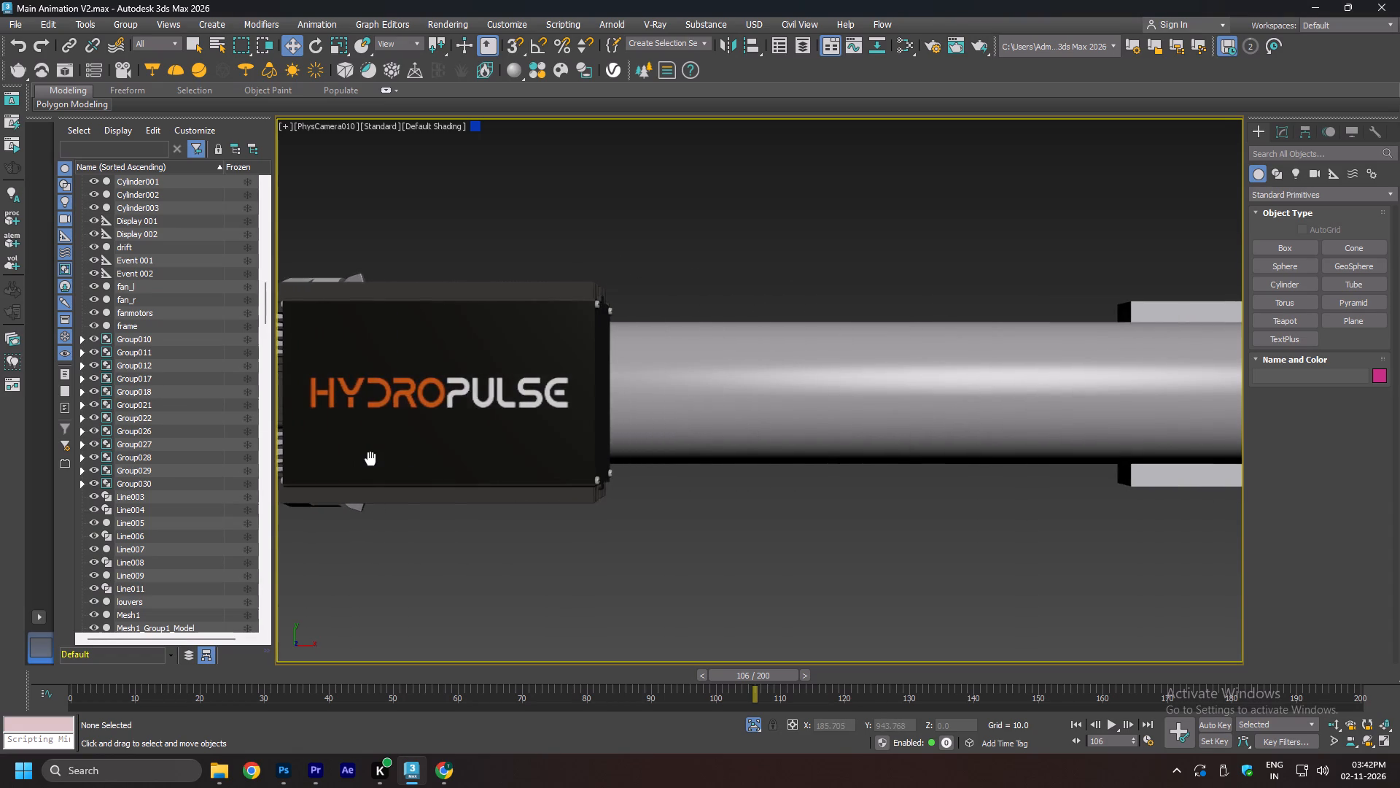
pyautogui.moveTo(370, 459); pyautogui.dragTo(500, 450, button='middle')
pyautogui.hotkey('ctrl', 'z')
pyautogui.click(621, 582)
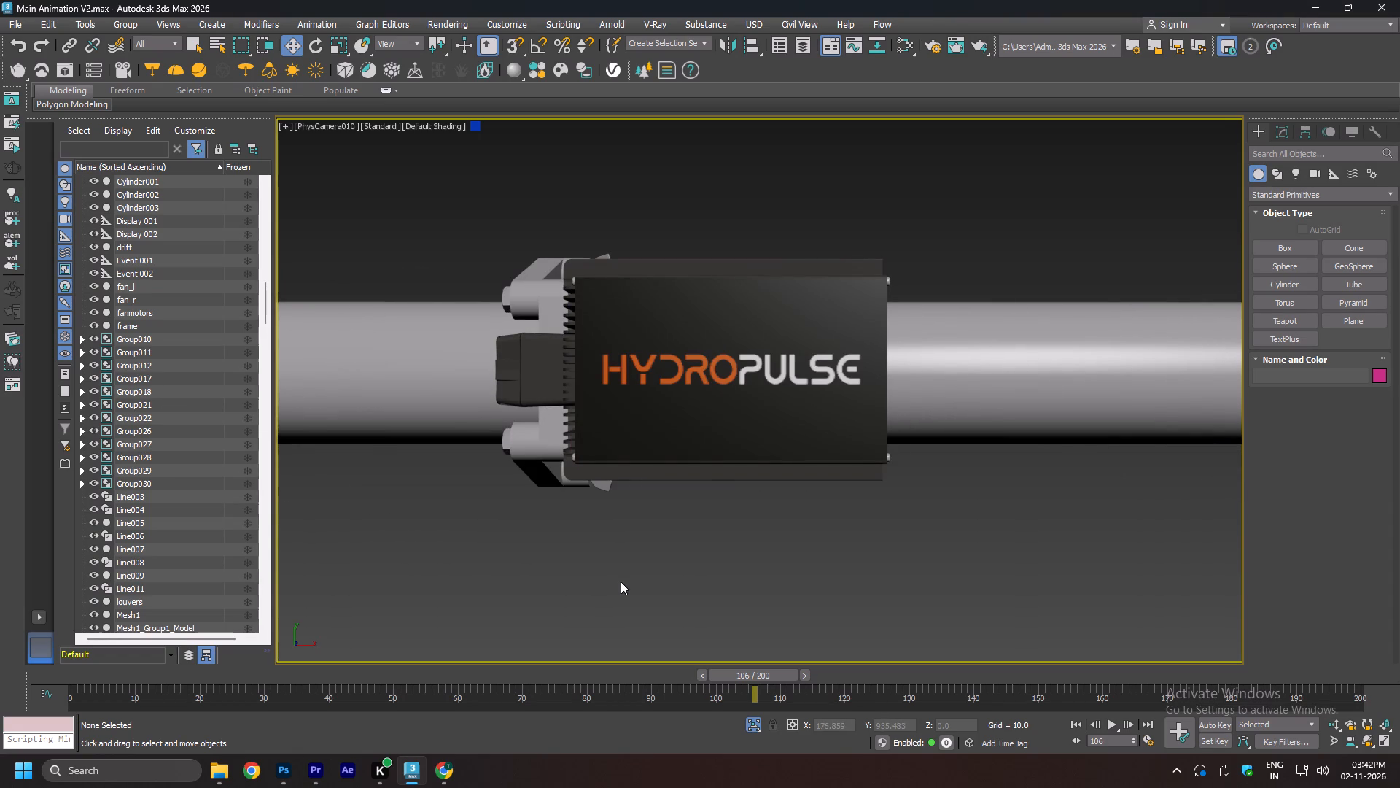
# Change the PhysCamera010 viewport to Perspective and frame the HydroPulse pipe run, pump and cooling tower from an oblique angle.
pyautogui.press('p')
pyautogui.click(717, 580)
pyautogui.scroll(-5, 648, 551)
pyautogui.click(683, 525)
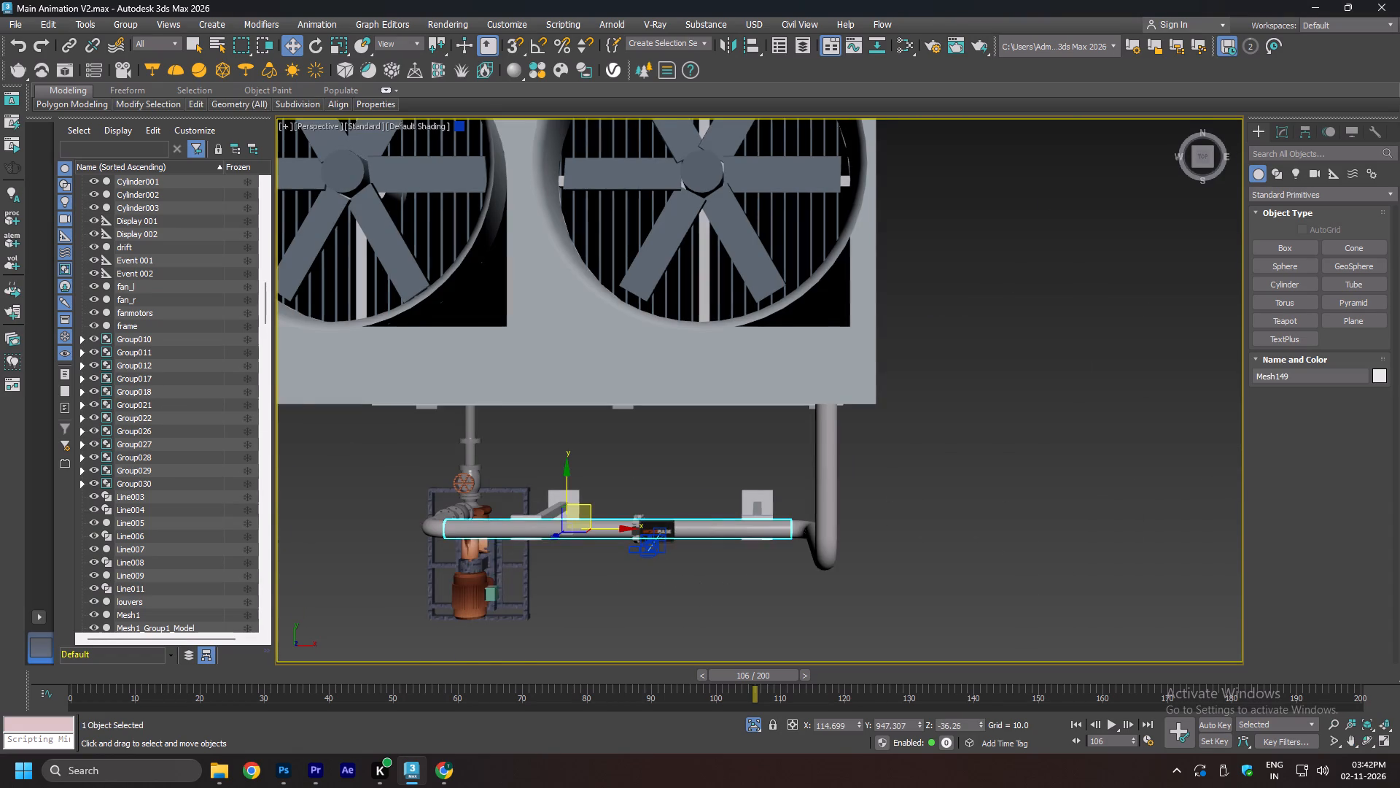
pyautogui.keyDown('alt'); pyautogui.moveTo(651, 579); pyautogui.dragTo(674, 444, button='middle'); pyautogui.keyUp('alt')
pyautogui.moveTo(646, 536); pyautogui.dragTo(683, 409, button='middle')
pyautogui.keyDown('alt'); pyautogui.moveTo(551, 464); pyautogui.dragTo(588, 492, button='middle'); pyautogui.keyUp('alt')
pyautogui.moveTo(661, 591); pyautogui.dragTo(677, 484, button='middle')
pyautogui.keyDown('alt'); pyautogui.moveTo(672, 439); pyautogui.dragTo(654, 479, button='middle'); pyautogui.keyUp('alt')
pyautogui.moveTo(671, 414); pyautogui.dragTo(677, 482, button='middle')
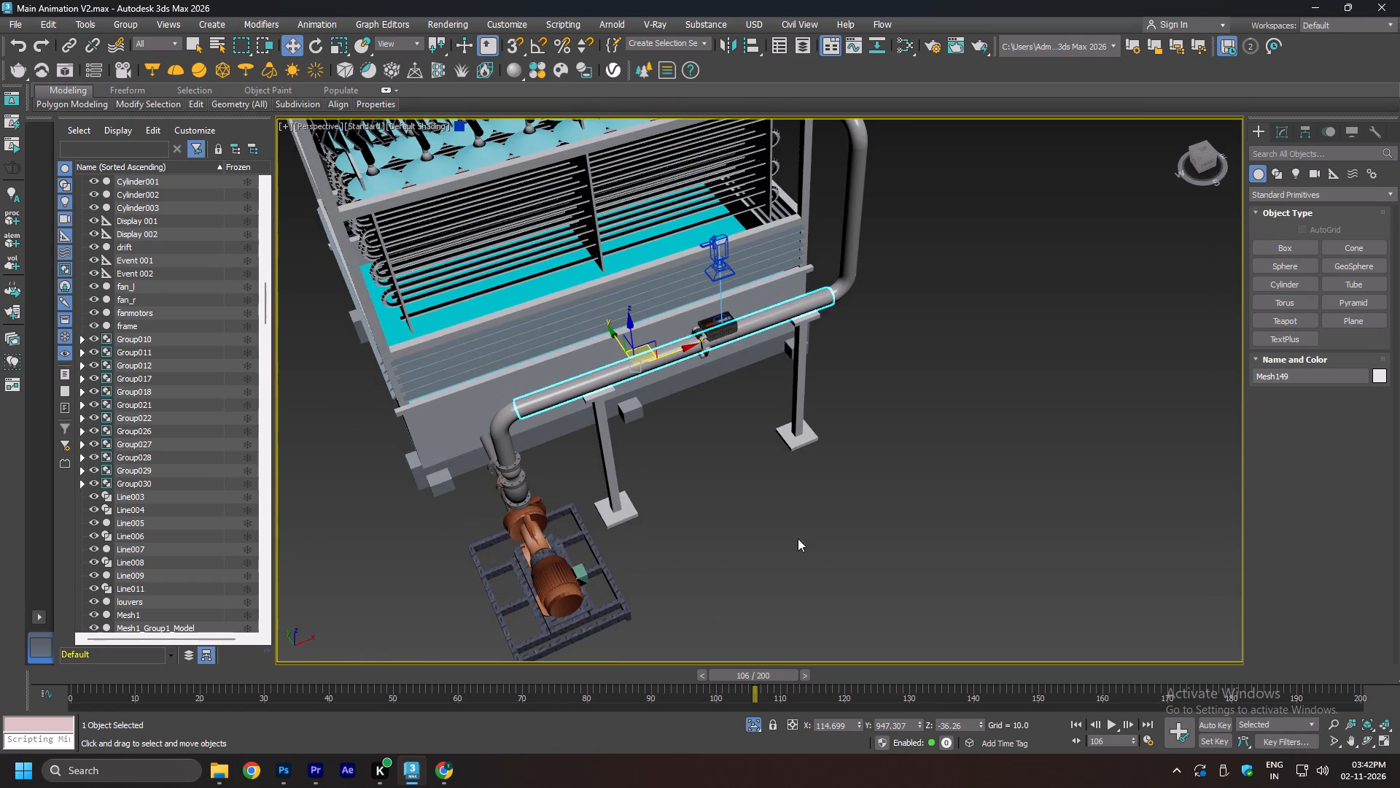
# Select PhysCamera010, the camera aimed down at the HydroPulse unit on the pipe, and view it from the side.
pyautogui.click(836, 551)
pyautogui.click(726, 322)
pyautogui.click(731, 331)
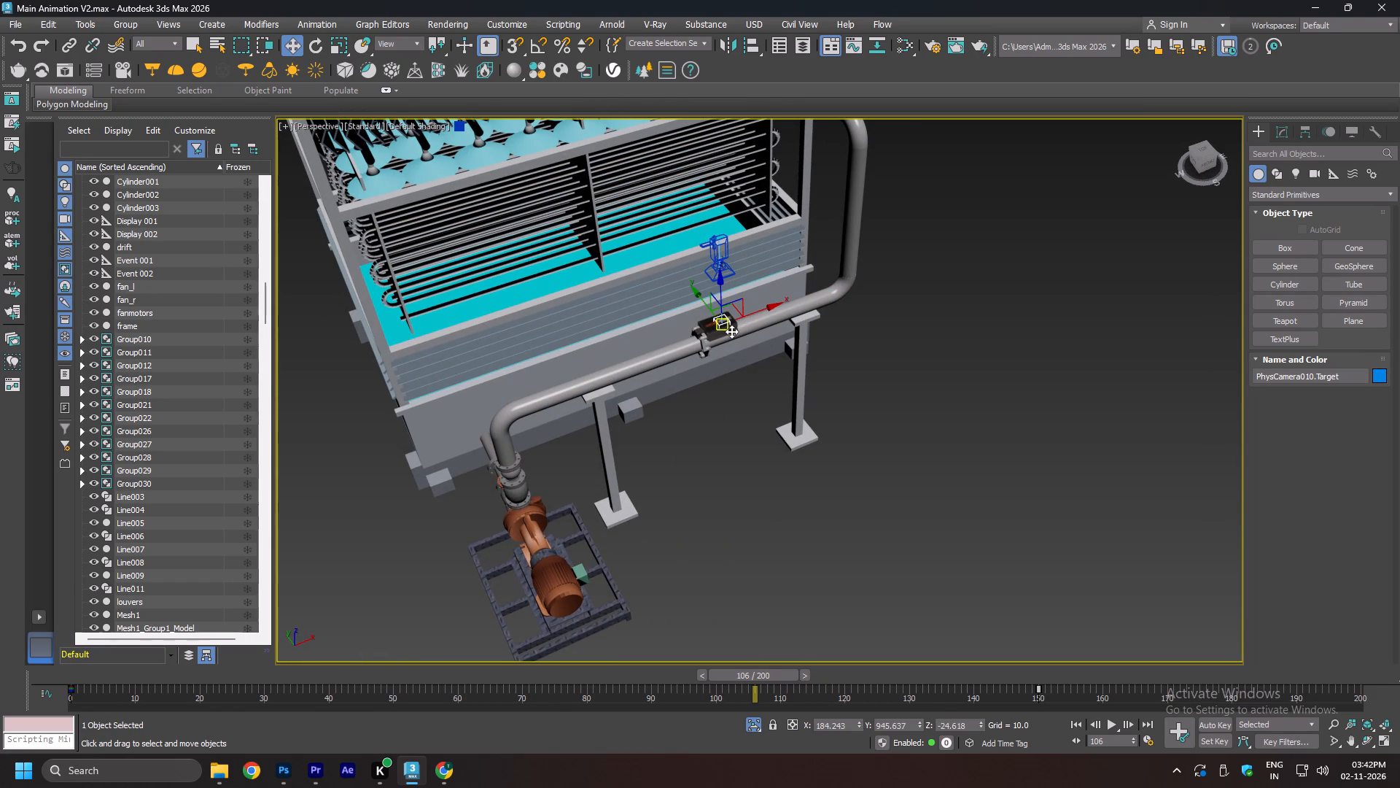
pyautogui.keyDown('alt'); pyautogui.scroll(4, 723, 330); pyautogui.keyUp('alt')
pyautogui.click(684, 332)
pyautogui.keyDown('alt'); pyautogui.scroll(5, 704, 328); pyautogui.keyUp('alt')
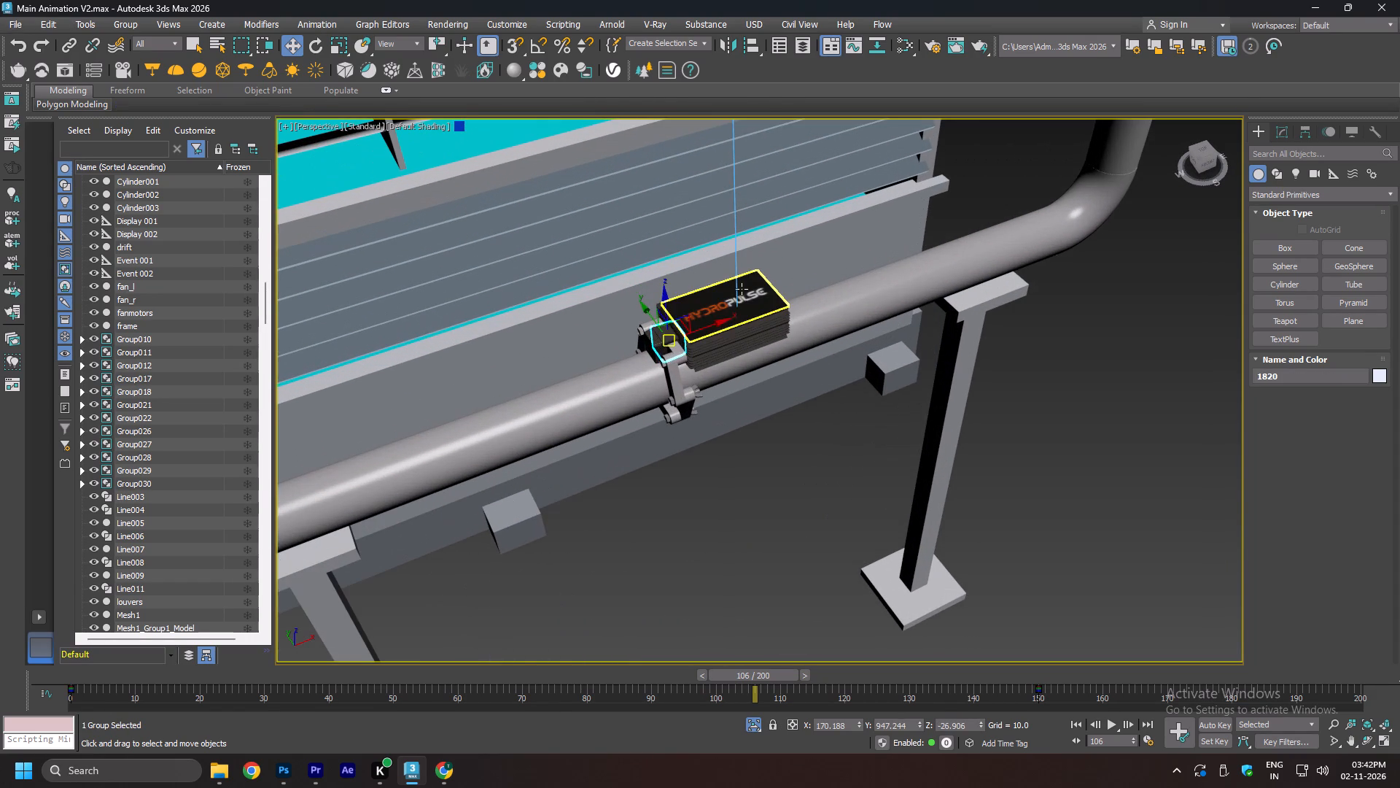
pyautogui.click(742, 289)
pyautogui.click(738, 278)
pyautogui.click(734, 215)
pyautogui.keyDown('alt'); pyautogui.scroll(9, 745, 298); pyautogui.keyUp('alt')
pyautogui.keyDown('alt'); pyautogui.scroll(-10, 720, 333); pyautogui.keyUp('alt')
pyautogui.moveTo(753, 282); pyautogui.dragTo(746, 387, button='middle')
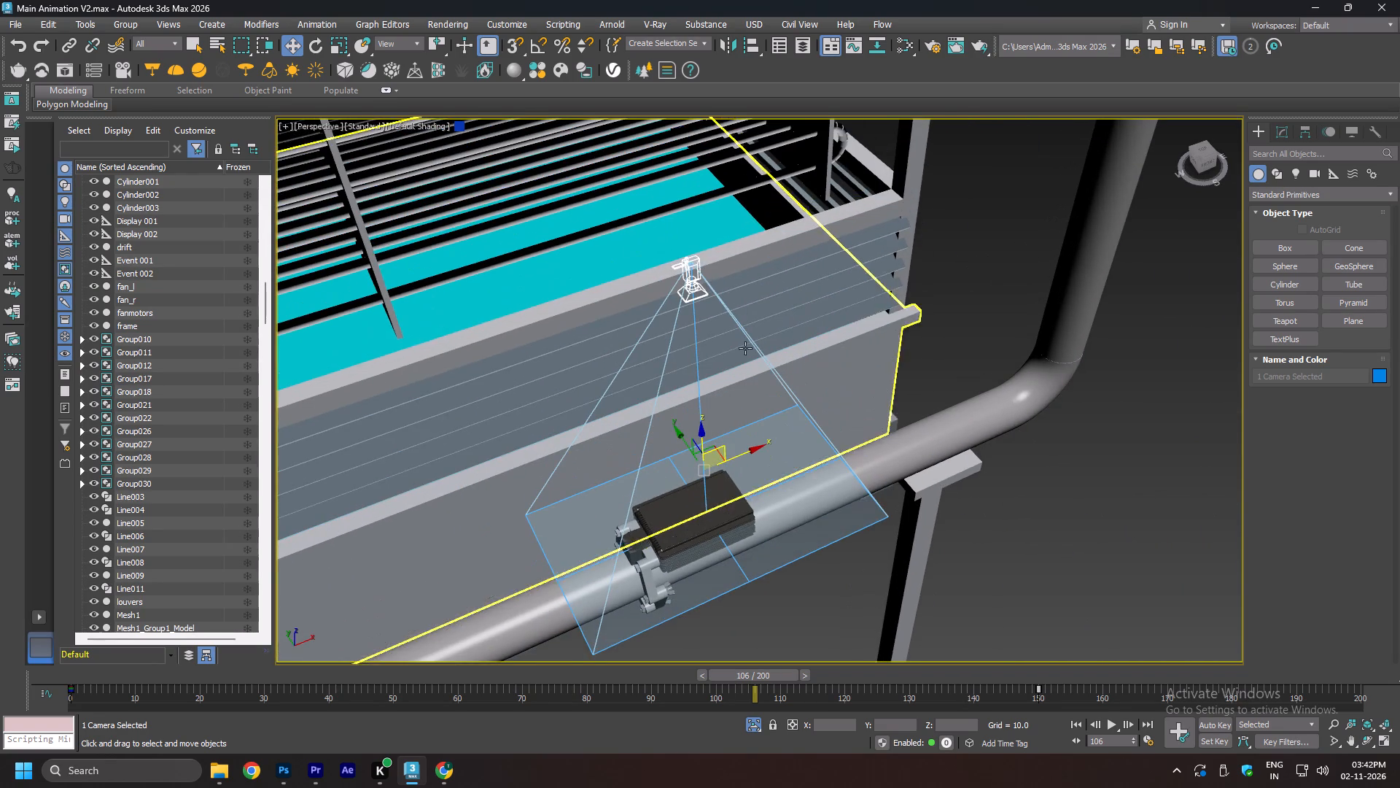
pyautogui.click(692, 278)
pyautogui.keyDown('alt'); pyautogui.moveTo(731, 533); pyautogui.dragTo(750, 476, button='middle'); pyautogui.keyUp('alt')
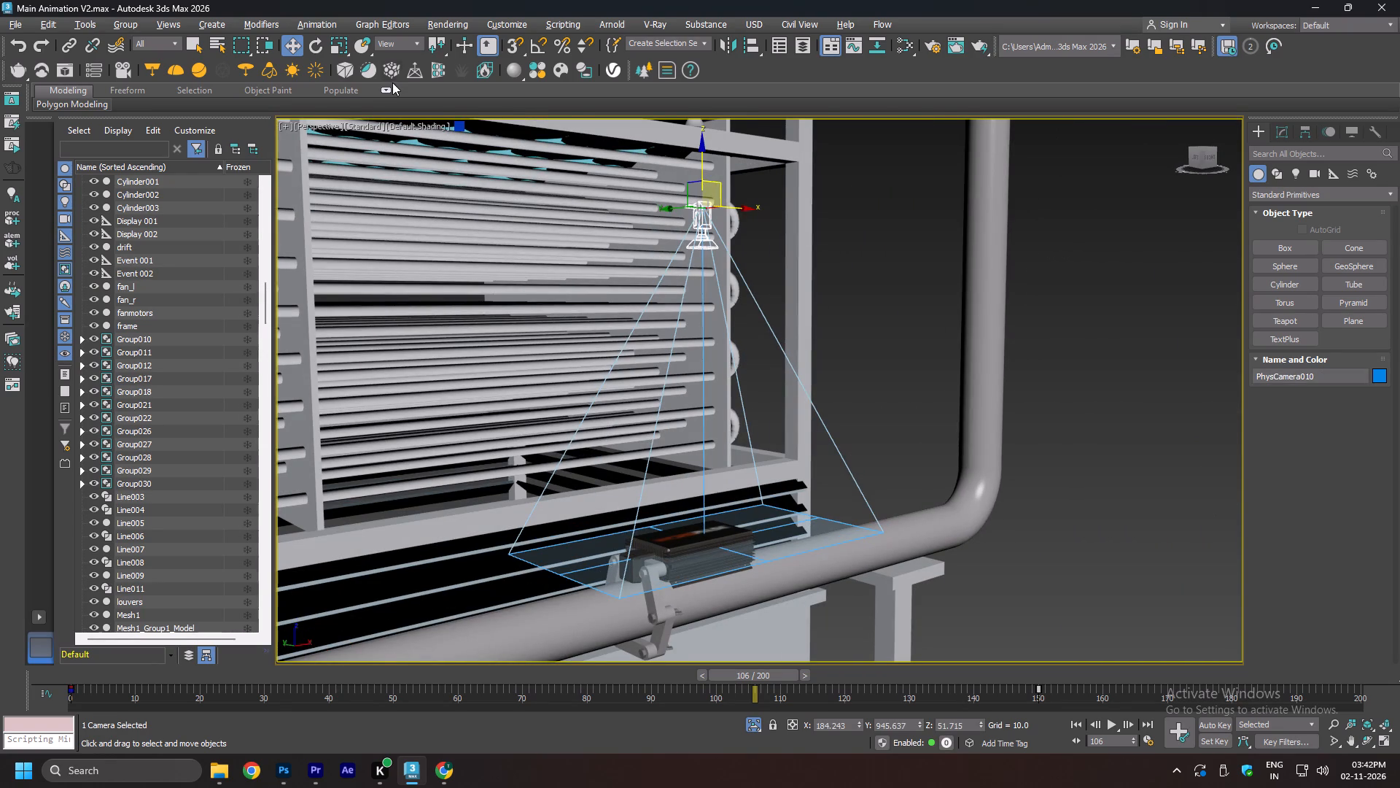
# Switch from 3ds Max to another open application.
pyautogui.hotkey('alt', 'Tab')
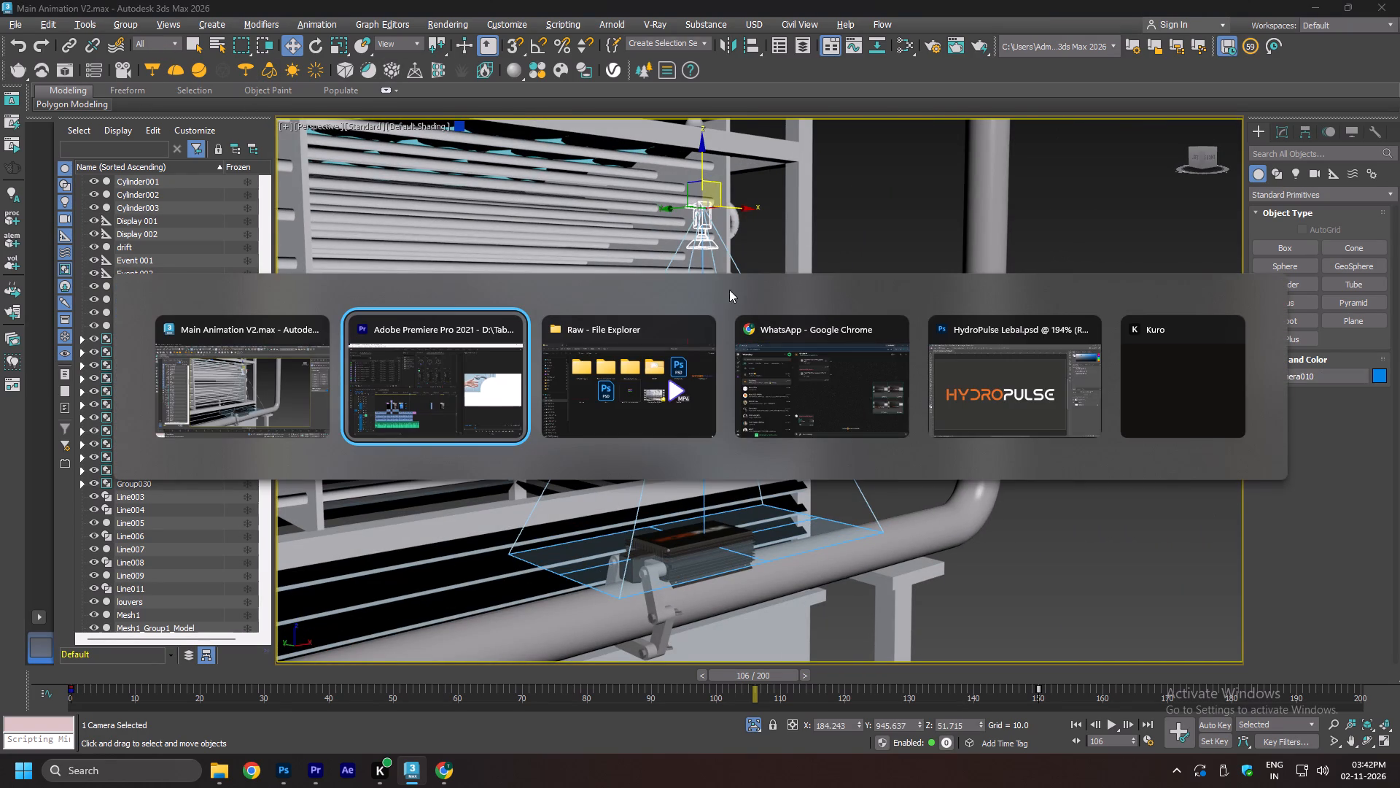
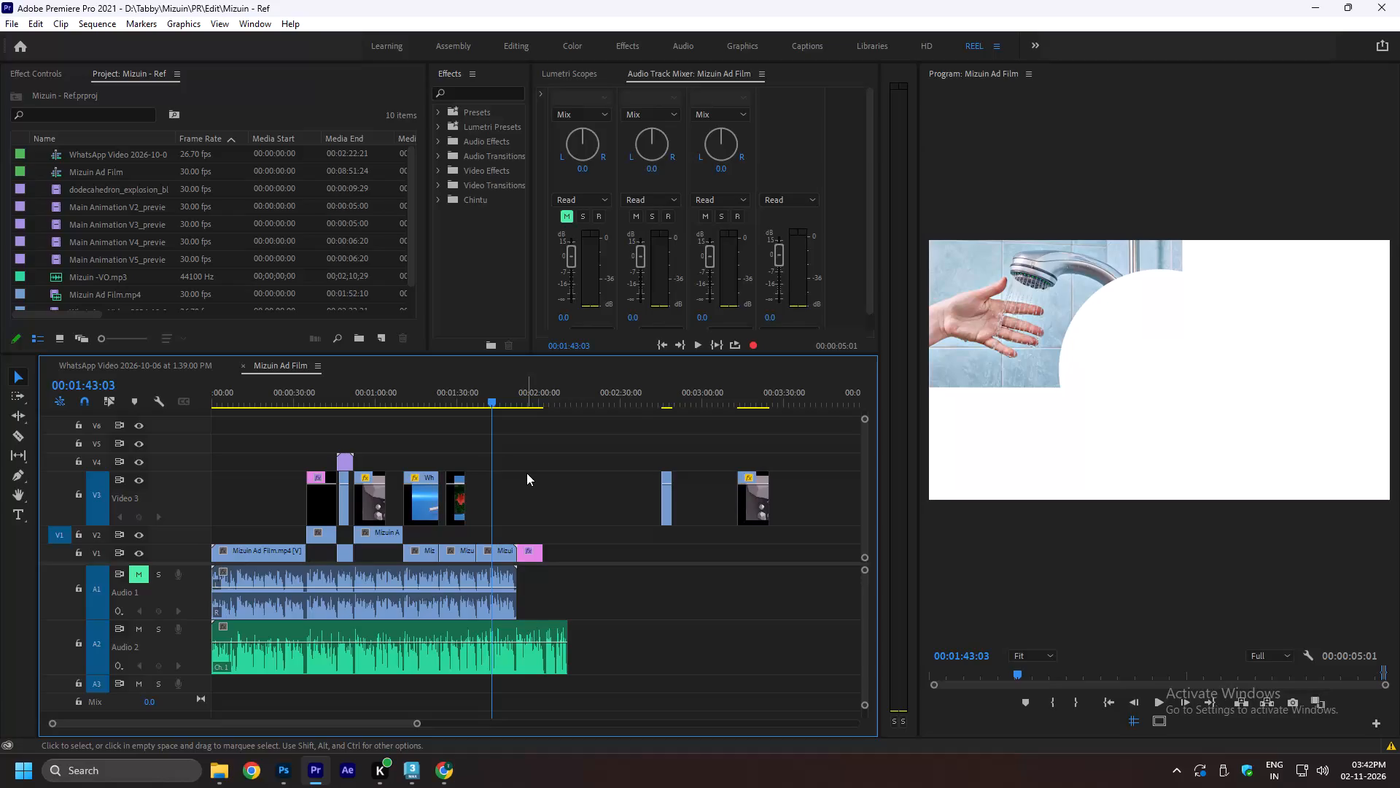
# Save the Mizuin - Ref project in Premiere Pro.
pyautogui.hotkey('ctrl', 's')
# Switch to 3ds Max with the Main Animation V2 scene, after bringing up the HydroPulse label document in Photoshop.
pyautogui.hotkey('alt', 'Tab')
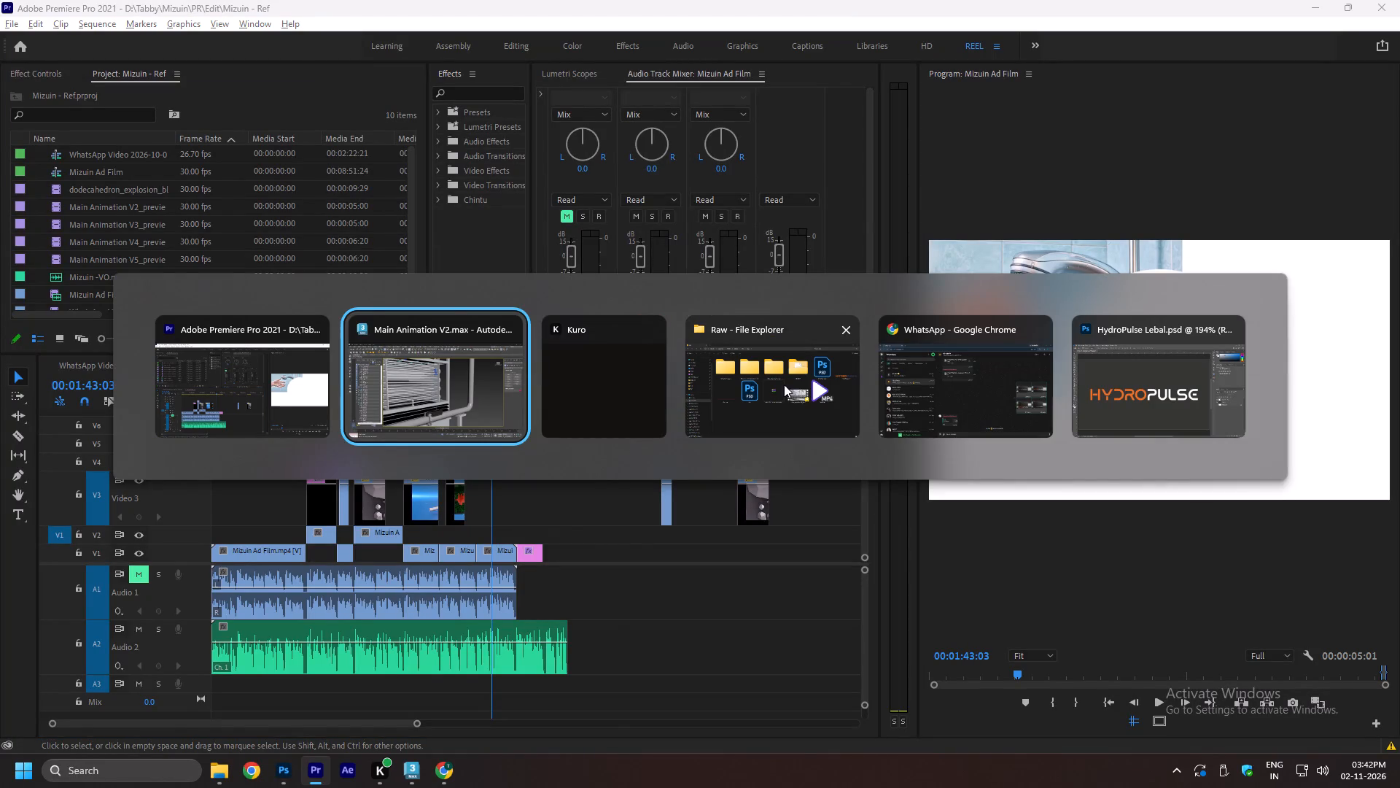
pyautogui.keyDown('alt'); pyautogui.click(1108, 385); pyautogui.keyUp('alt')
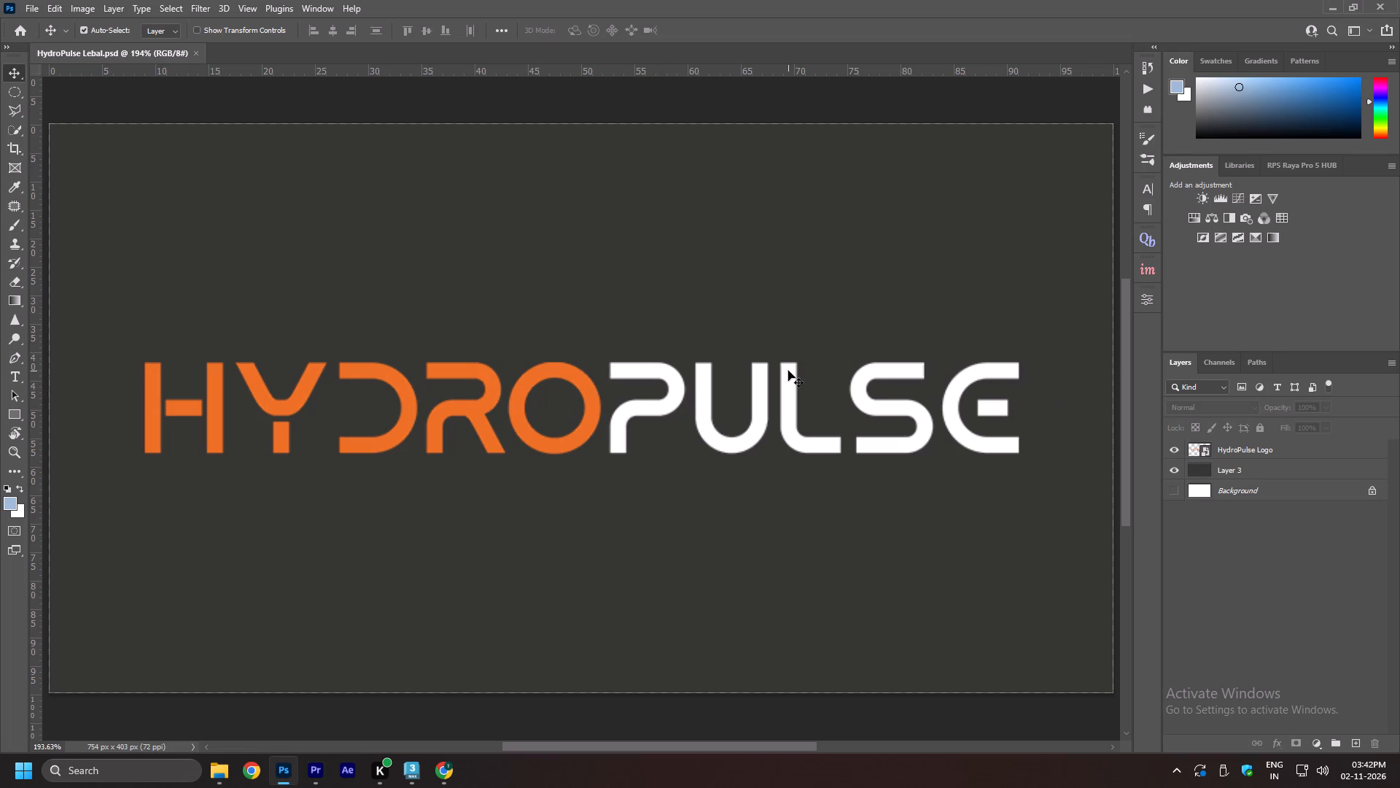
pyautogui.hotkey('alt', 'Tab')
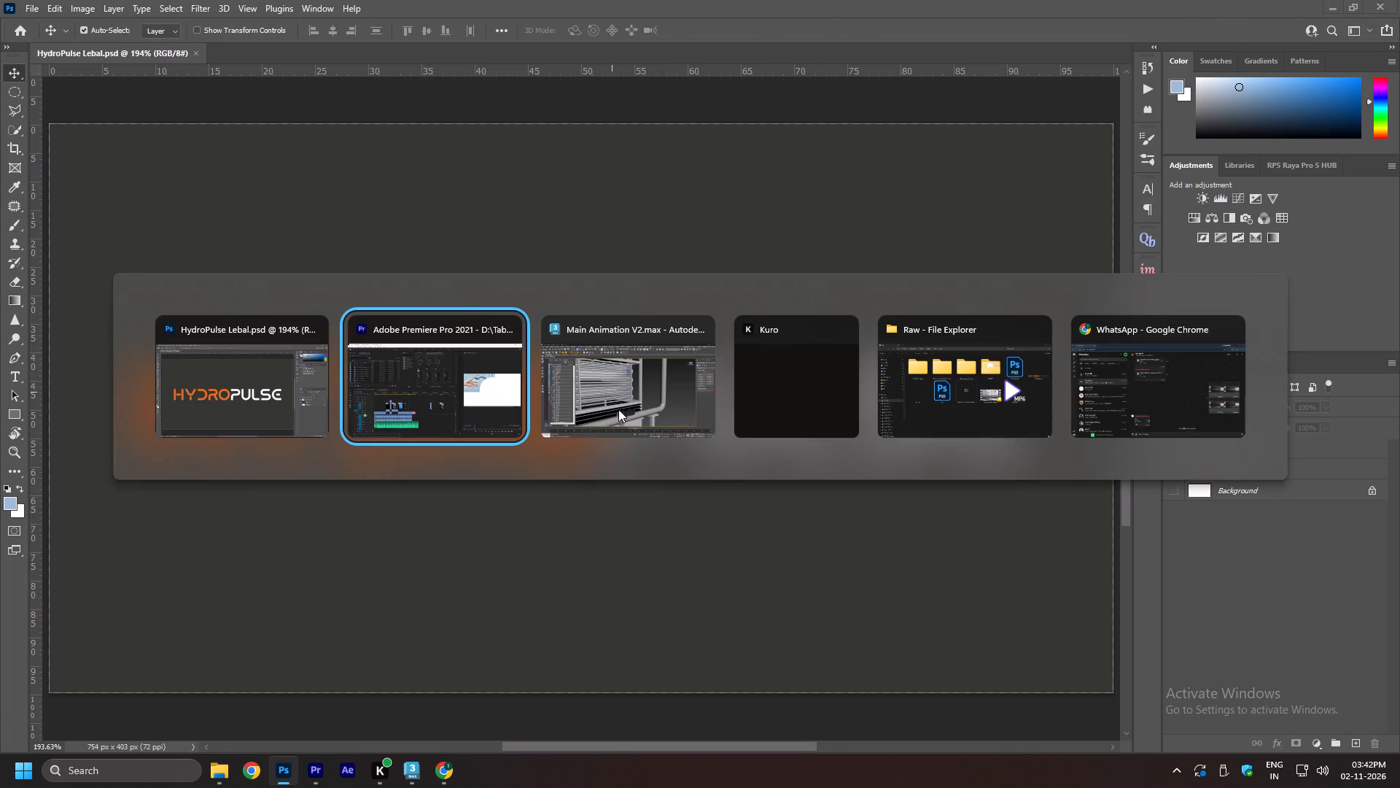
pyautogui.keyDown('alt'); pyautogui.click(618, 409); pyautogui.keyUp('alt')
# Select PhysCamera010, examine its placement above the HydroPulse unit and the whole cooling tower from several angles, and clear the selection.
pyautogui.click(705, 223)
pyautogui.keyDown('alt'); pyautogui.moveTo(672, 576); pyautogui.dragTo(719, 555, button='middle'); pyautogui.keyUp('alt')
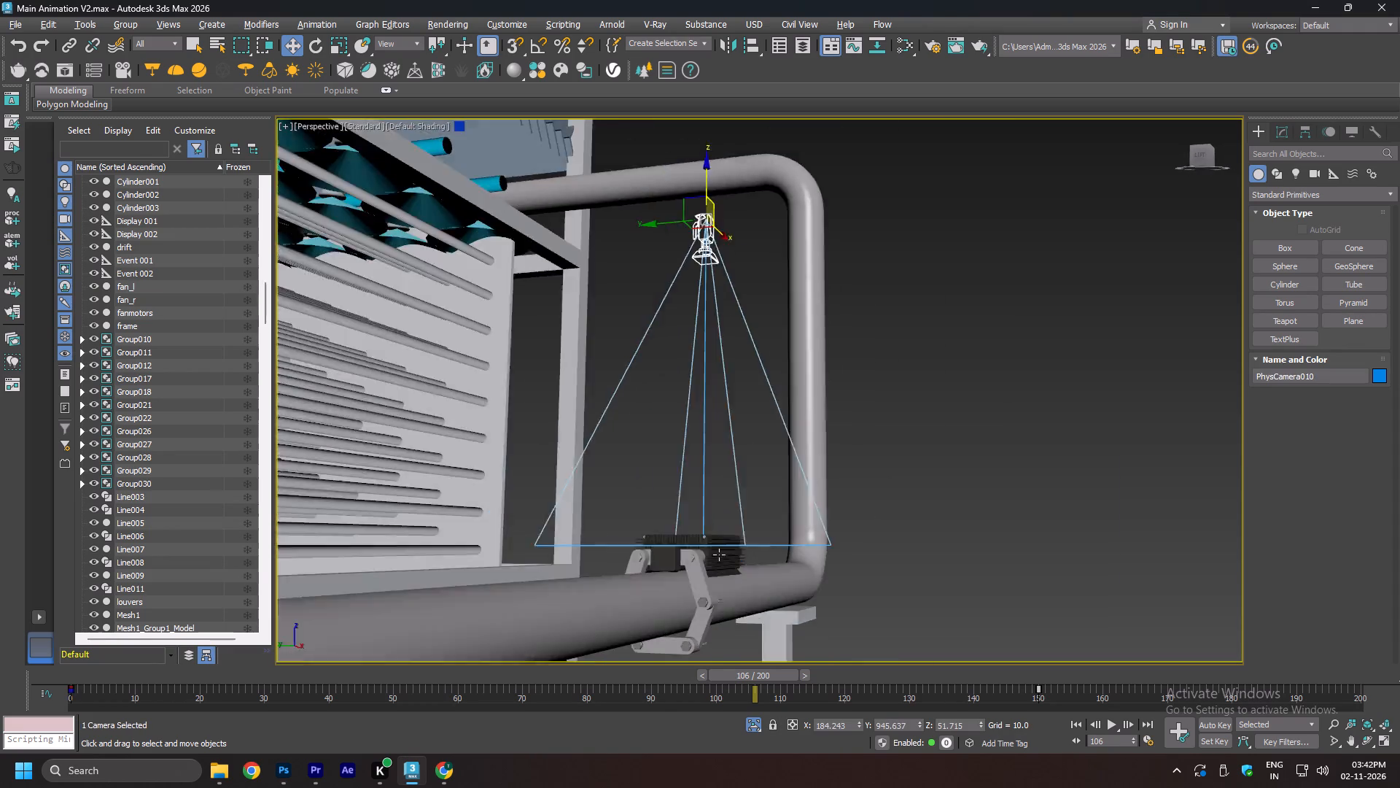
pyautogui.keyDown('alt'); pyautogui.moveTo(719, 555); pyautogui.dragTo(725, 544, button='middle'); pyautogui.keyUp('alt')
pyautogui.keyDown('alt'); pyautogui.scroll(7, 714, 546); pyautogui.keyUp('alt')
pyautogui.keyDown('alt'); pyautogui.moveTo(781, 504); pyautogui.dragTo(721, 560, button='middle'); pyautogui.keyUp('alt')
pyautogui.moveTo(685, 564); pyautogui.dragTo(864, 438, button='middle')
pyautogui.keyDown('alt'); pyautogui.moveTo(721, 440); pyautogui.dragTo(817, 445, button='middle'); pyautogui.keyUp('alt')
pyautogui.scroll(-6, 744, 446)
pyautogui.keyDown('alt'); pyautogui.moveTo(853, 455); pyautogui.dragTo(766, 452, button='middle'); pyautogui.keyUp('alt')
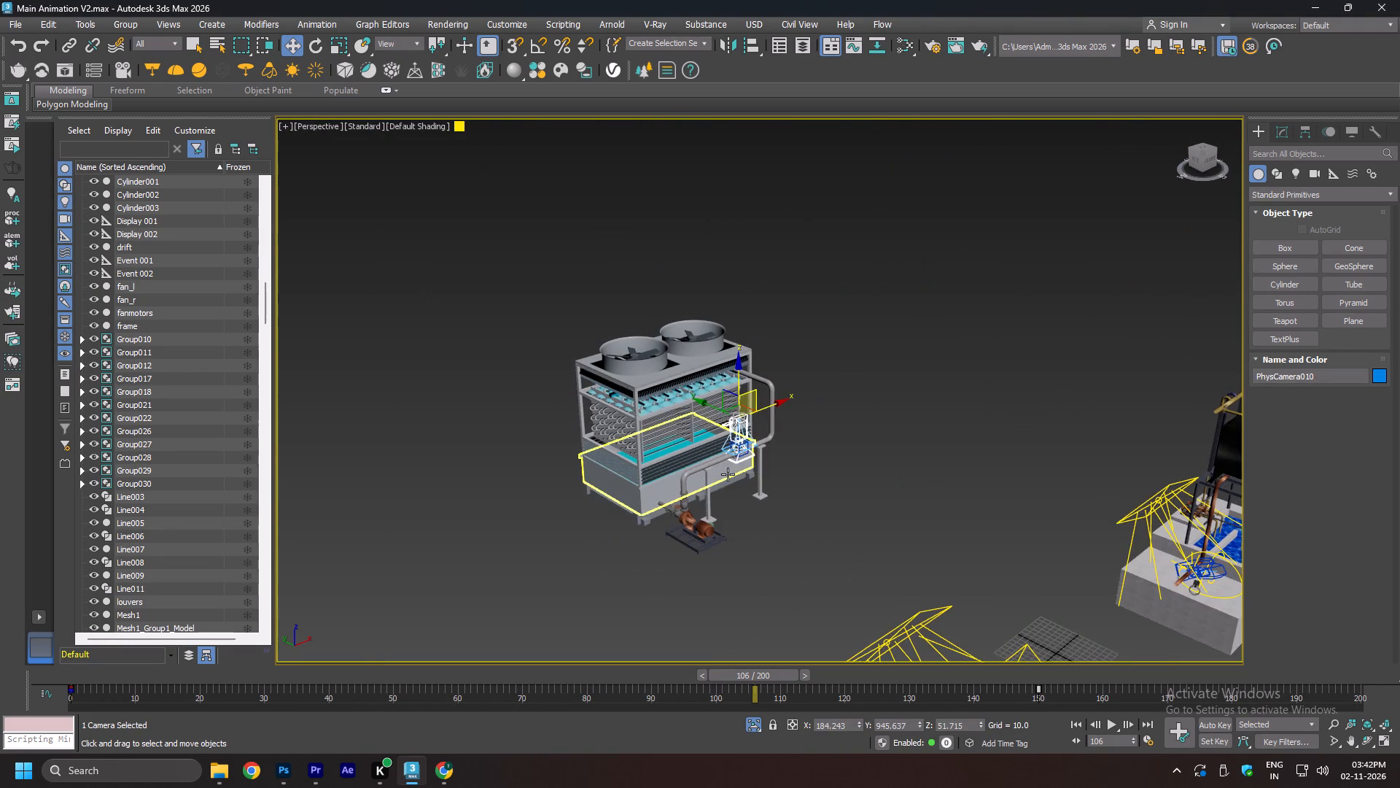
pyautogui.scroll(1, 728, 474)
pyautogui.moveTo(751, 468); pyautogui.dragTo(847, 403, button='middle')
pyautogui.keyDown('alt'); pyautogui.moveTo(974, 398); pyautogui.dragTo(961, 408, button='middle'); pyautogui.keyUp('alt')
pyautogui.moveTo(945, 317); pyautogui.dragTo(877, 380, button='middle')
pyautogui.keyDown('alt'); pyautogui.moveTo(809, 422); pyautogui.dragTo(818, 423, button='middle'); pyautogui.keyUp('alt')
pyautogui.click(1050, 385)
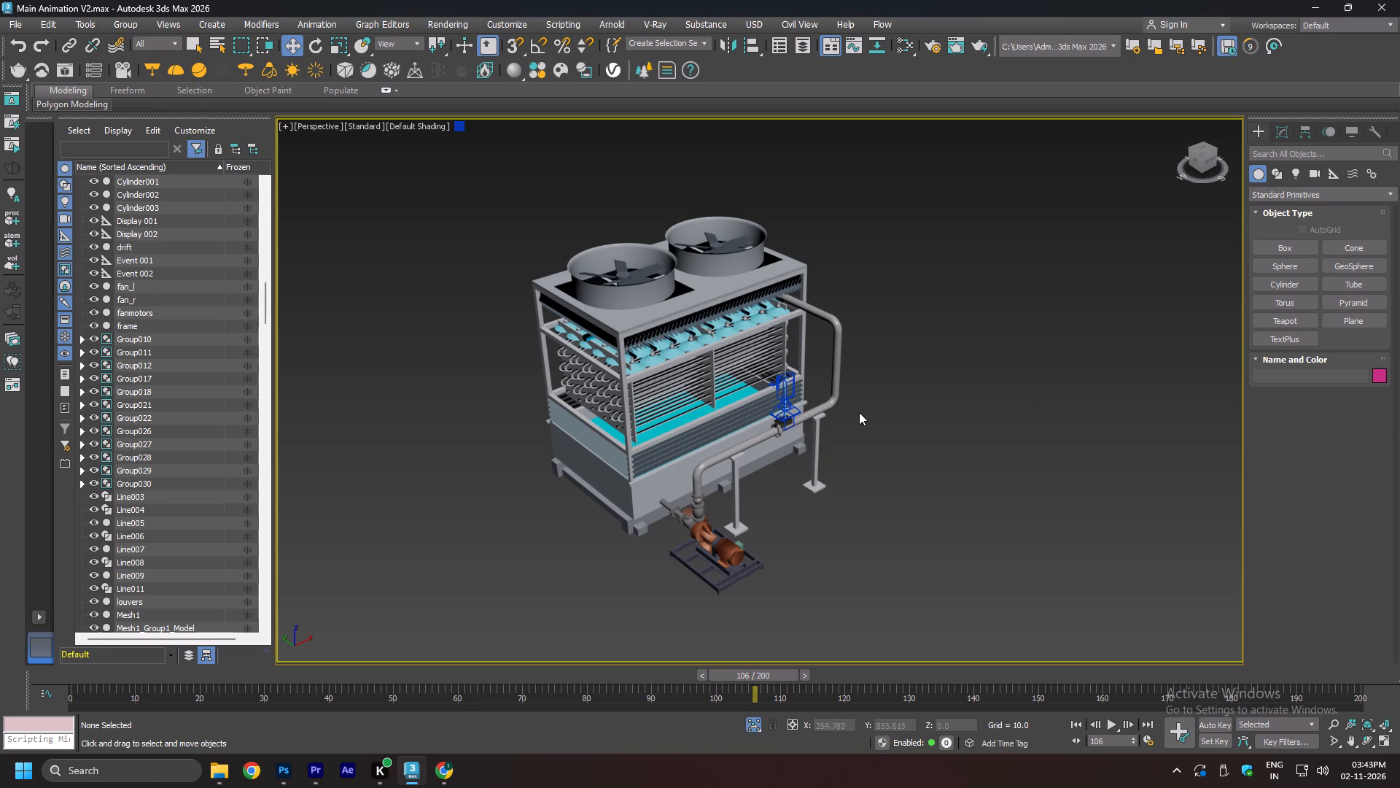
# Select the upper link of the clamp beside the HydroPulse unit and examine how the clamp wraps the pipe.
pyautogui.scroll(6, 787, 428)
pyautogui.click(676, 428)
pyautogui.scroll(1, 679, 468)
pyautogui.keyDown('alt'); pyautogui.moveTo(677, 501); pyautogui.dragTo(703, 441, button='middle'); pyautogui.keyUp('alt')
pyautogui.moveTo(726, 497); pyautogui.dragTo(736, 428, button='middle')
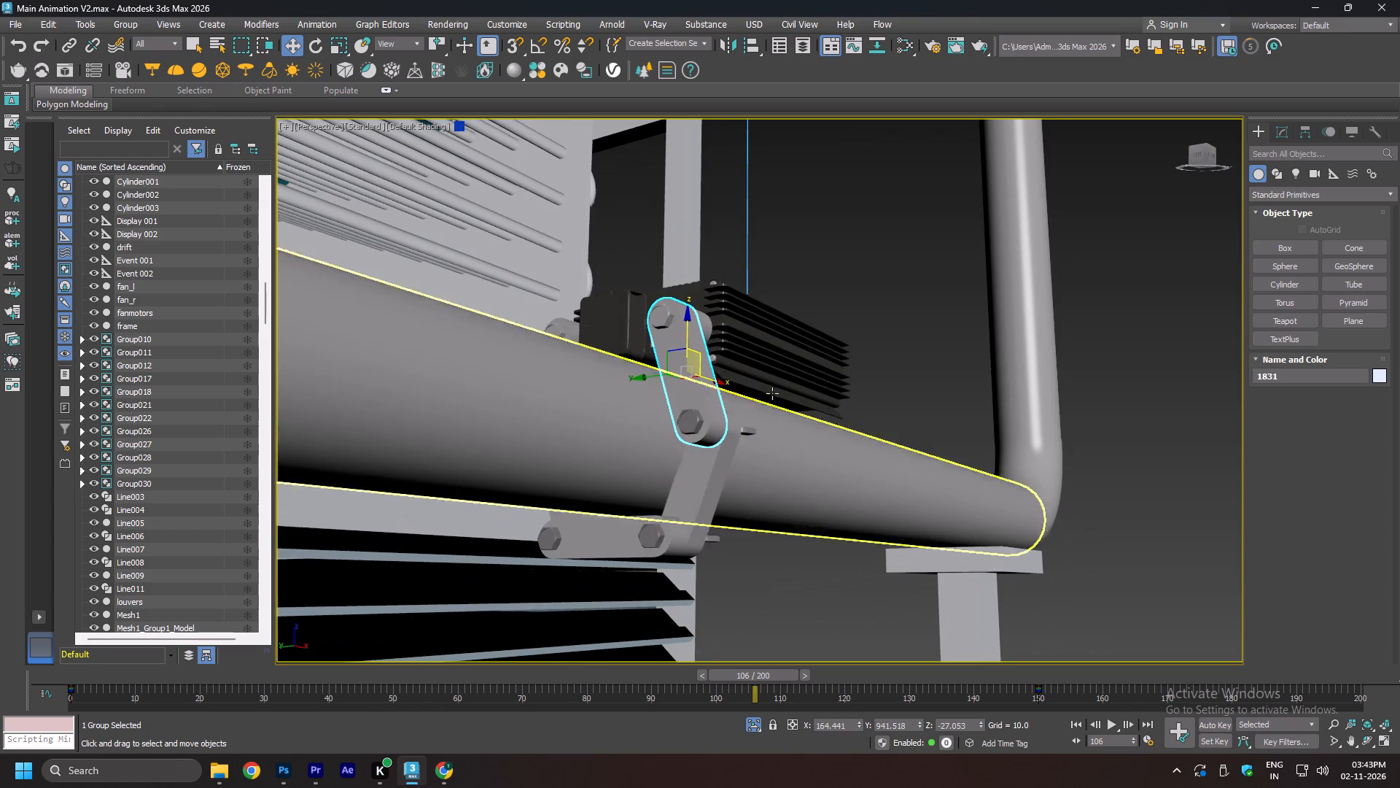
pyautogui.keyDown('alt'); pyautogui.moveTo(771, 391); pyautogui.dragTo(763, 400, button='middle'); pyautogui.keyUp('alt')
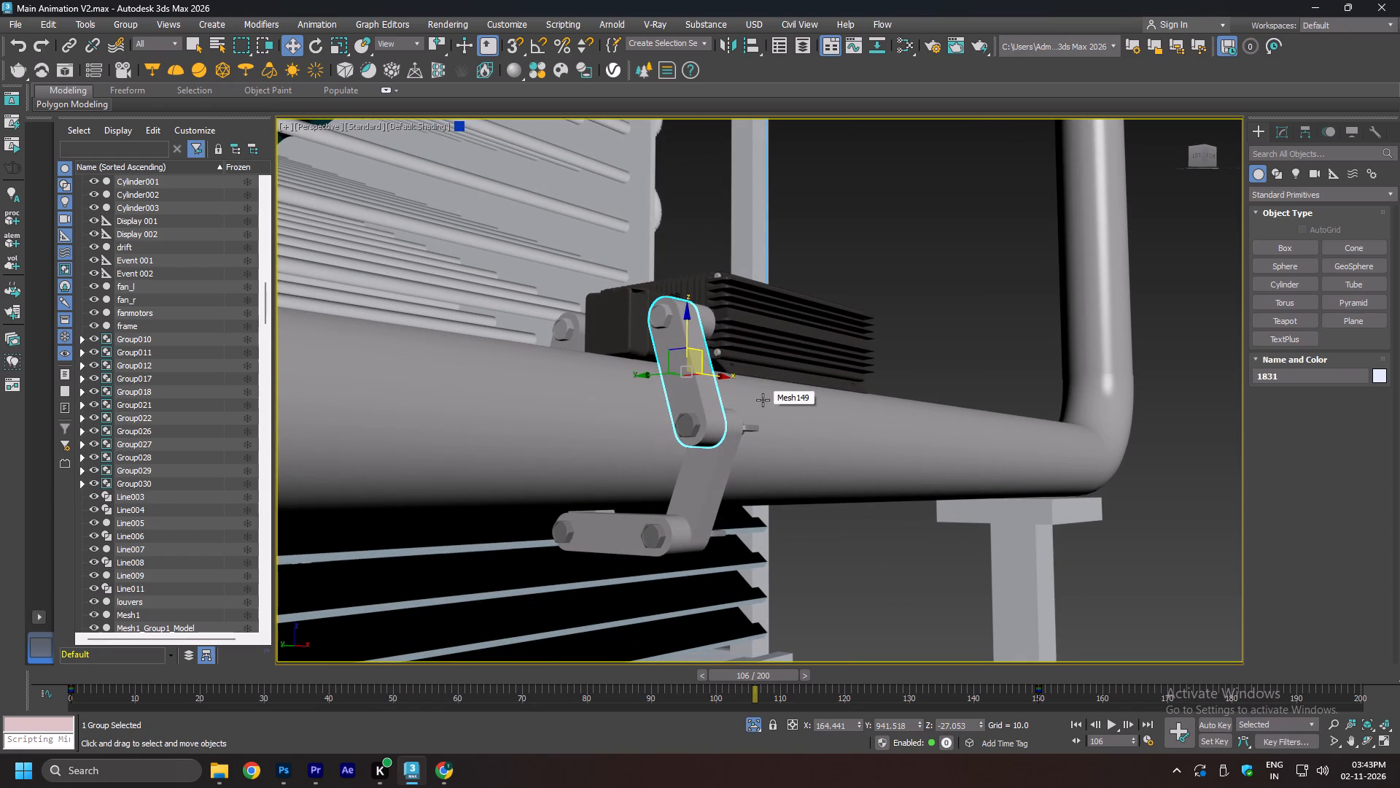
pyautogui.scroll(-11, 674, 385)
pyautogui.keyDown('alt'); pyautogui.moveTo(855, 361); pyautogui.dragTo(841, 397, button='middle'); pyautogui.keyUp('alt')
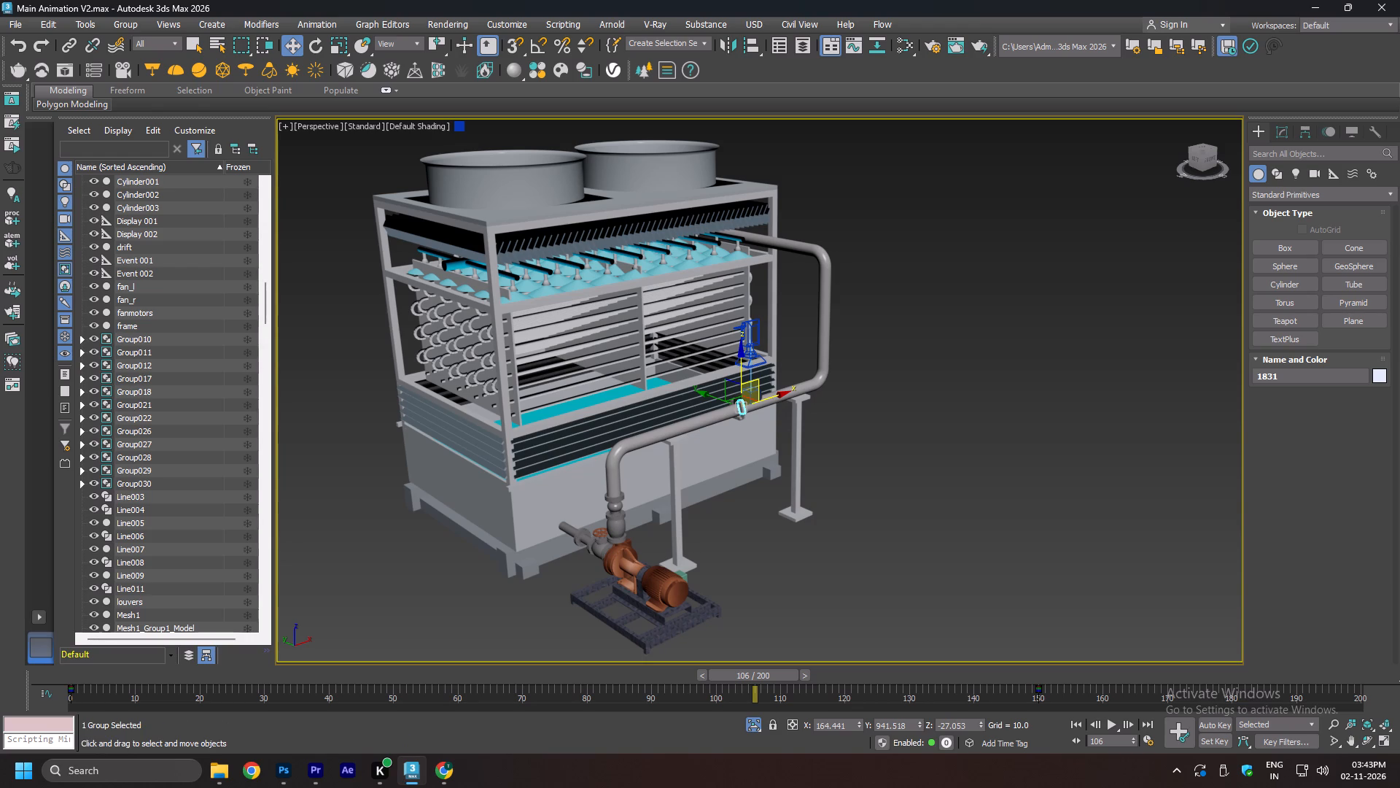
# Select the horizontal pipe carrying the HydroPulse unit and examine it from its underside, end, interior and front.
pyautogui.scroll(5, 711, 417)
pyautogui.click(706, 420)
pyautogui.keyDown('alt'); pyautogui.moveTo(571, 473); pyautogui.dragTo(659, 424, button='middle'); pyautogui.keyUp('alt')
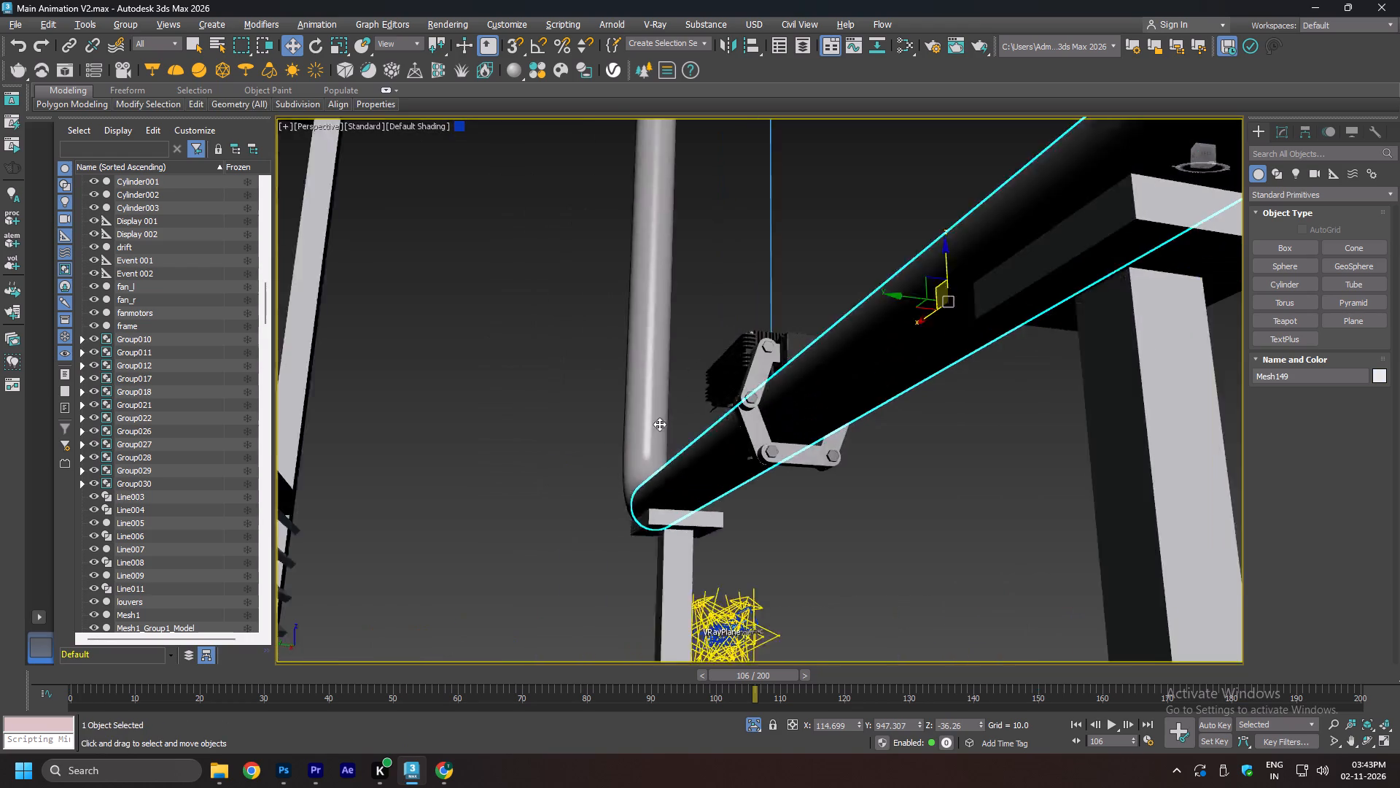
pyautogui.keyDown('alt'); pyautogui.moveTo(659, 424); pyautogui.dragTo(633, 448, button='middle'); pyautogui.keyUp('alt')
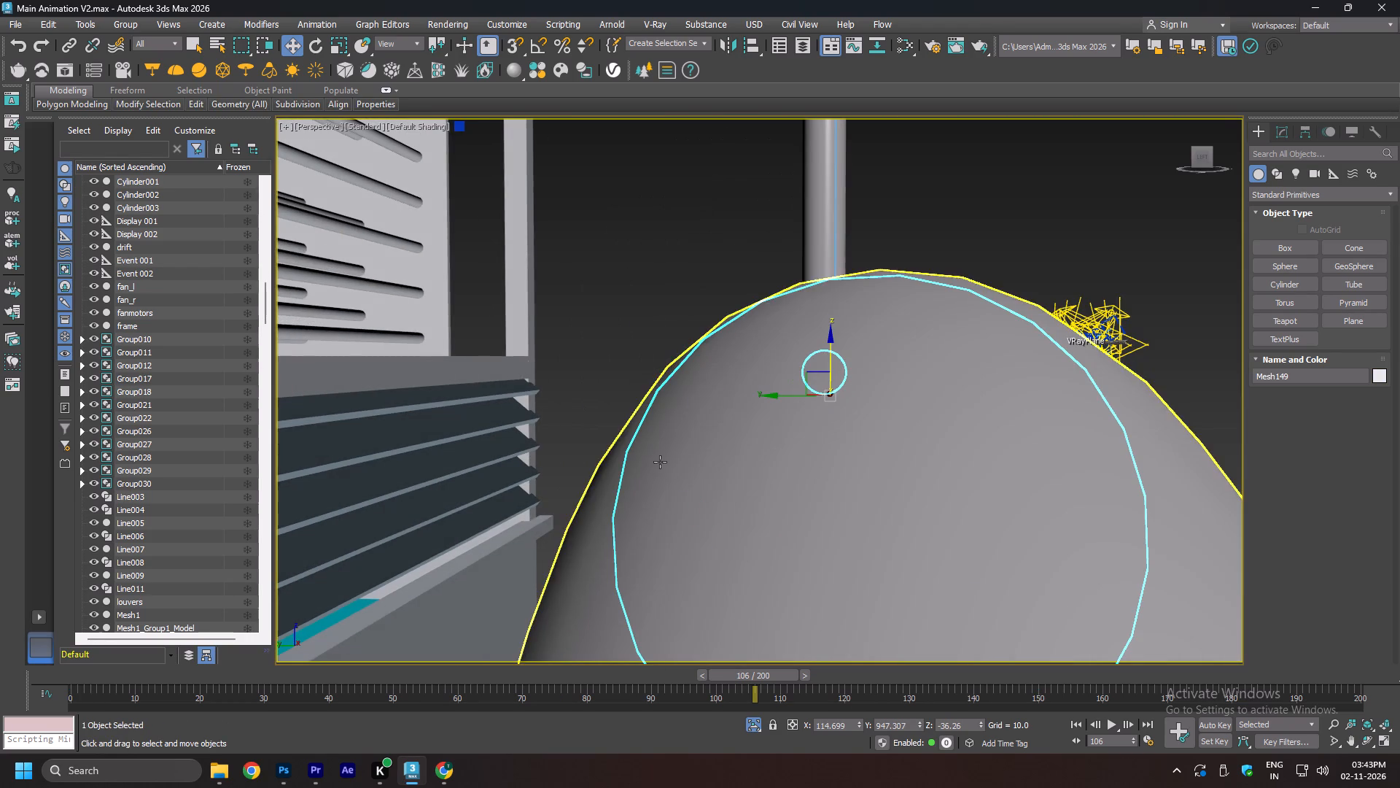
pyautogui.keyDown('ctrl'); pyautogui.keyDown('alt'); pyautogui.moveTo(896, 474); pyautogui.dragTo(895, 466, button='middle'); pyautogui.keyUp('alt'); pyautogui.keyUp('ctrl')
pyautogui.moveTo(557, 283); pyautogui.dragTo(649, 371, button='middle')
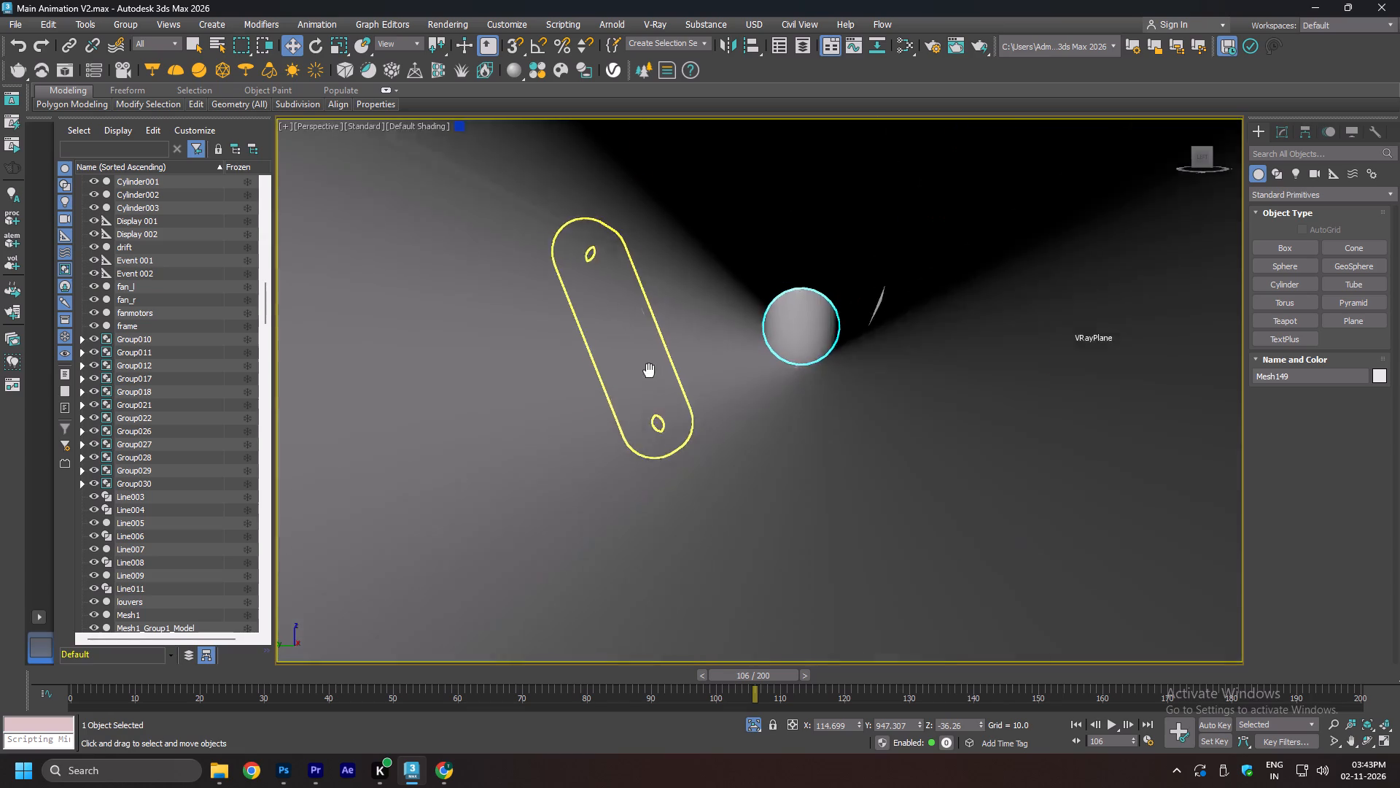
pyautogui.moveTo(649, 371); pyautogui.dragTo(673, 441, button='middle')
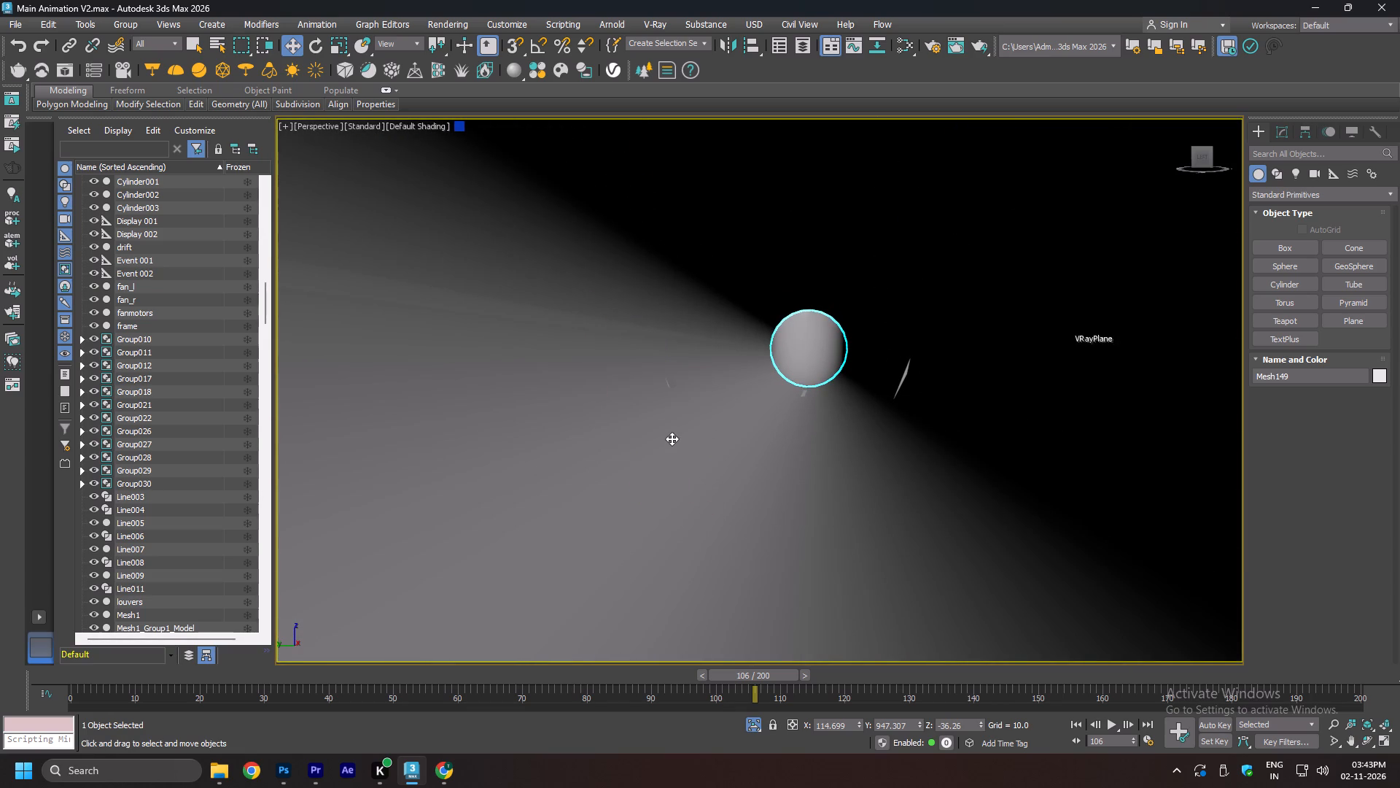
pyautogui.scroll(-1, 800, 370)
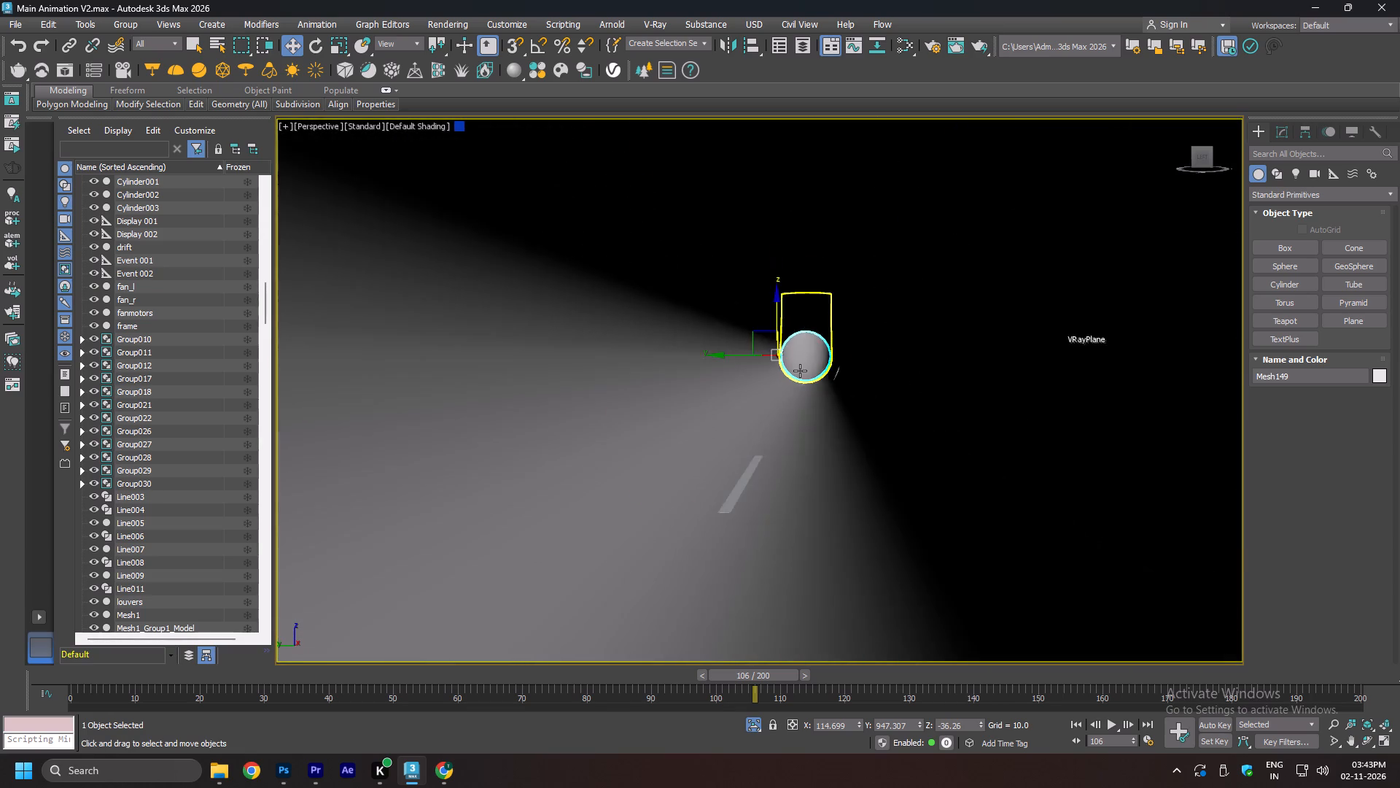
pyautogui.scroll(-1, 800, 371)
pyautogui.scroll(4, 785, 371)
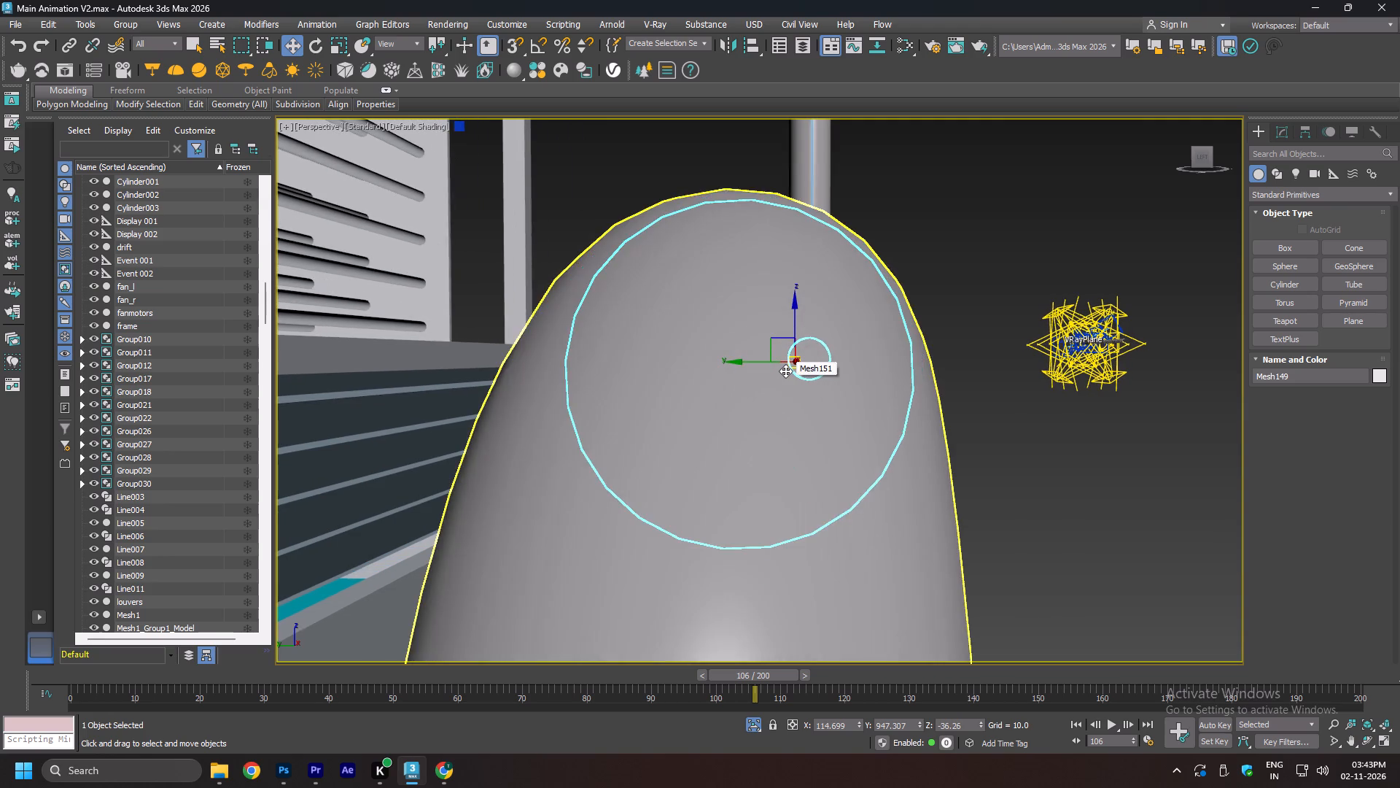
pyautogui.scroll(12, 785, 371)
pyautogui.scroll(-6, 744, 342)
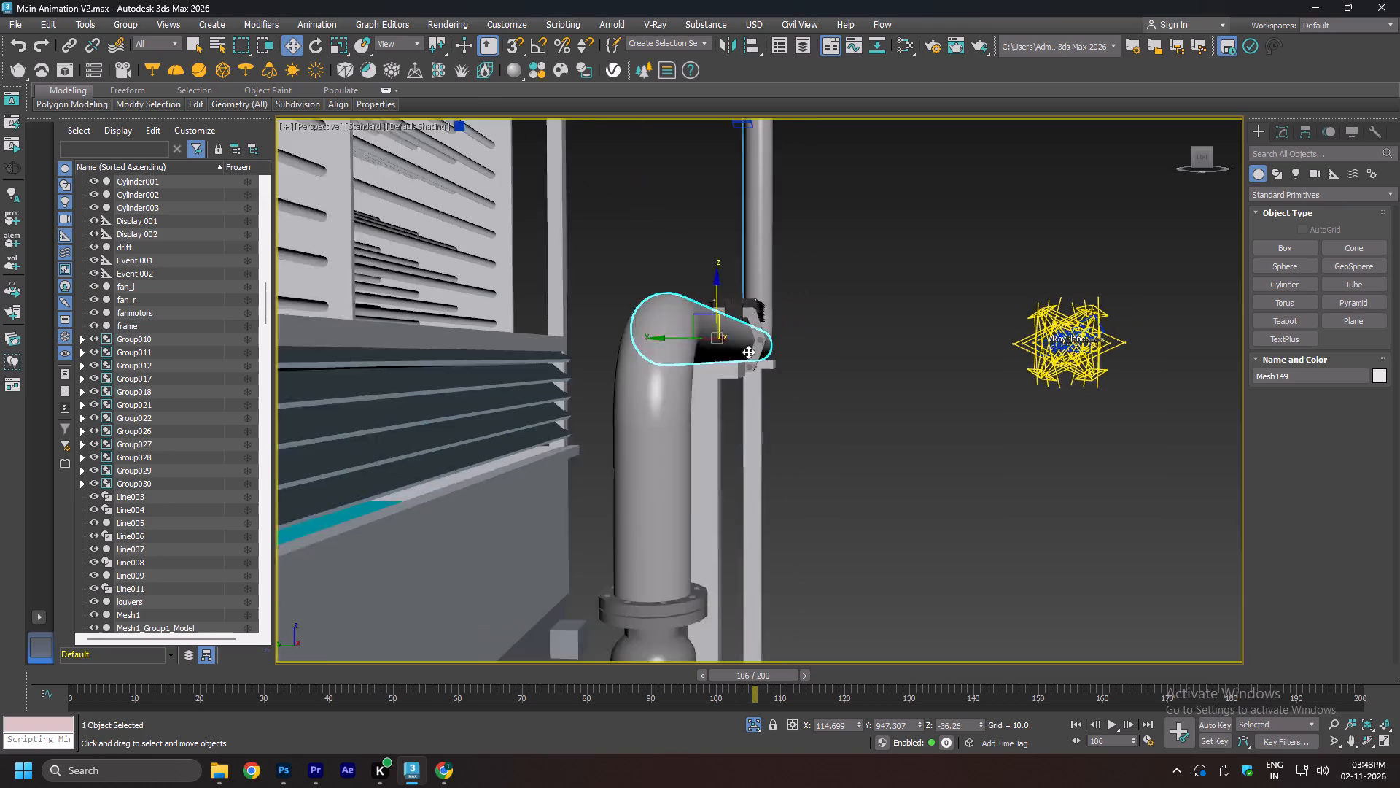
pyautogui.scroll(-4, 748, 352)
pyautogui.keyDown('alt'); pyautogui.moveTo(827, 360); pyautogui.dragTo(707, 390, button='middle'); pyautogui.keyUp('alt')
pyautogui.scroll(4, 747, 342)
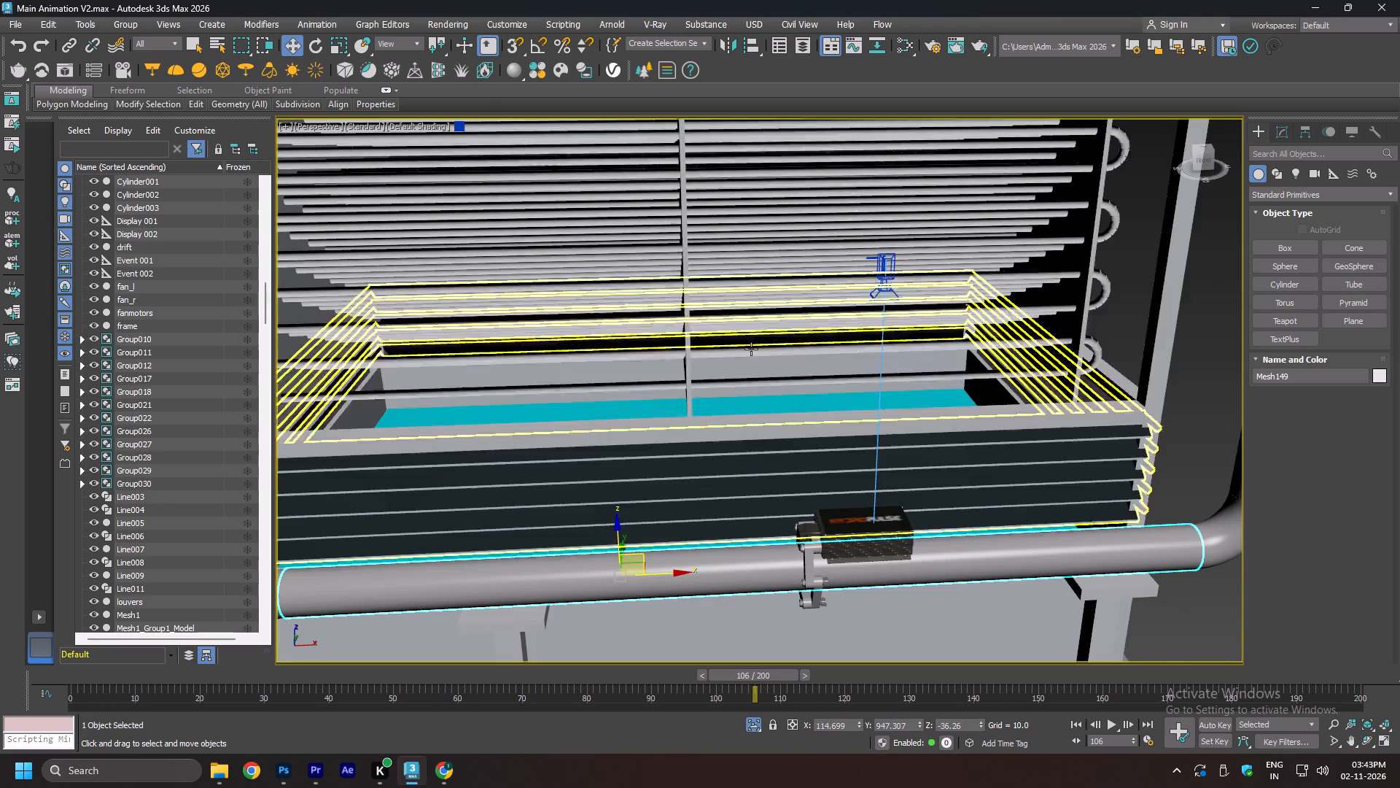
# Switch to File Explorer and open the heat_exchanger_fouling_black_1080p_20s video from the Downloads folder.
pyautogui.hotkey('alt', 'Tab')
pyautogui.keyDown('alt'); pyautogui.click(966, 406); pyautogui.keyUp('alt')
pyautogui.click(839, 566)
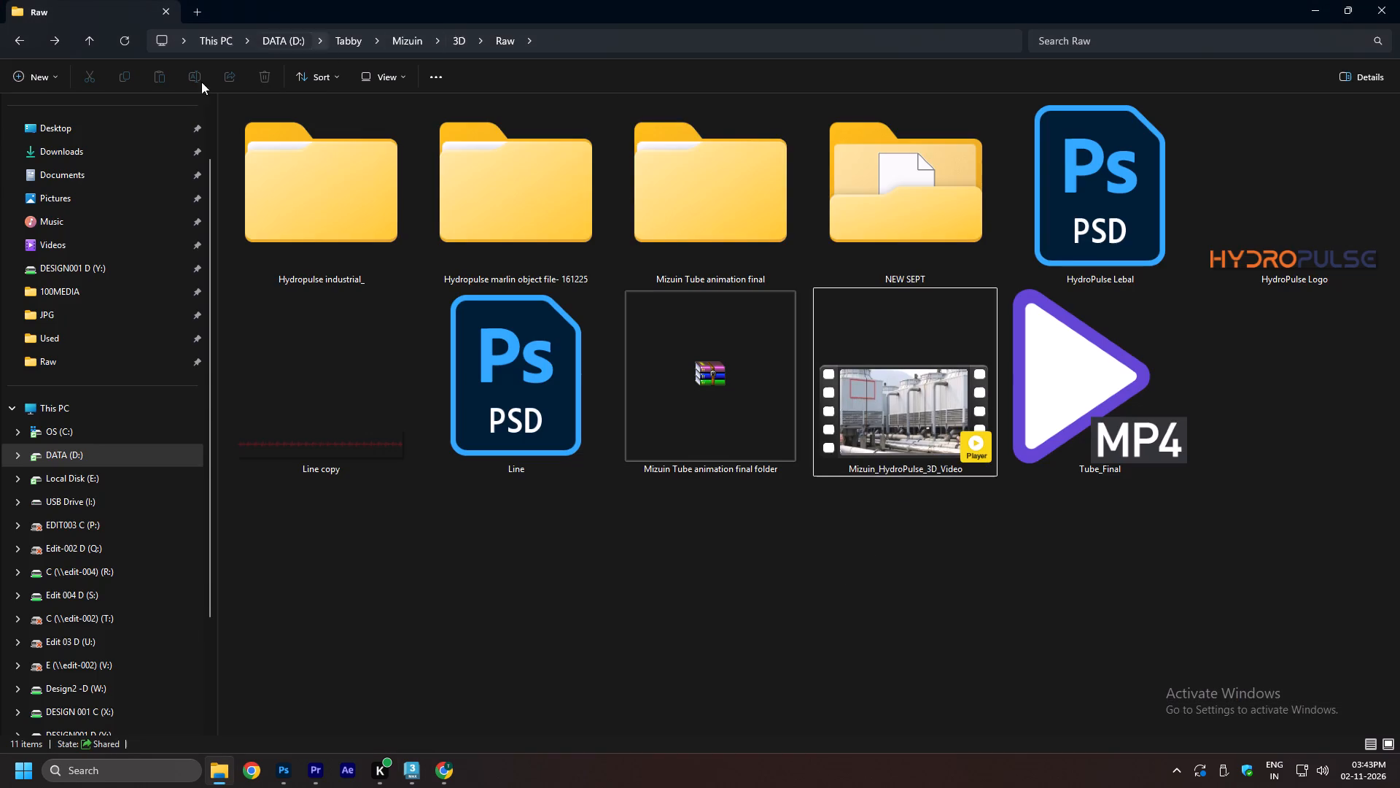
pyautogui.click(61, 150)
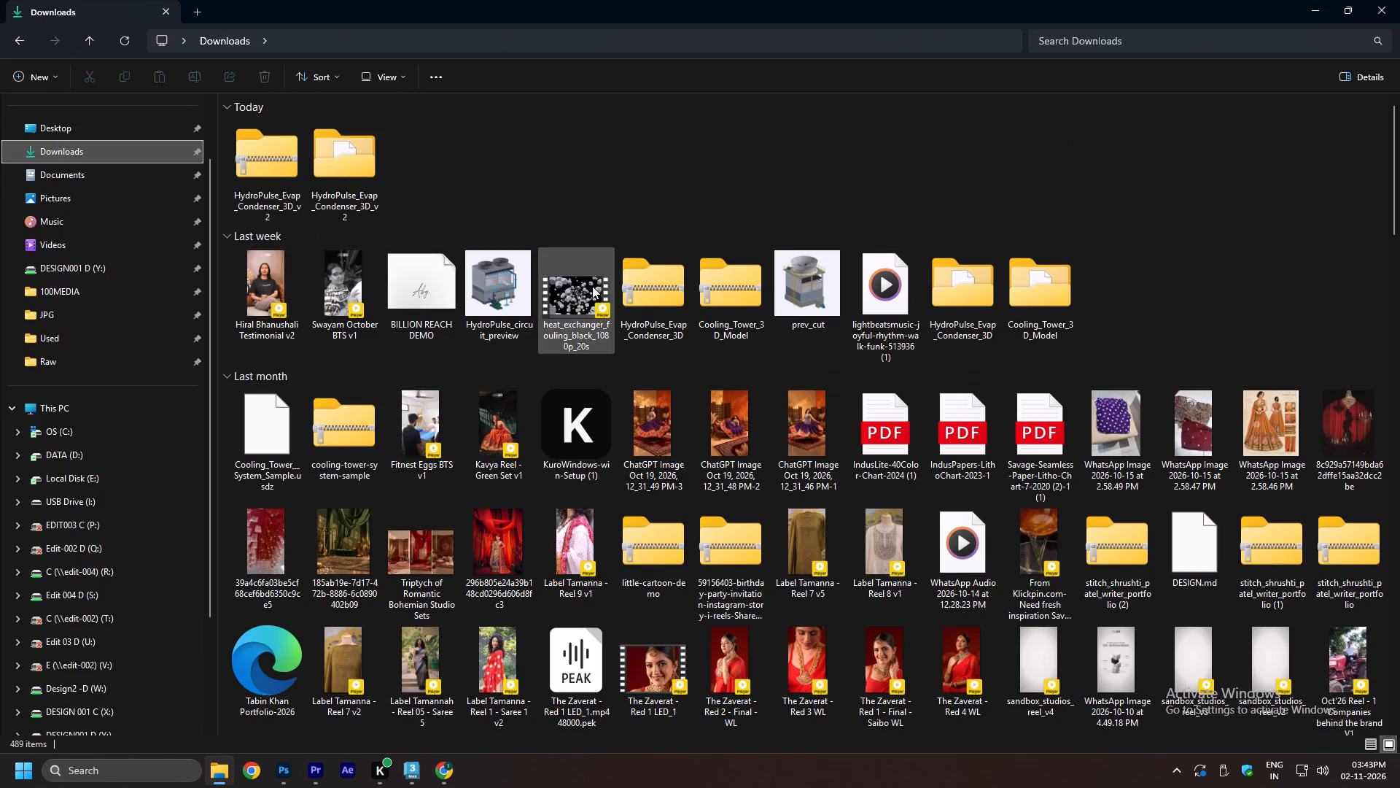
pyautogui.doubleClick(592, 286)
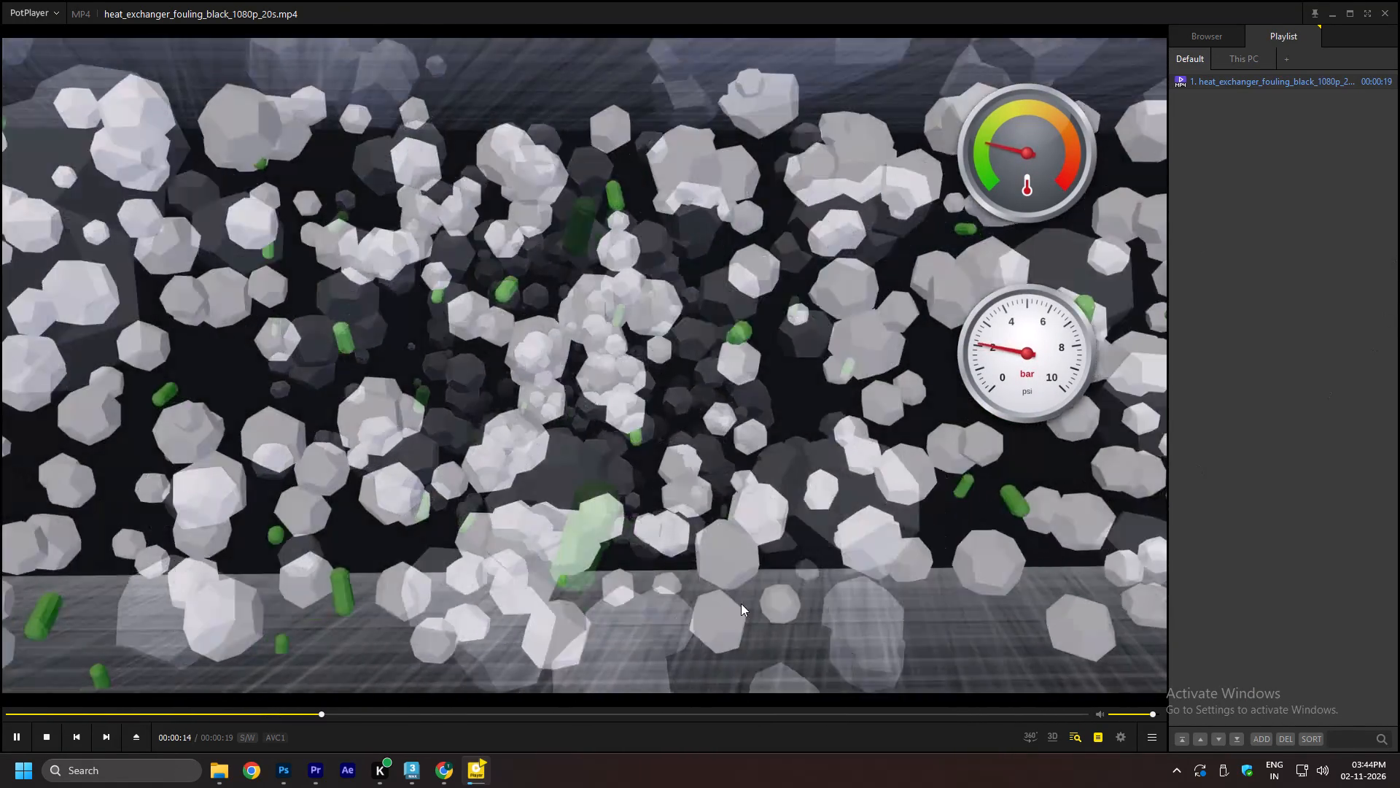
# Review the heat exchanger fouling video at several points along its timeline and close the player.
pyautogui.click(447, 714)
pyautogui.click(557, 717)
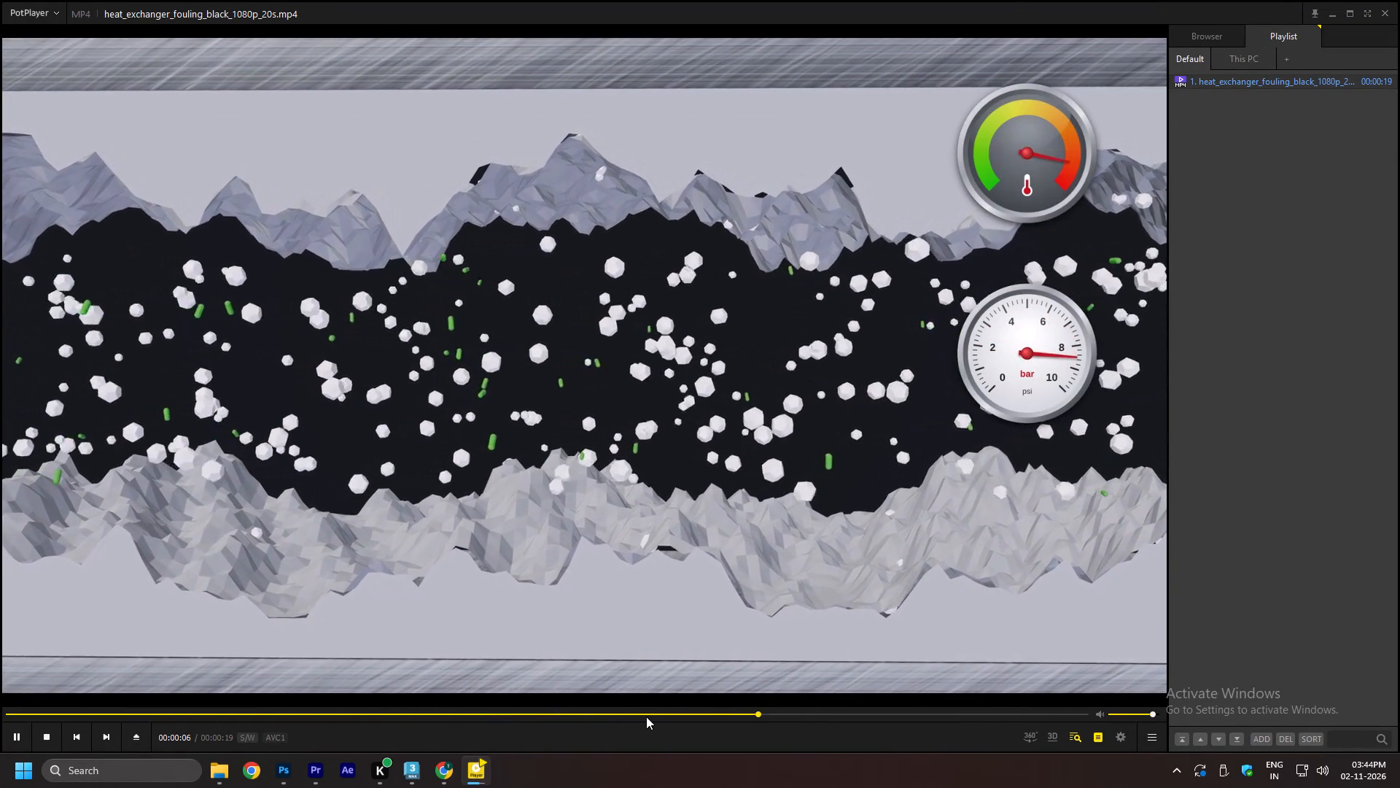
pyautogui.press('space')
pyautogui.press('space')
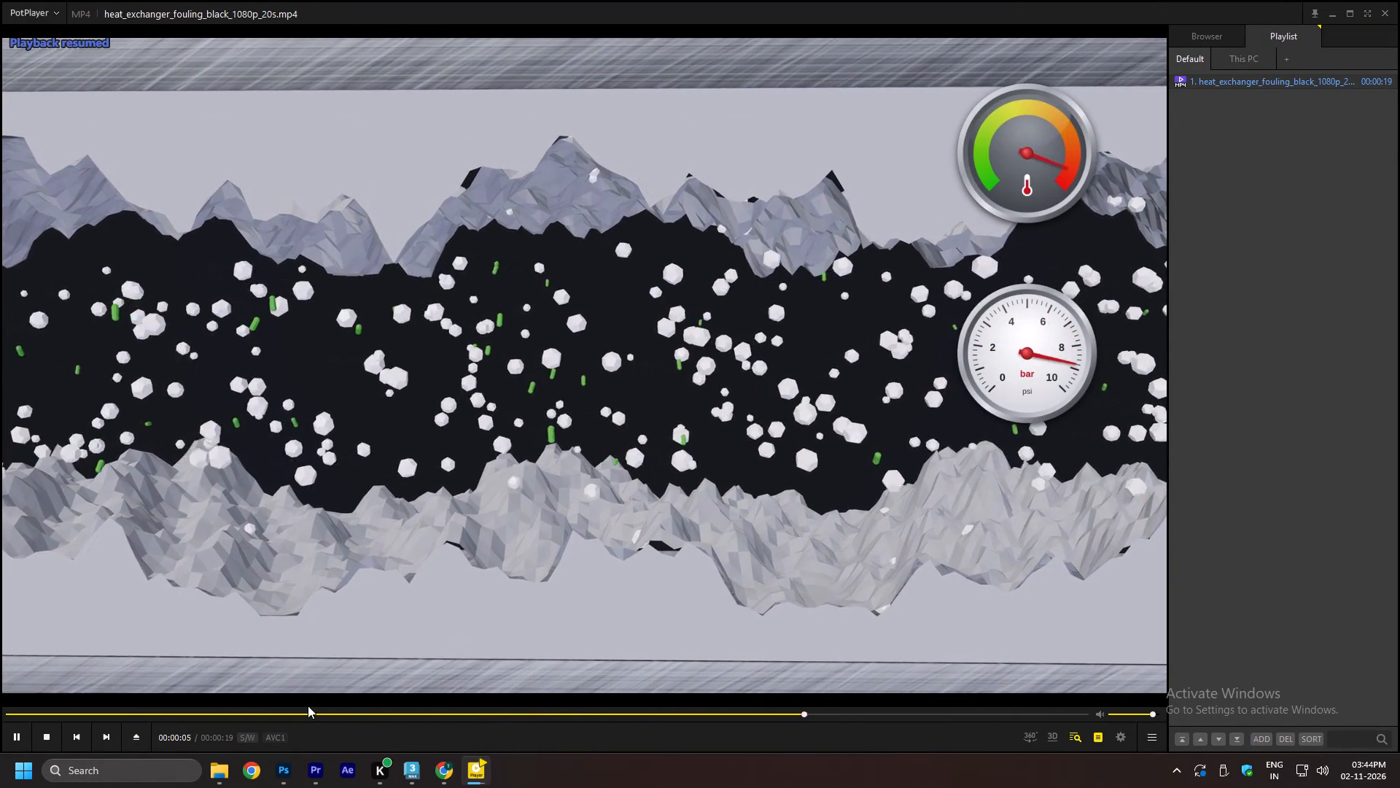
pyautogui.click(312, 714)
pyautogui.click(204, 711)
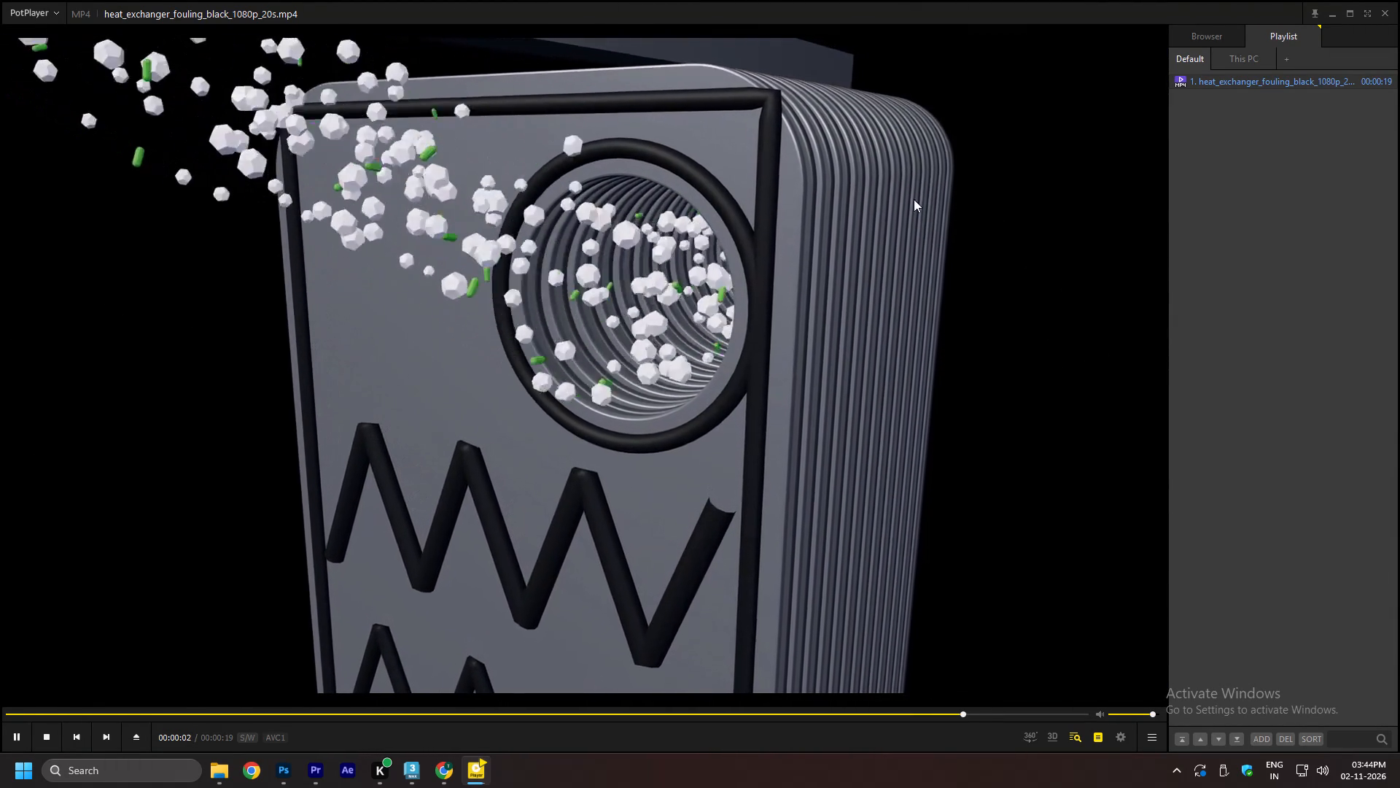
pyautogui.click(1389, 18)
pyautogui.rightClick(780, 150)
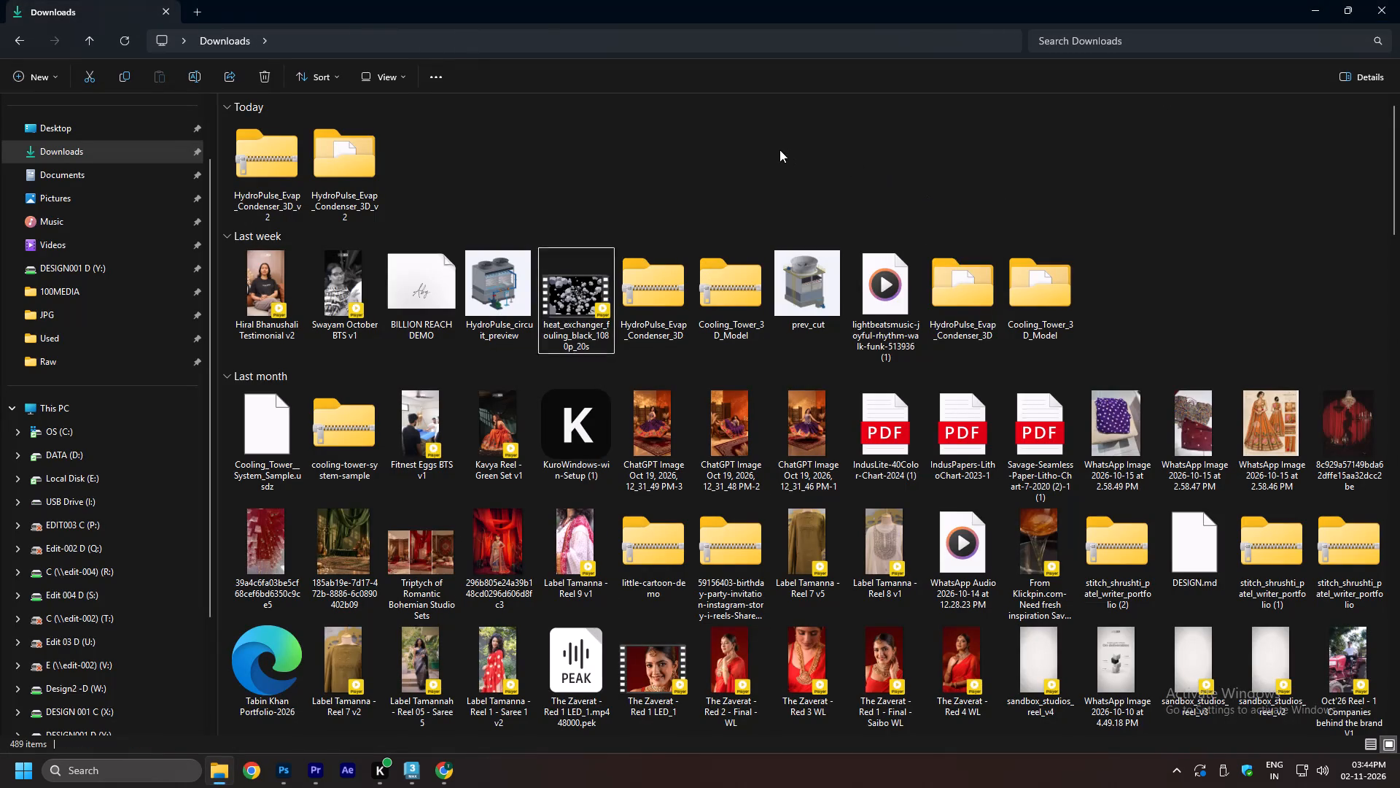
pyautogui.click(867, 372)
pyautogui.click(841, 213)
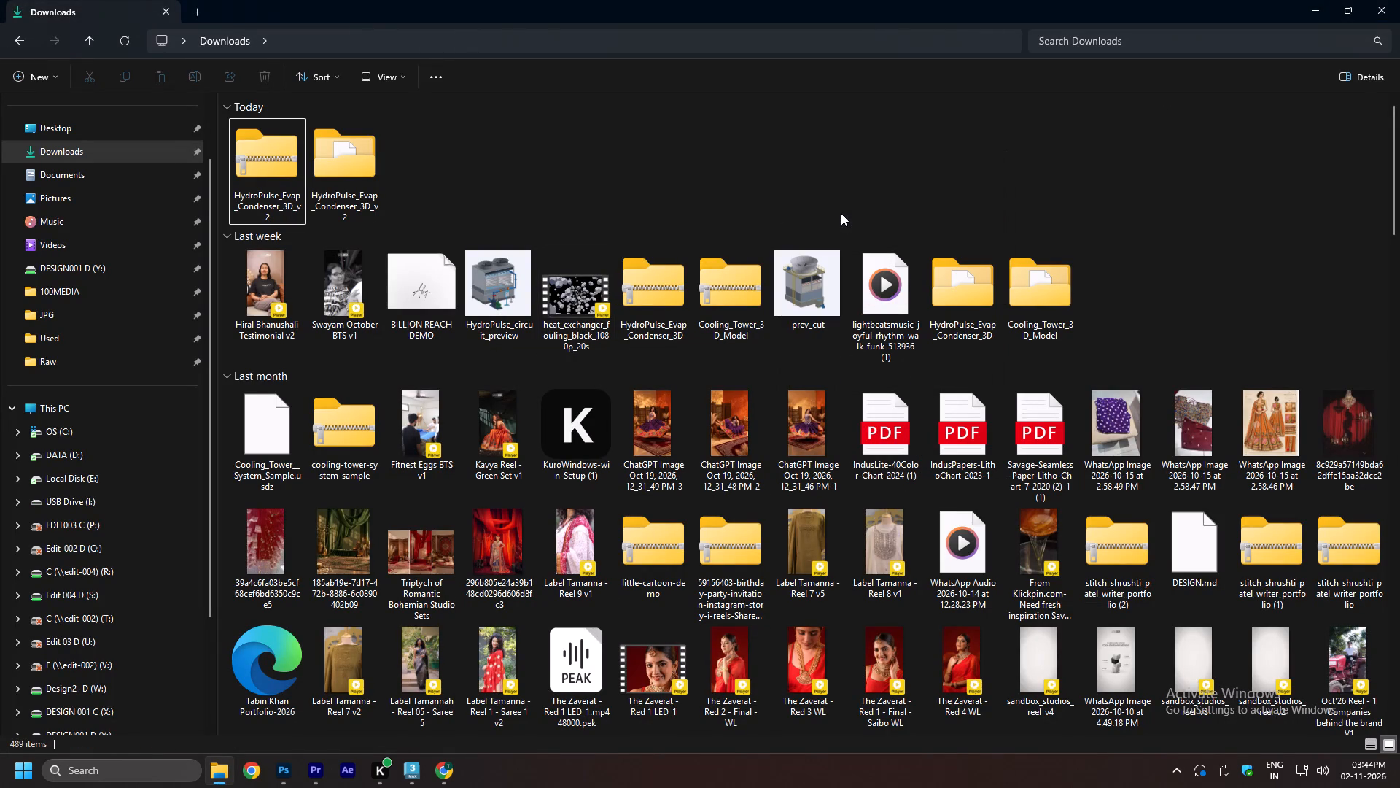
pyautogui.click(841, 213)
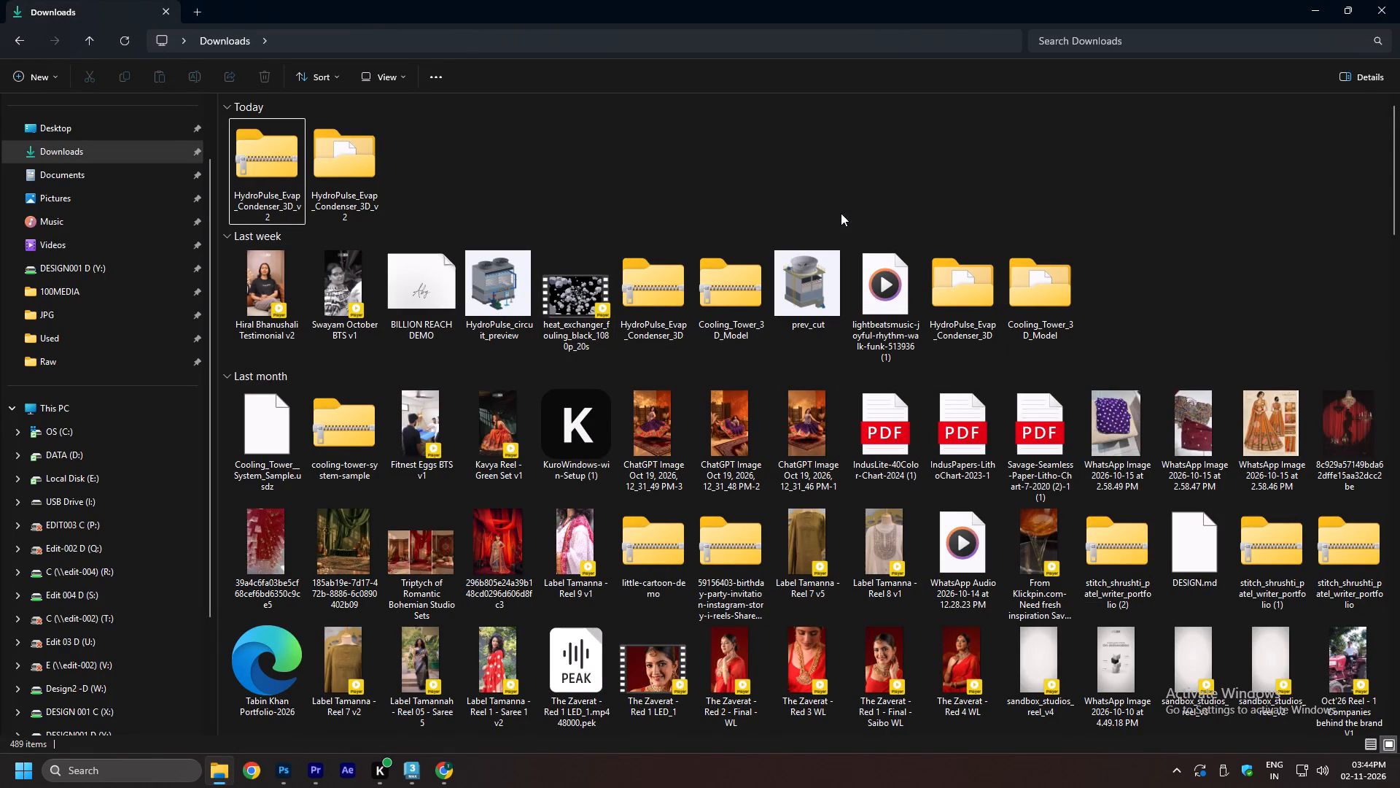
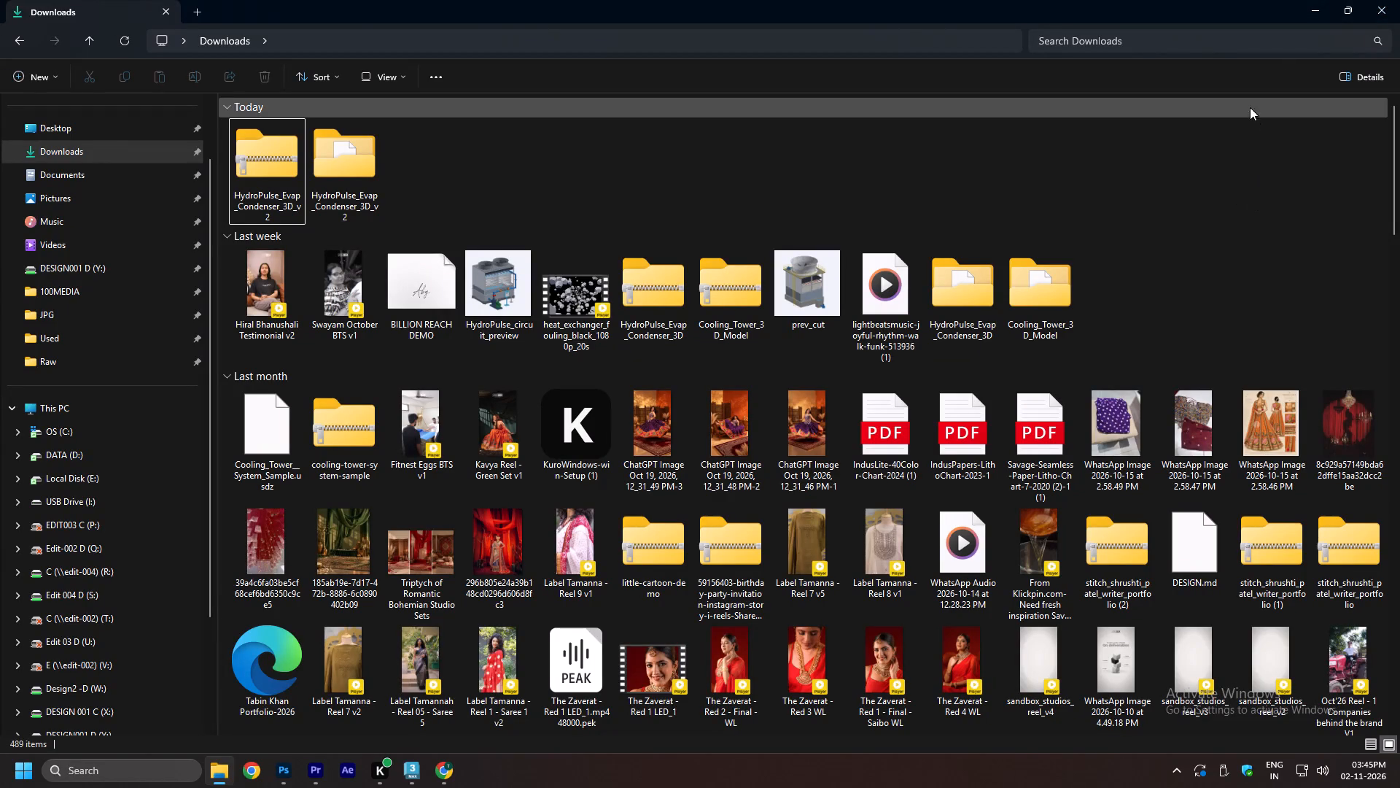
# Close the Downloads folder window and return to the 3ds Max scene.
pyautogui.scroll(6, 605, 245)
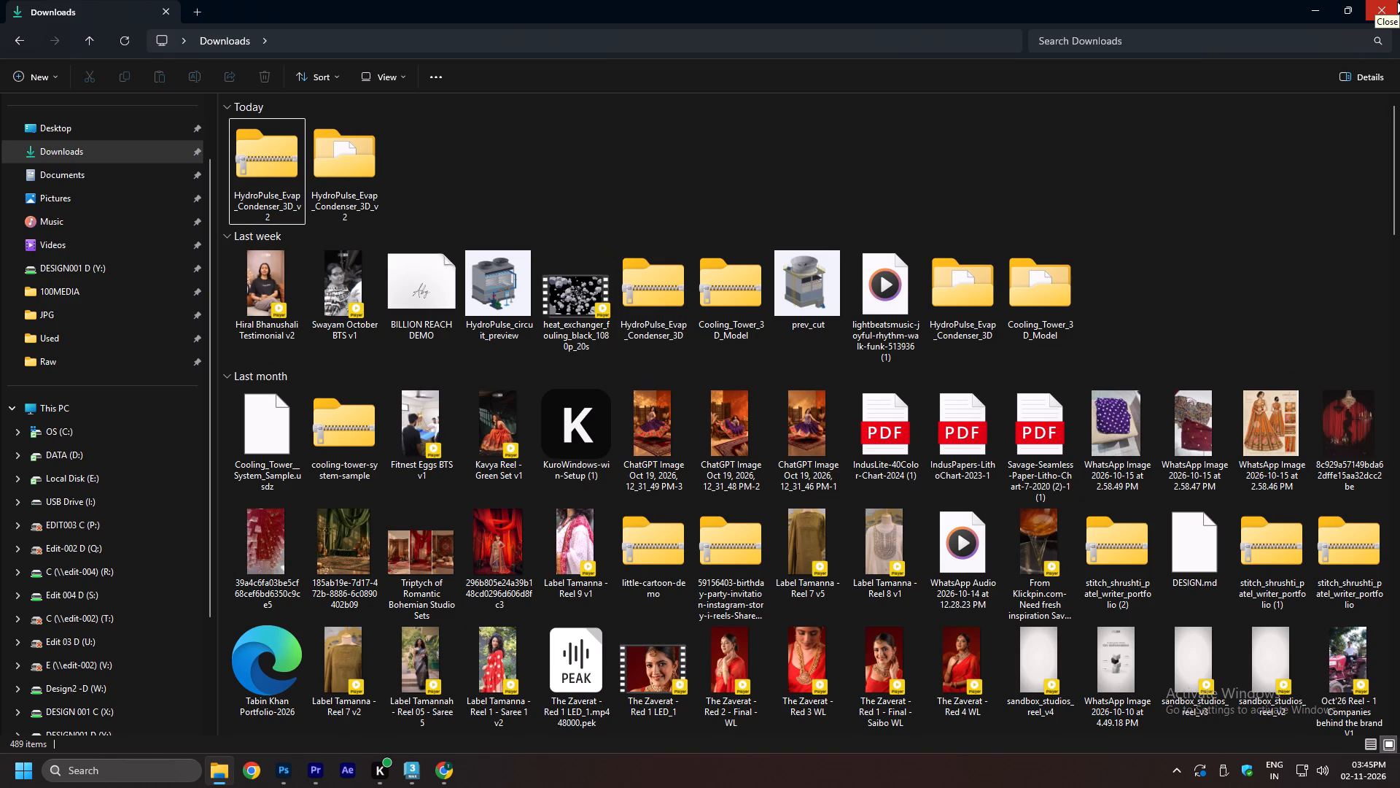
pyautogui.click(1397, 1)
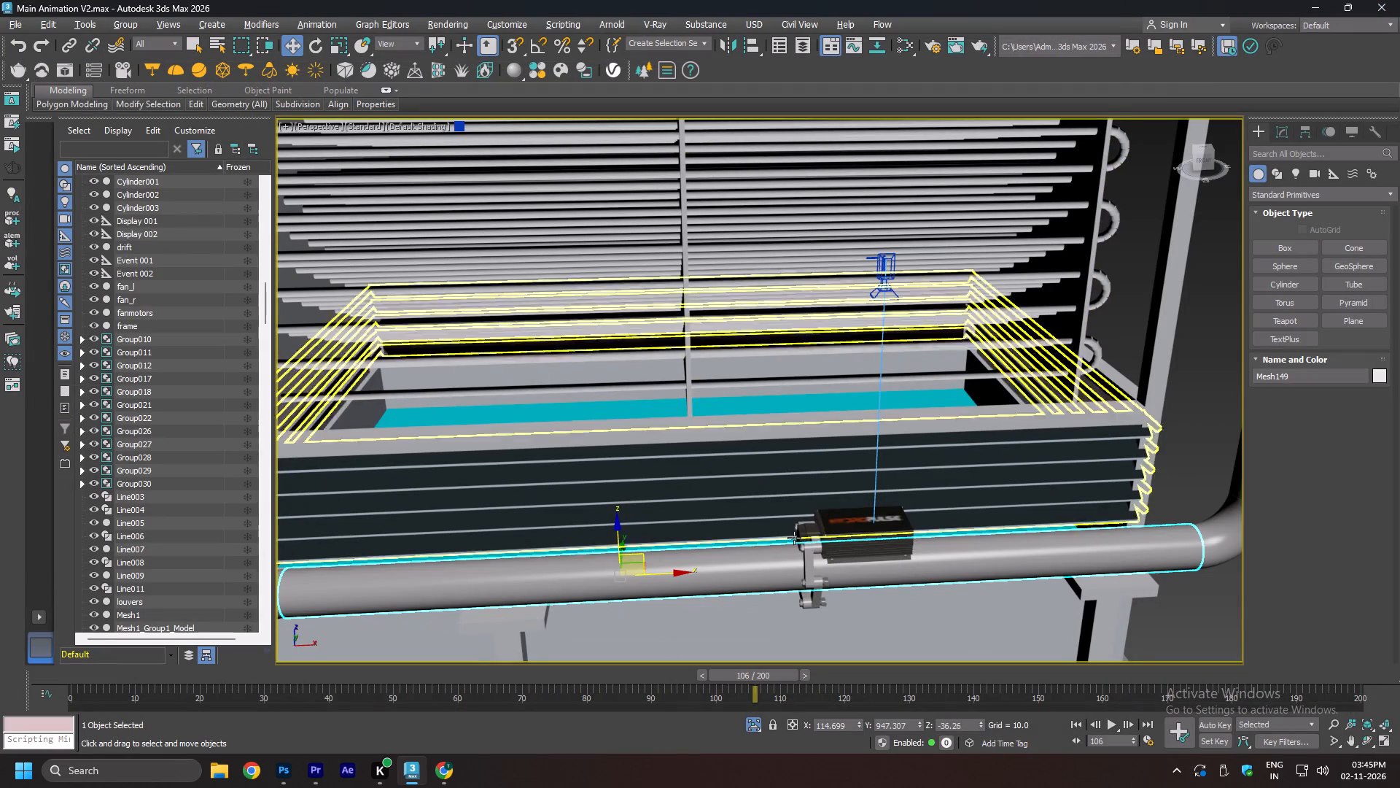
# Select the end plate of the HydroPulse unit beside the clamp and examine how it meets the clamp and pipe.
pyautogui.click(826, 538)
pyautogui.scroll(-1, 836, 521)
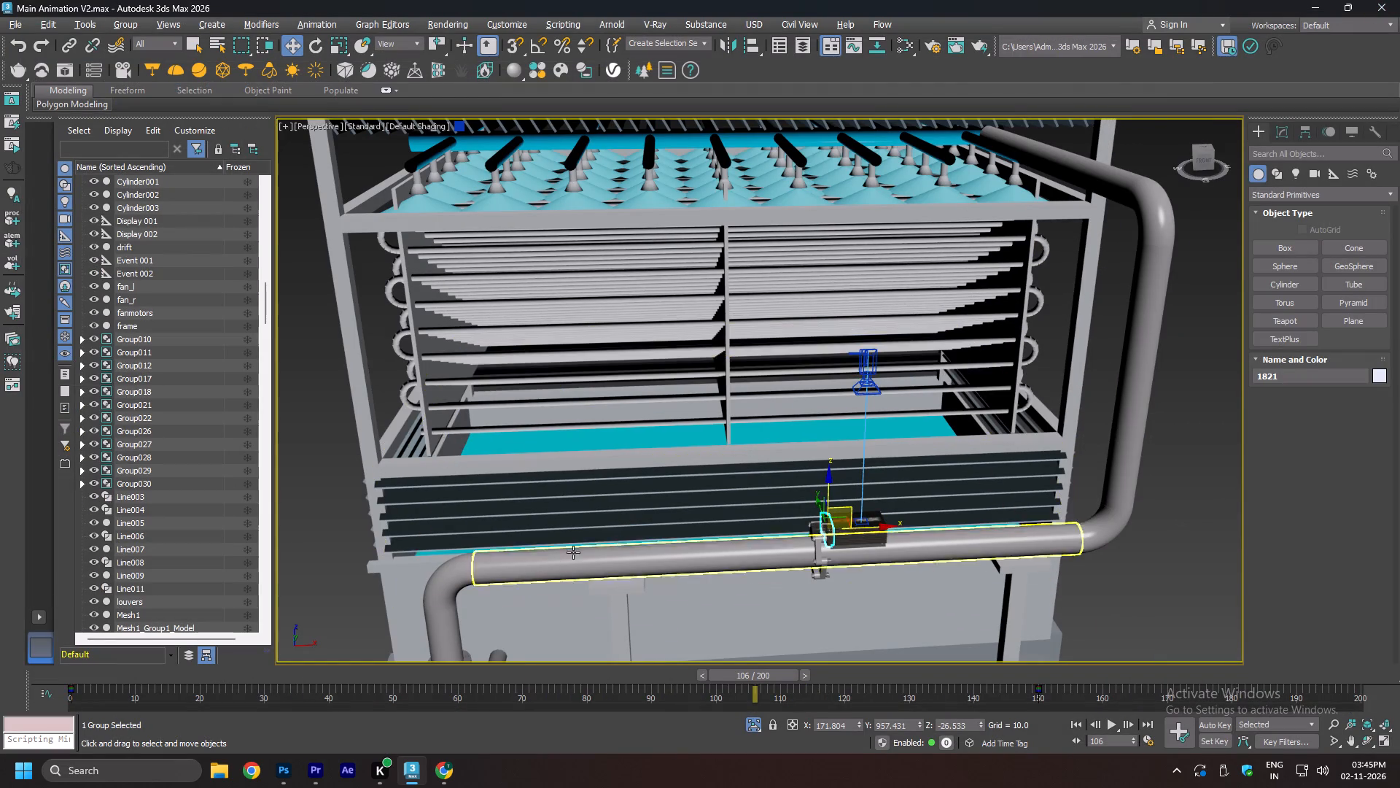
pyautogui.keyDown('alt'); pyautogui.moveTo(687, 546); pyautogui.dragTo(792, 540, button='middle'); pyautogui.keyUp('alt')
pyautogui.moveTo(903, 565); pyautogui.dragTo(848, 442, button='middle')
pyautogui.keyDown('alt'); pyautogui.moveTo(868, 444); pyautogui.dragTo(849, 441, button='middle'); pyautogui.keyUp('alt')
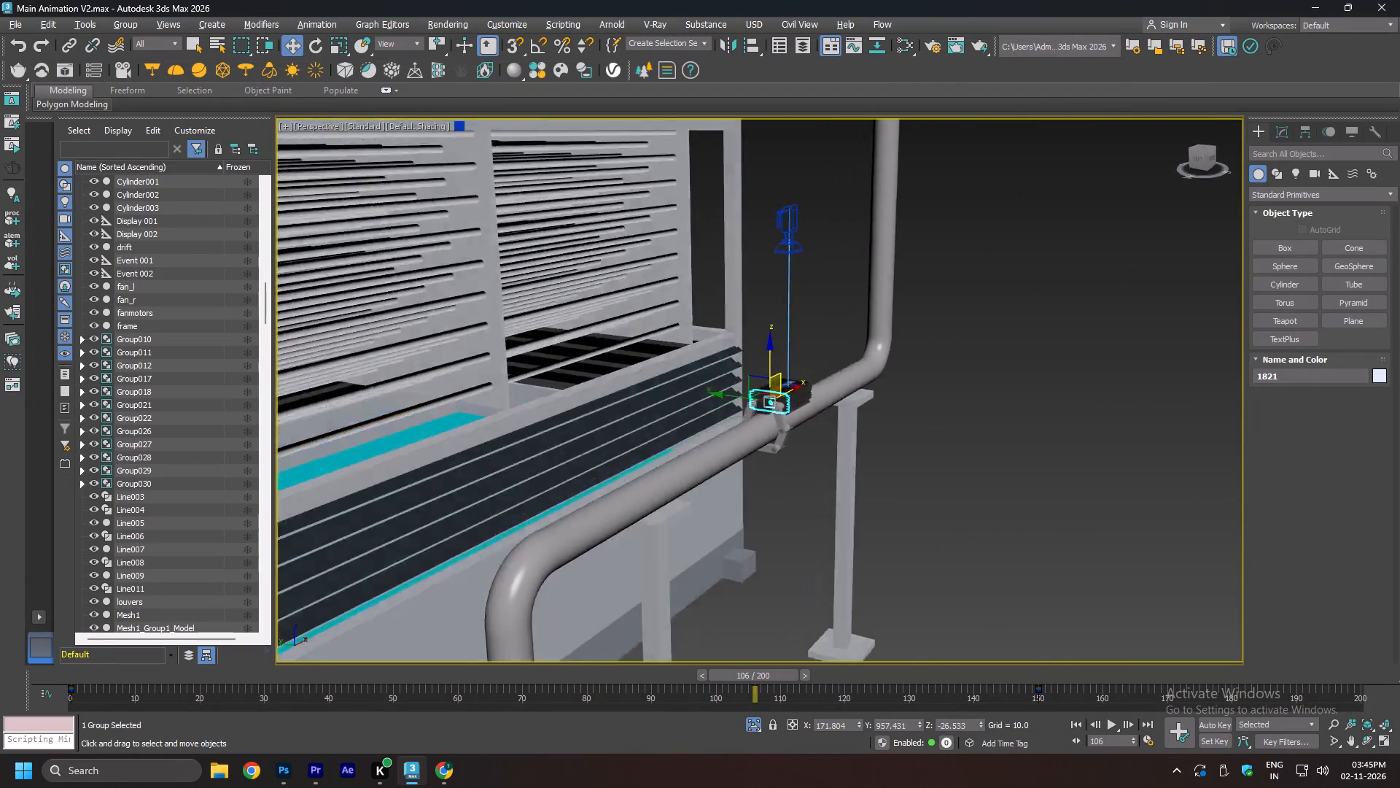
pyautogui.keyDown('alt'); pyautogui.moveTo(849, 441); pyautogui.dragTo(849, 428, button='middle'); pyautogui.keyUp('alt')
pyautogui.scroll(-2, 810, 448)
pyautogui.scroll(3, 796, 429)
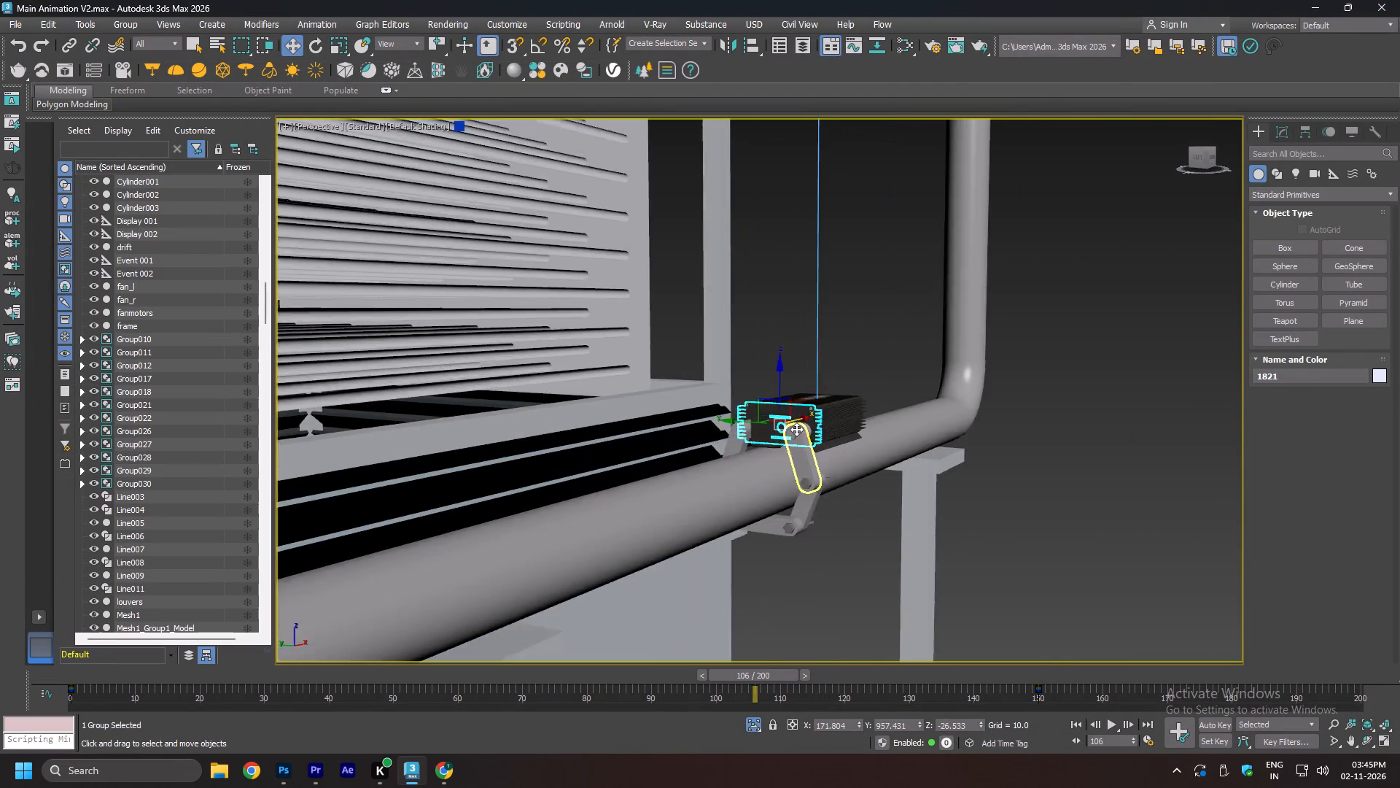
pyautogui.scroll(3, 796, 429)
# Select the HydroPulse unit's finned housing and examine how it sits on the pipe from its rear and end.
pyautogui.click(849, 423)
pyautogui.scroll(-2, 833, 503)
pyautogui.keyDown('alt'); pyautogui.moveTo(879, 482); pyautogui.dragTo(981, 487, button='middle'); pyautogui.keyUp('alt')
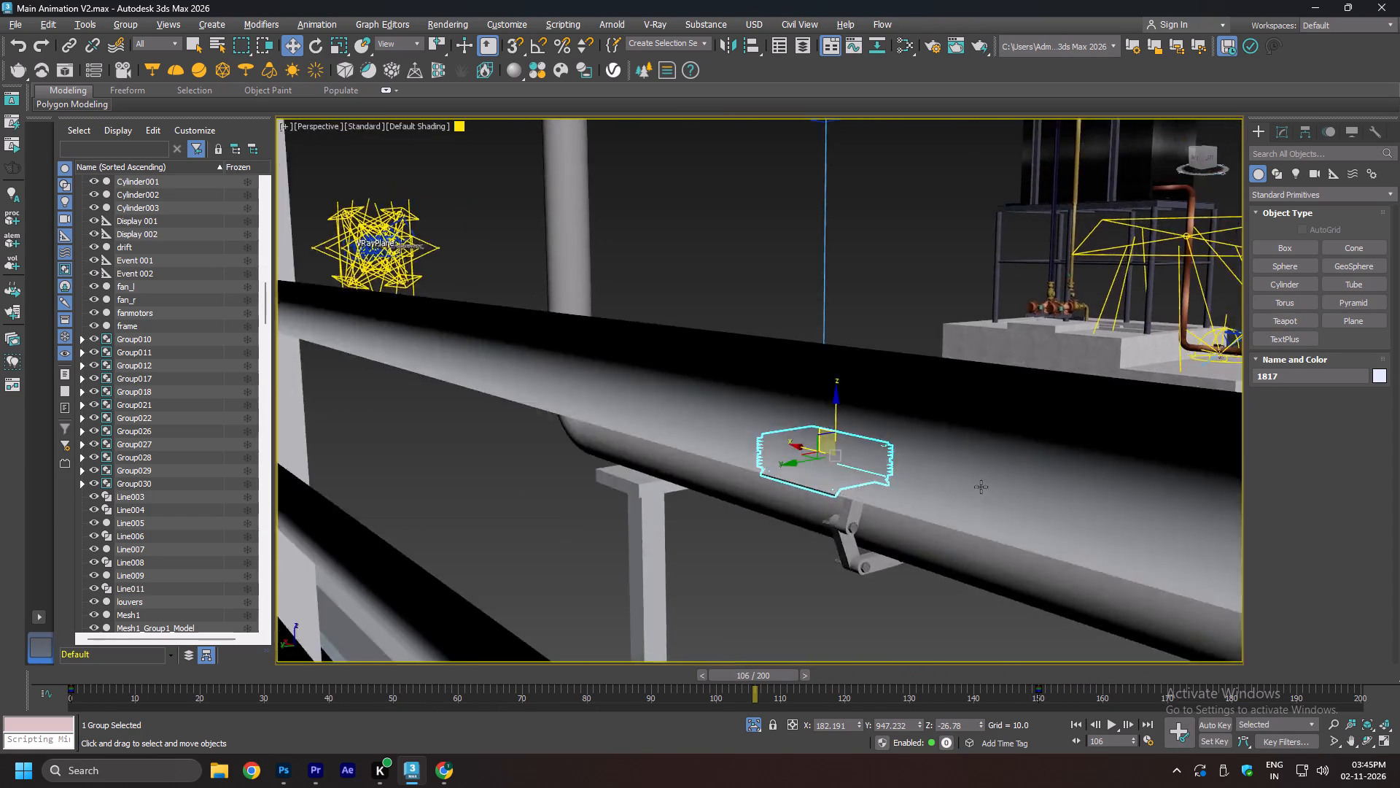
pyautogui.keyDown('alt'); pyautogui.moveTo(981, 487); pyautogui.dragTo(971, 480, button='middle'); pyautogui.keyUp('alt')
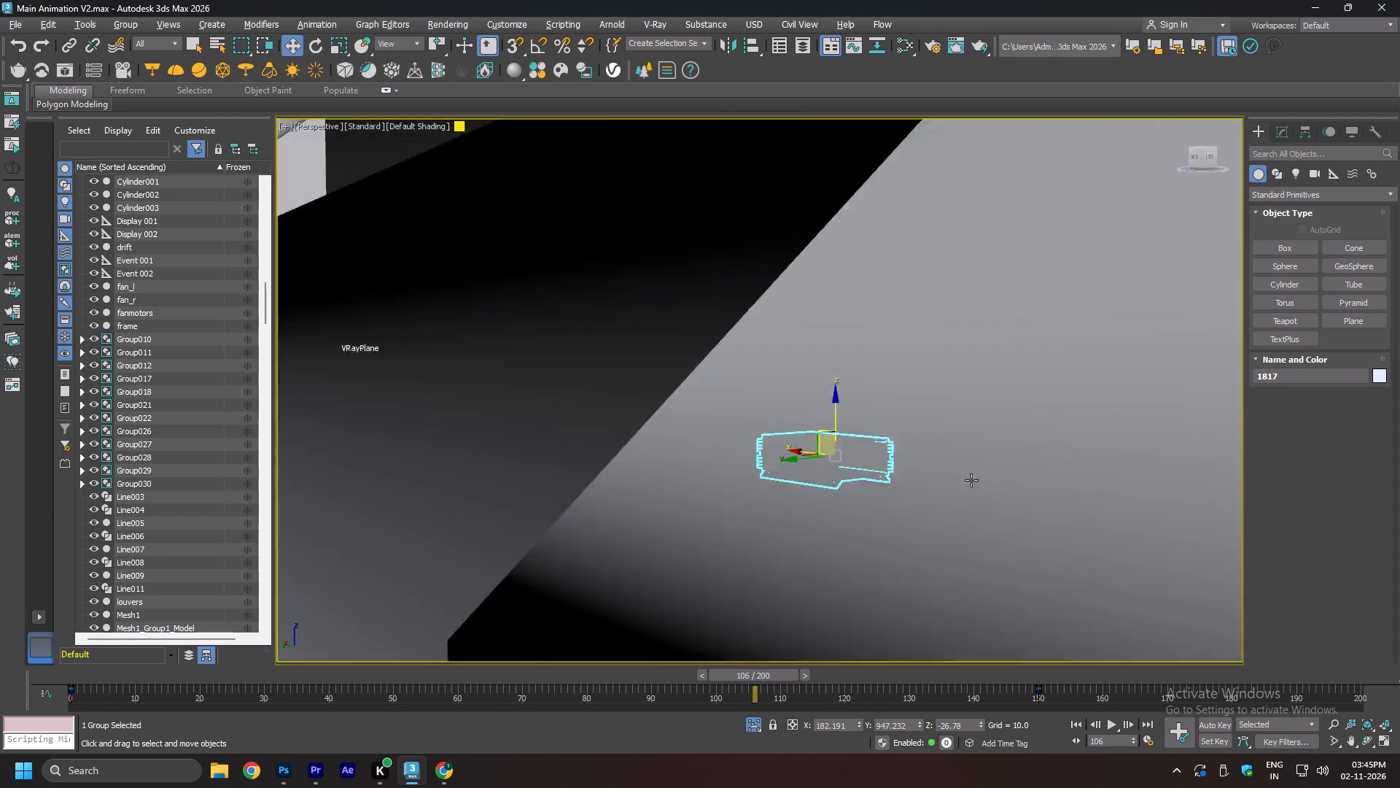
pyautogui.keyDown('alt'); pyautogui.moveTo(971, 480); pyautogui.dragTo(892, 477, button='middle'); pyautogui.keyUp('alt')
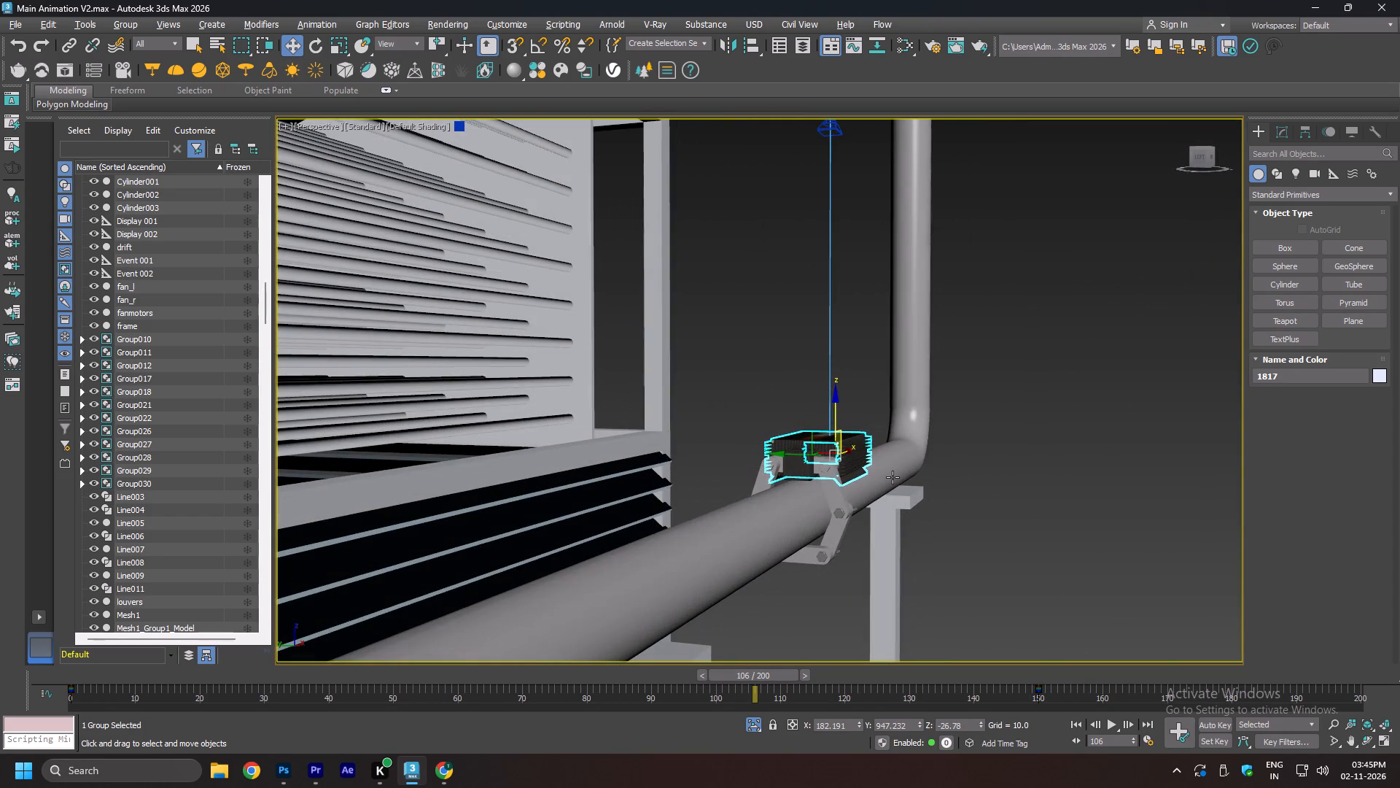
pyautogui.keyDown('alt'); pyautogui.moveTo(892, 477); pyautogui.dragTo(891, 477, button='middle'); pyautogui.keyUp('alt')
# Select the upper clamp link beside the HydroPulse unit and examine the clamp's links and bolts around the pipe from several angles.
pyautogui.scroll(3, 833, 480)
pyautogui.click(833, 480)
pyautogui.moveTo(834, 575); pyautogui.dragTo(829, 541, button='middle')
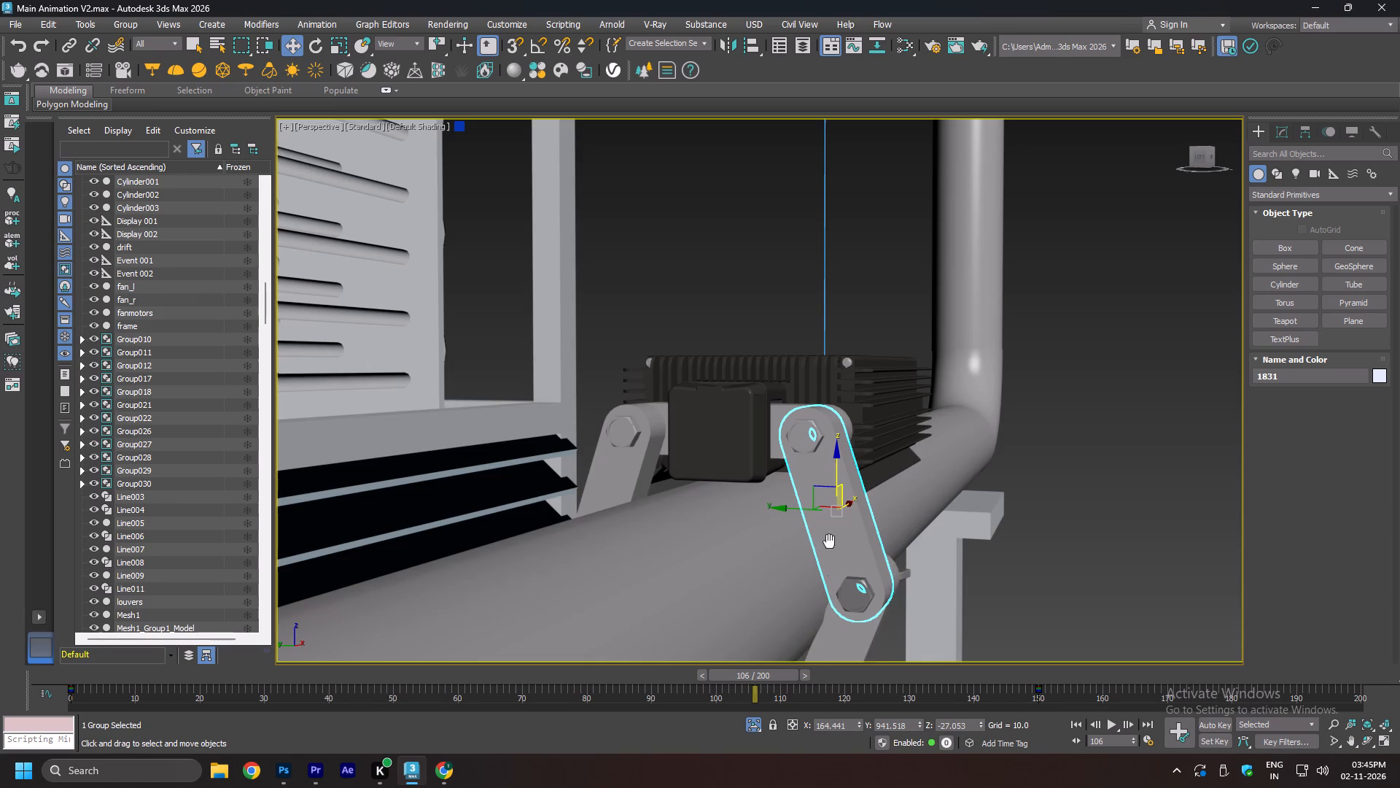
pyautogui.moveTo(829, 541); pyautogui.dragTo(847, 379, button='middle')
pyautogui.moveTo(857, 444); pyautogui.dragTo(865, 448, button='middle')
pyautogui.keyDown('alt'); pyautogui.moveTo(720, 433); pyautogui.dragTo(757, 433, button='middle'); pyautogui.keyUp('alt')
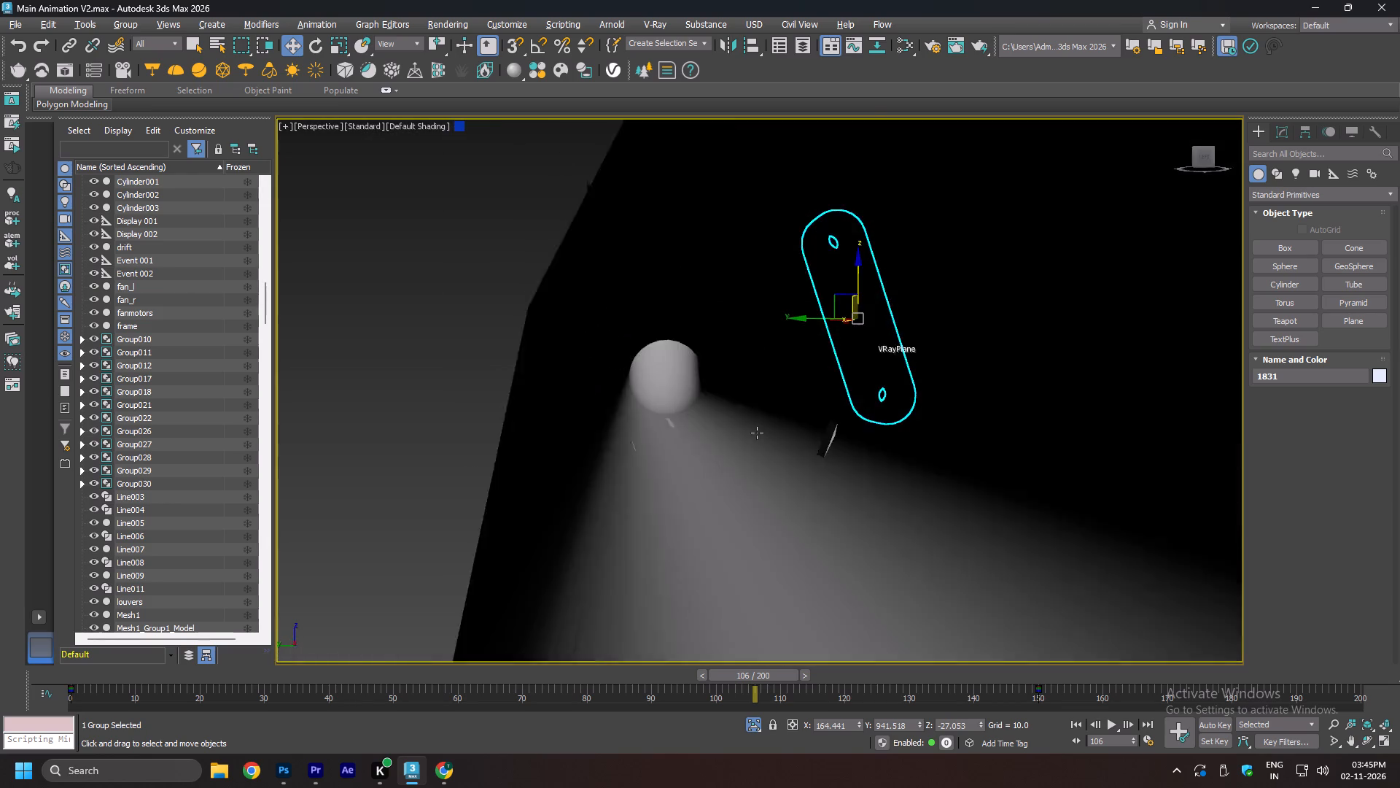
pyautogui.keyDown('alt'); pyautogui.moveTo(757, 433); pyautogui.dragTo(728, 430, button='middle'); pyautogui.keyUp('alt')
pyautogui.keyDown('alt'); pyautogui.middleClick(826, 430); pyautogui.keyUp('alt')
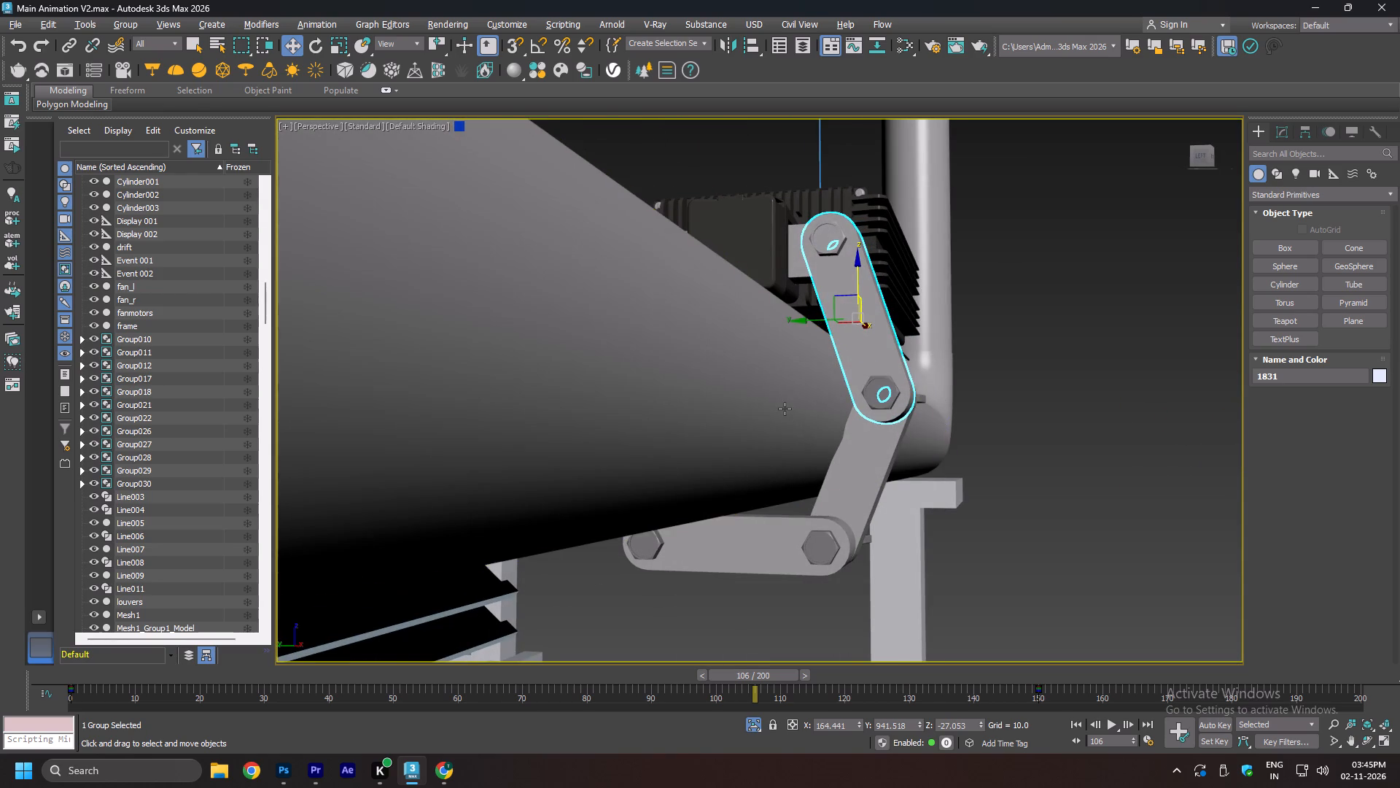
pyautogui.keyDown('alt'); pyautogui.moveTo(785, 409); pyautogui.dragTo(806, 411, button='middle'); pyautogui.keyUp('alt')
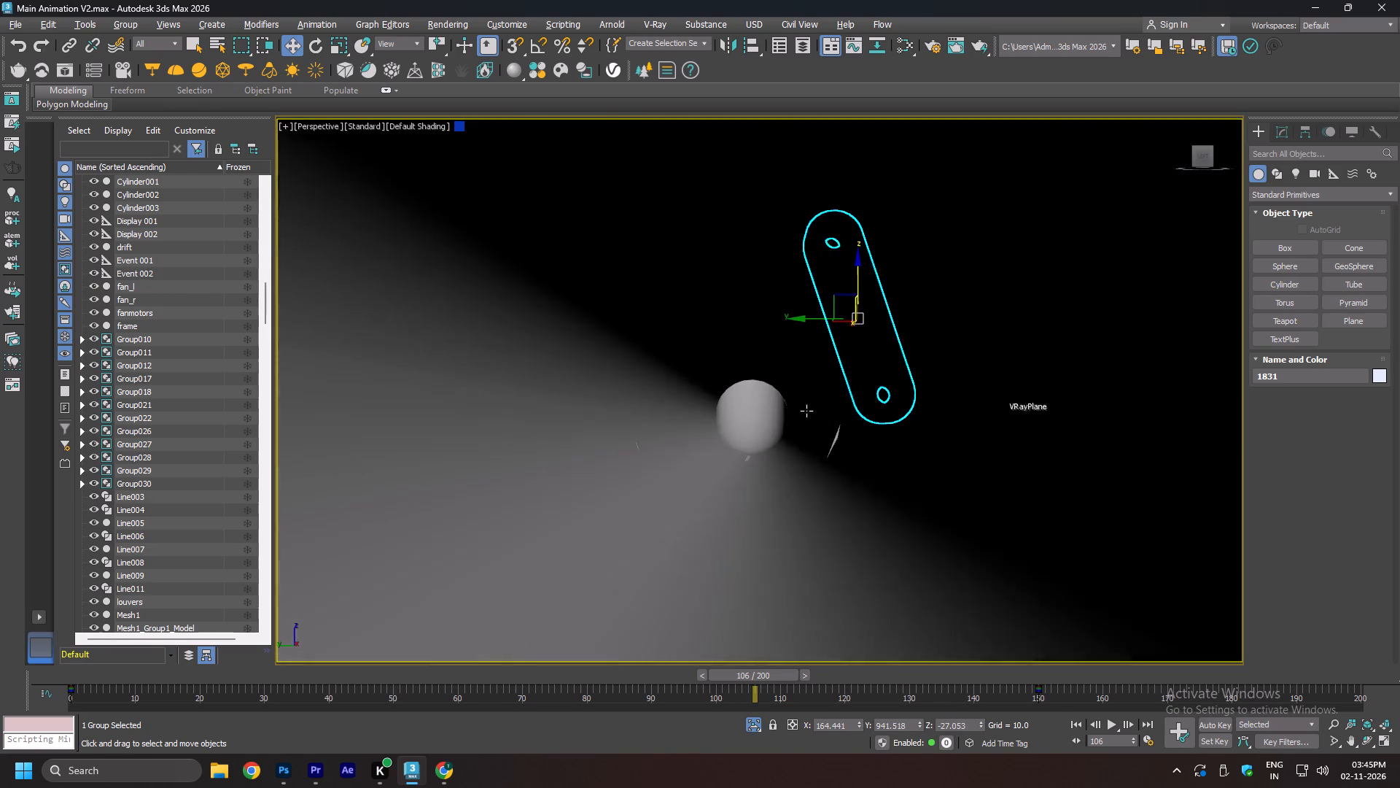
pyautogui.keyDown('alt'); pyautogui.moveTo(806, 411); pyautogui.dragTo(831, 409, button='middle'); pyautogui.keyUp('alt')
pyautogui.keyDown('alt'); pyautogui.moveTo(916, 411); pyautogui.dragTo(848, 413, button='middle'); pyautogui.keyUp('alt')
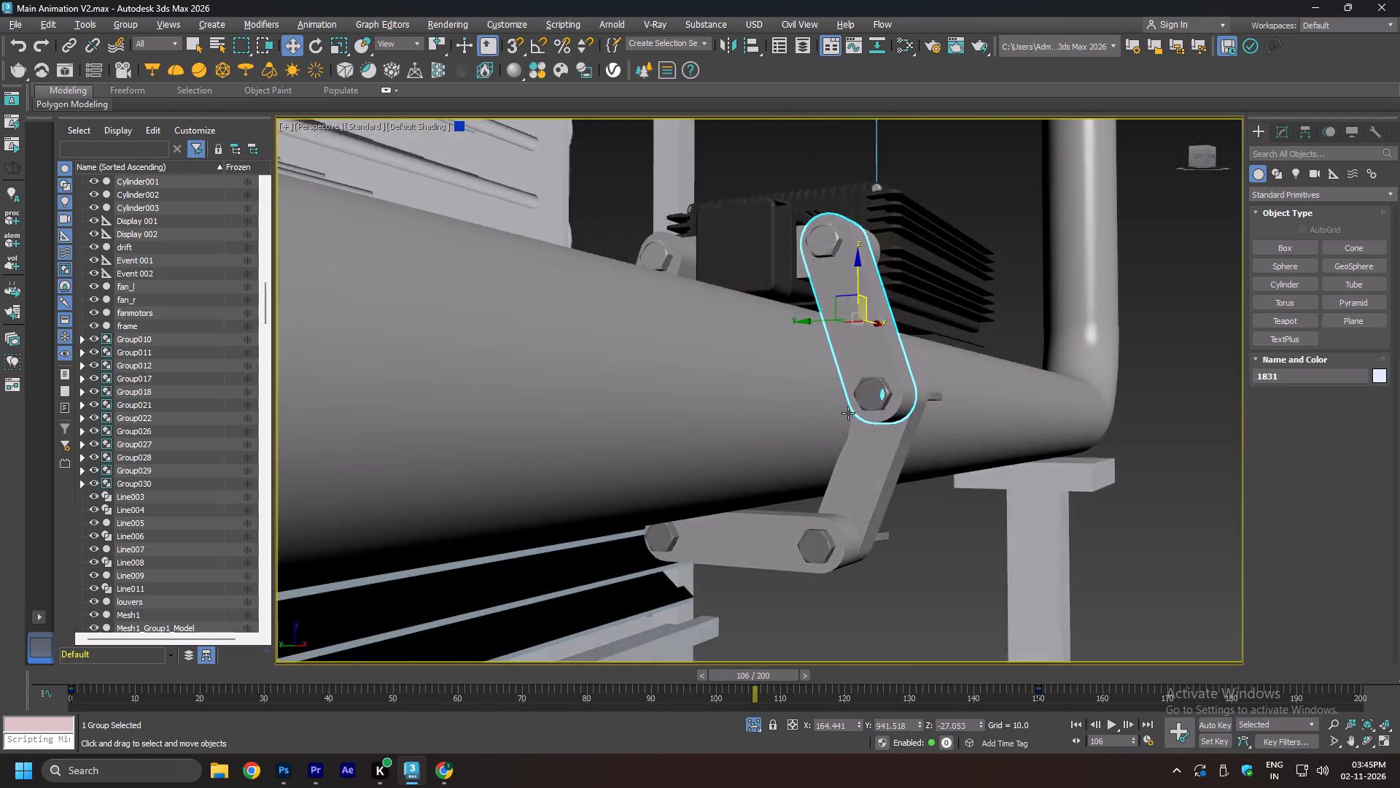
pyautogui.keyDown('alt'); pyautogui.moveTo(848, 413); pyautogui.dragTo(908, 417, button='middle'); pyautogui.keyUp('alt')
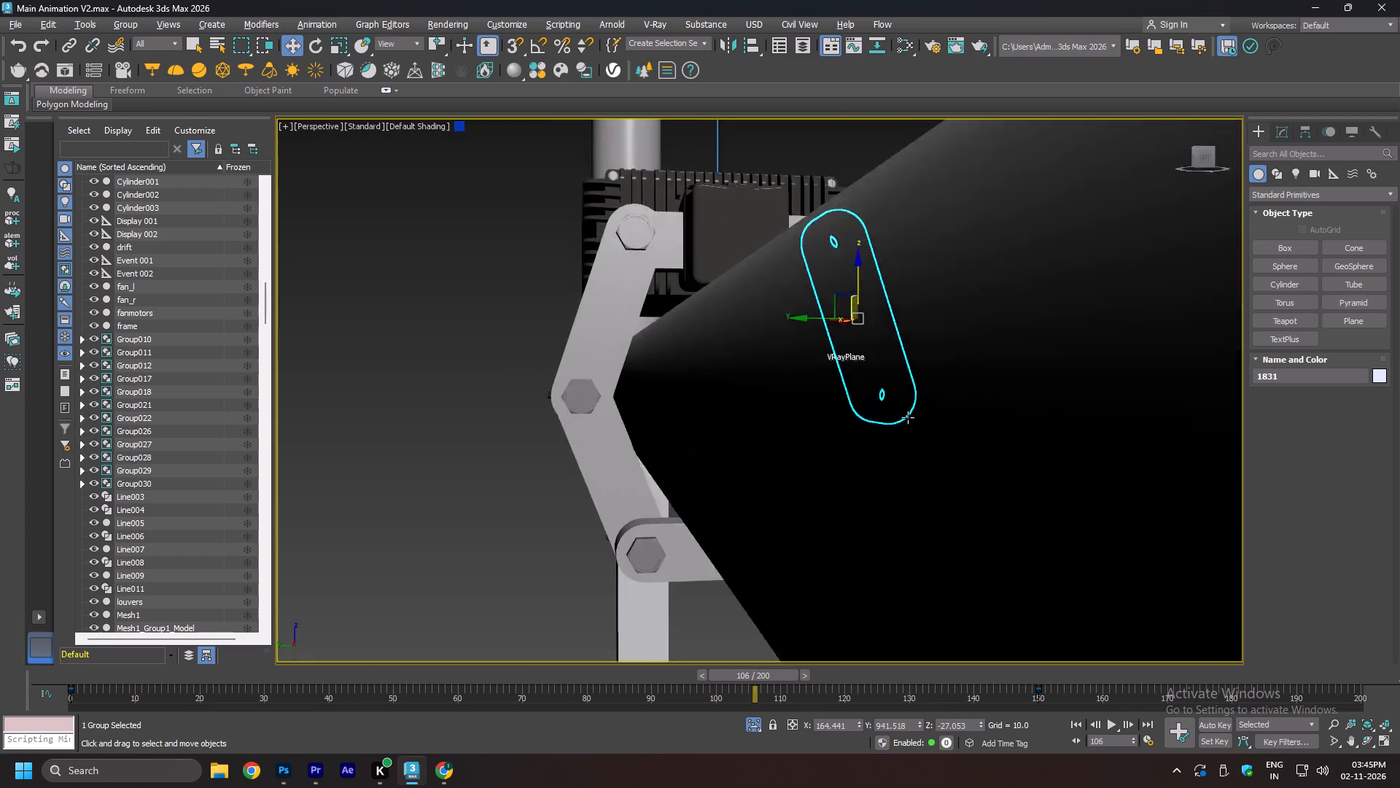
pyautogui.keyDown('alt'); pyautogui.moveTo(908, 417); pyautogui.dragTo(805, 412, button='middle'); pyautogui.keyUp('alt')
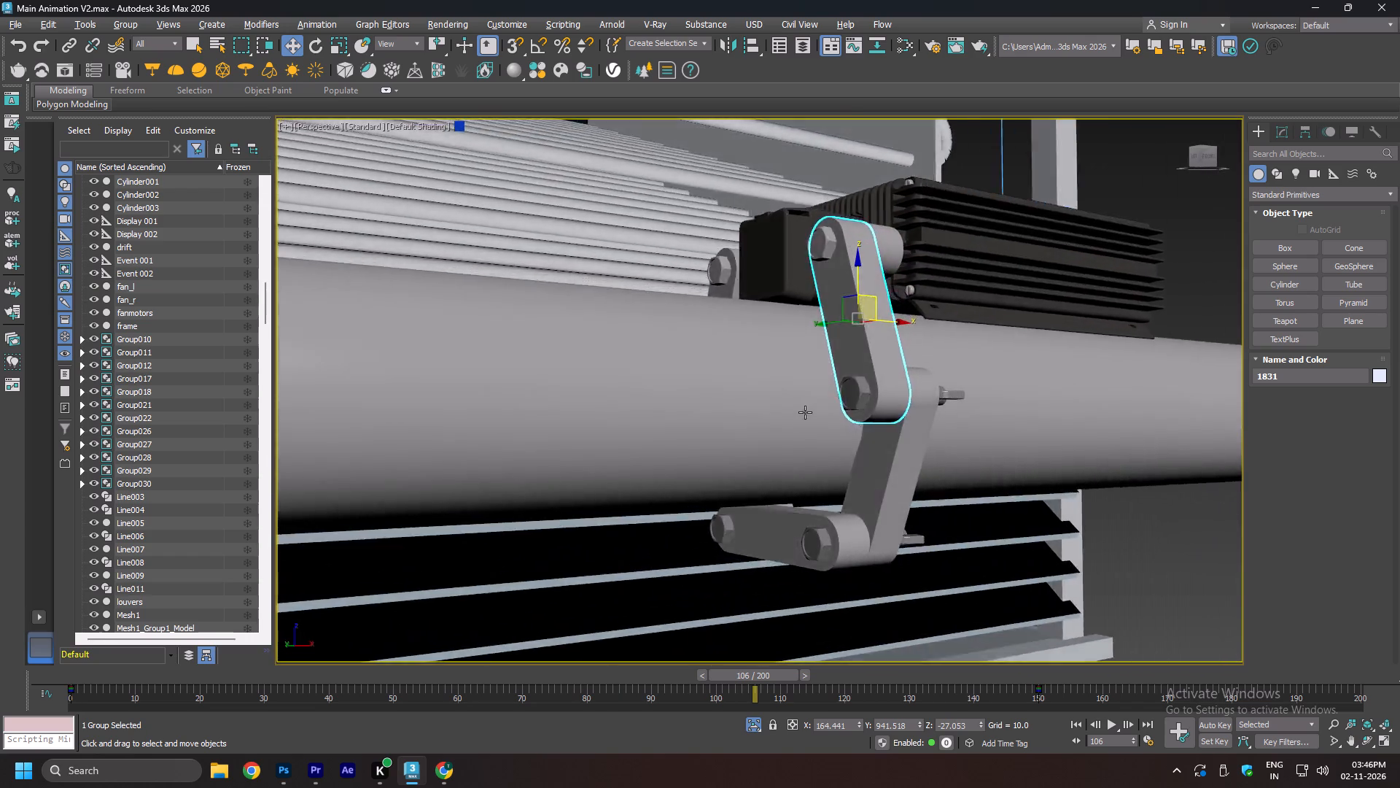
pyautogui.keyDown('alt'); pyautogui.moveTo(805, 412); pyautogui.dragTo(735, 420, button='middle'); pyautogui.keyUp('alt')
pyautogui.scroll(-3, 634, 444)
pyautogui.keyDown('alt'); pyautogui.moveTo(771, 422); pyautogui.dragTo(829, 471, button='middle'); pyautogui.keyUp('alt')
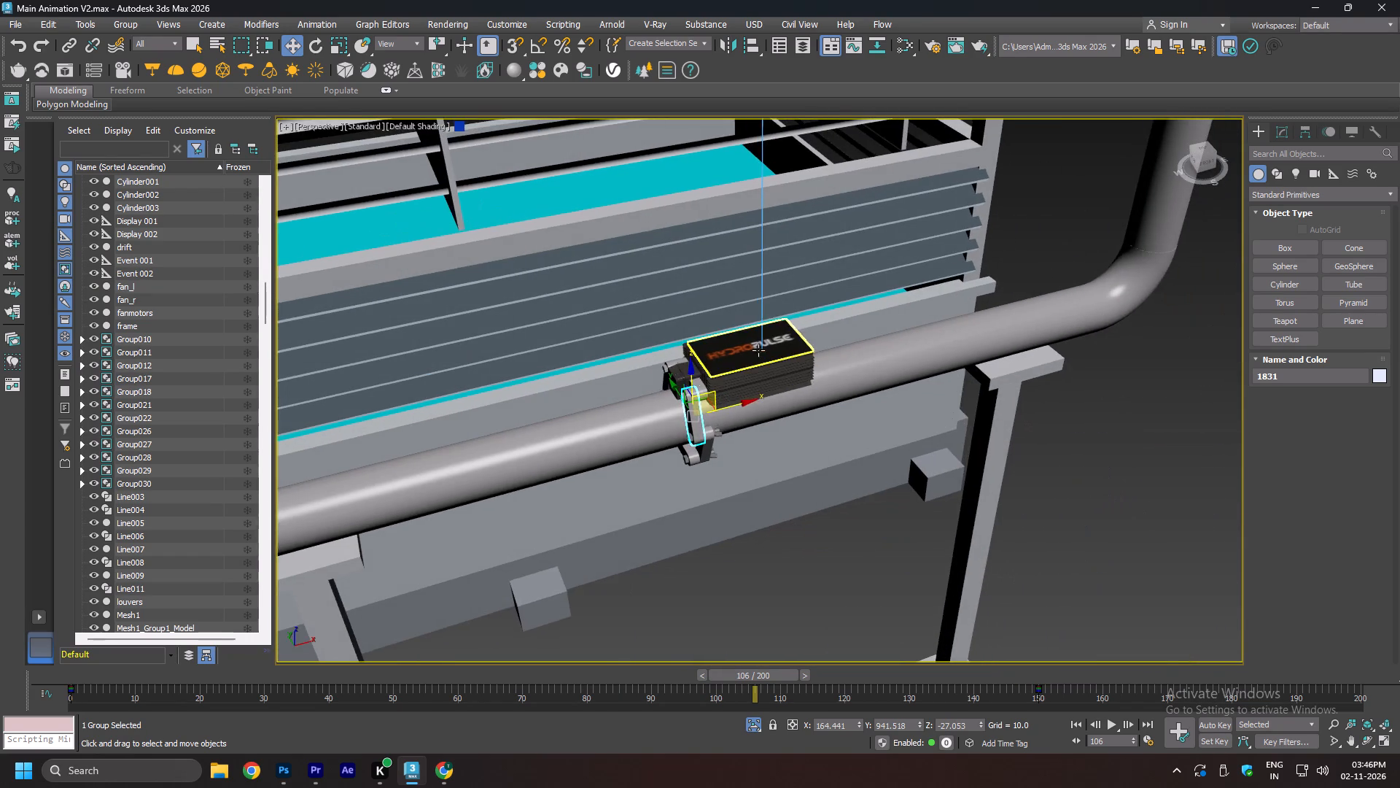
# Inspect the top of the HydroPulse unit close up and select its HYDROPULSE logo plane.
pyautogui.scroll(2, 748, 353)
pyautogui.click(755, 374)
pyautogui.click(747, 358)
pyautogui.click(925, 595)
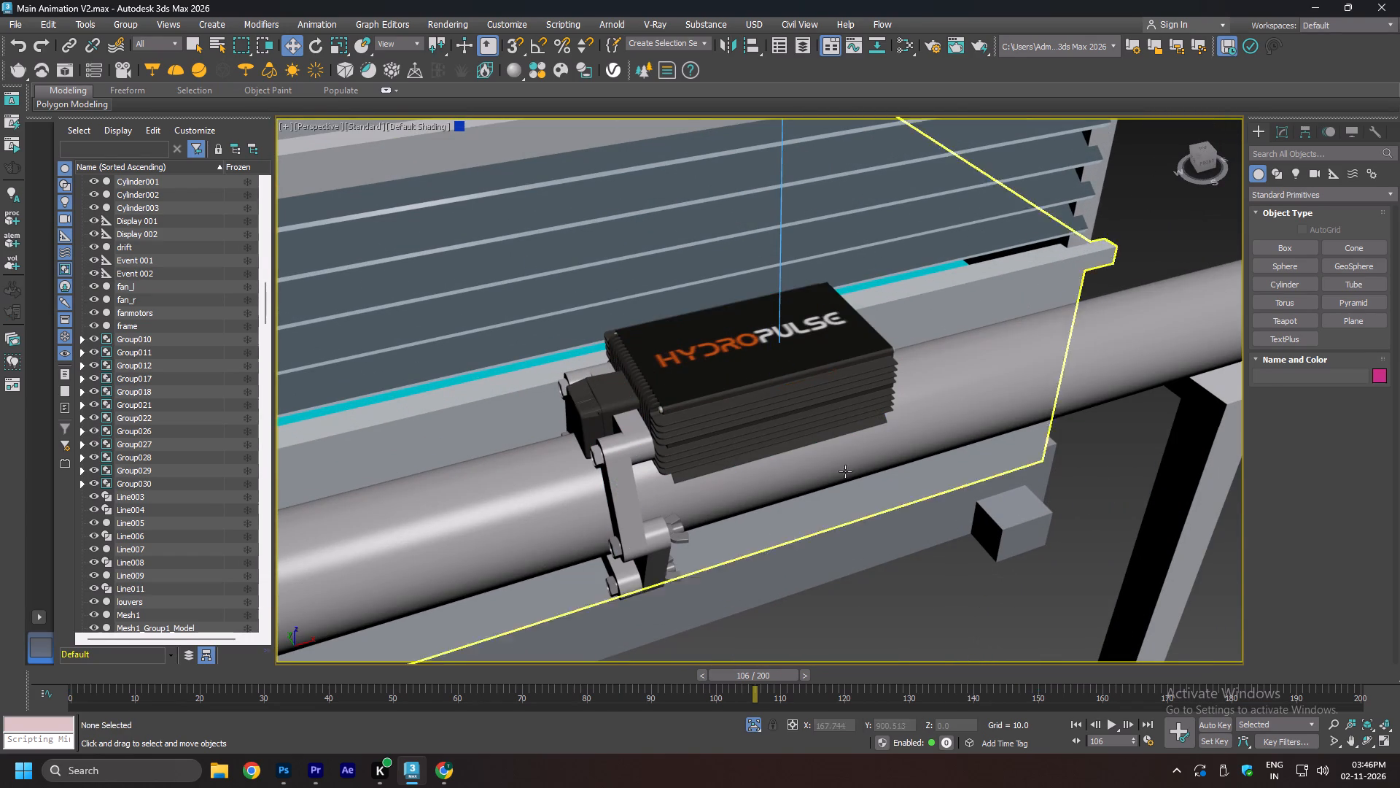
pyautogui.click(729, 342)
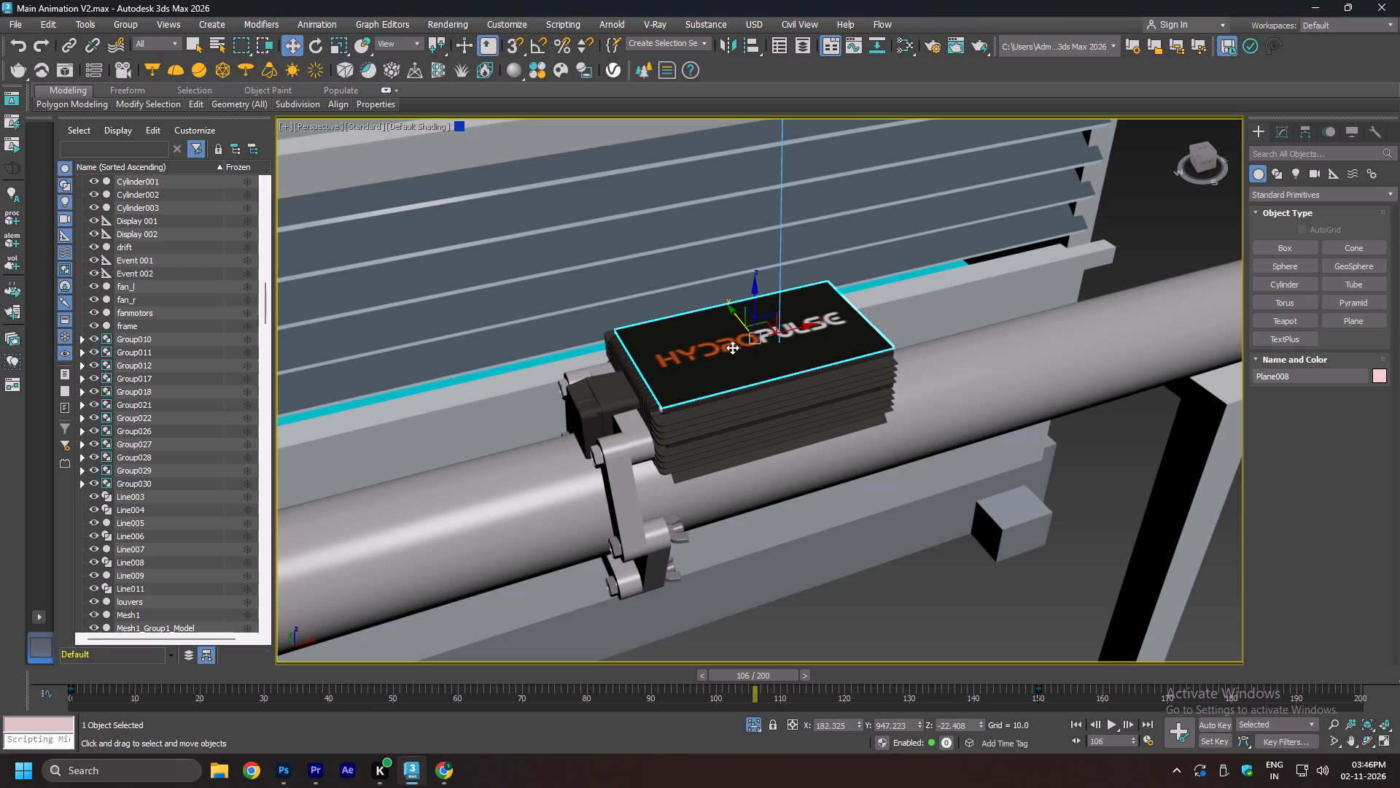
# Save the Main Animation V2 scene, clear the selection and close 3ds Max.
pyautogui.hotkey('ctrl', 's')
pyautogui.click(914, 596)
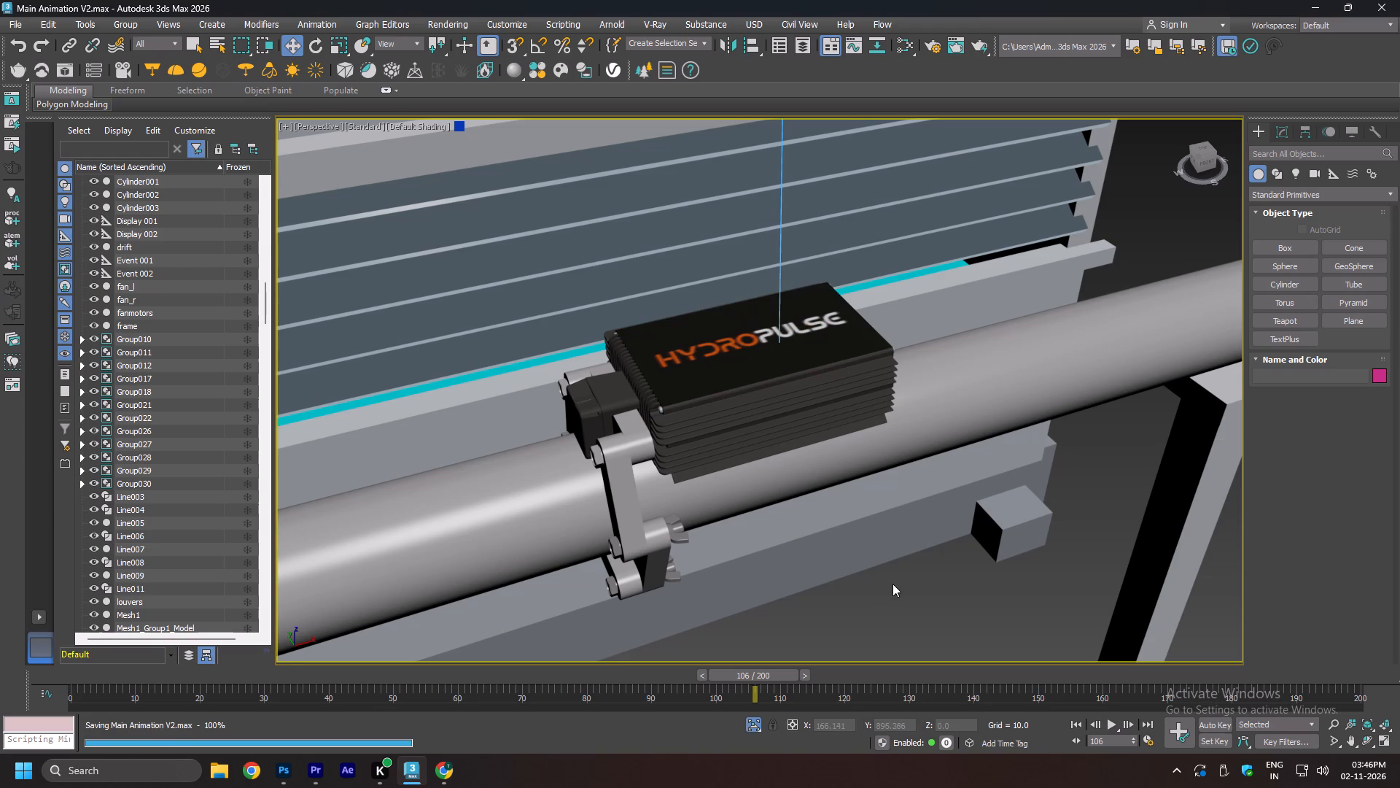
pyautogui.click(1392, 1)
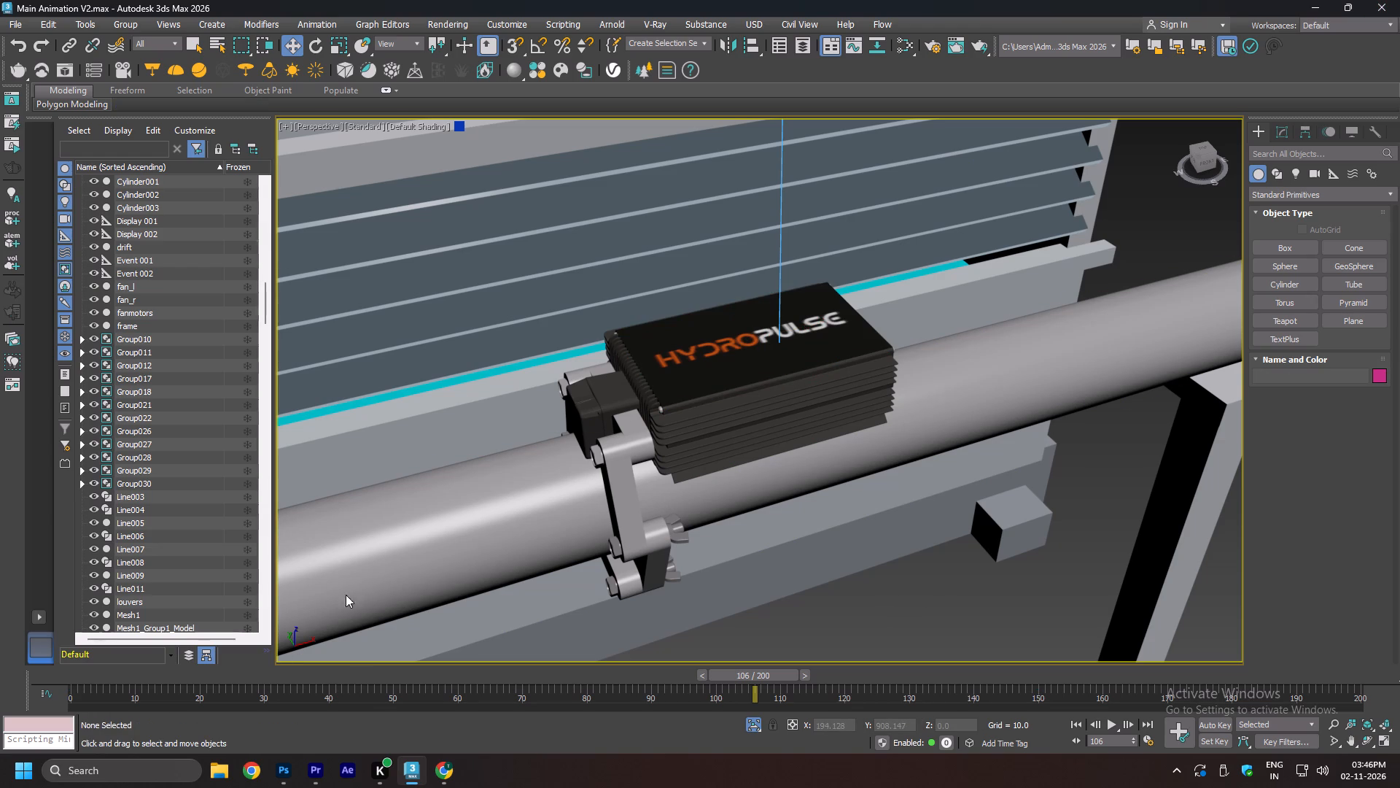
# Switch to Premiere Pro and select the long clip on the Video 3 track of the Mizuin Ad Film sequence.
pyautogui.click(329, 771)
pyautogui.click(584, 520)
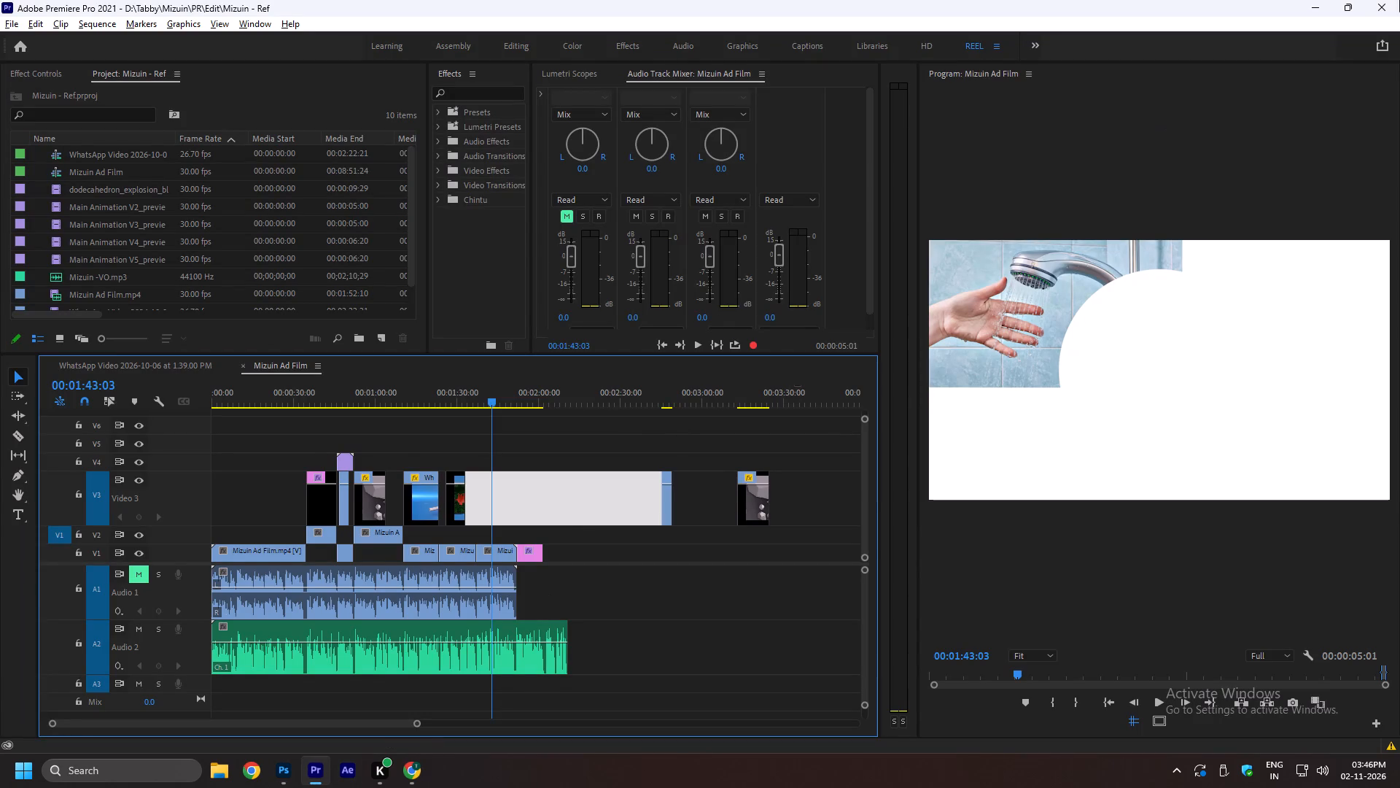
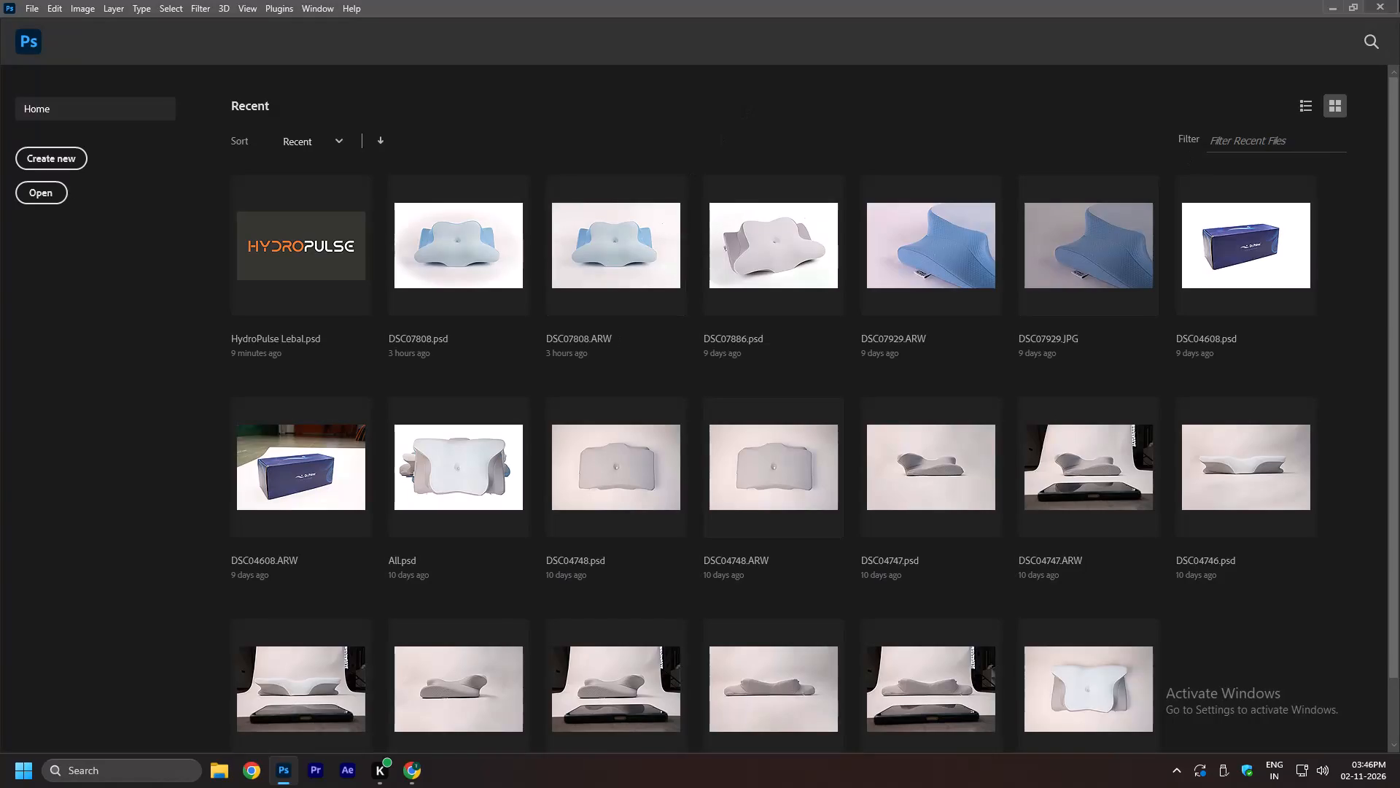
# Close Photoshop.
pyautogui.click(1388, 7)
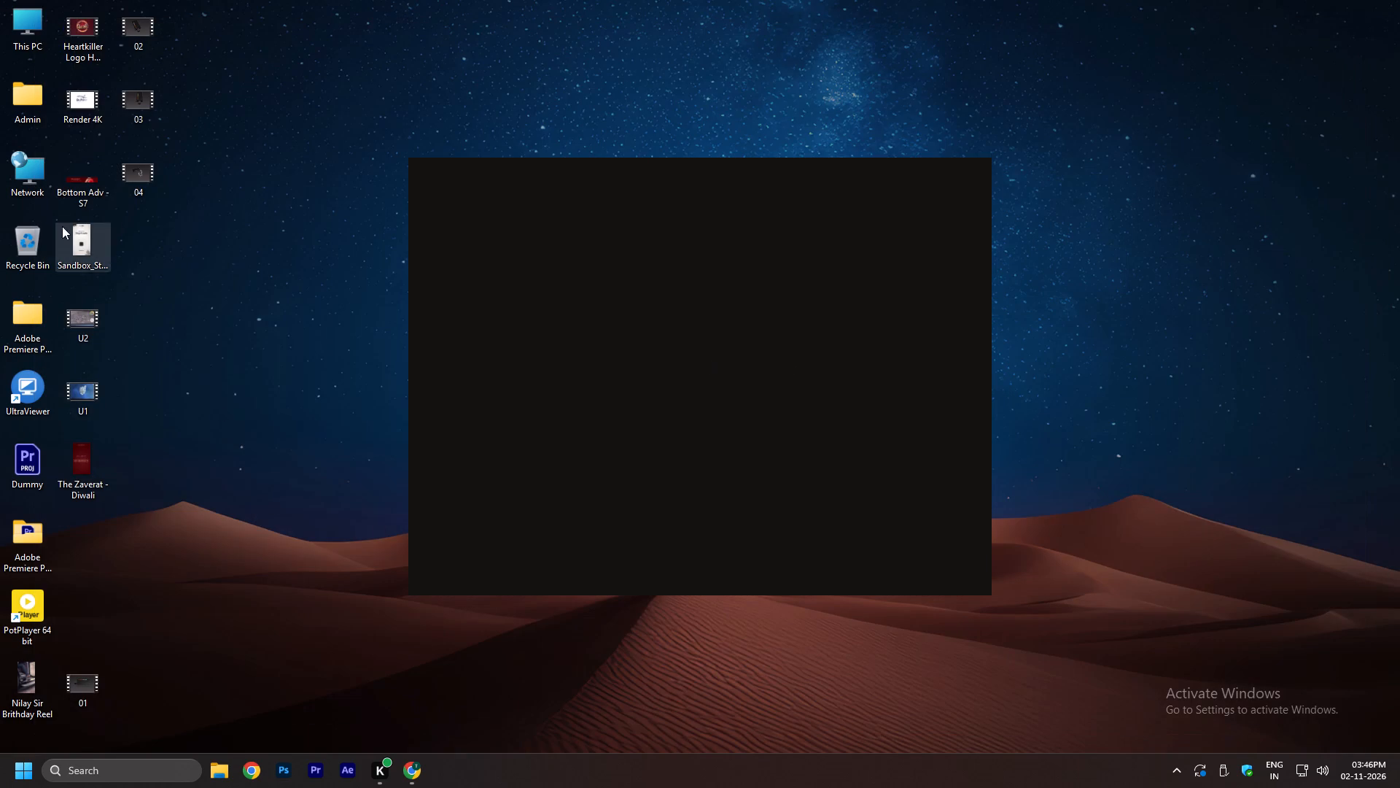
# Open This PC in File Explorer and refresh its list of drives and network locations.
pyautogui.doubleClick(32, 48)
pyautogui.click(589, 448)
pyautogui.rightClick(487, 367)
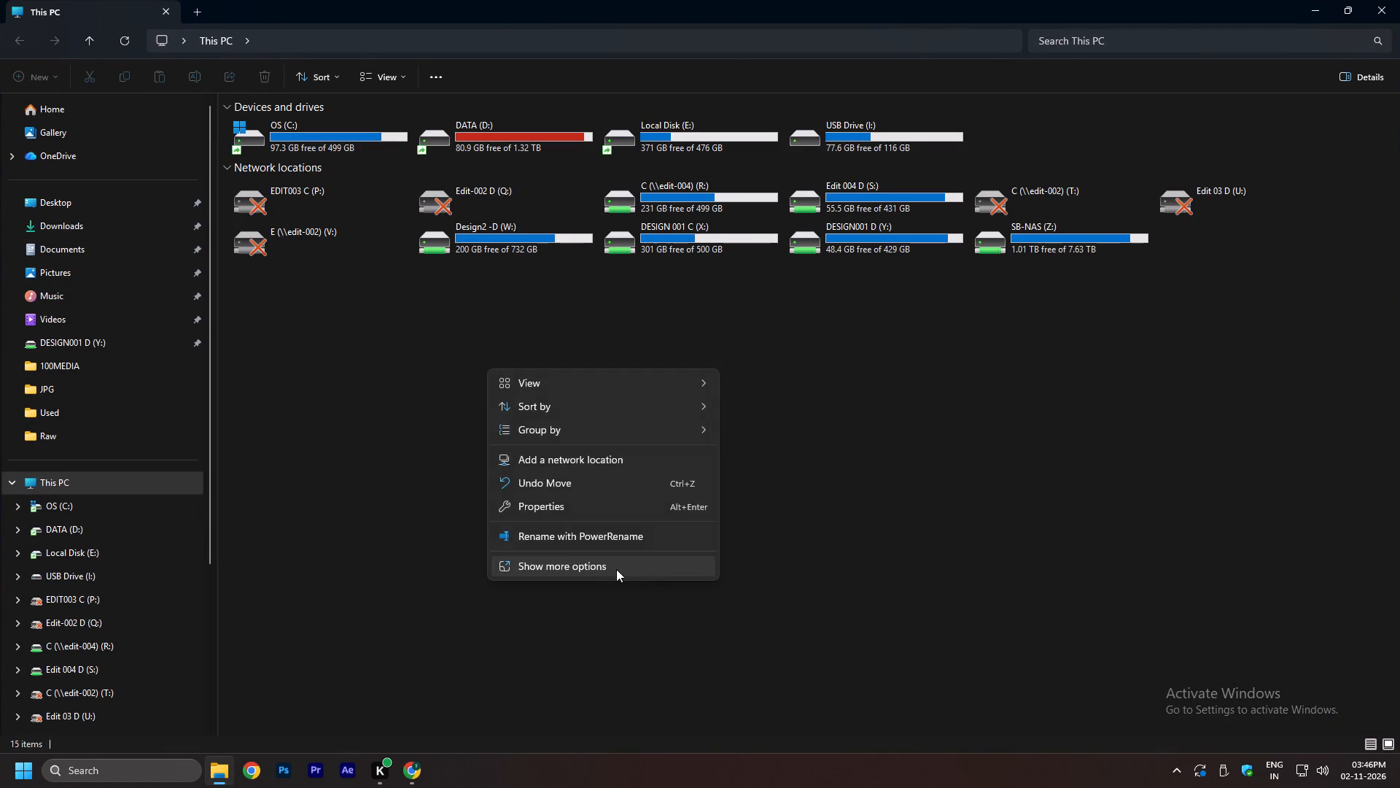
pyautogui.click(614, 569)
pyautogui.click(559, 436)
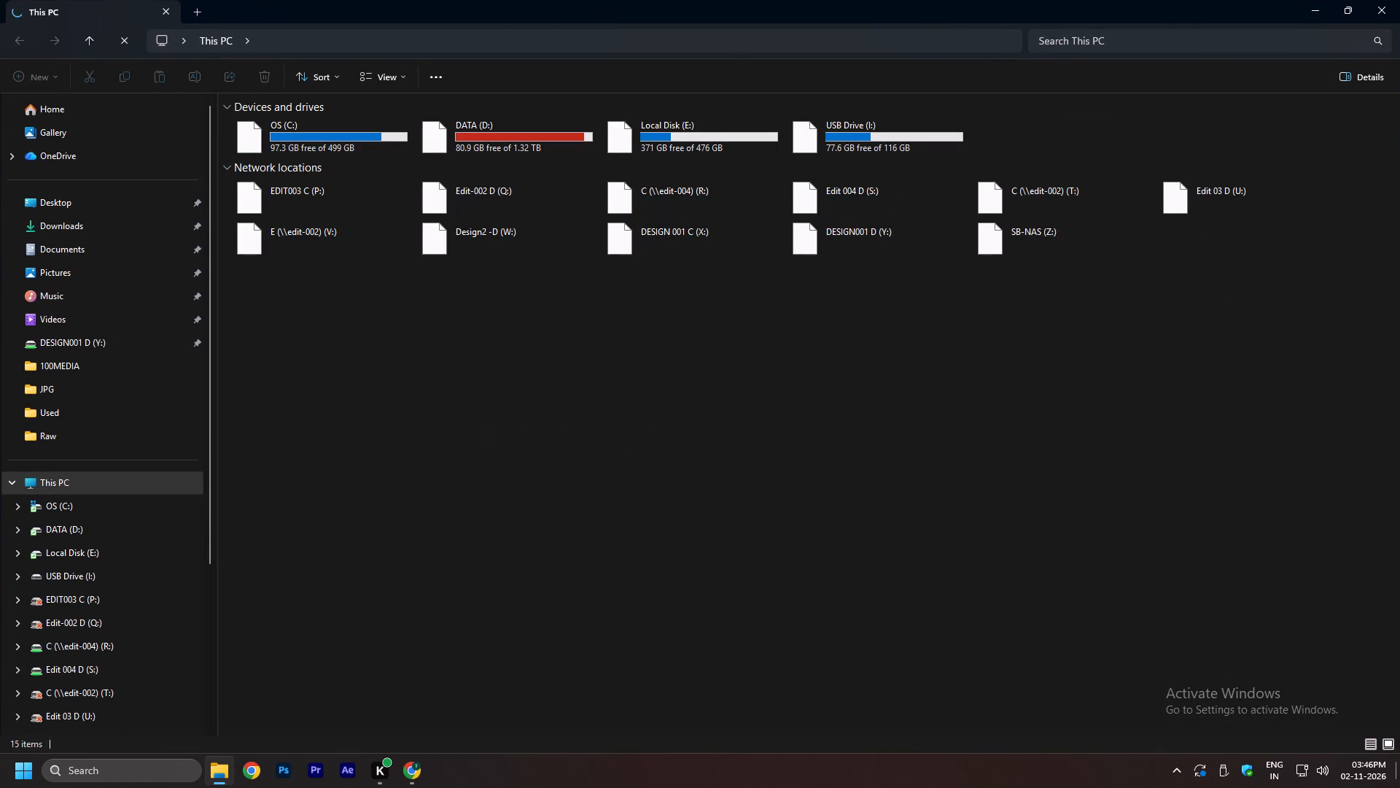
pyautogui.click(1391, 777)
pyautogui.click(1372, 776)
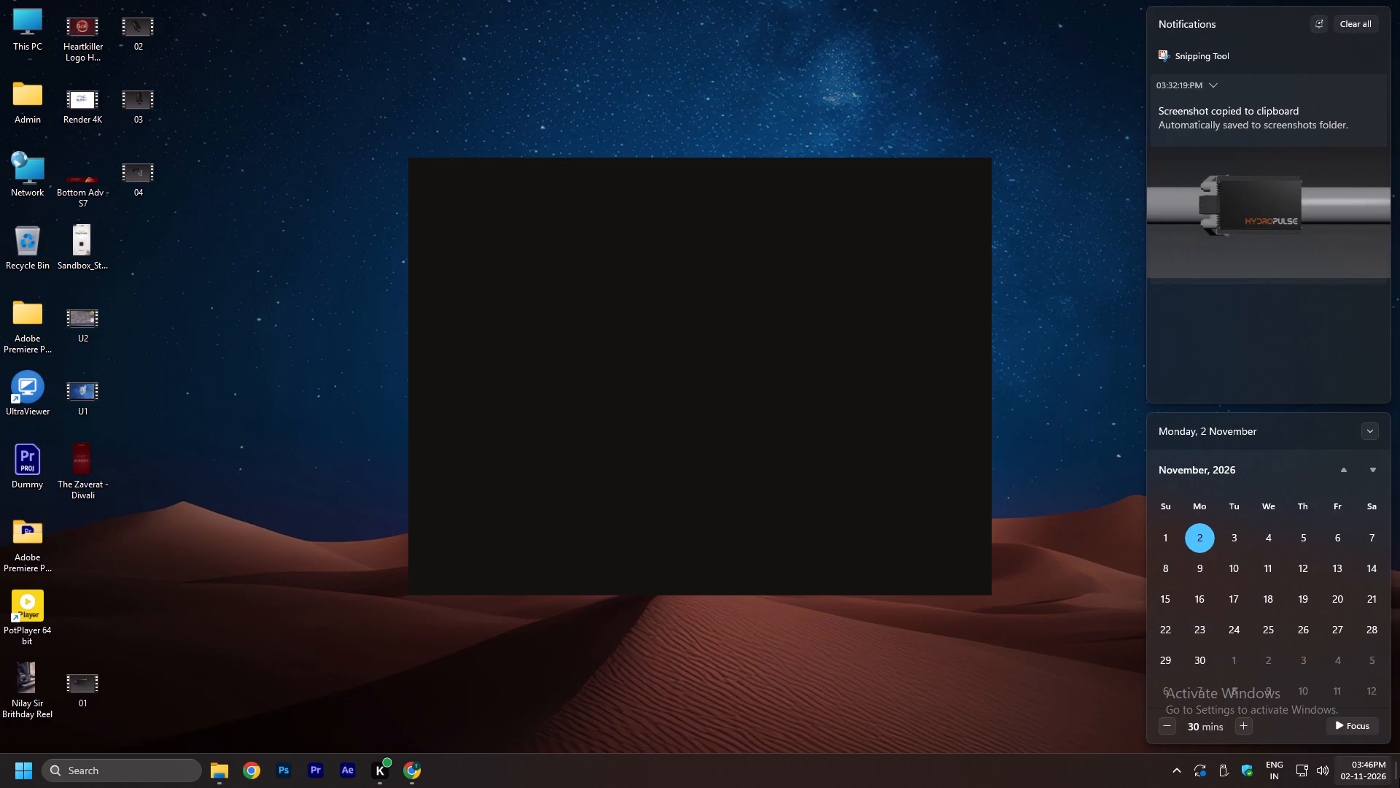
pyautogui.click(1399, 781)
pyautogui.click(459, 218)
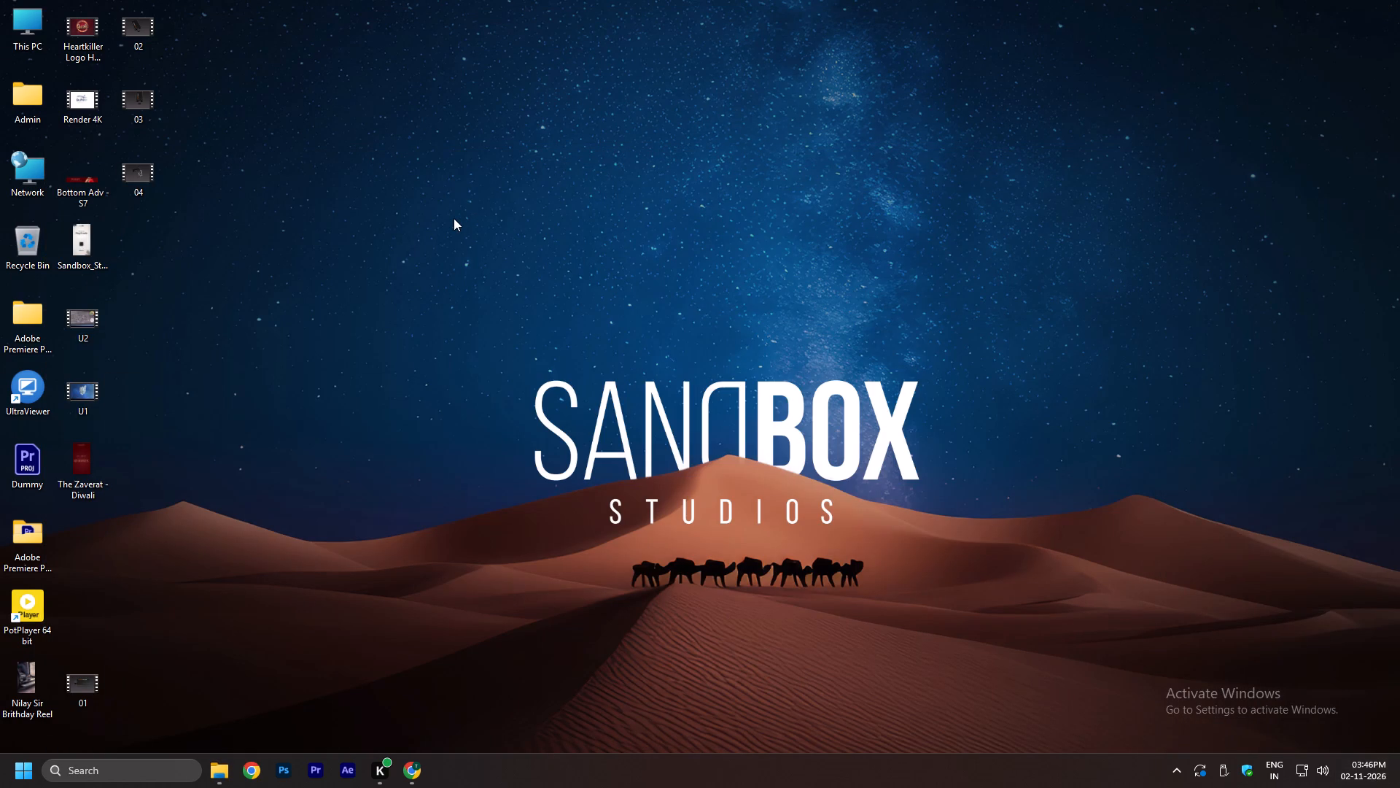
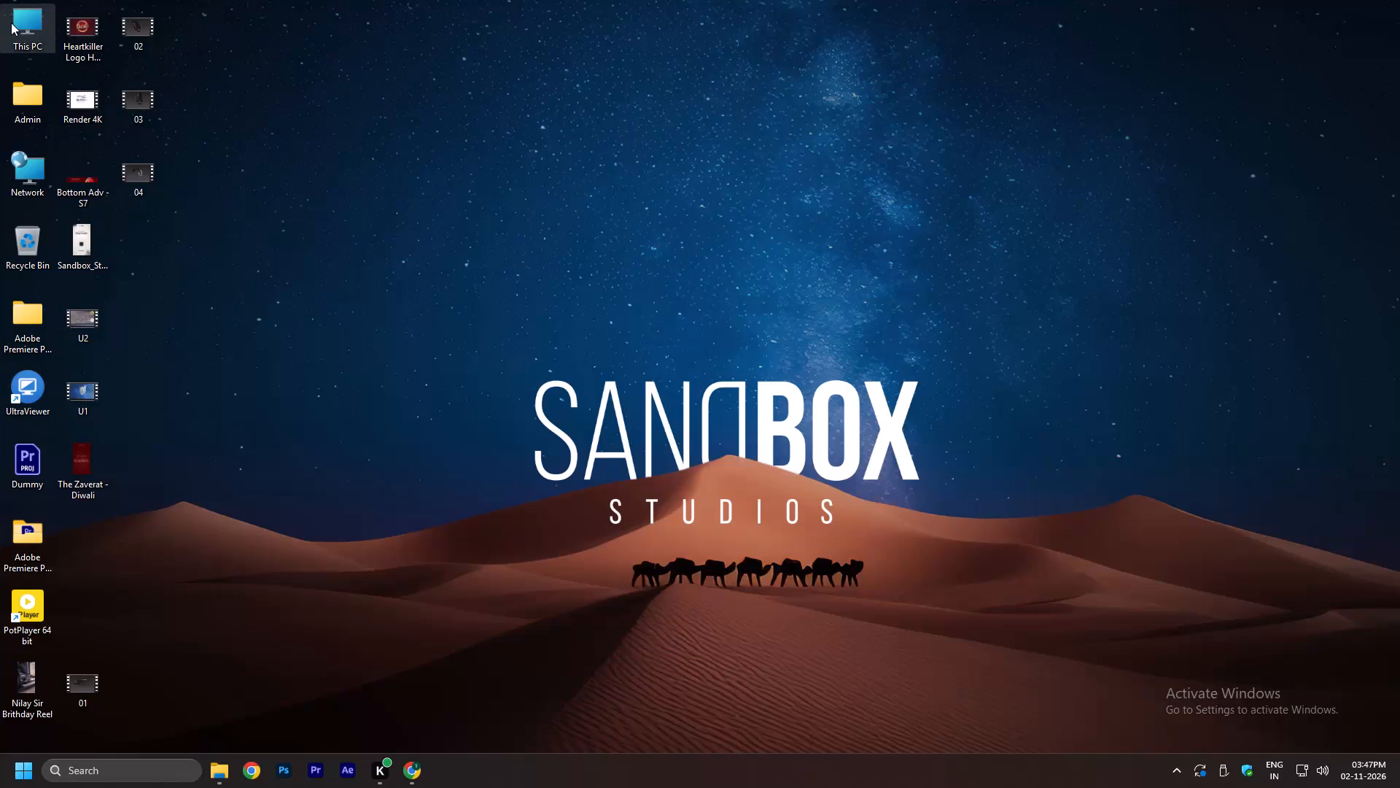
# Open This PC in File Explorer to view the drives and network locations.
pyautogui.doubleClick(29, 33)
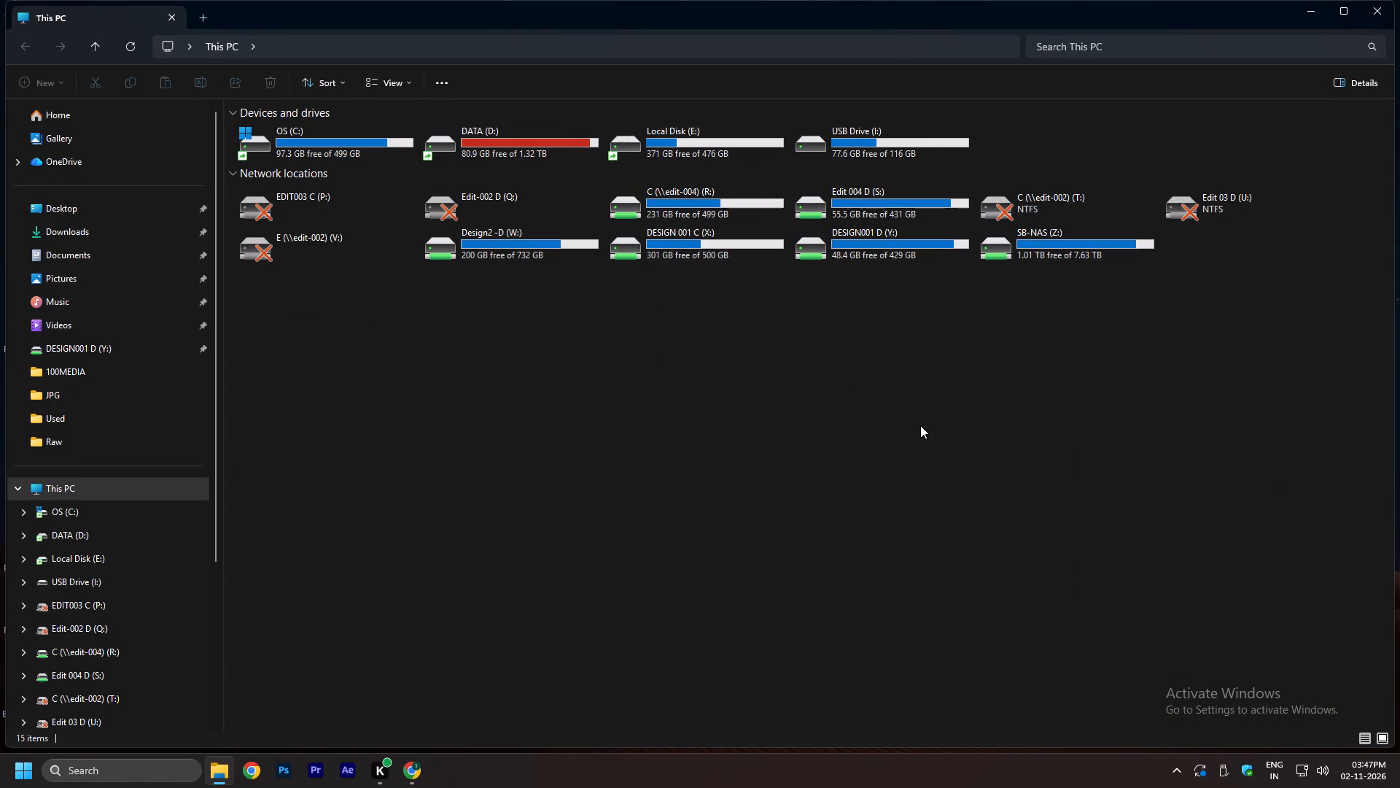
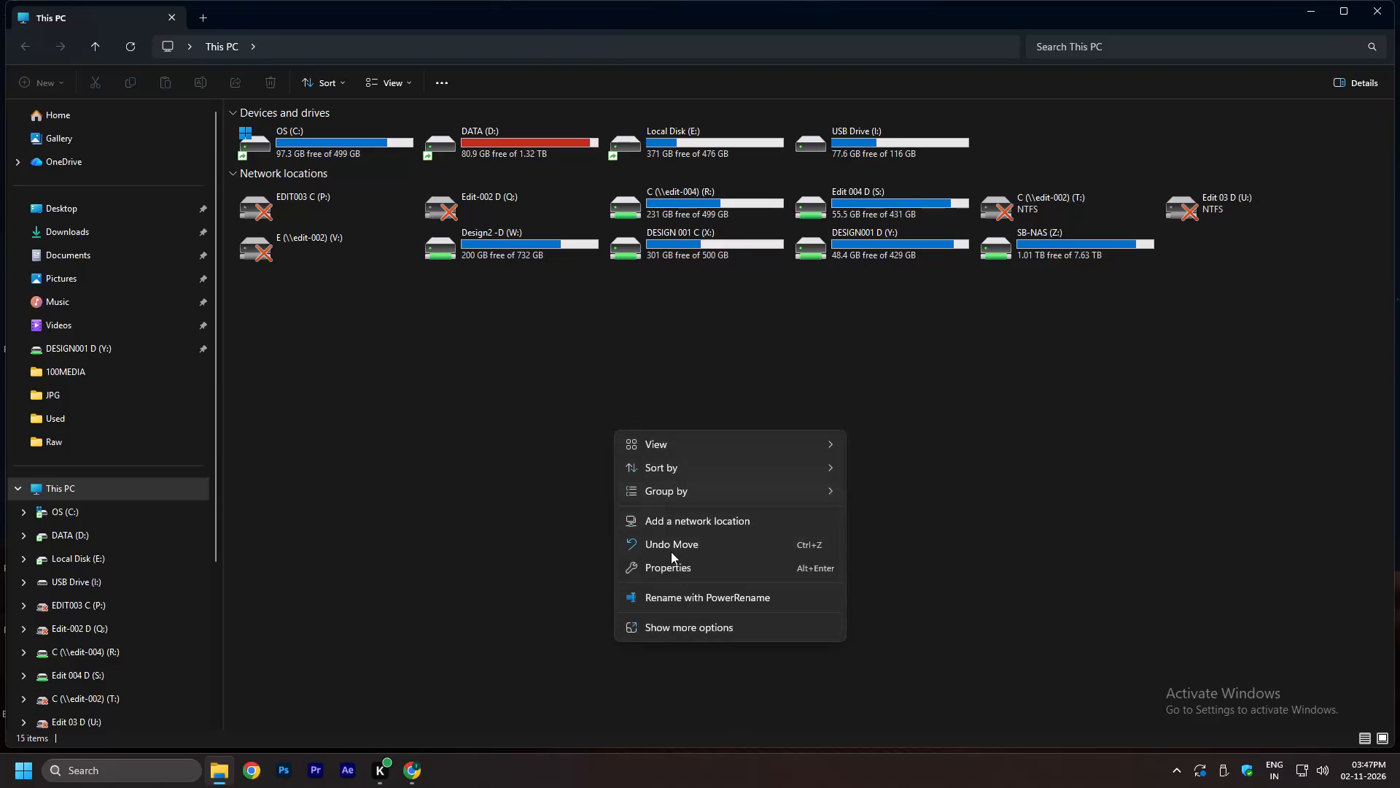
# Refresh the list of drives and network locations in This PC.
pyautogui.click(719, 635)
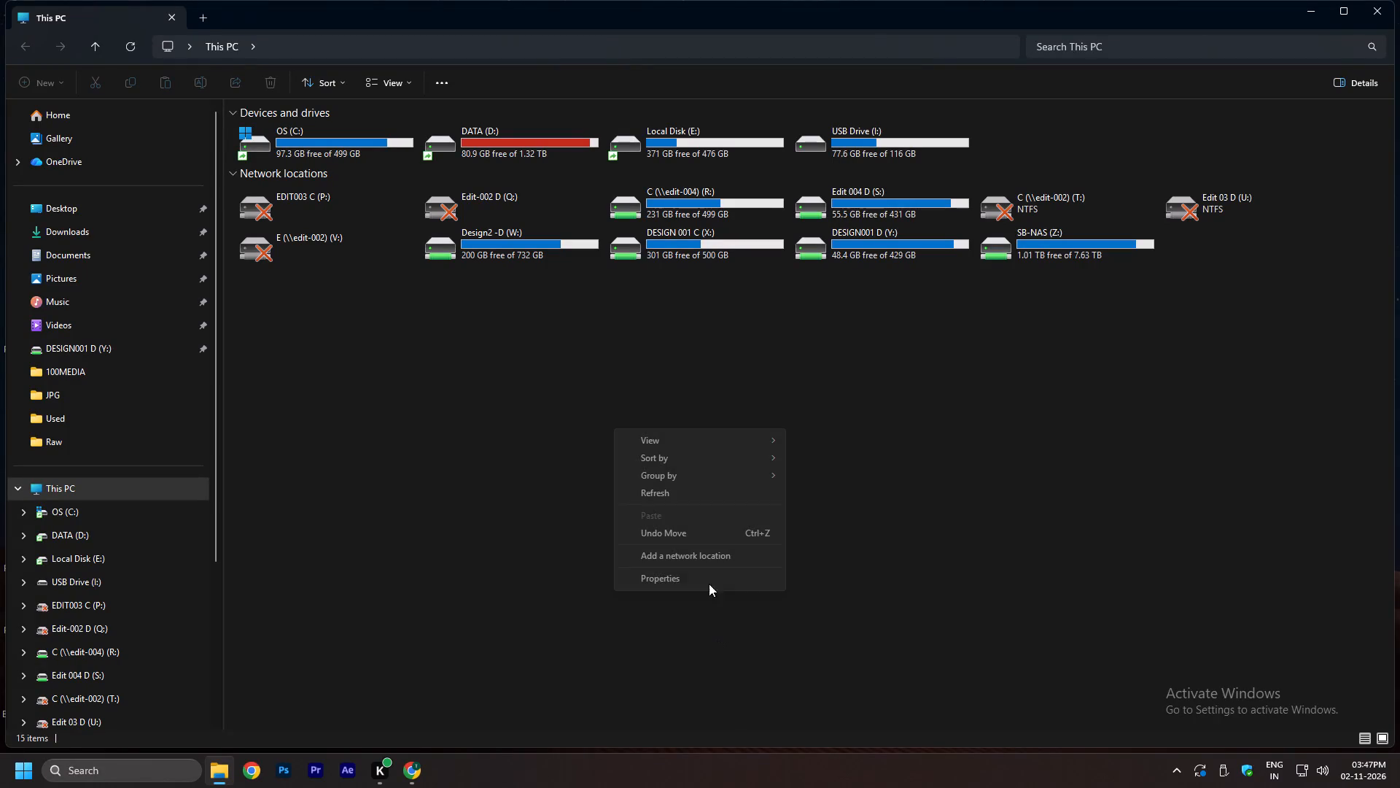
pyautogui.click(686, 496)
# View the refreshed top-level contents of the DATA (D:) drive, ending back at This PC.
pyautogui.doubleClick(555, 148)
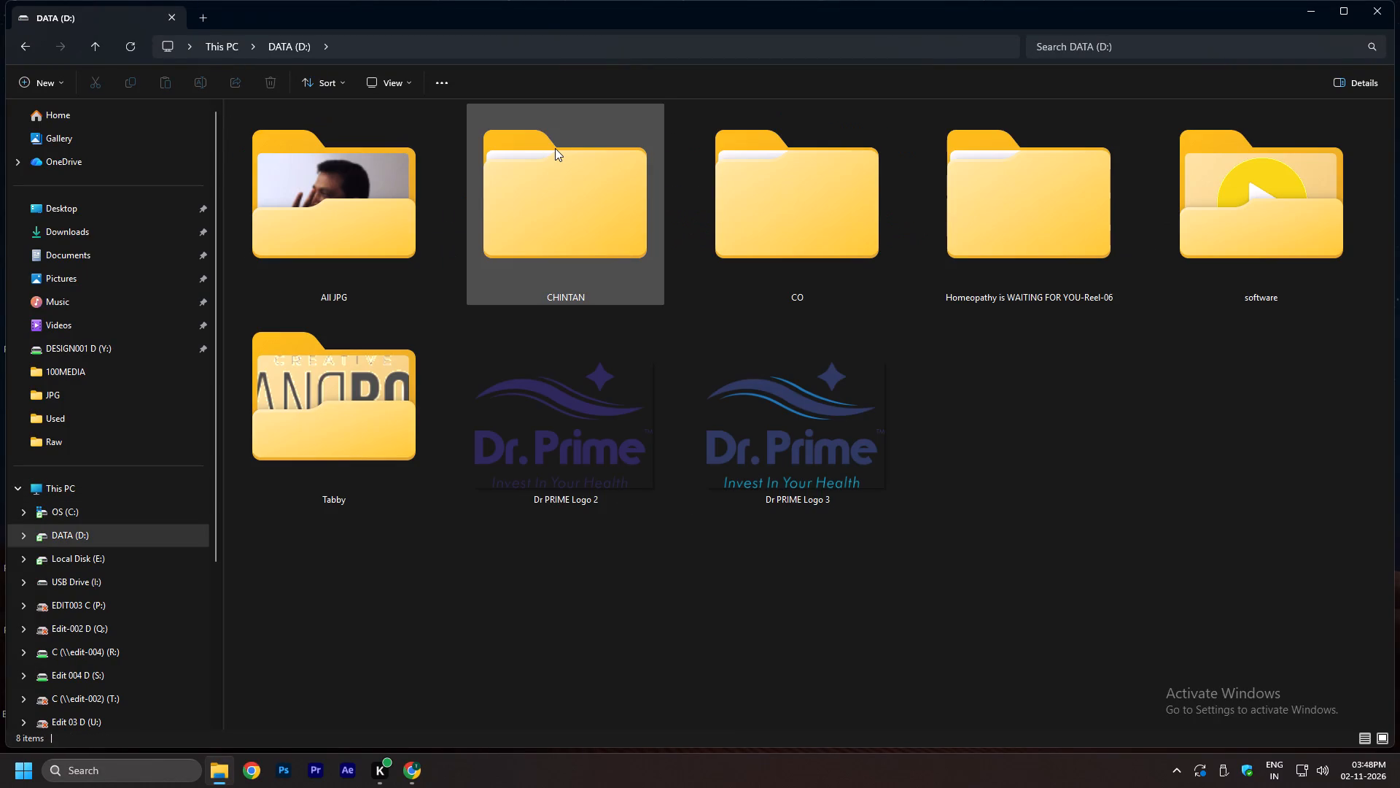
pyautogui.click(568, 561)
pyautogui.rightClick(568, 560)
pyautogui.click(701, 543)
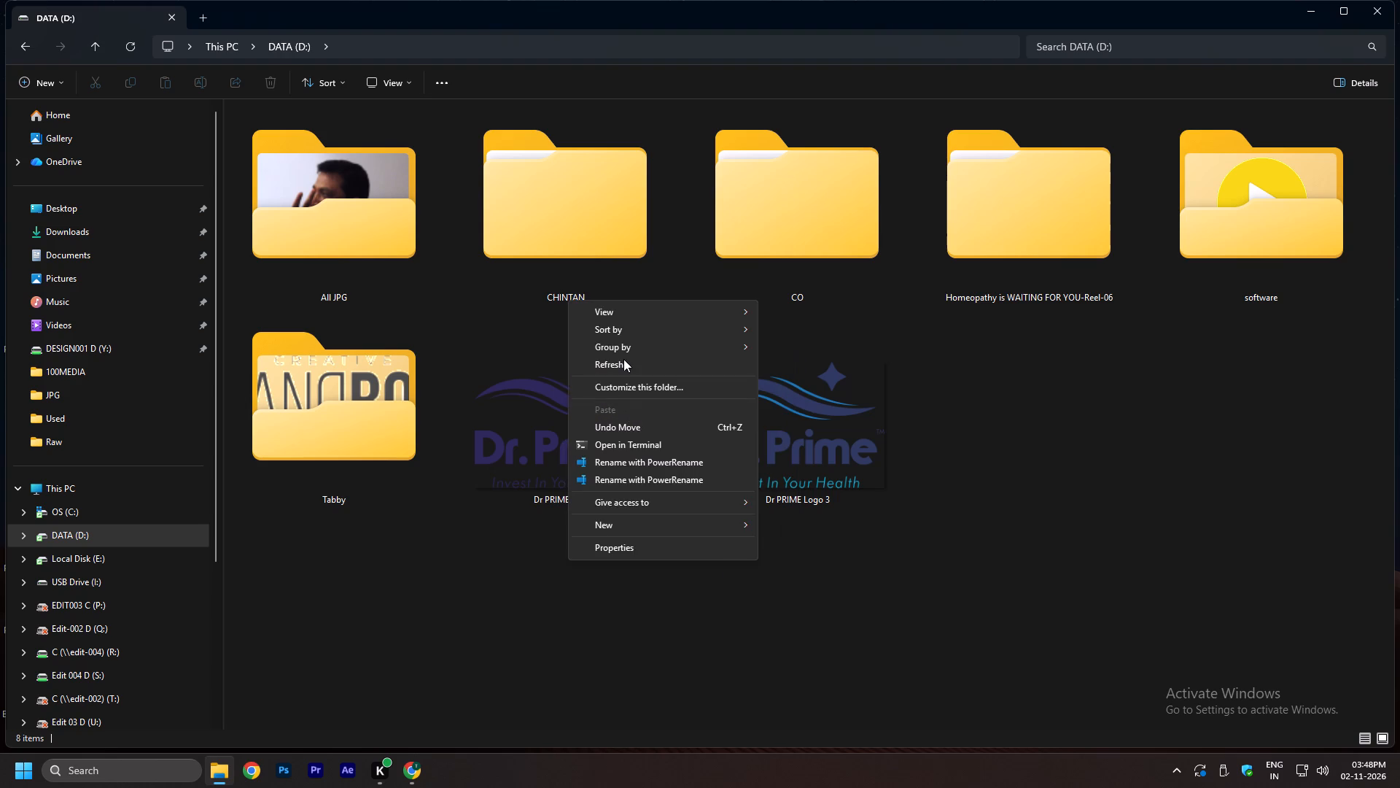
pyautogui.click(623, 359)
pyautogui.click(13, 44)
pyautogui.click(23, 43)
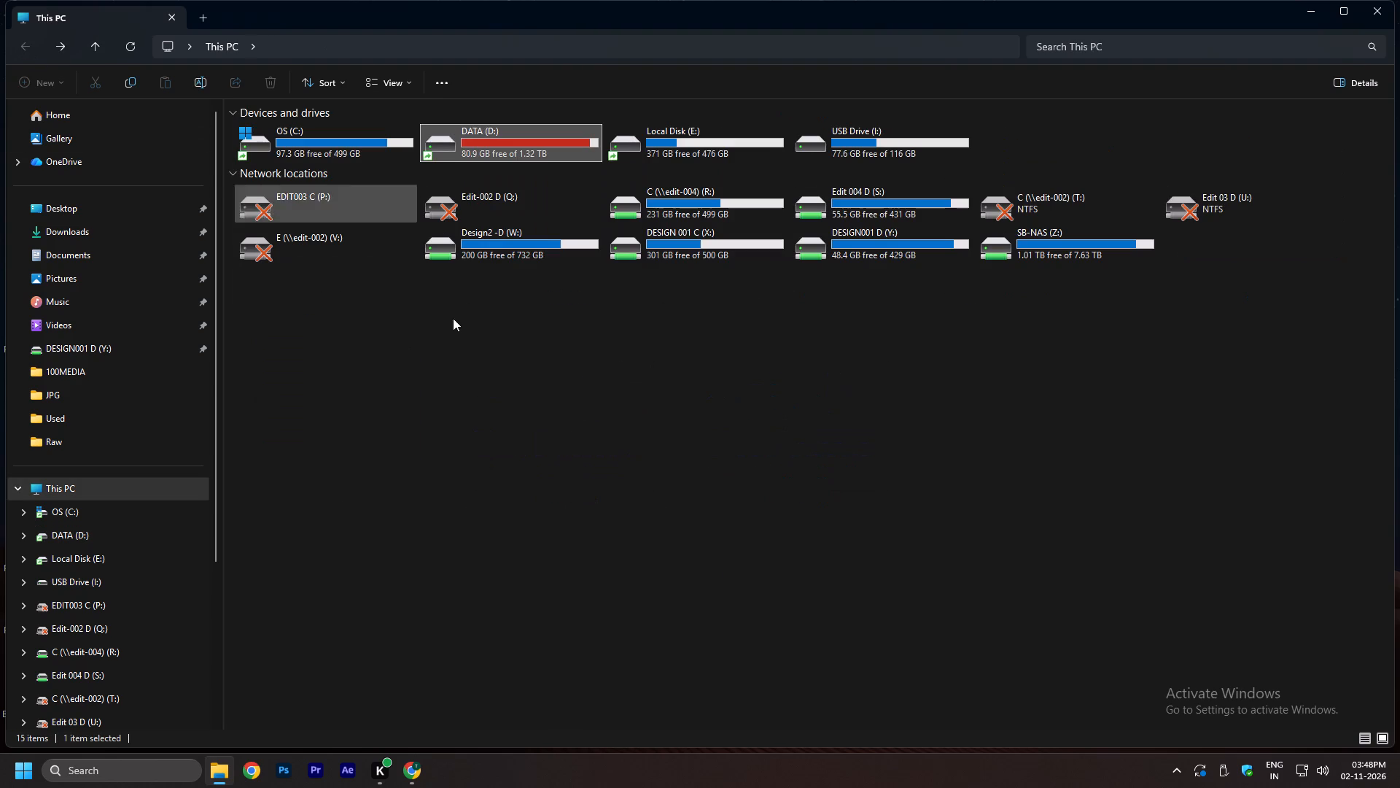
pyautogui.click(554, 413)
pyautogui.click(469, 481)
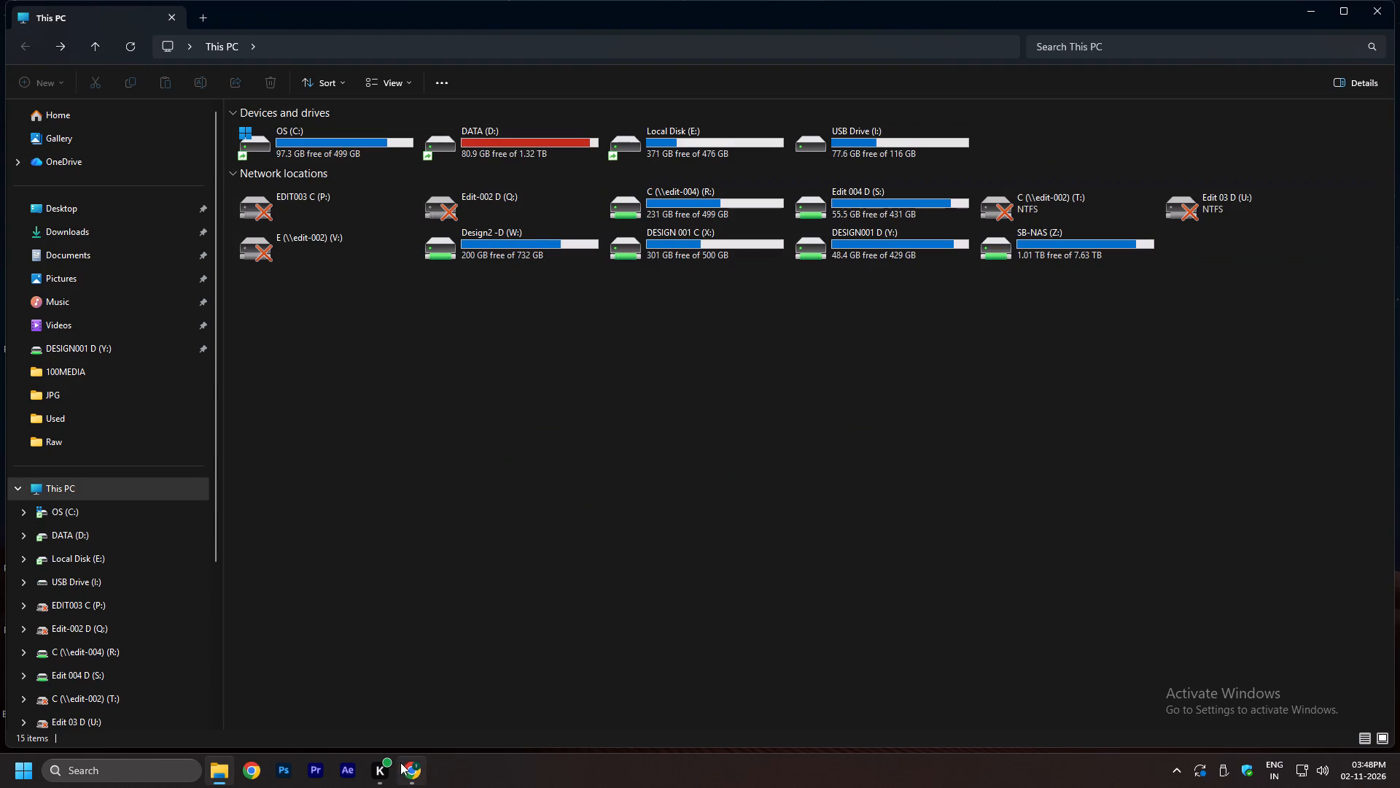
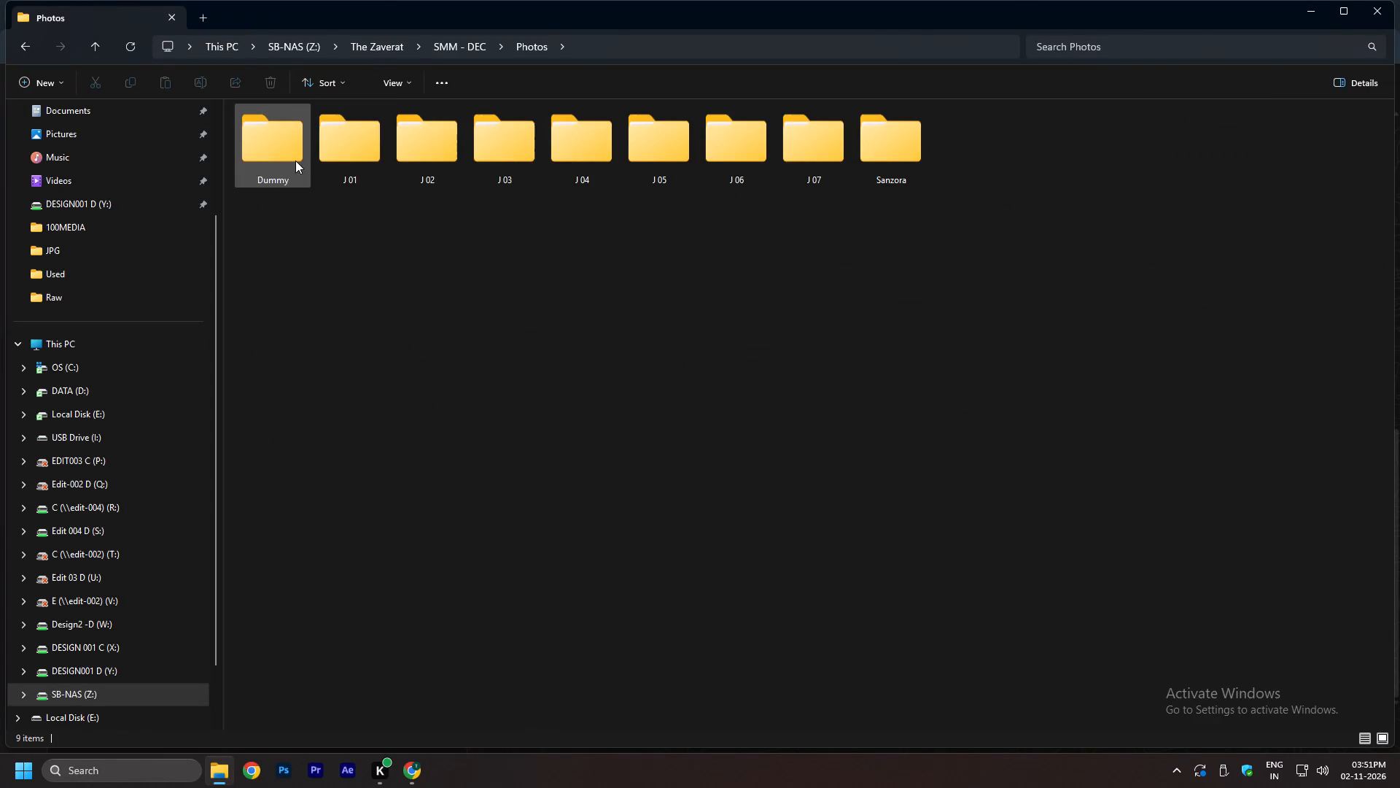
# Open the J 05 JPG folder with large thumbnails and examine photos DSC05687, DSC05673 and DSC05706.
pyautogui.doubleClick(677, 140)
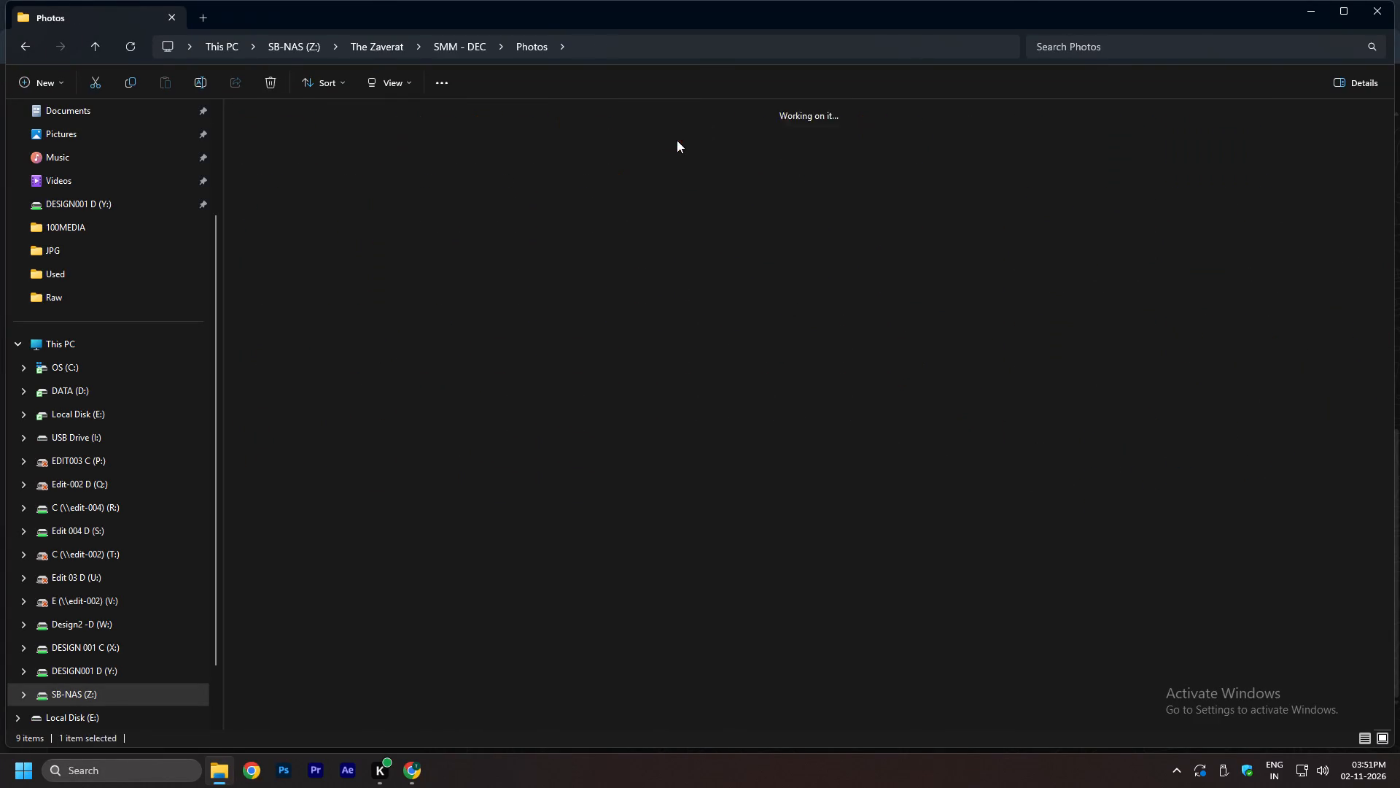
pyautogui.doubleClick(384, 163)
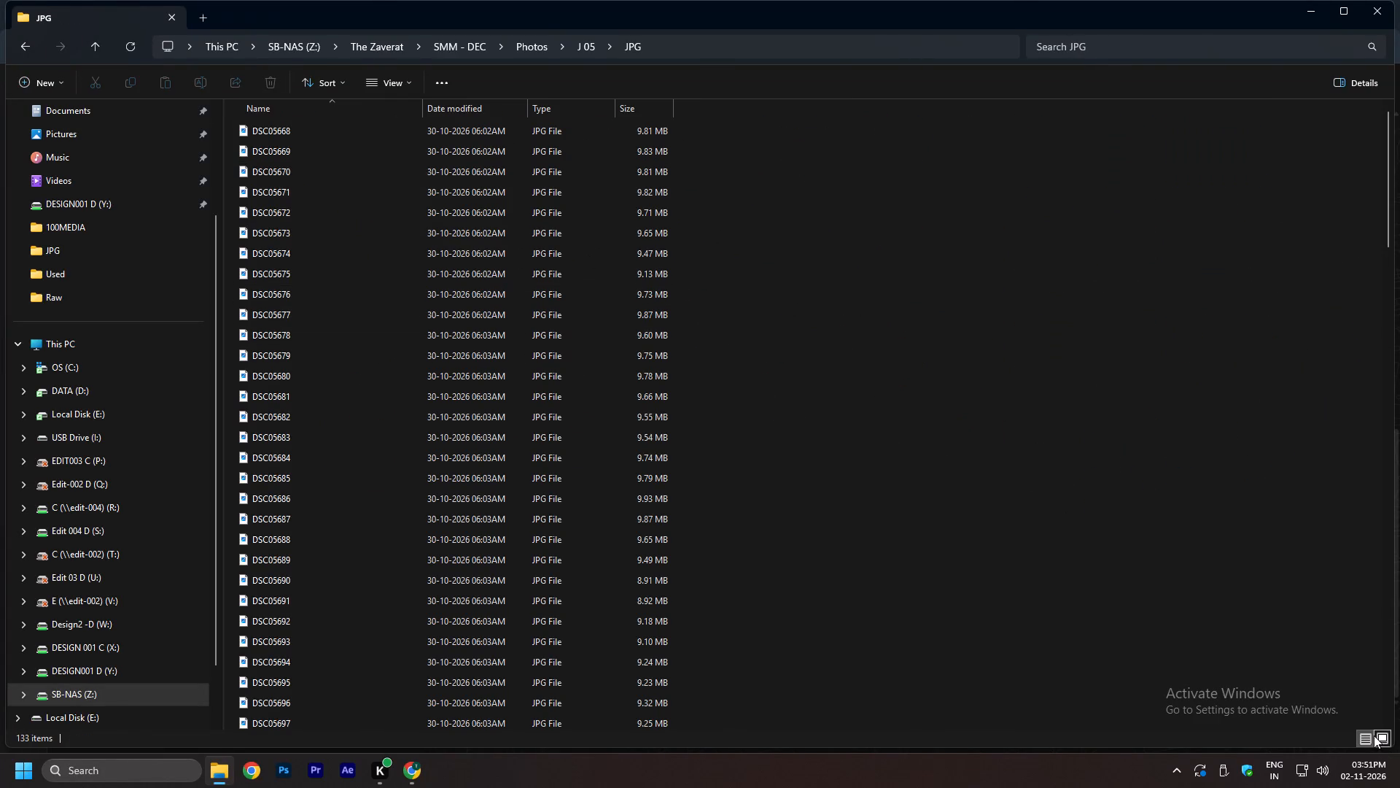
pyautogui.click(1380, 733)
pyautogui.doubleClick(678, 234)
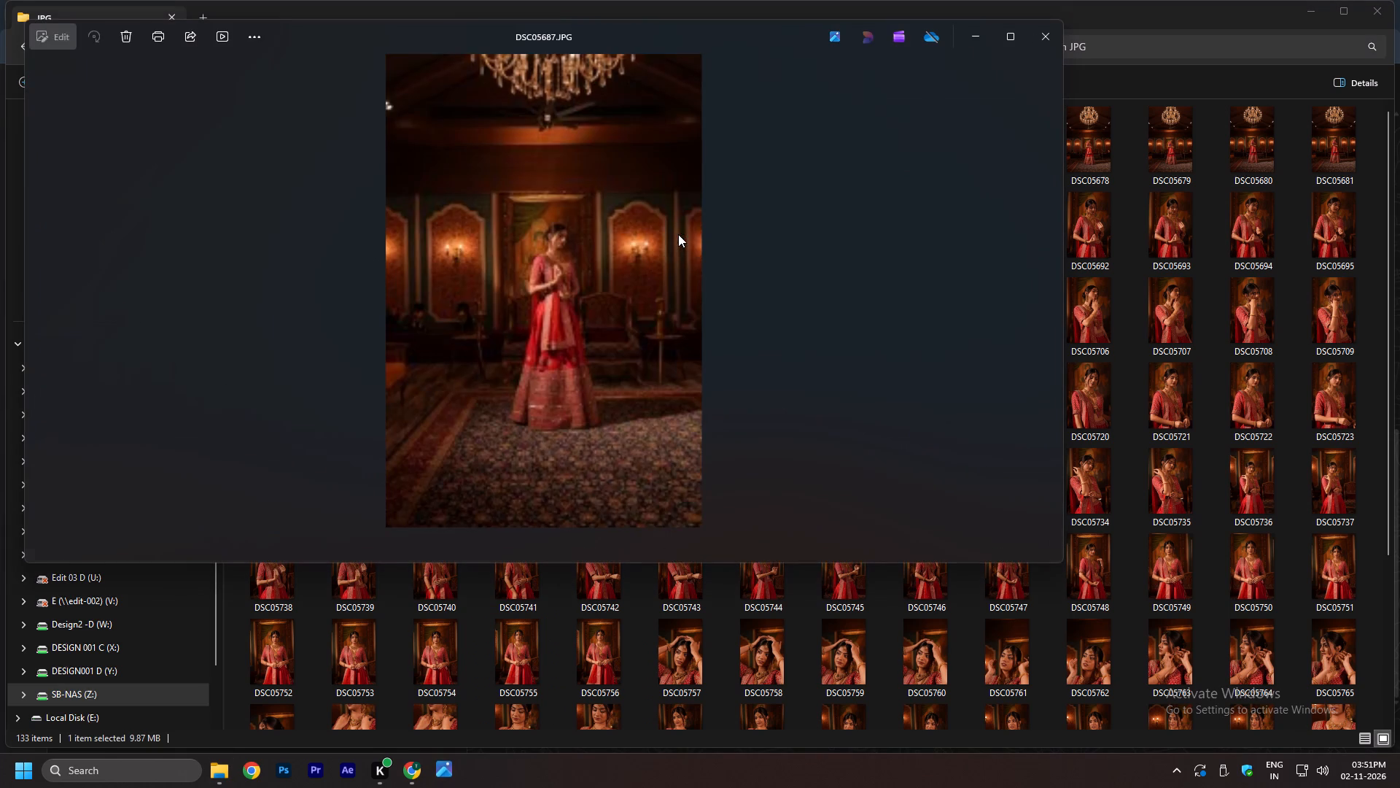
pyautogui.click(1043, 51)
pyautogui.doubleClick(667, 171)
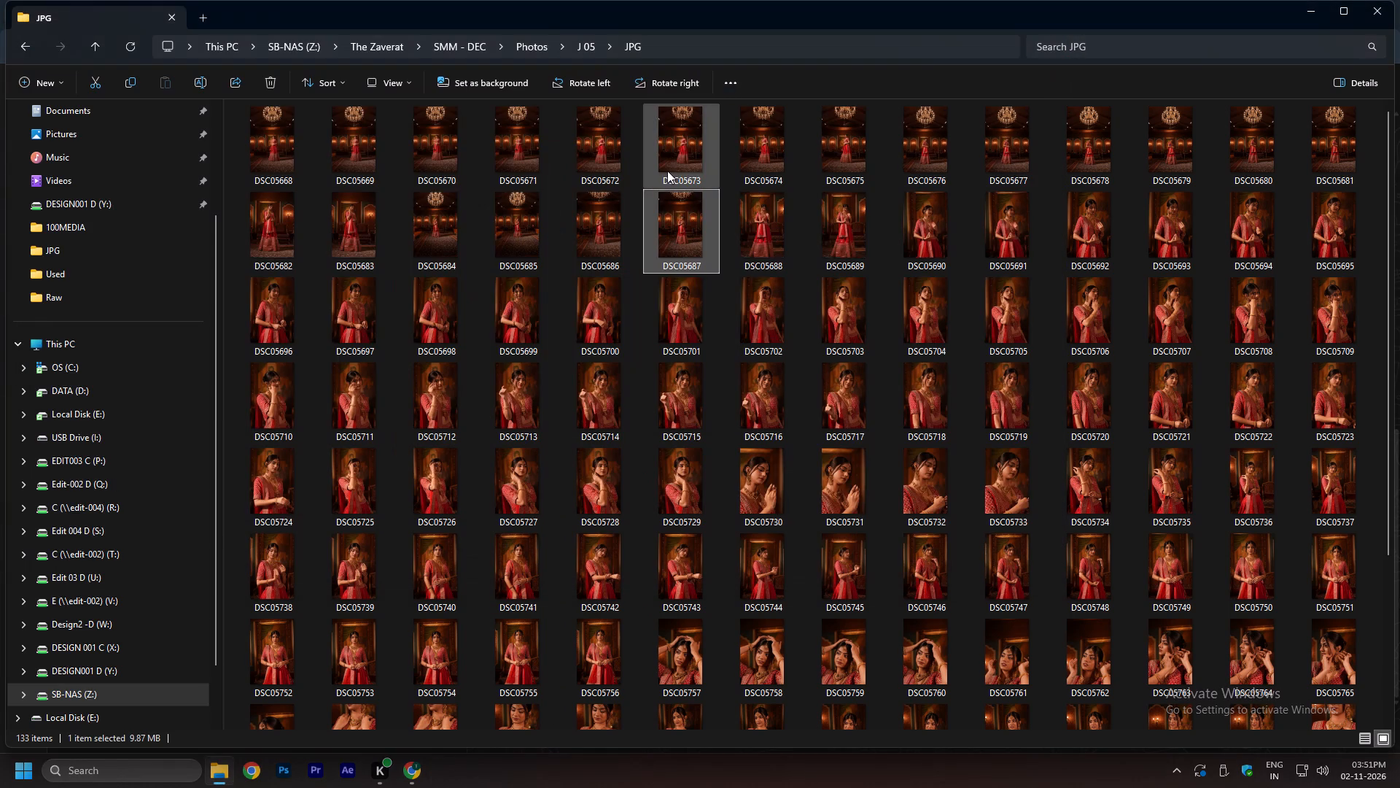
pyautogui.click(1051, 30)
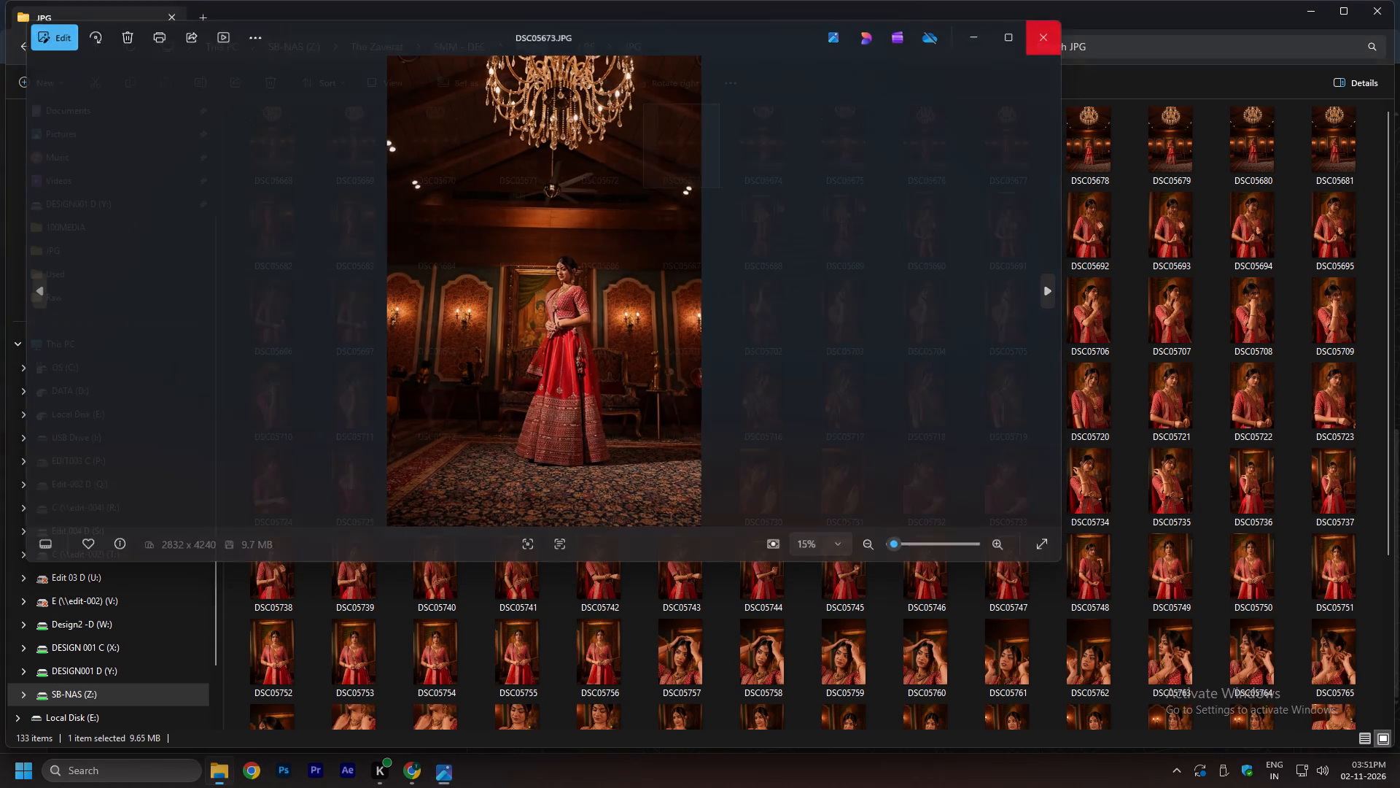
pyautogui.doubleClick(1101, 286)
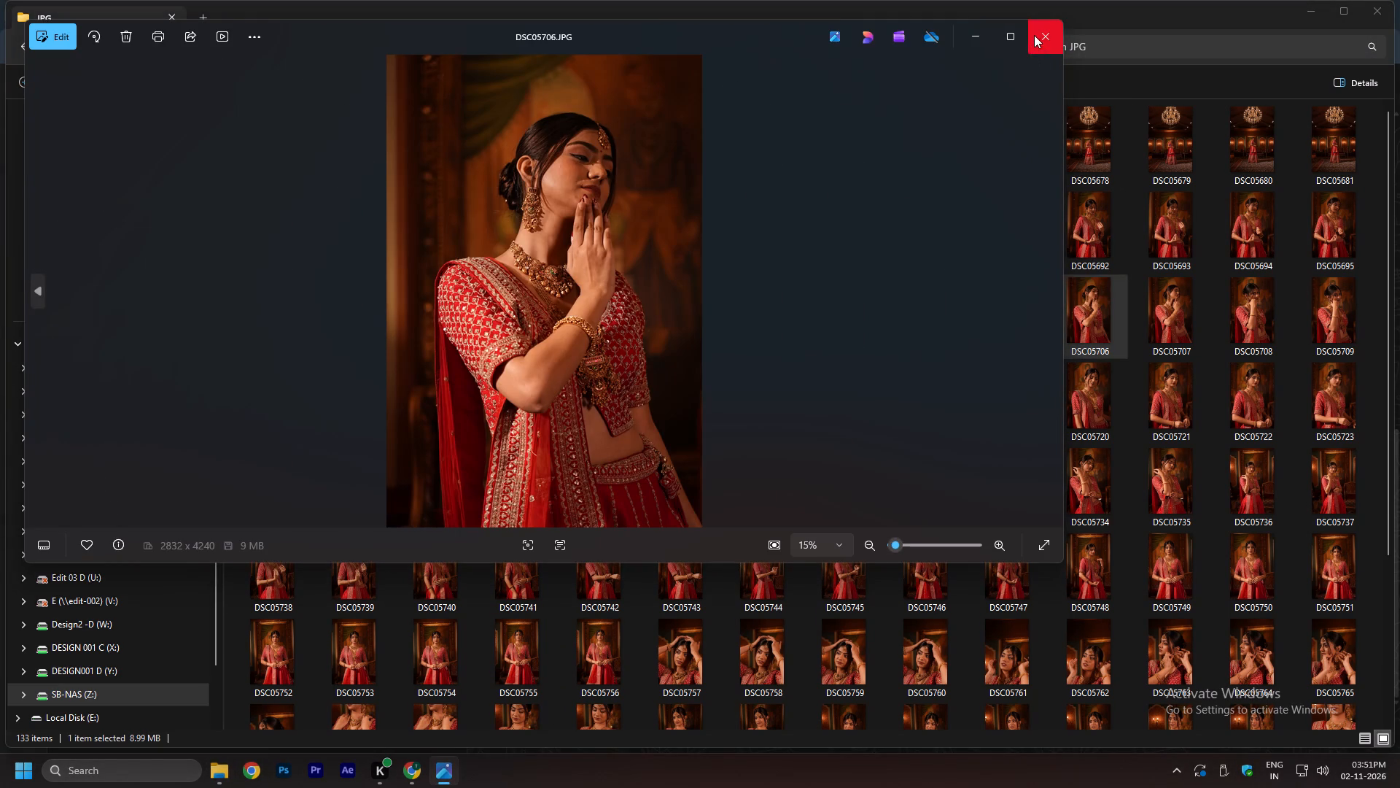
pyautogui.click(1034, 35)
# Examine the necklace close-up photos DSC05788 and DSC05786 near the end of the J 05 JPG folder.
pyautogui.scroll(-2, 991, 511)
pyautogui.doubleClick(913, 584)
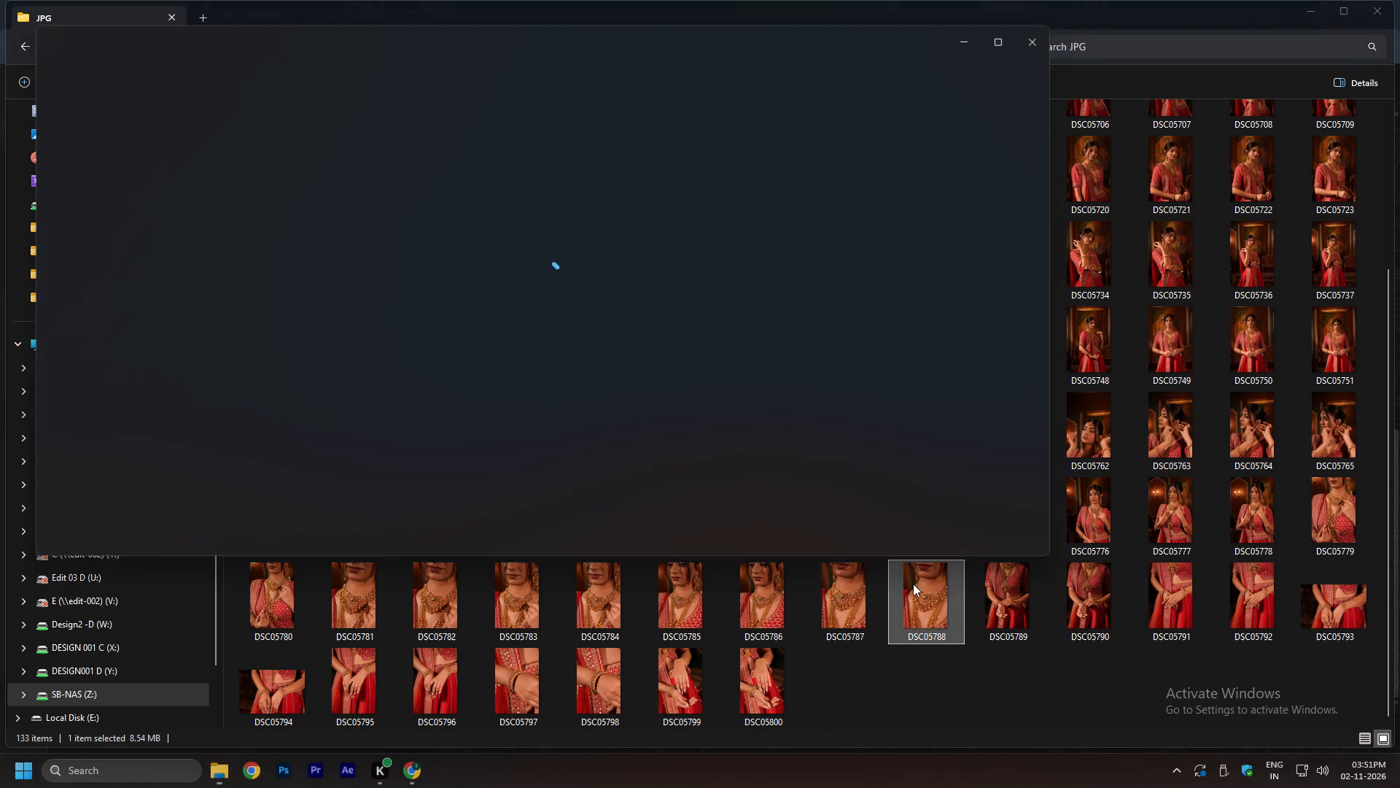
pyautogui.scroll(11, 560, 325)
pyautogui.scroll(-15, 564, 329)
pyautogui.click(1051, 43)
pyautogui.doubleClick(787, 580)
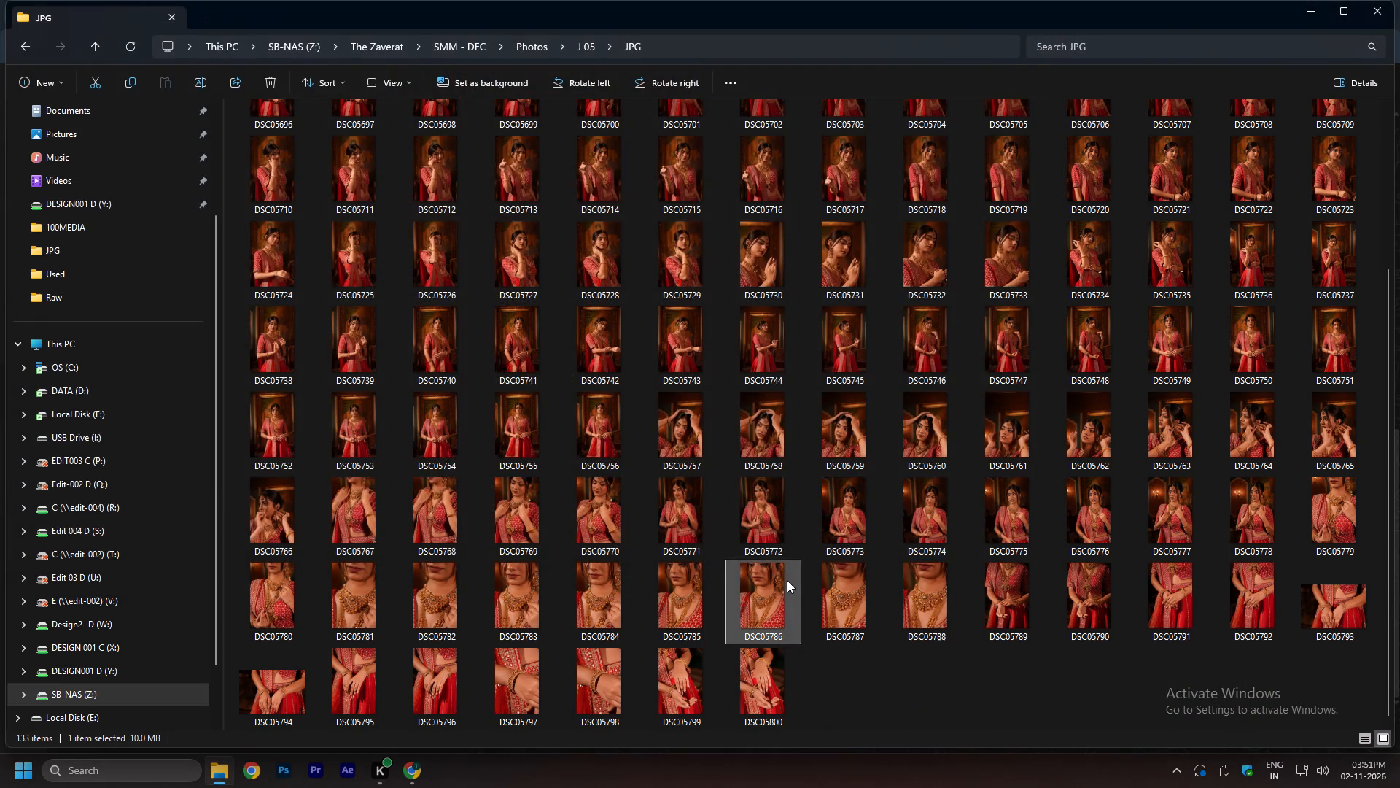
pyautogui.click(1042, 35)
pyautogui.click(869, 684)
# Open the JPG folder inside J 06 and view photo DSC05839.
pyautogui.press('BackSpace')
pyautogui.press('BackSpace')
pyautogui.doubleClick(723, 158)
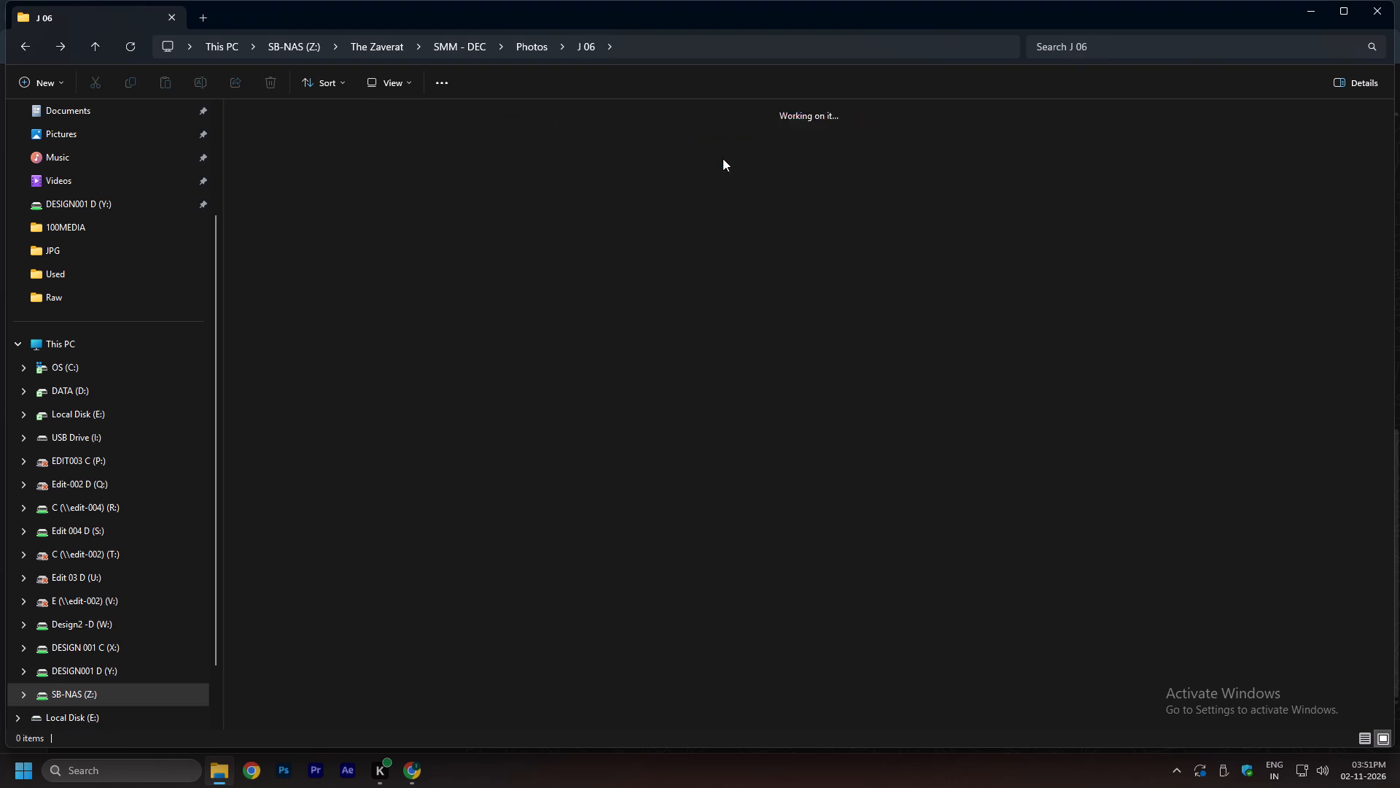
pyautogui.doubleClick(354, 155)
pyautogui.click(831, 640)
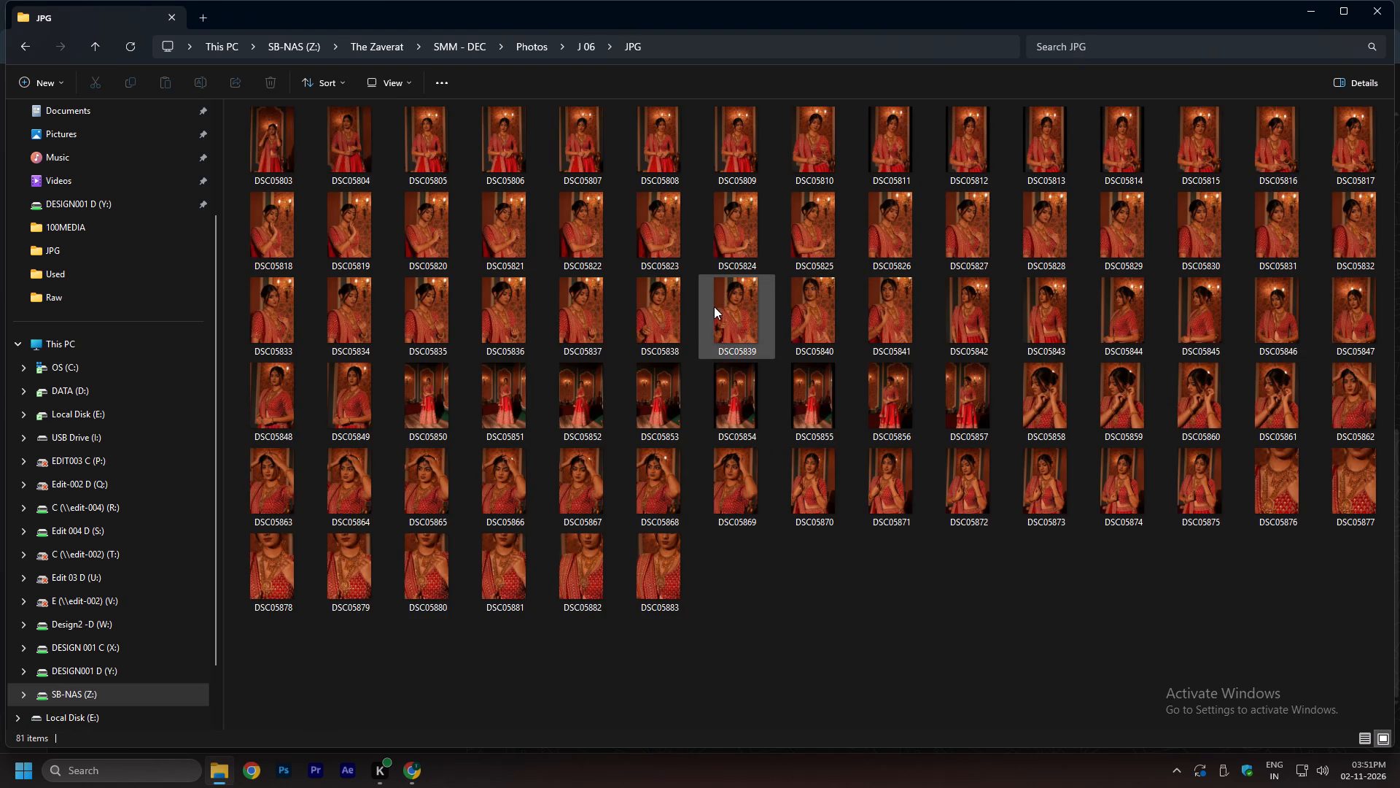
pyautogui.doubleClick(714, 303)
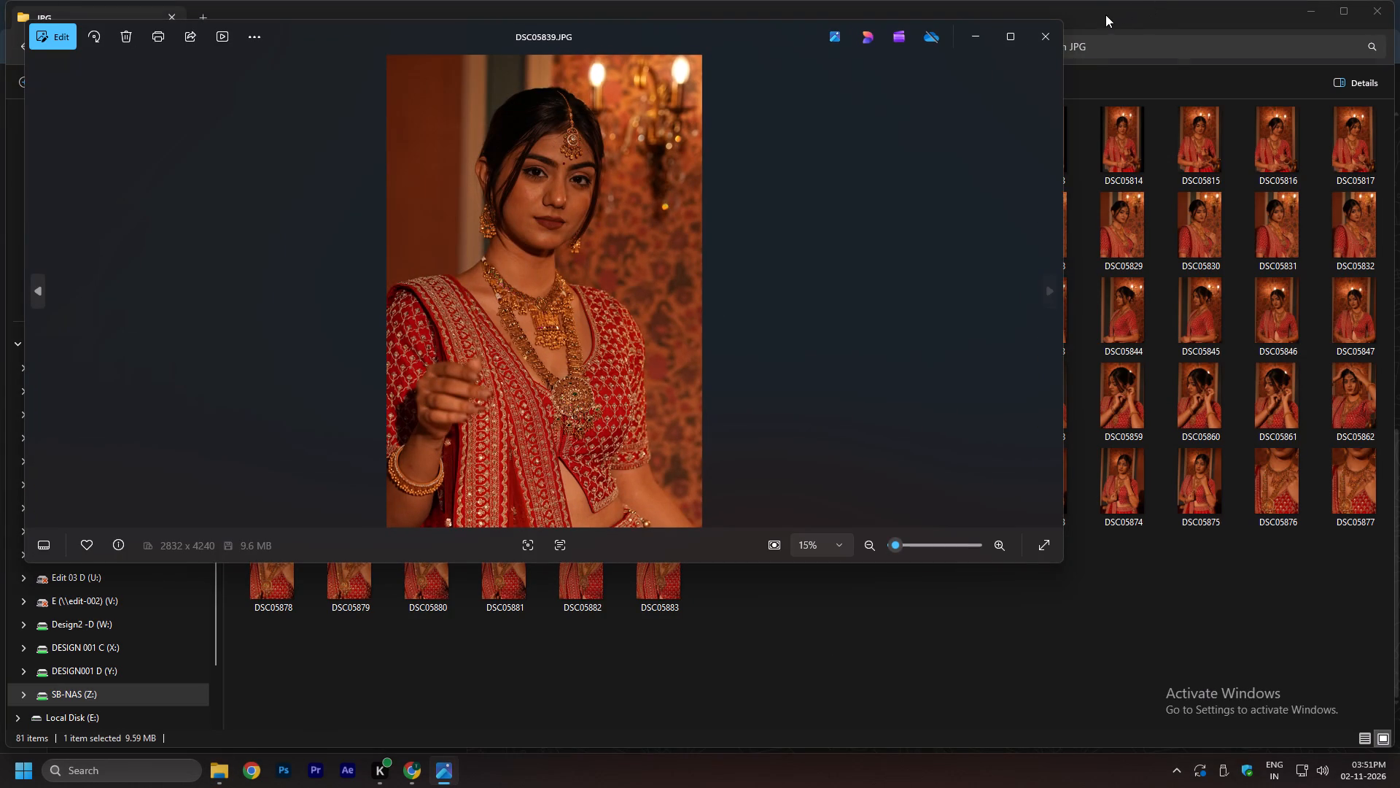
pyautogui.click(1048, 40)
# Open the JPG folder inside Dummy under Photos, showing large thumbnails in a maximised window.
pyautogui.press('BackSpace')
pyautogui.press('BackSpace')
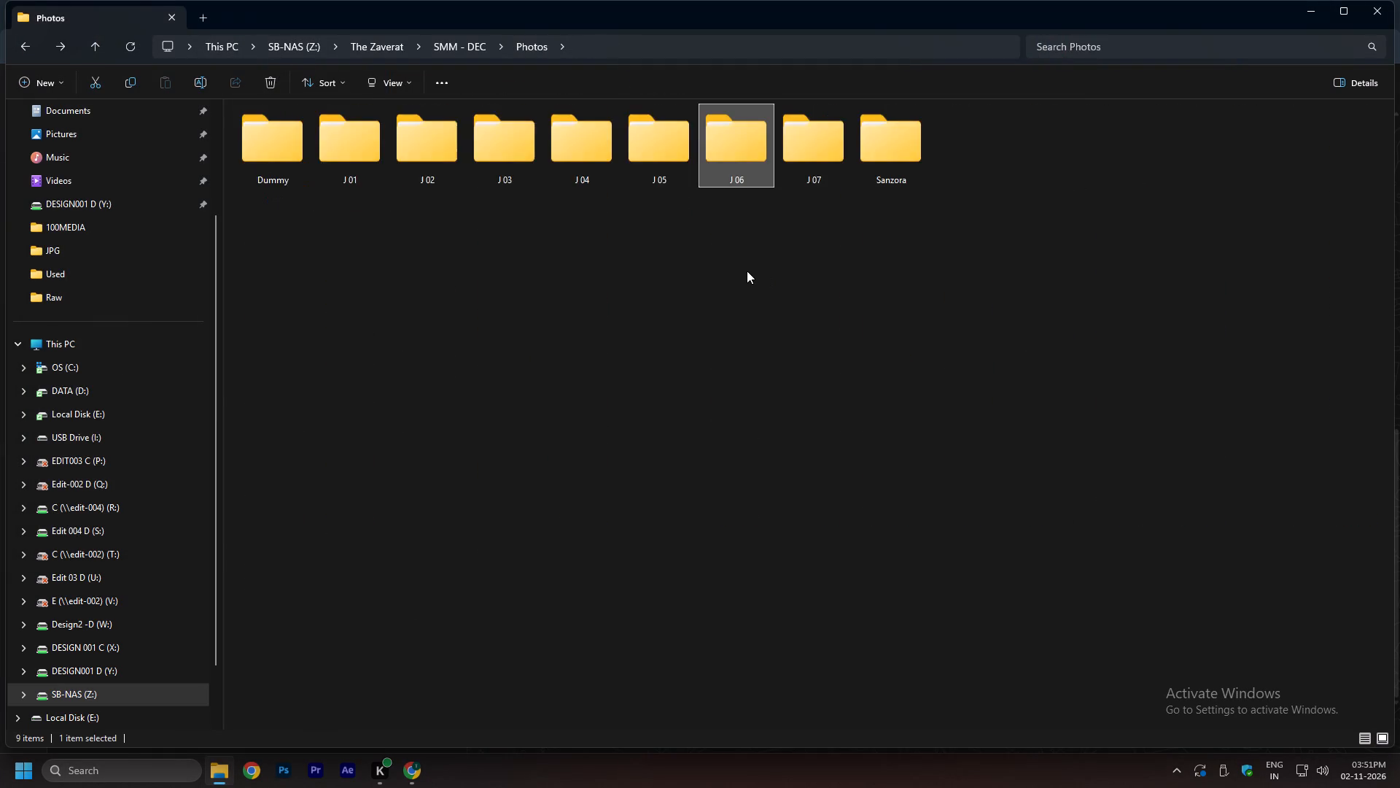
pyautogui.press('BackSpace')
pyautogui.click(342, 131)
pyautogui.tripleClick(295, 138)
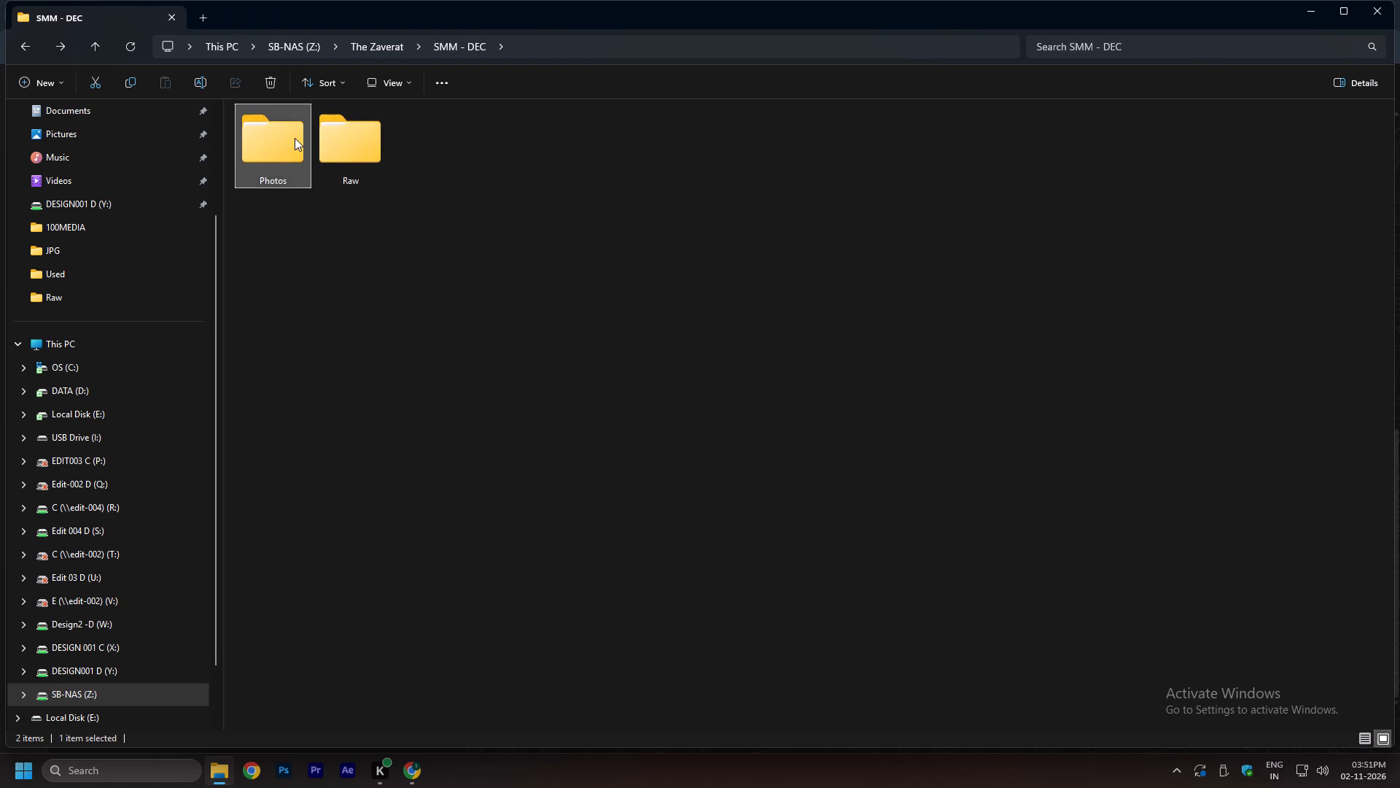
pyautogui.click(295, 138)
pyautogui.doubleClick(357, 191)
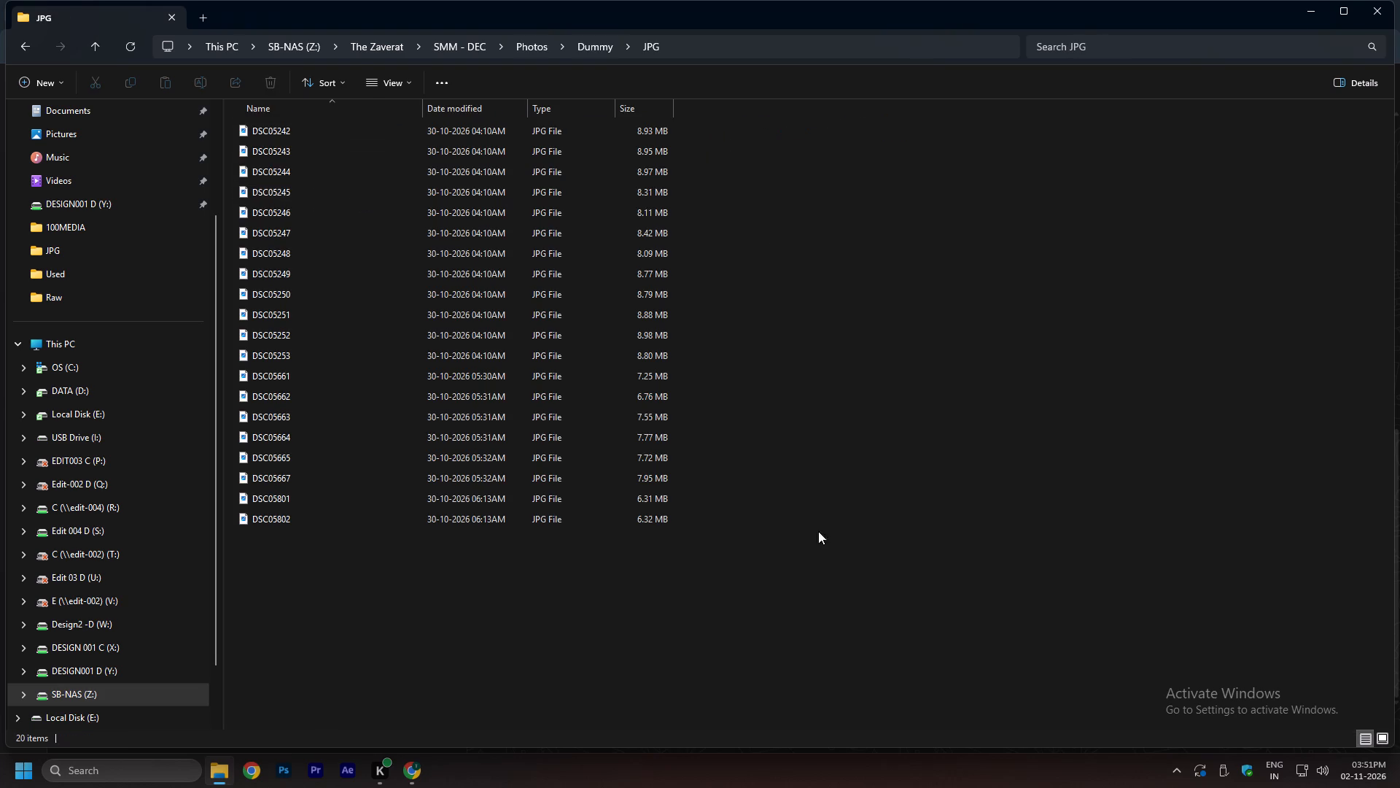
pyautogui.click(1383, 731)
pyautogui.doubleClick(905, 26)
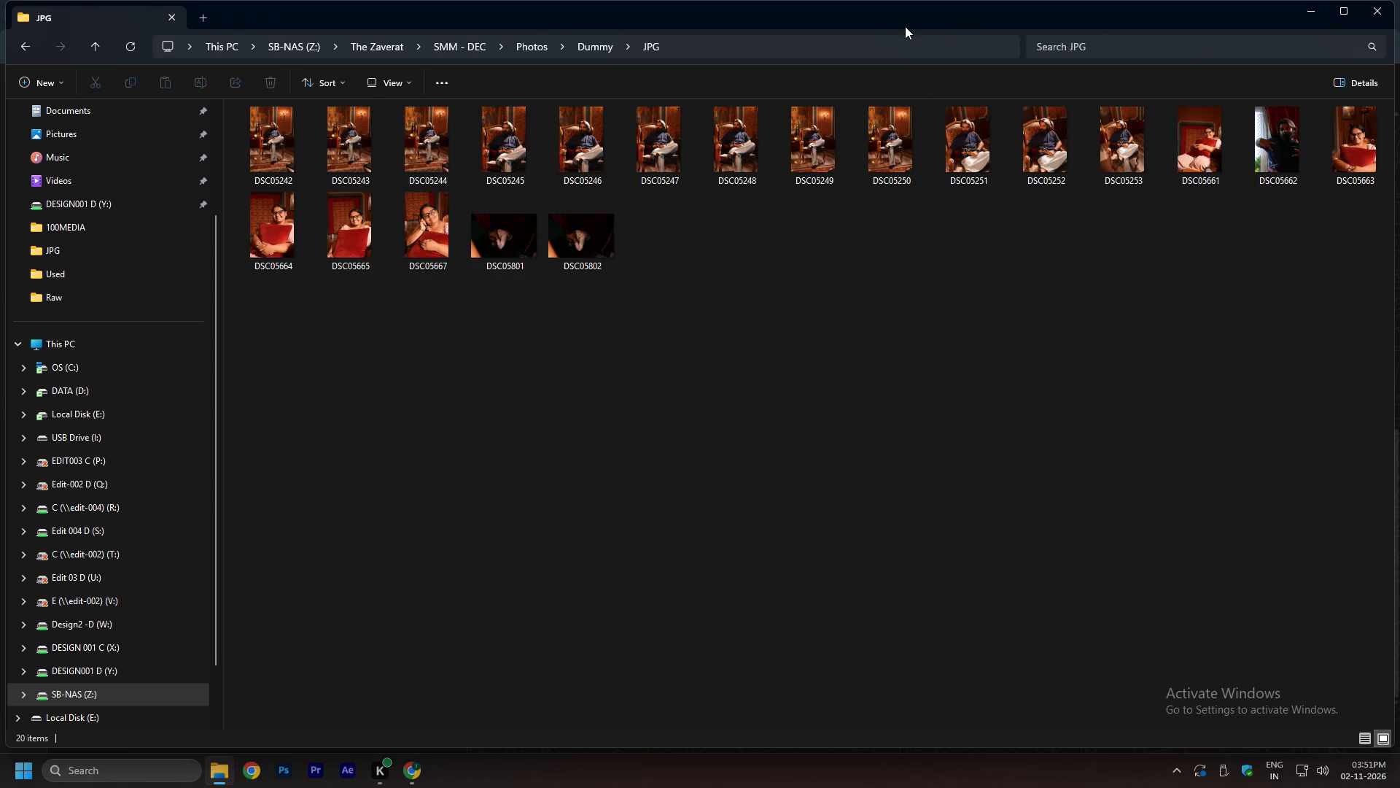
pyautogui.doubleClick(876, 19)
pyautogui.click(825, 361)
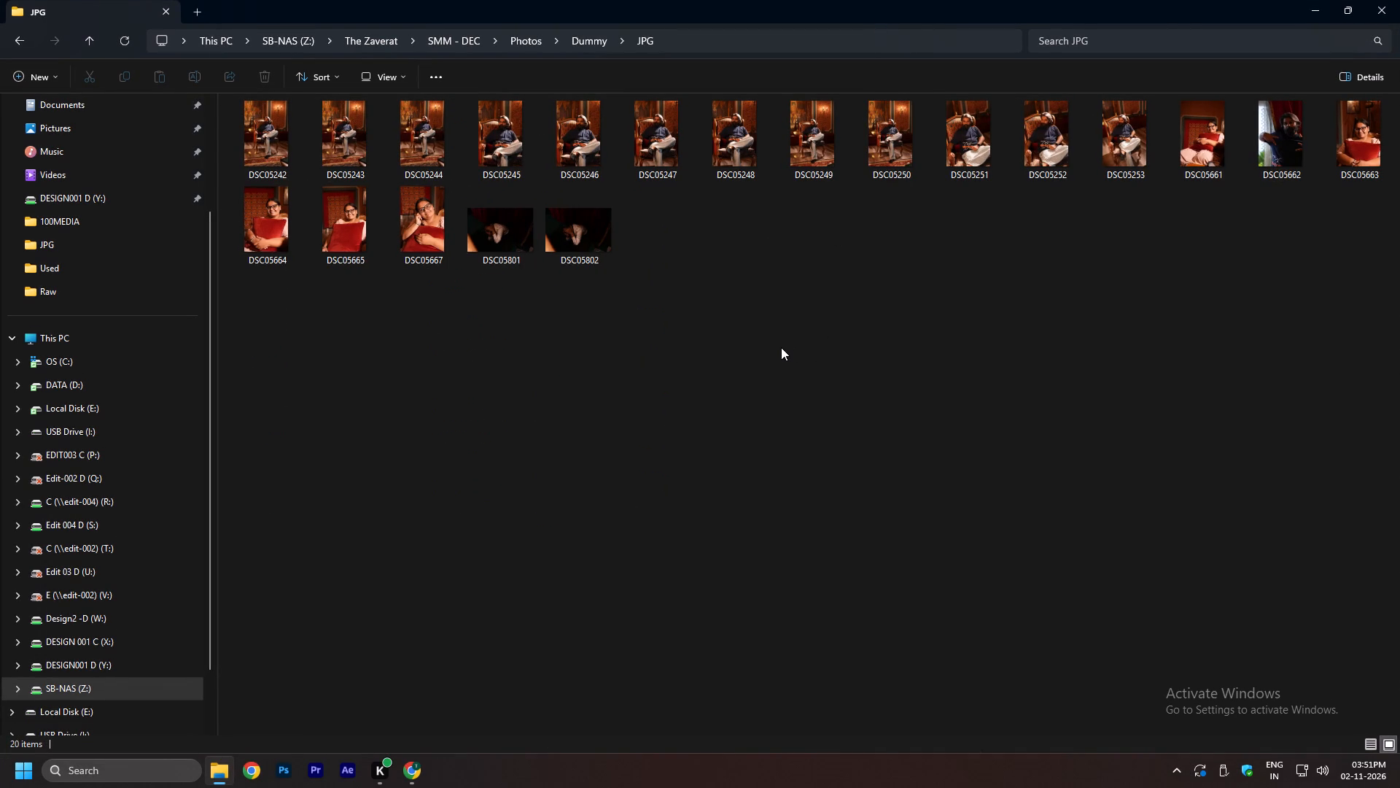
pyautogui.click(781, 347)
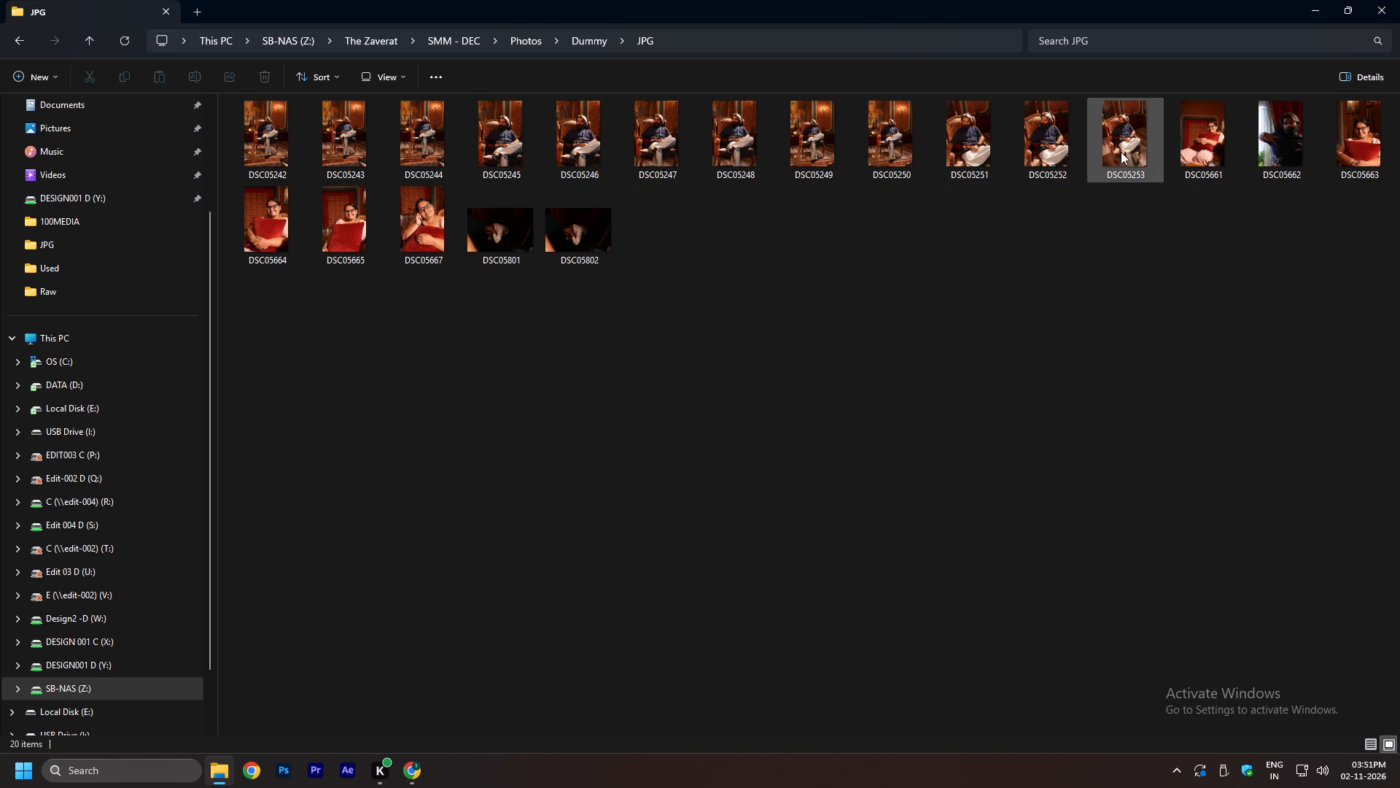
# Examine the seated portraits from DSC05253 back to DSC05248, looking closely at the face in both.
pyautogui.doubleClick(1121, 152)
pyautogui.press('space')
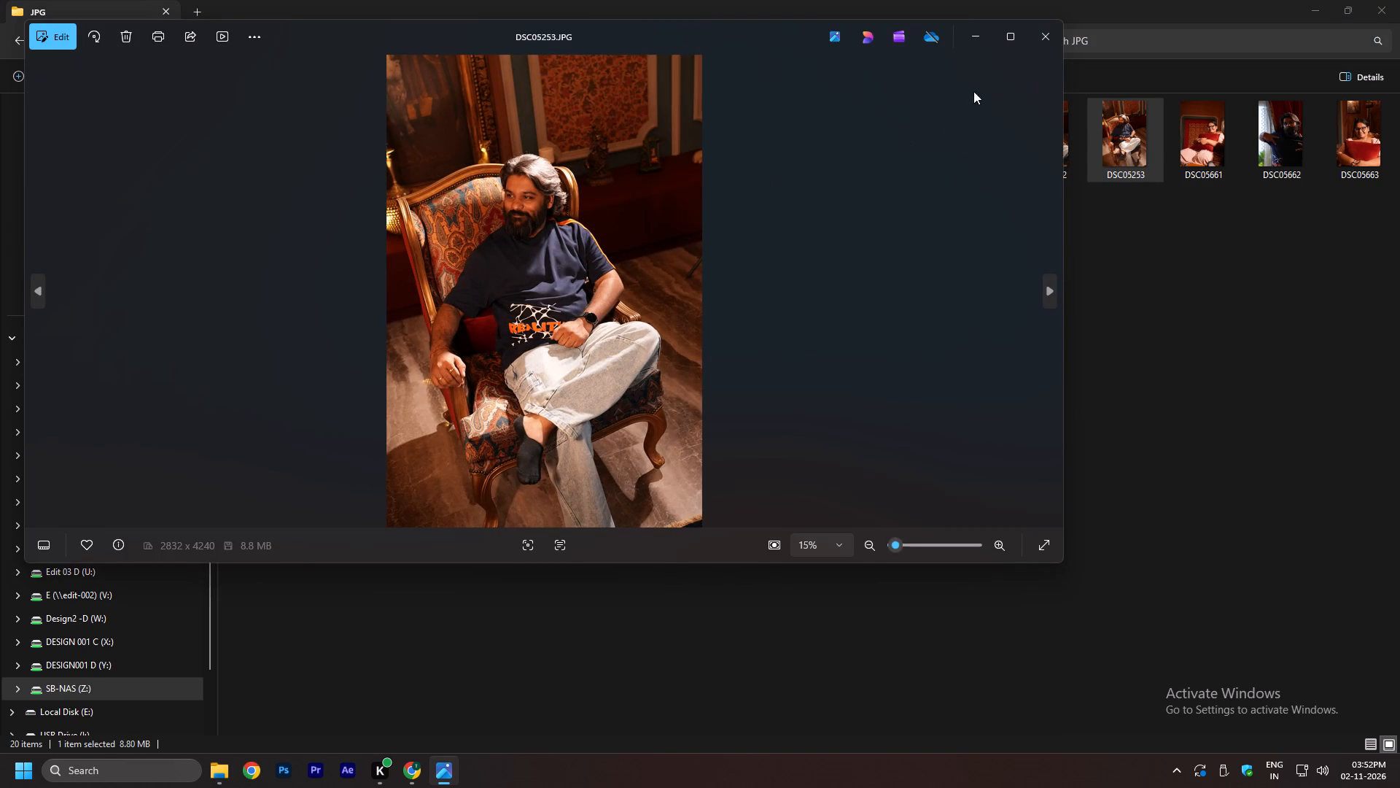
pyautogui.click(1046, 45)
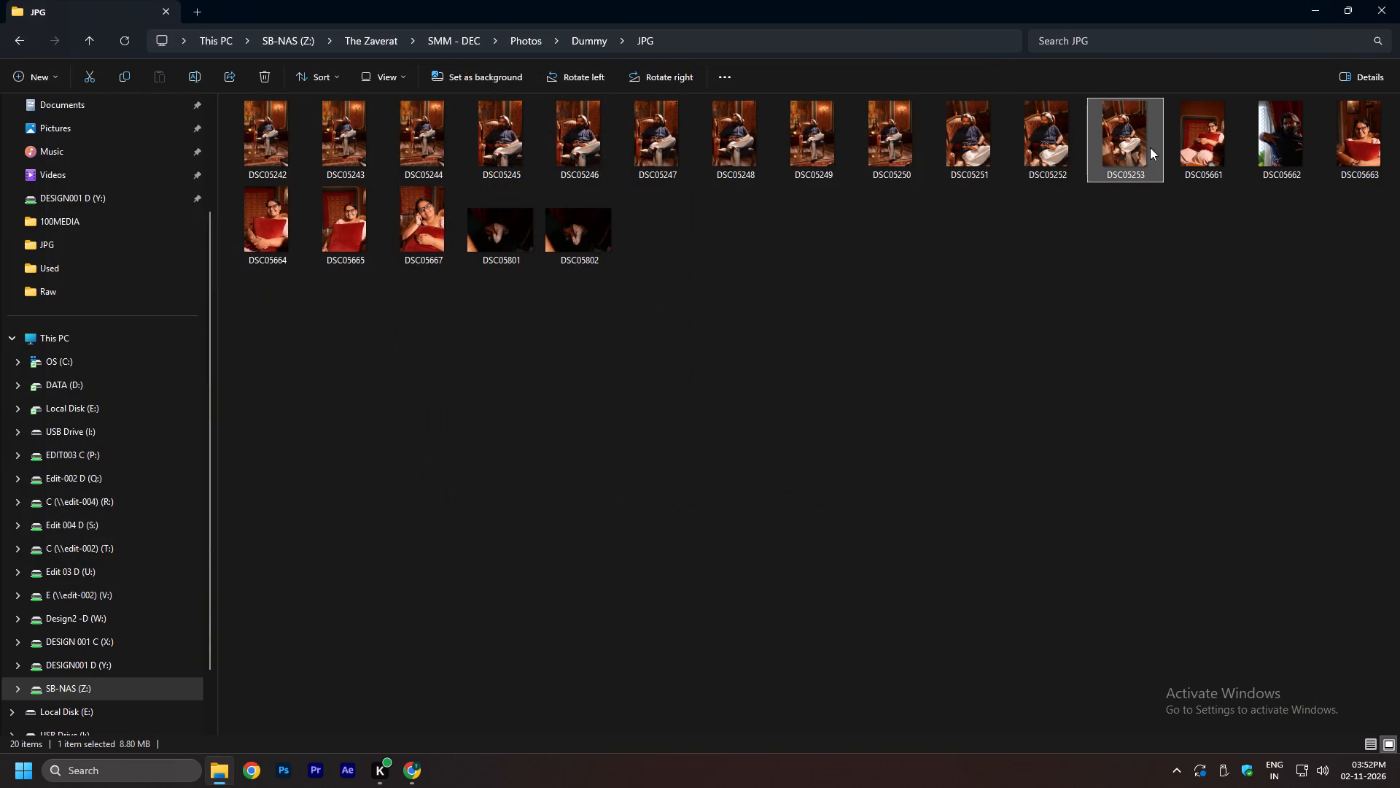
pyautogui.doubleClick(1131, 150)
pyautogui.scroll(8, 526, 209)
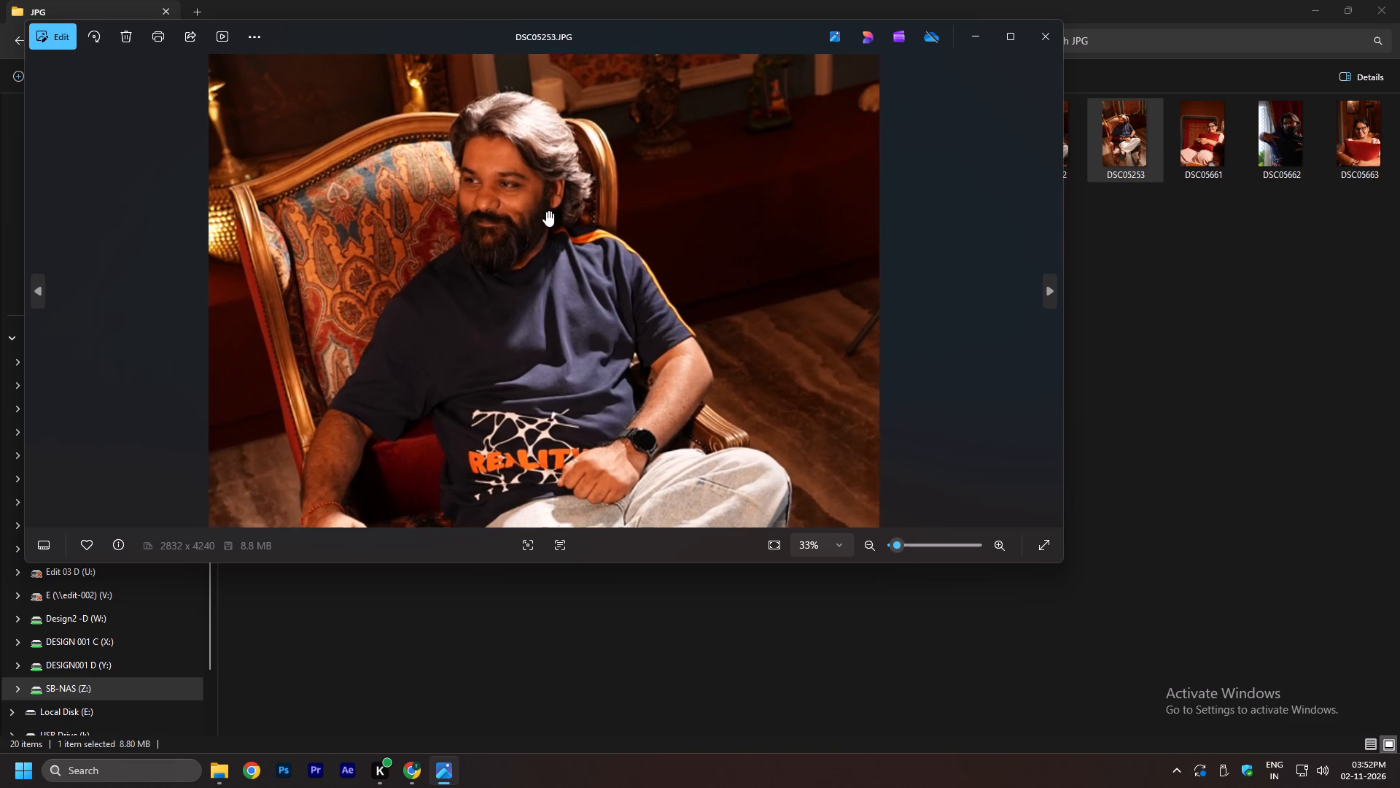
pyautogui.scroll(-15, 634, 221)
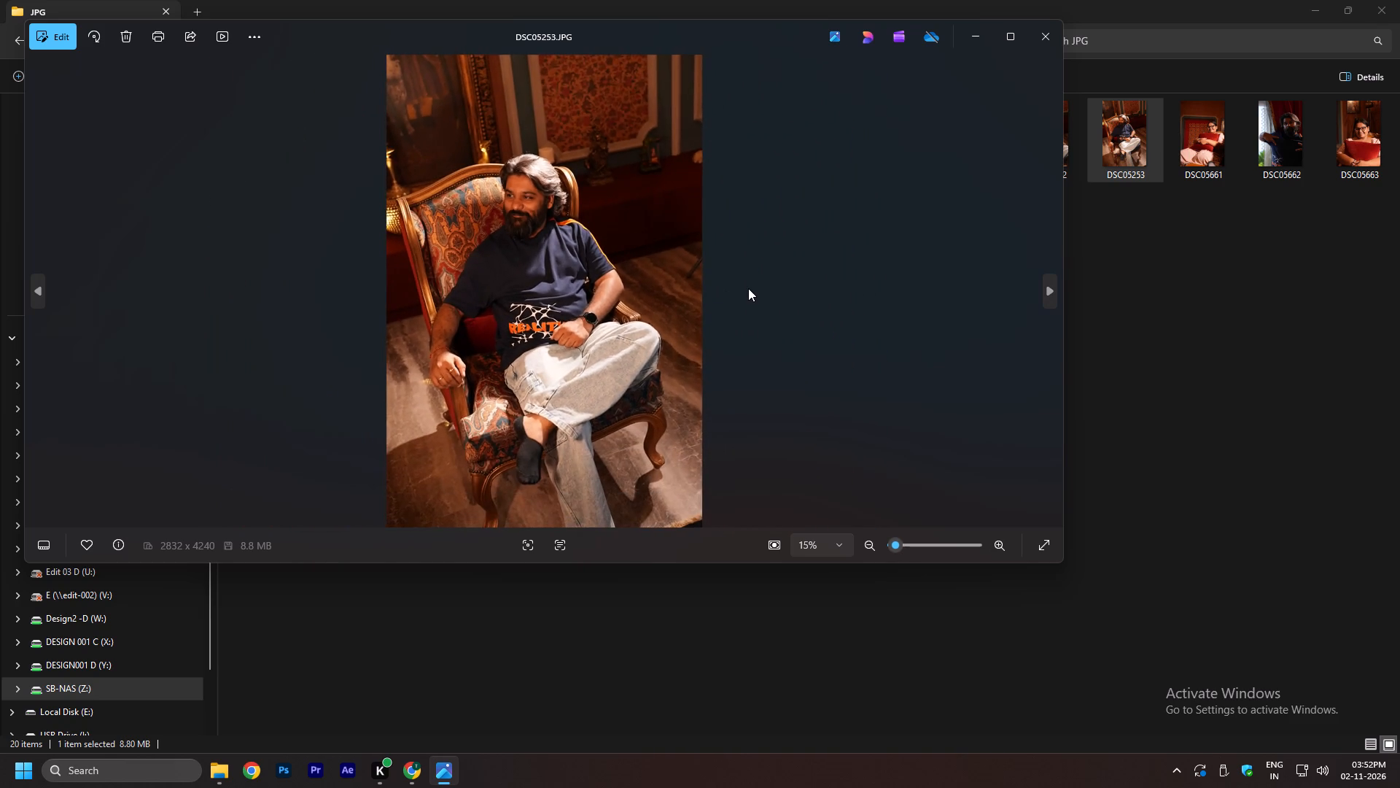
pyautogui.press('Left')
pyautogui.press('Left')
pyautogui.press('Left')
pyautogui.press('Left')
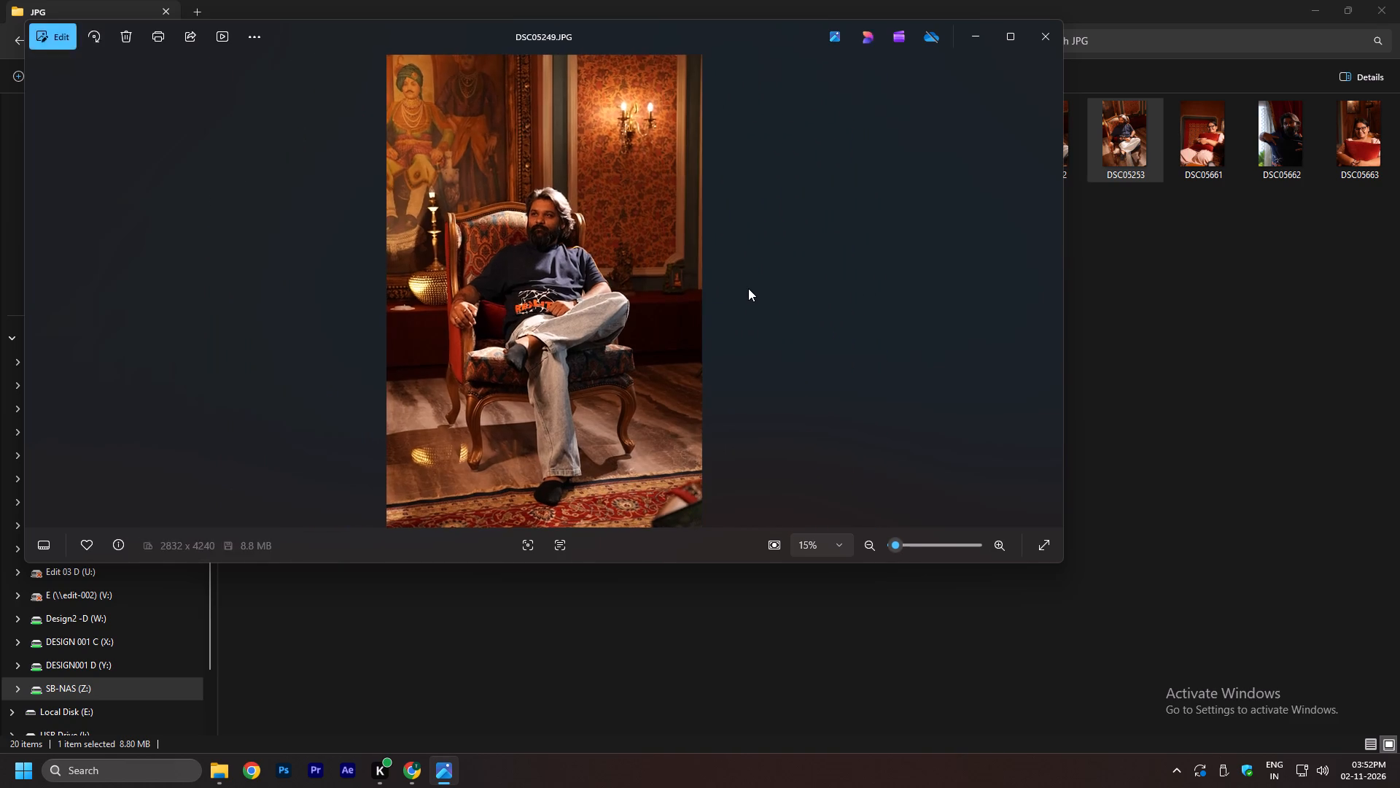
pyautogui.press('Left')
pyautogui.scroll(8, 552, 207)
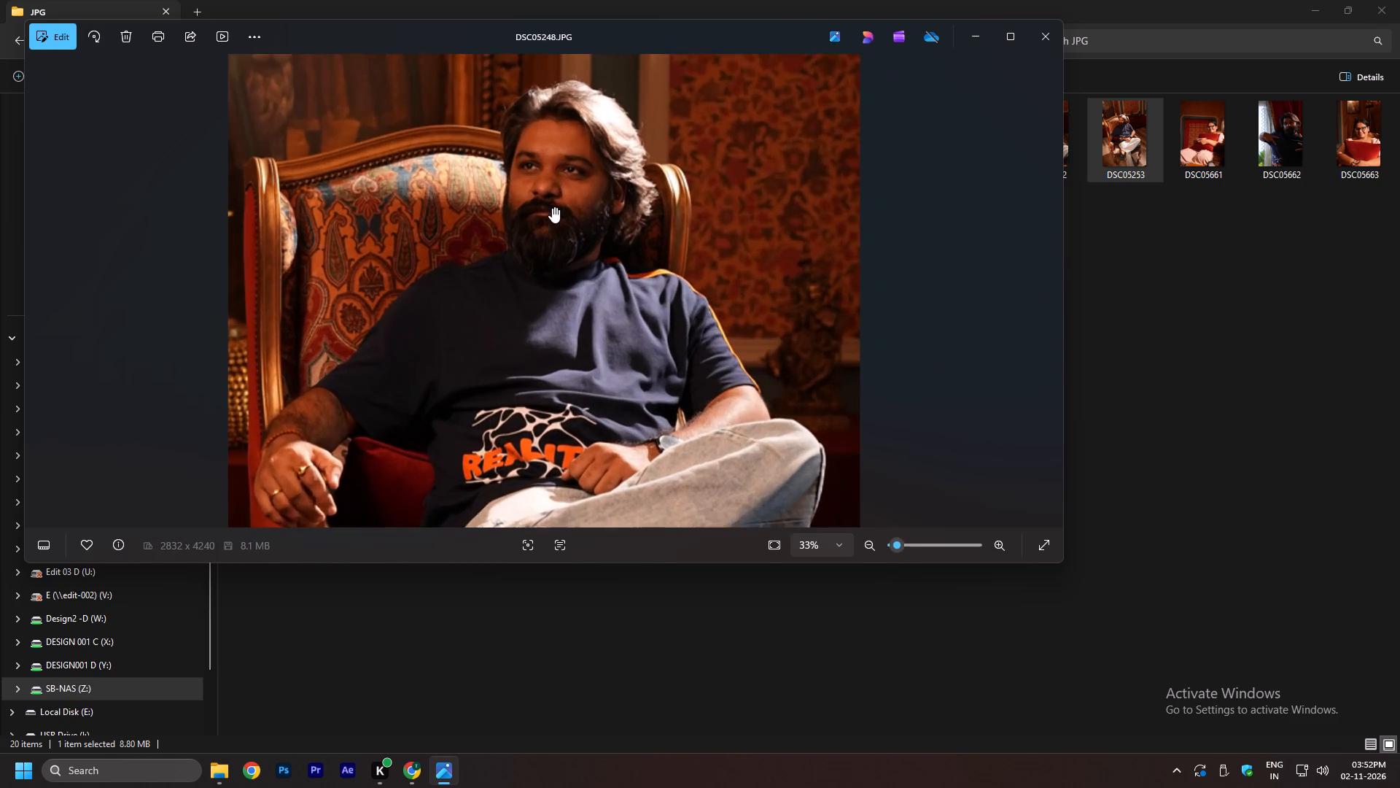
pyautogui.scroll(6, 658, 131)
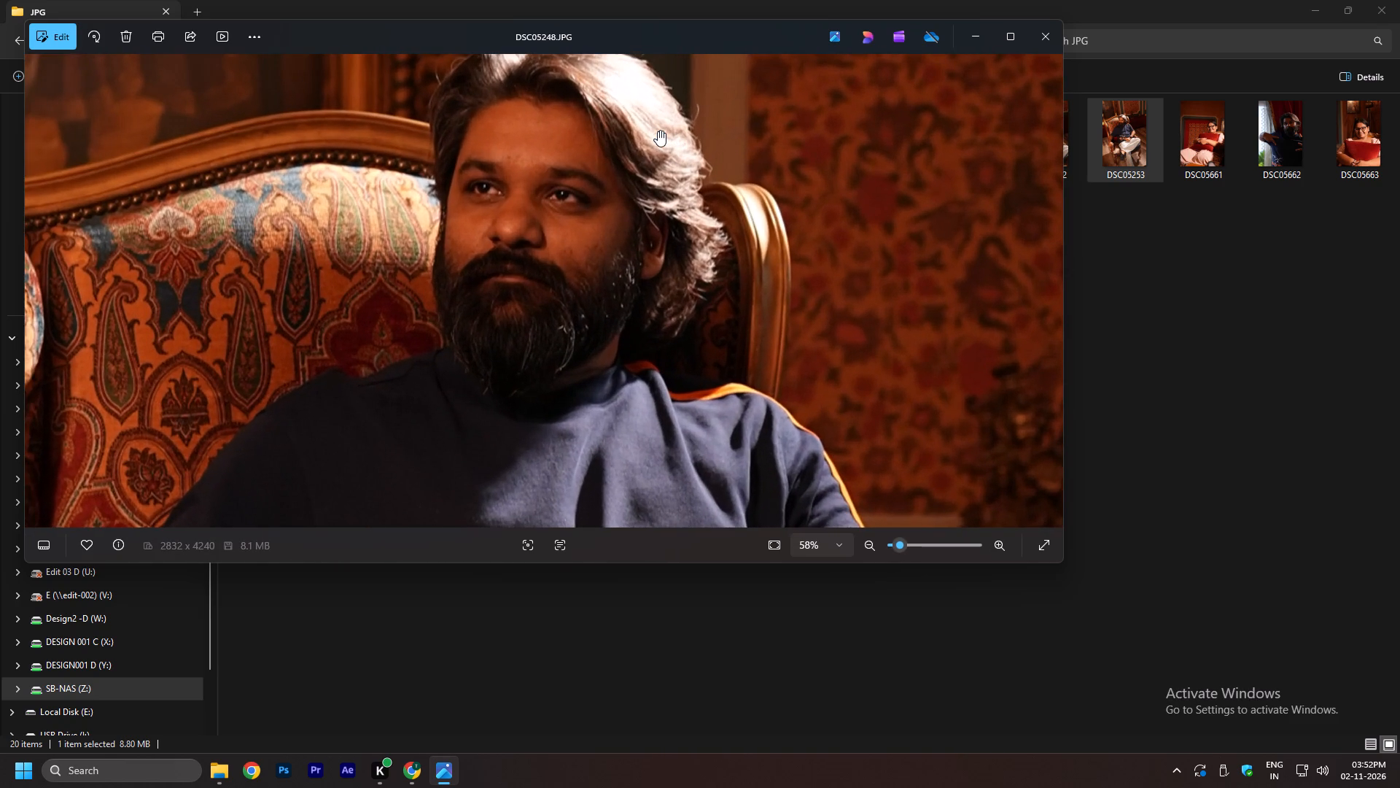
pyautogui.scroll(-20, 658, 131)
pyautogui.scroll(-10, 658, 131)
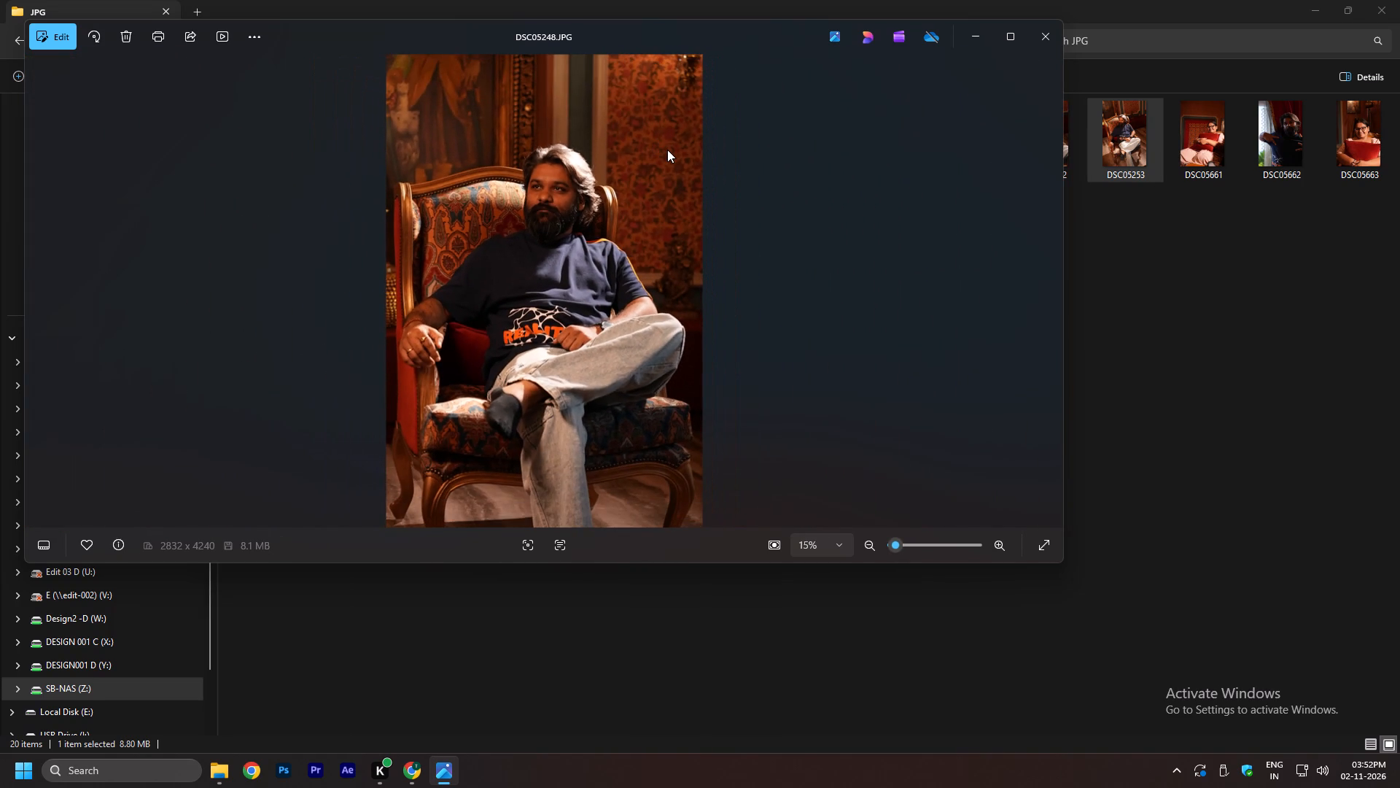
# Review the remaining earlier seated portraits back to DSC05244, plus DSC05243, and close the viewer.
pyautogui.press('Left')
pyautogui.press('Left')
pyautogui.press('Left')
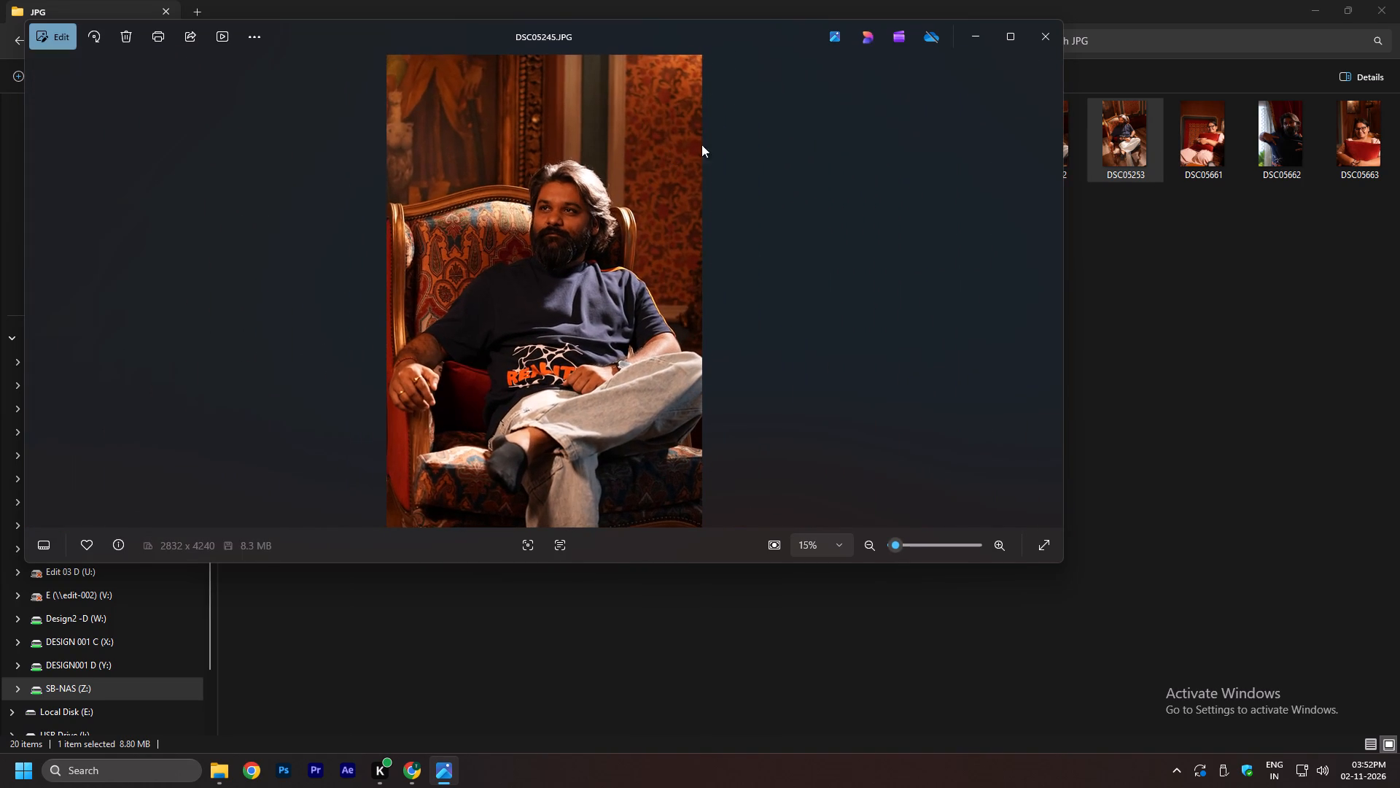
pyautogui.press('Left')
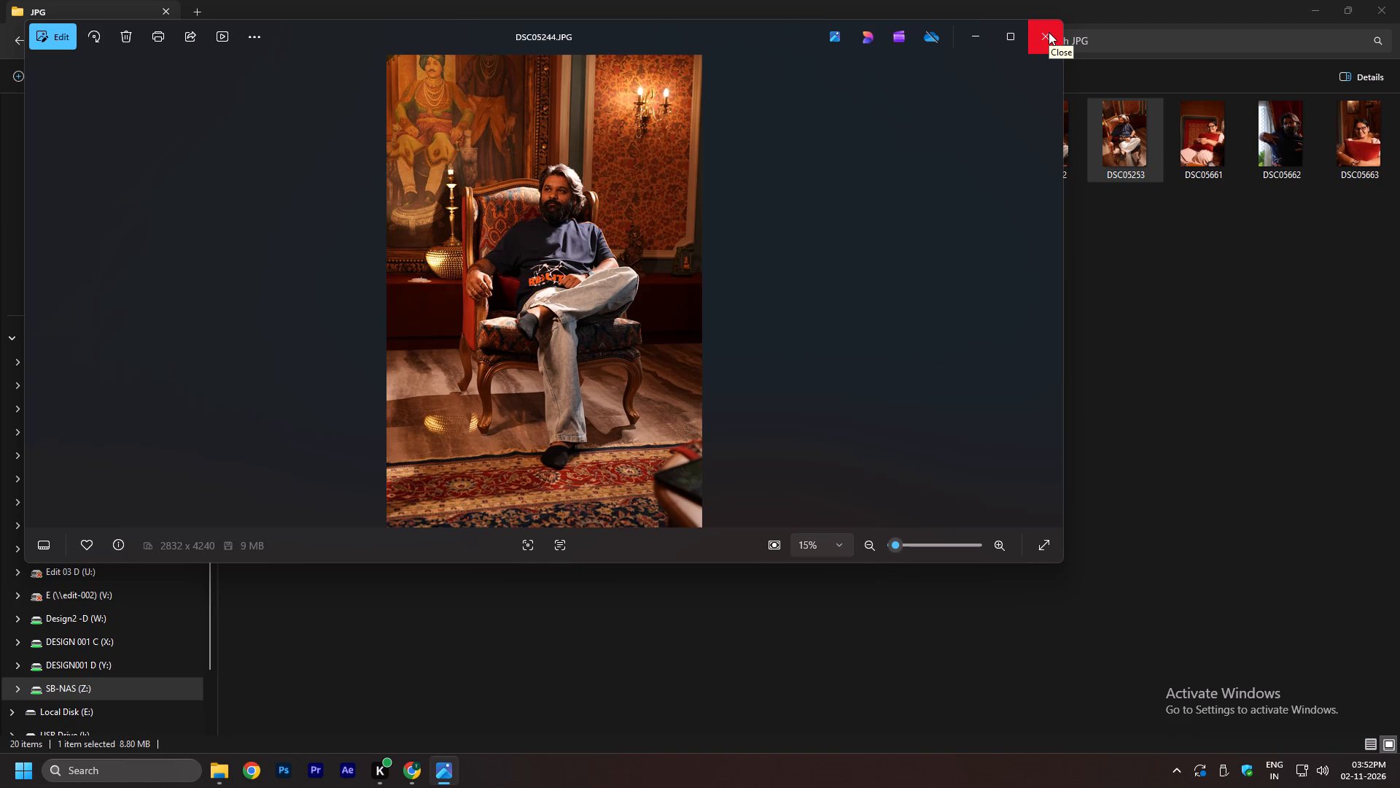
pyautogui.click(1049, 32)
pyautogui.click(867, 298)
pyautogui.doubleClick(314, 159)
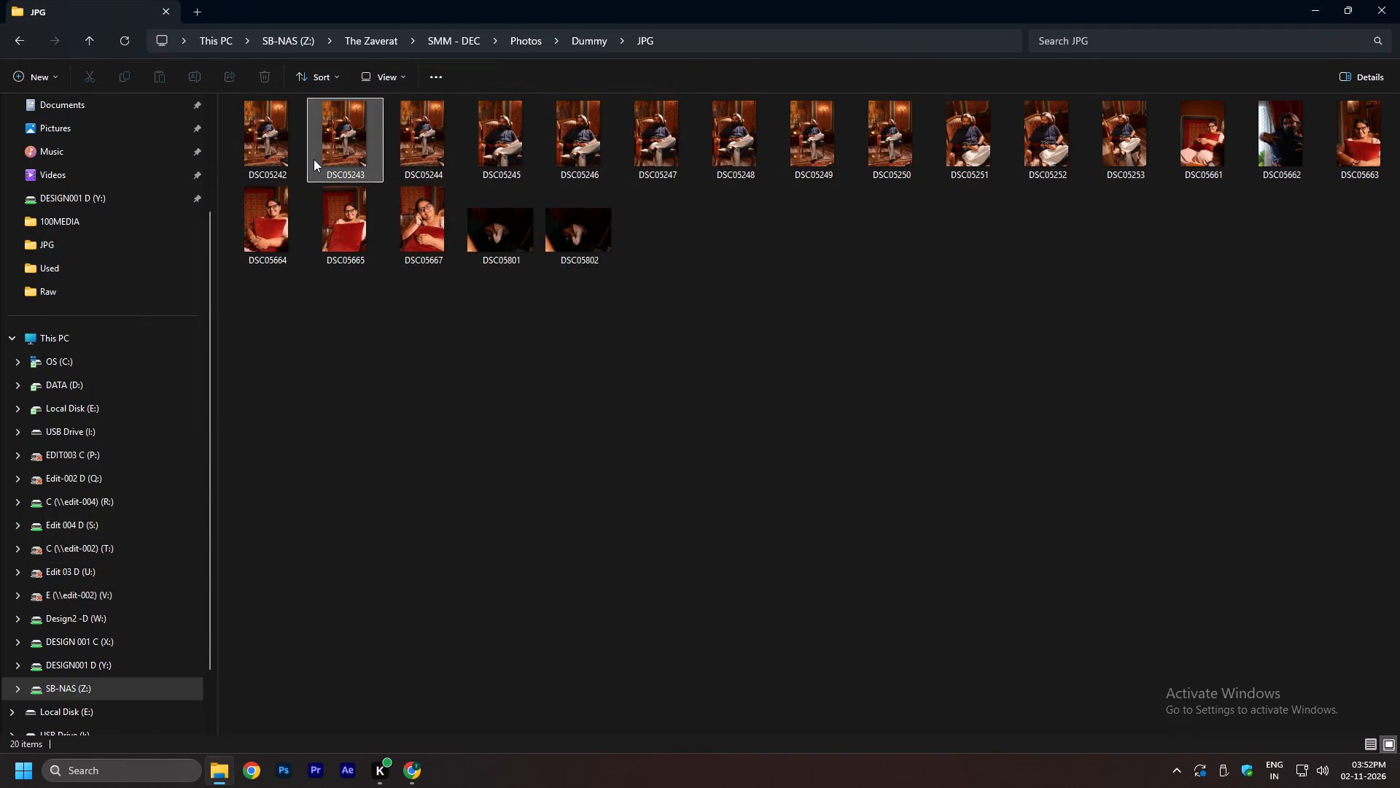
pyautogui.click(1031, 35)
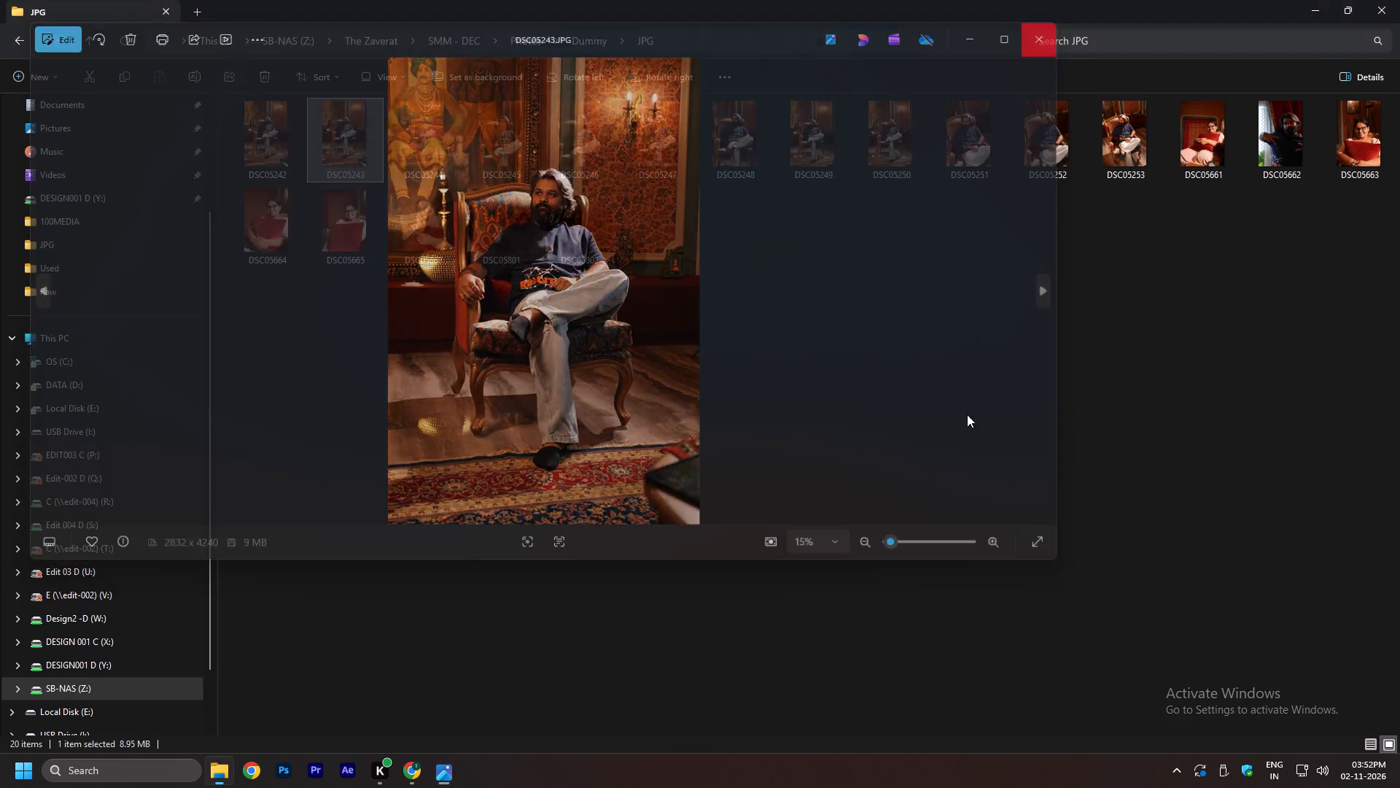
# Go back up through The Zaverat folder to the root of SB-NAS (Z:) and refresh the listing.
pyautogui.click(914, 680)
pyautogui.press('\\')
pyautogui.press('BackSpace')
pyautogui.press('BackSpace')
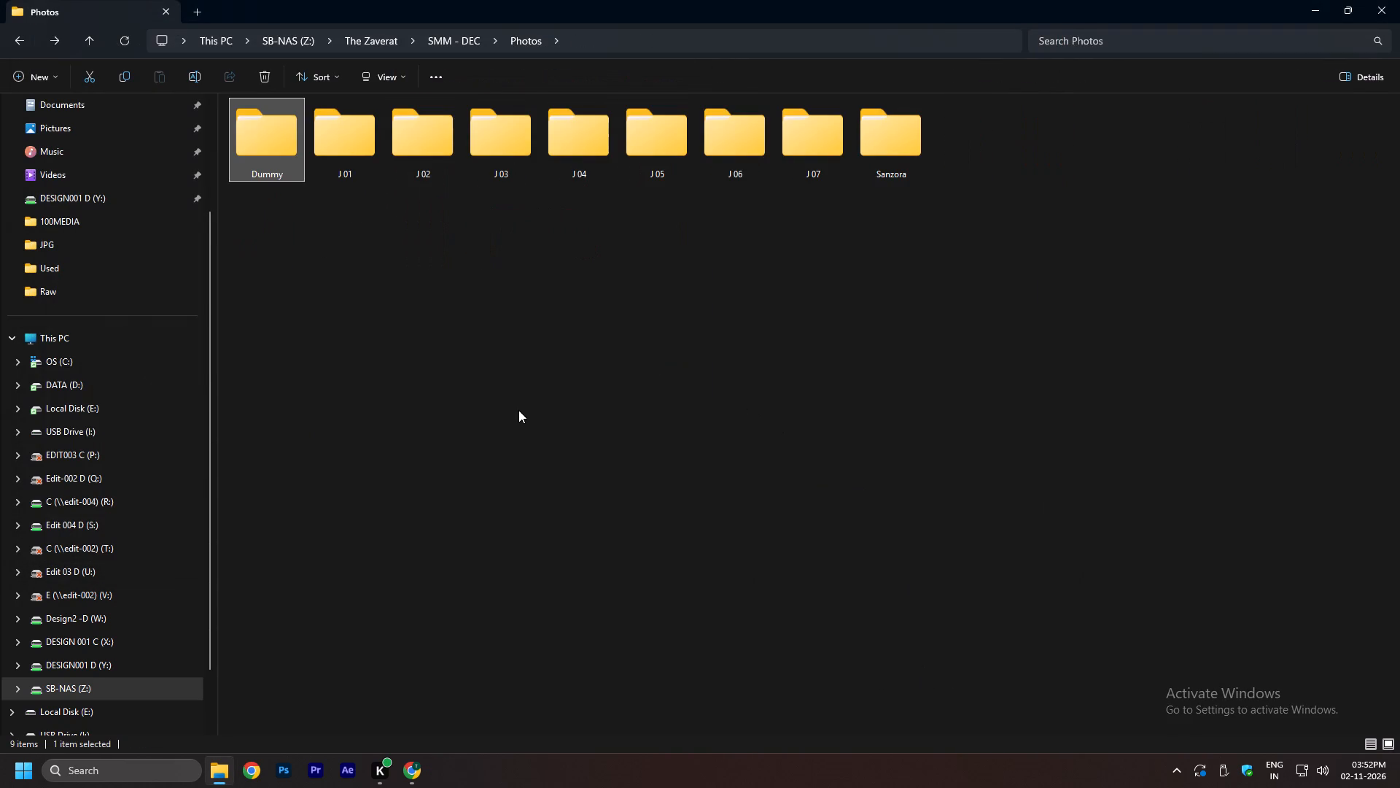
pyautogui.click(518, 409)
pyautogui.press('BackSpace')
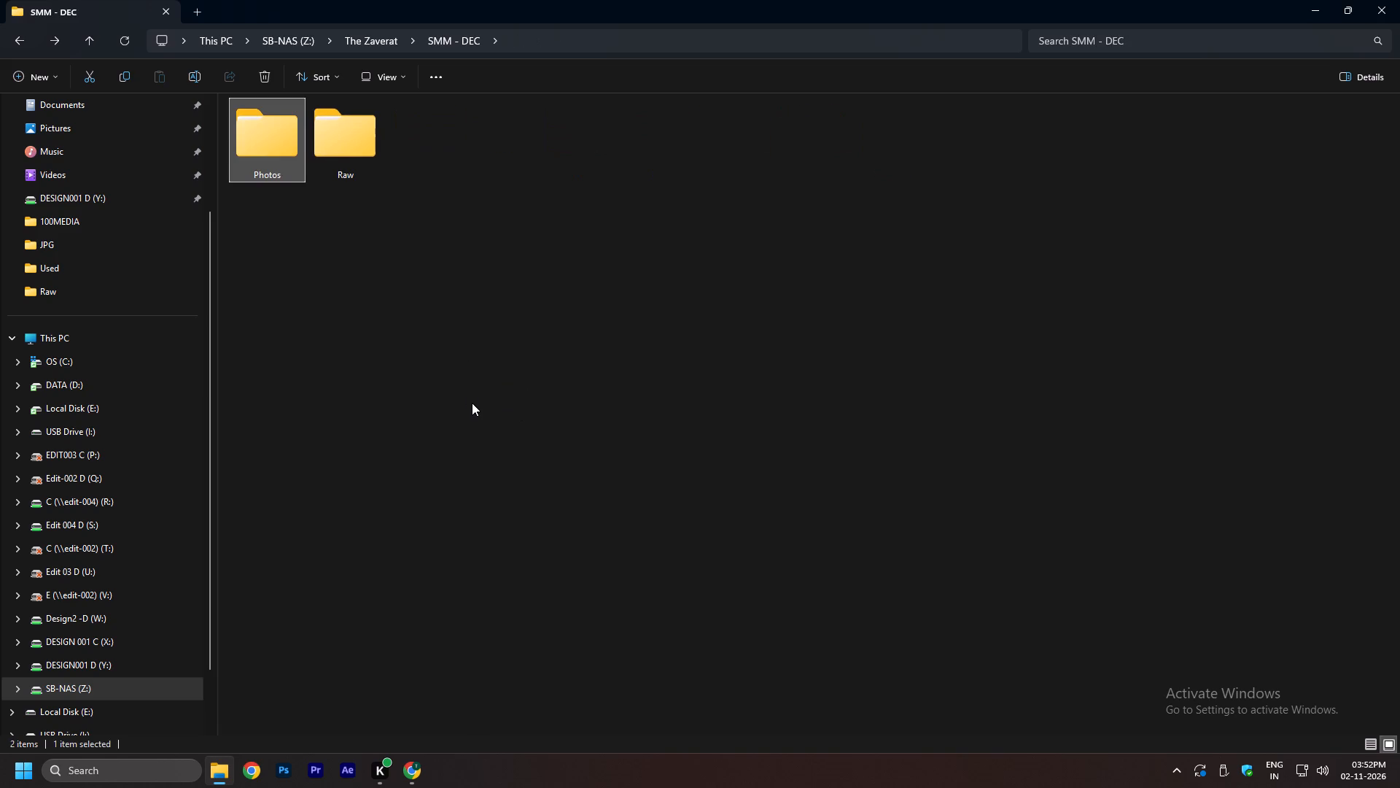
pyautogui.press('BackSpace')
pyautogui.rightClick(495, 432)
pyautogui.click(596, 652)
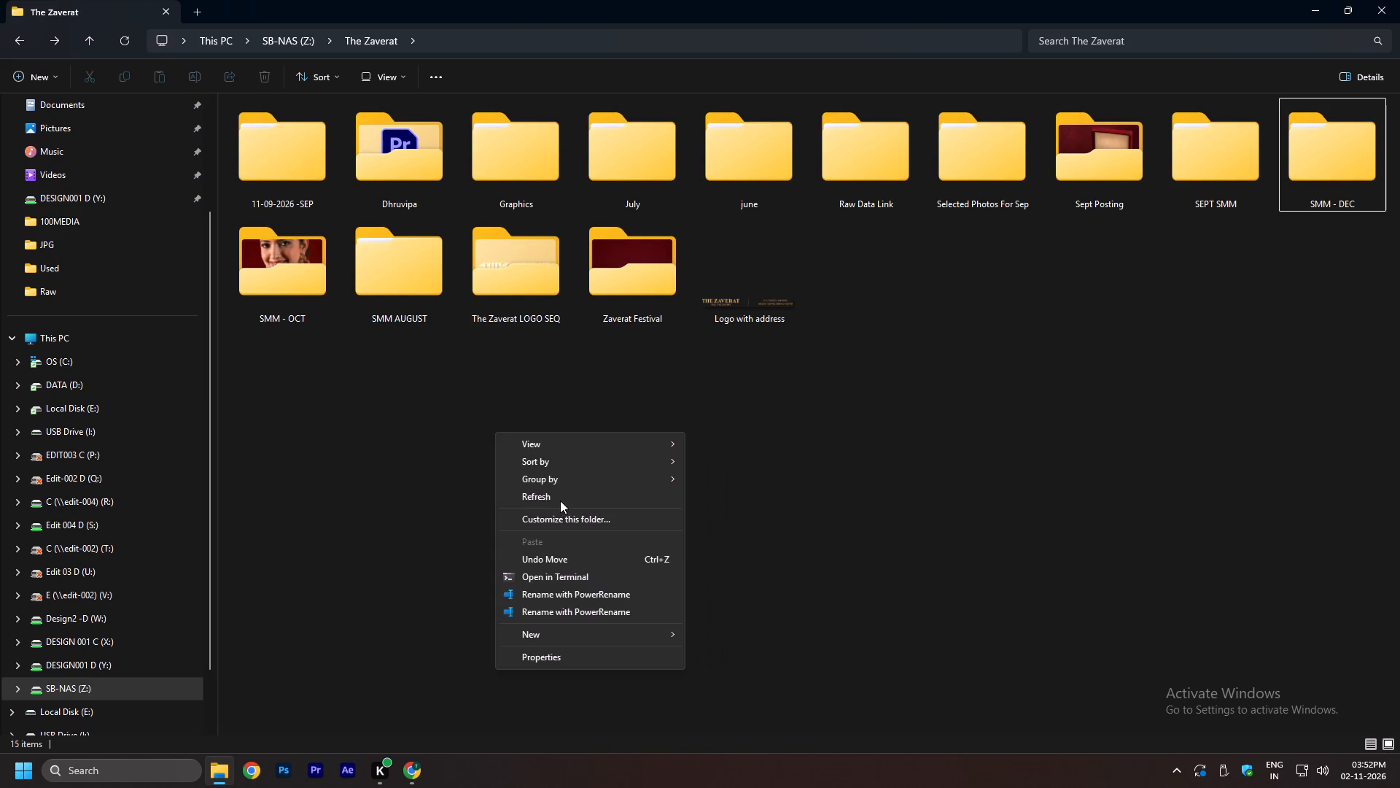
pyautogui.click(560, 501)
pyautogui.click(481, 444)
pyautogui.click(26, 42)
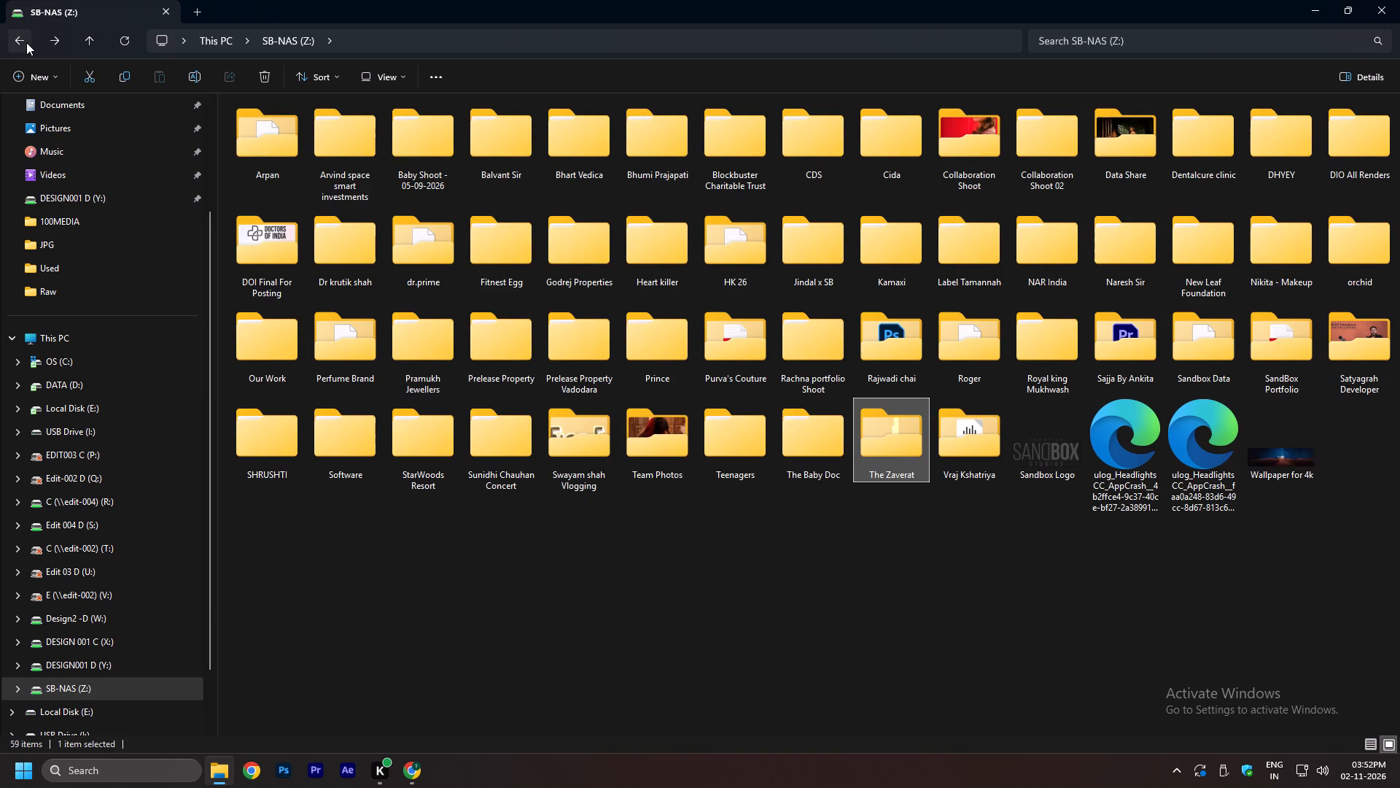
pyautogui.rightClick(619, 605)
pyautogui.click(702, 586)
pyautogui.click(664, 439)
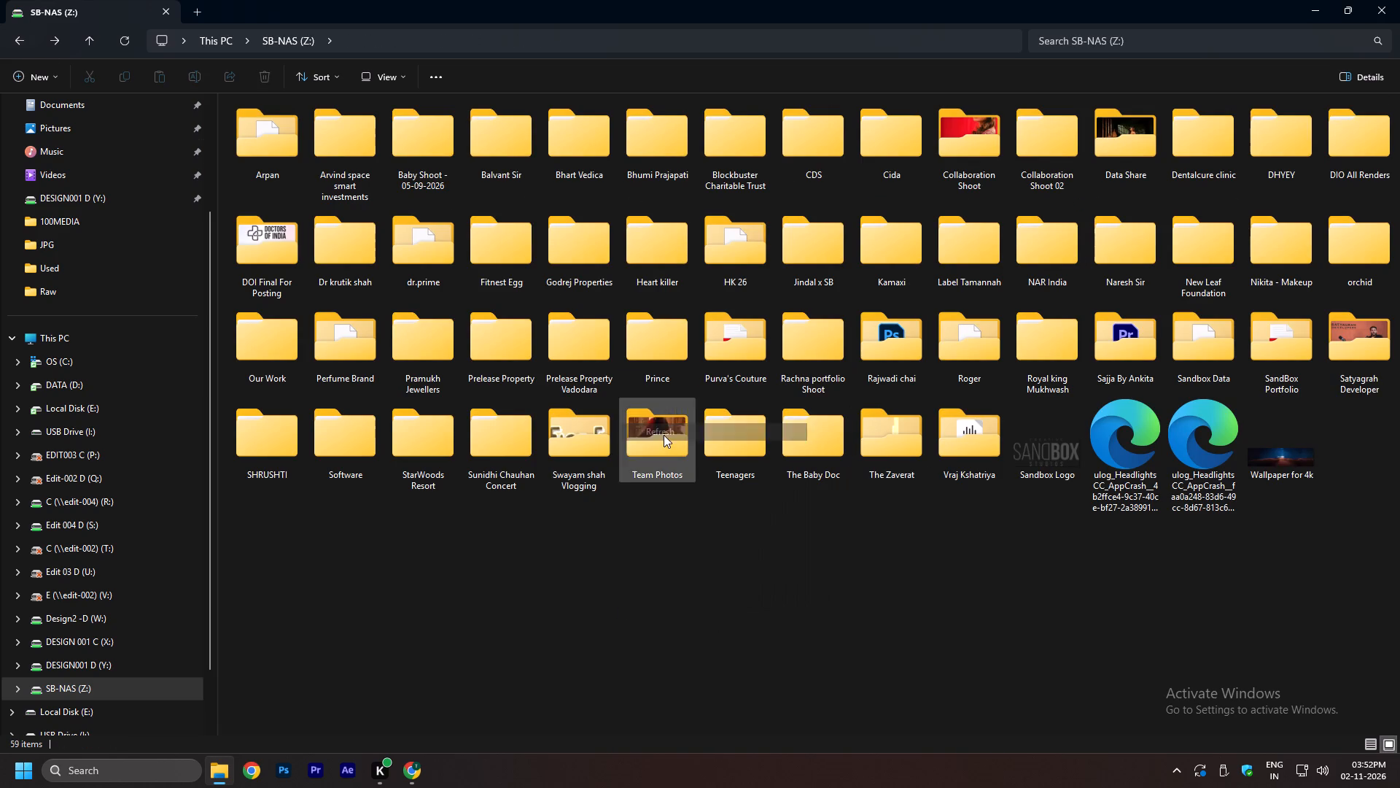
# Go back to This PC and refresh the list of drives and network locations.
pyautogui.click(20, 46)
pyautogui.click(598, 413)
pyautogui.rightClick(948, 408)
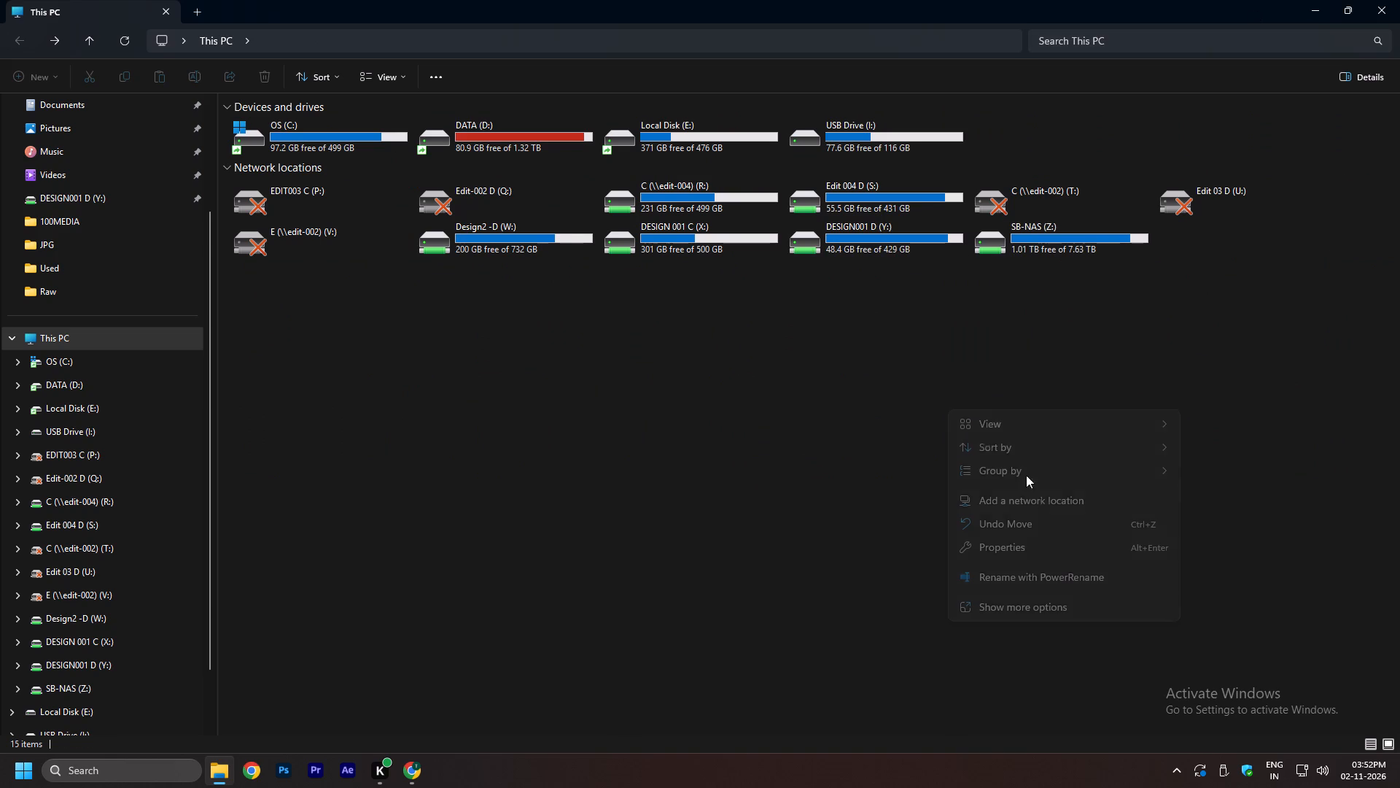
pyautogui.click(1034, 601)
pyautogui.click(1010, 478)
pyautogui.click(761, 439)
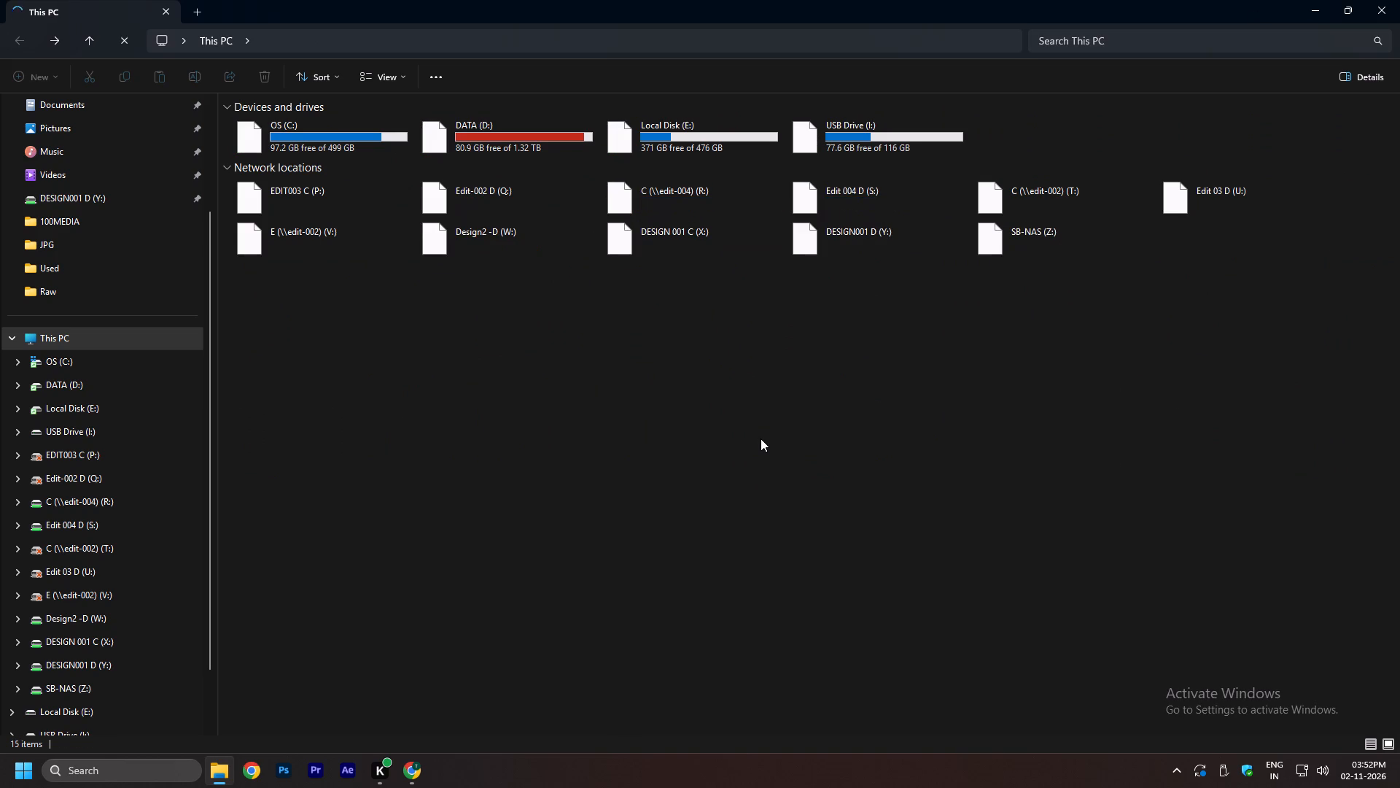
# Permanently delete everything in the user's local Temp folder, skipping all files in use, and close that folder window.
pyautogui.press('super+r')
pyautogui.press('Return')
pyautogui.hotkey('ctrl', 'a')
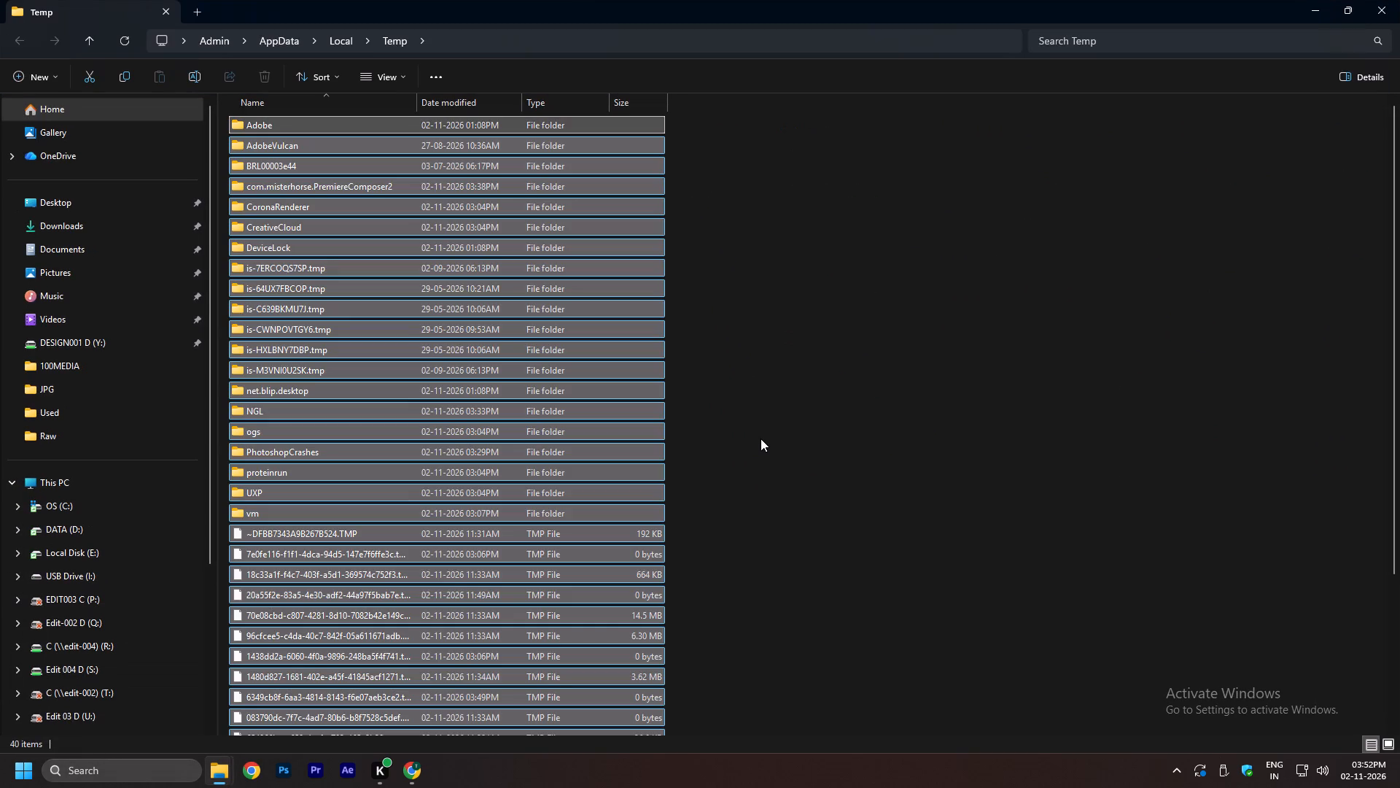
pyautogui.hotkey('shift', 'Delete')
pyautogui.press('Return')
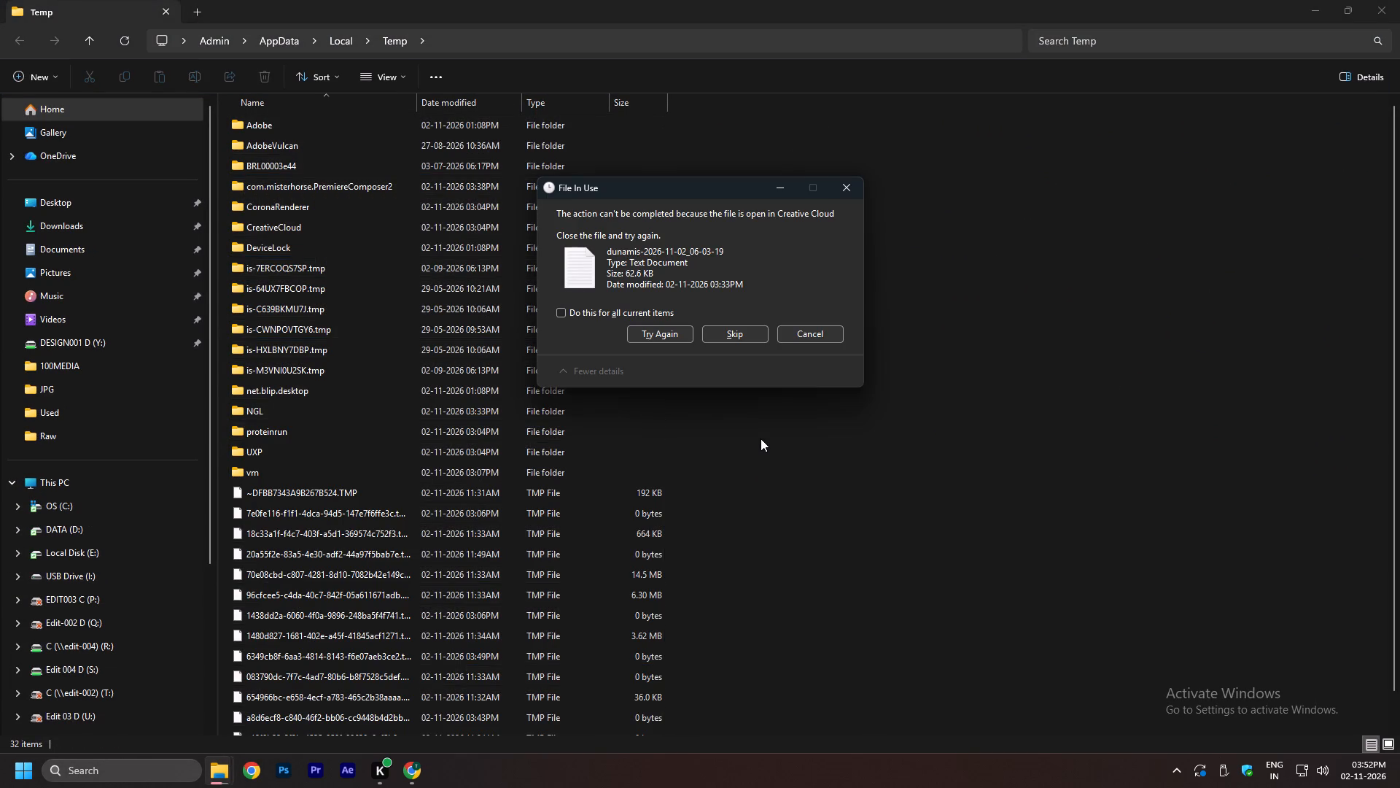
pyautogui.click(639, 310)
pyautogui.click(747, 331)
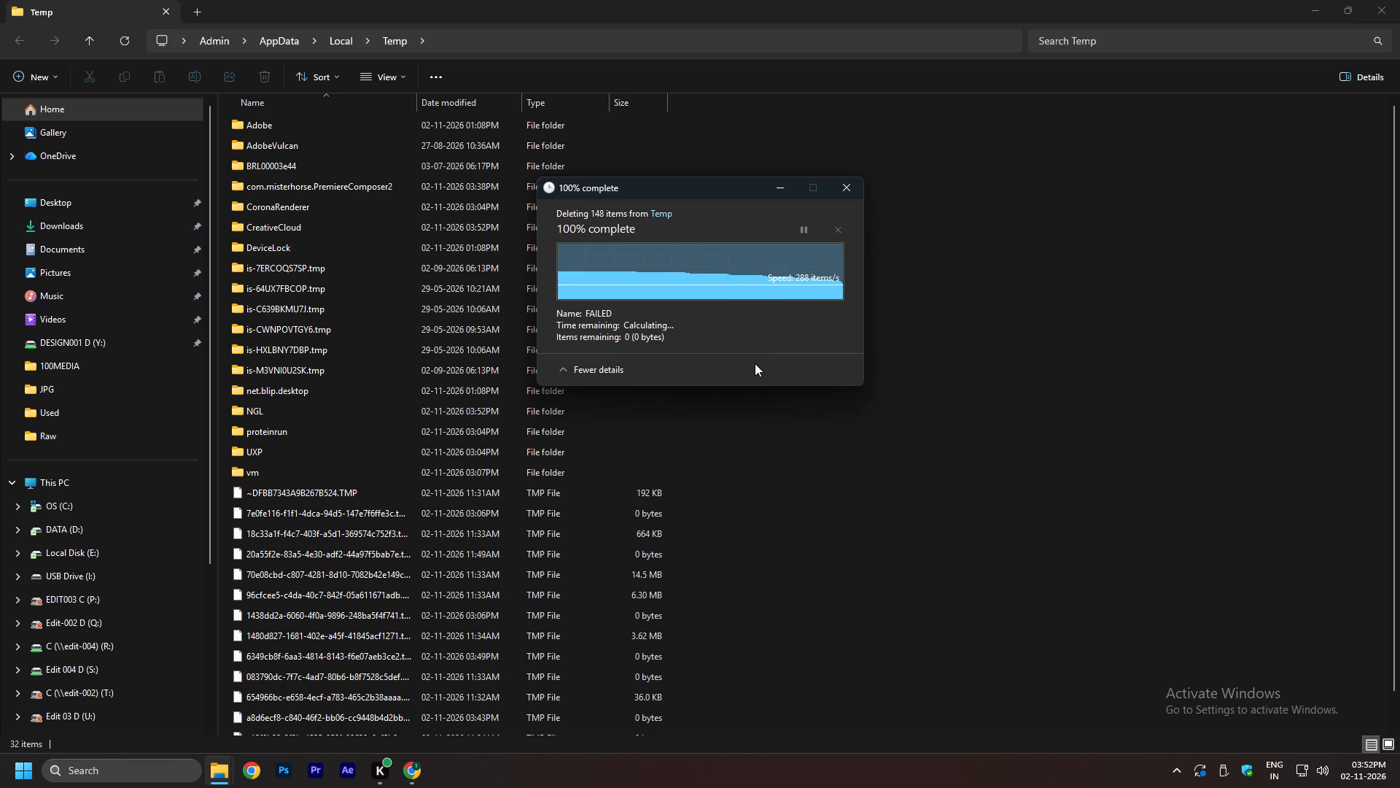
pyautogui.click(1399, 0)
# Refresh the This PC drive listing again.
pyautogui.click(736, 420)
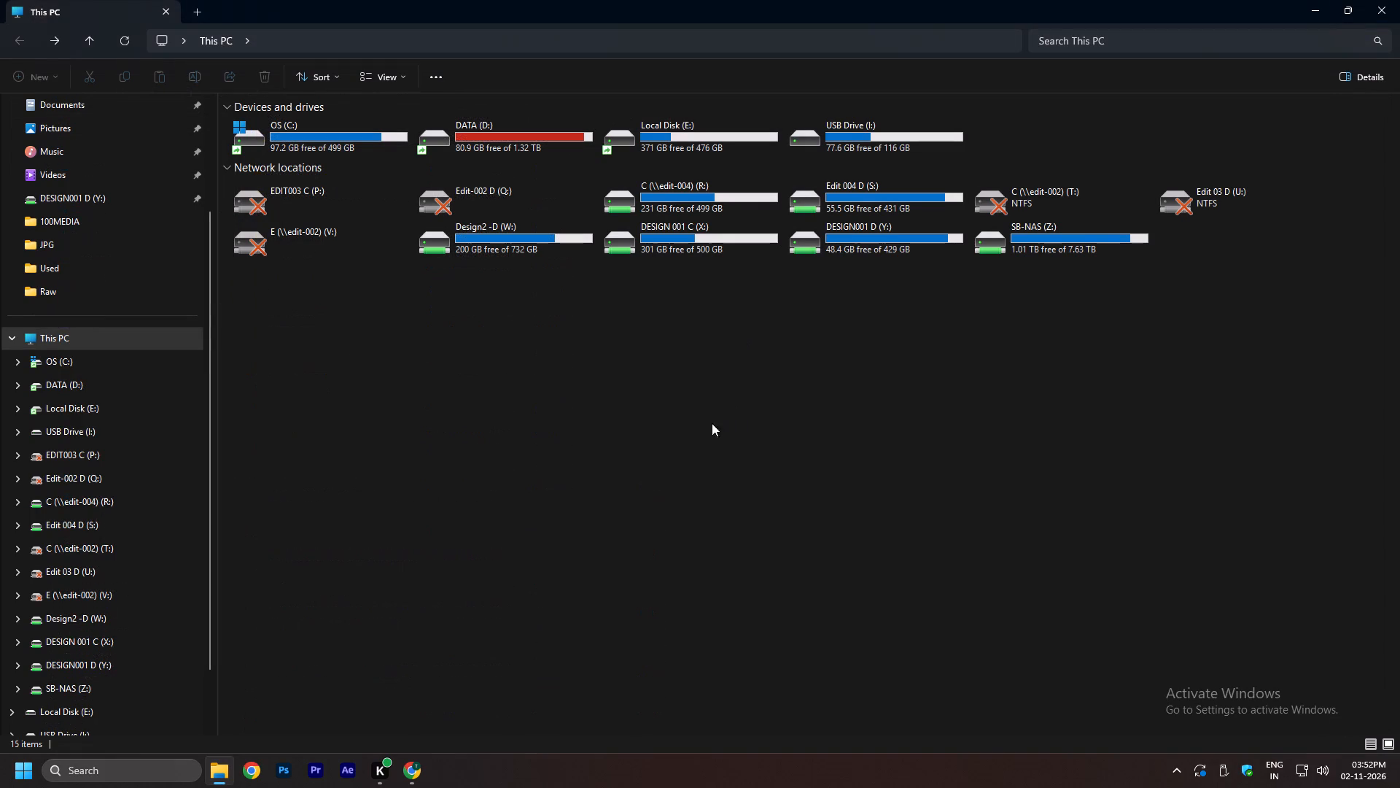
pyautogui.rightClick(706, 414)
pyautogui.click(792, 617)
pyautogui.click(780, 489)
pyautogui.click(775, 481)
pyautogui.click(848, 357)
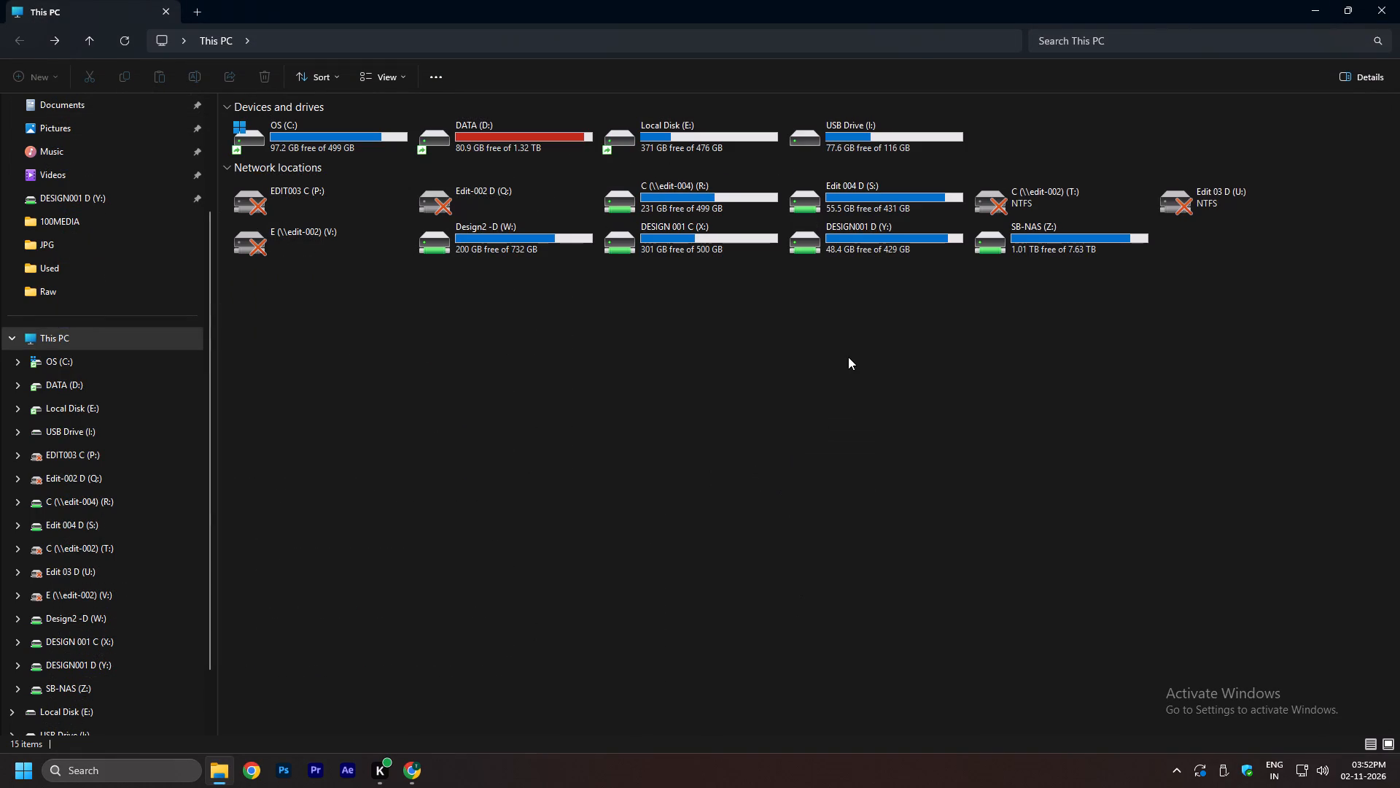
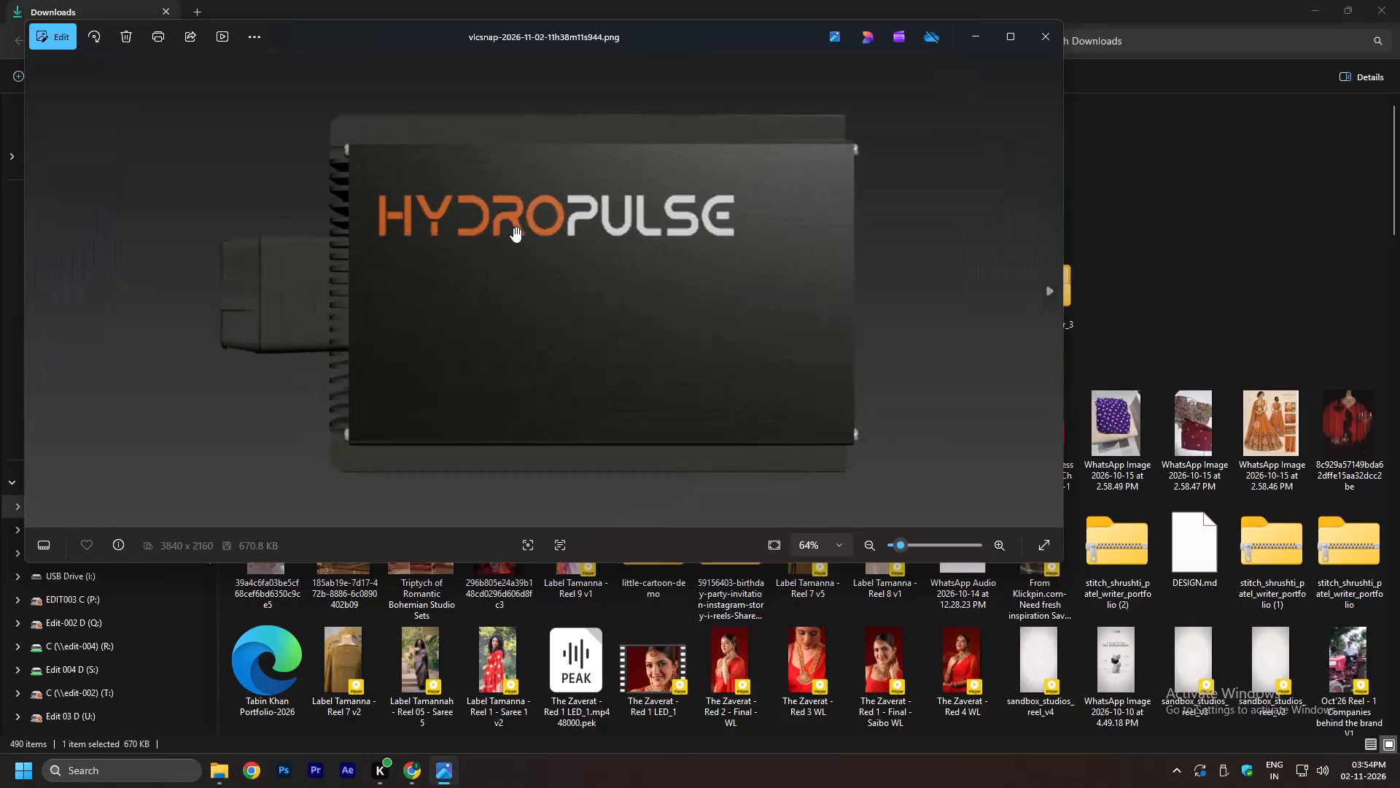
# Close the HydroPulse snapshot preview and clear the file selection in the Downloads folder.
pyautogui.click(1047, 30)
pyautogui.click(1099, 188)
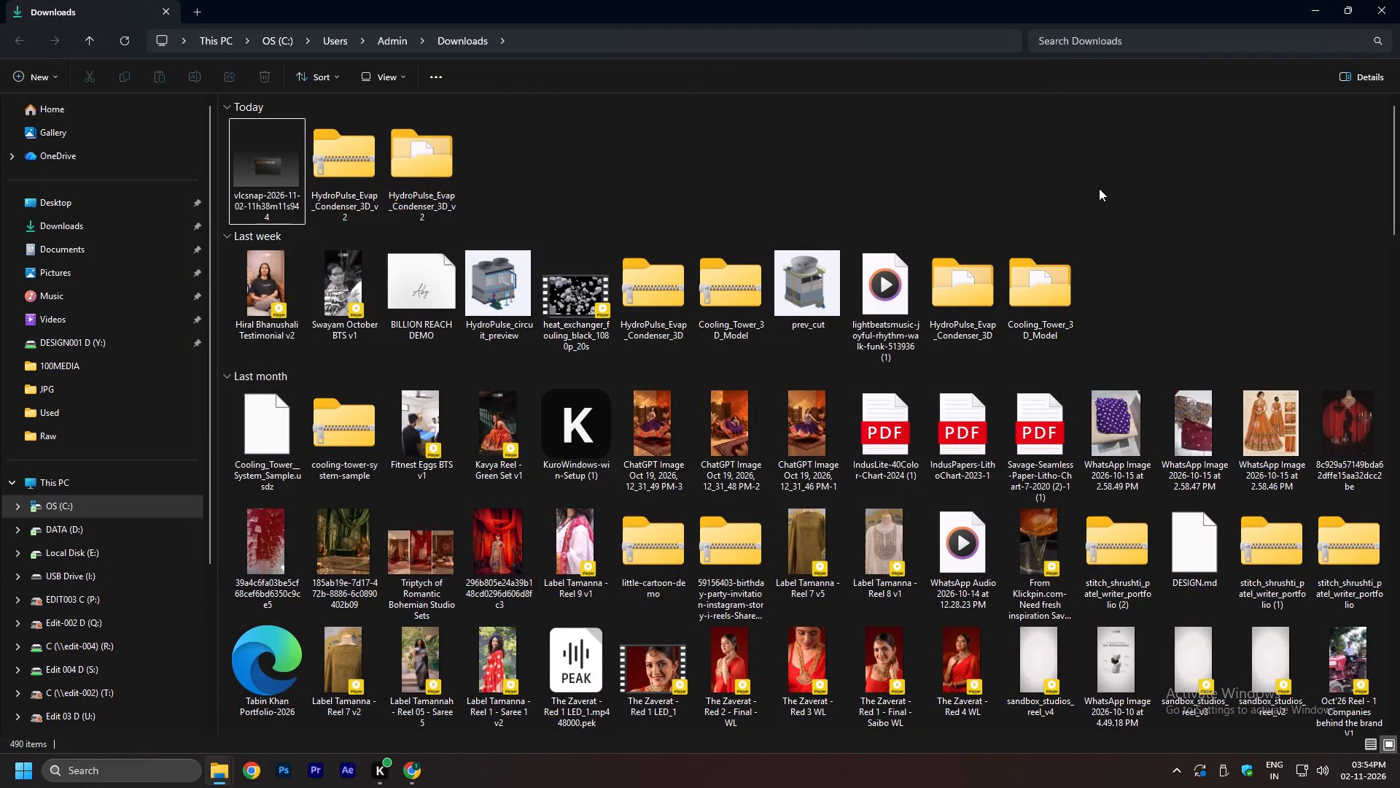
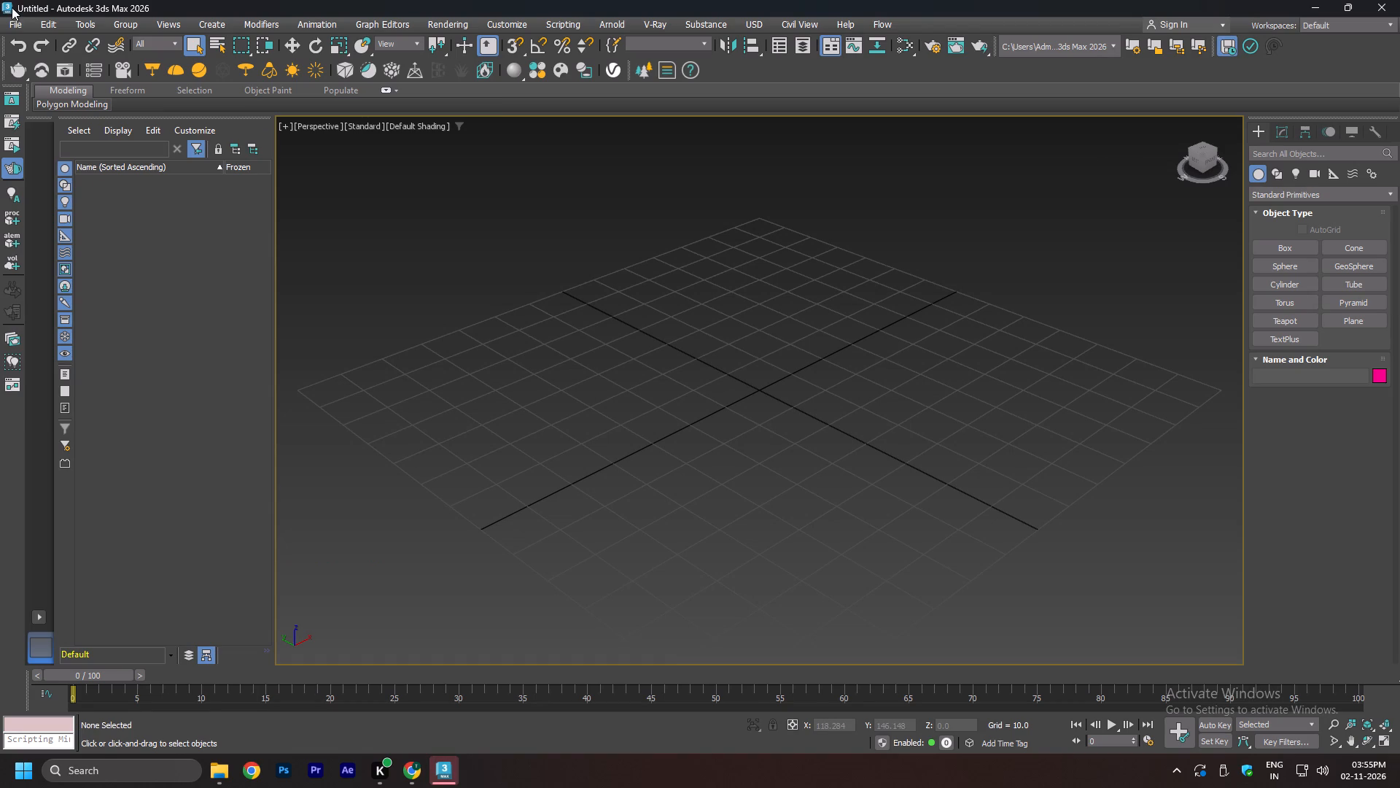
# Open the recent scene Main Animation V2.max and acknowledge the isolated-objects notice.
pyautogui.click(22, 23)
pyautogui.click(56, 100)
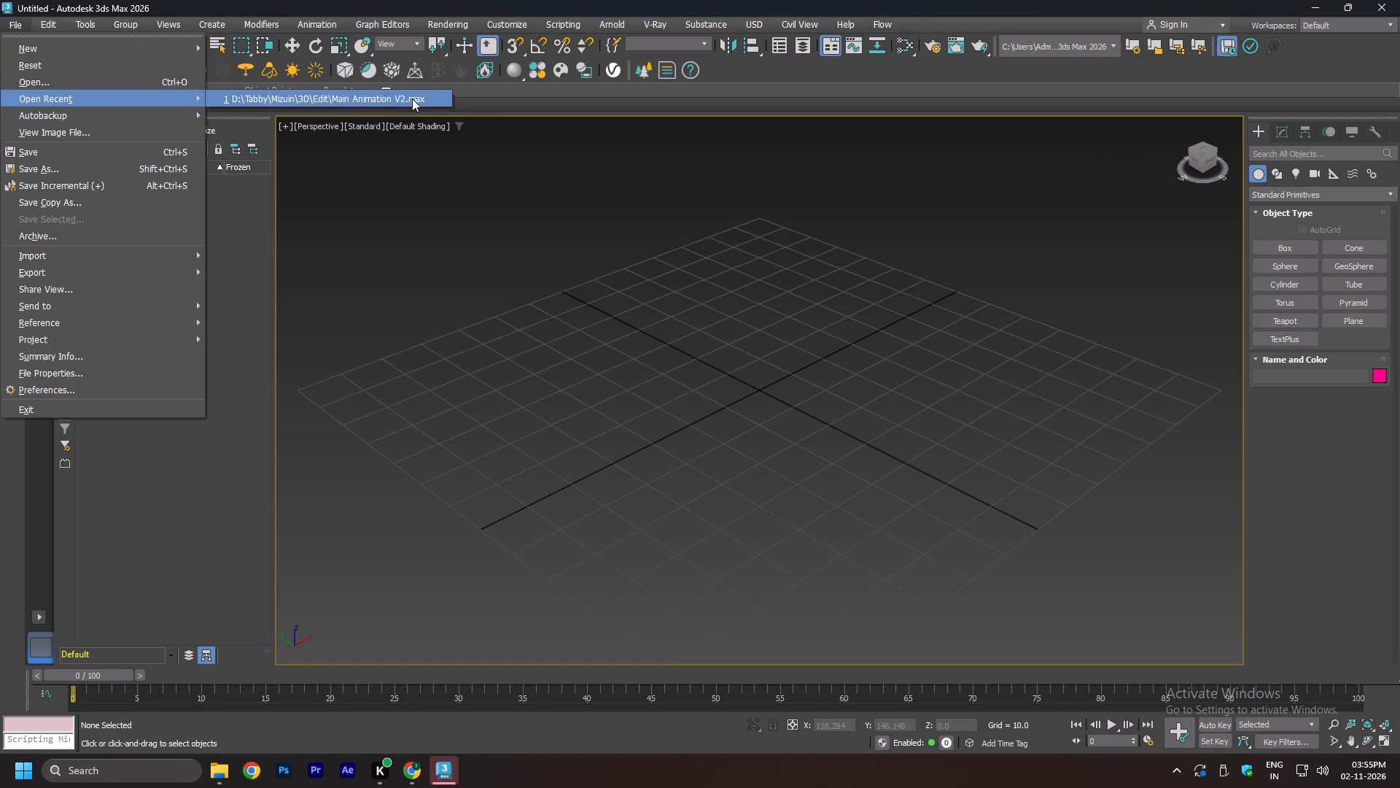
pyautogui.click(412, 98)
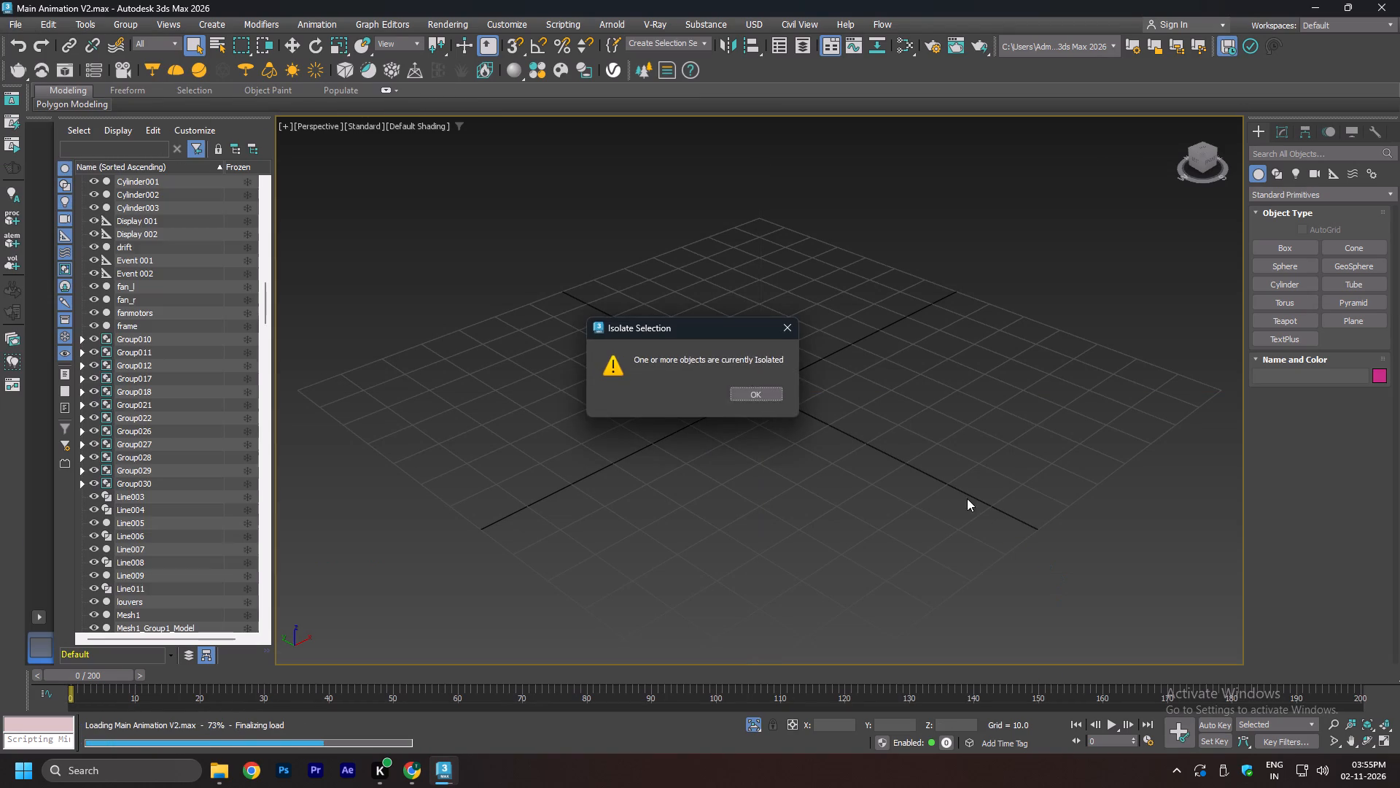
pyautogui.click(730, 400)
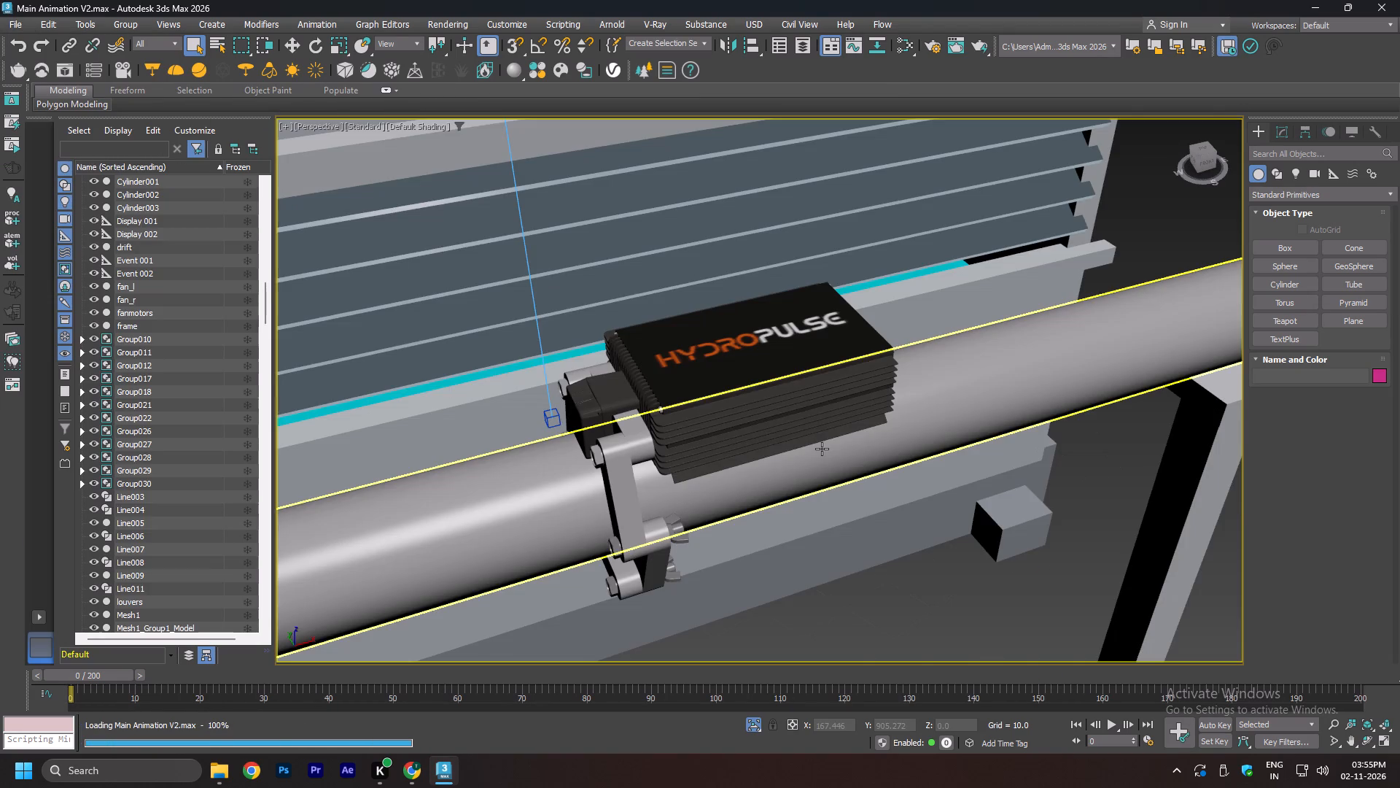
# Select the HydroPulse unit on the cooling tower pipe and examine it within the surrounding scene.
pyautogui.hotkey('alt', 'w')
pyautogui.click(771, 389)
pyautogui.hotkey('alt', 'w')
pyautogui.click(759, 375)
pyautogui.scroll(-2, 790, 385)
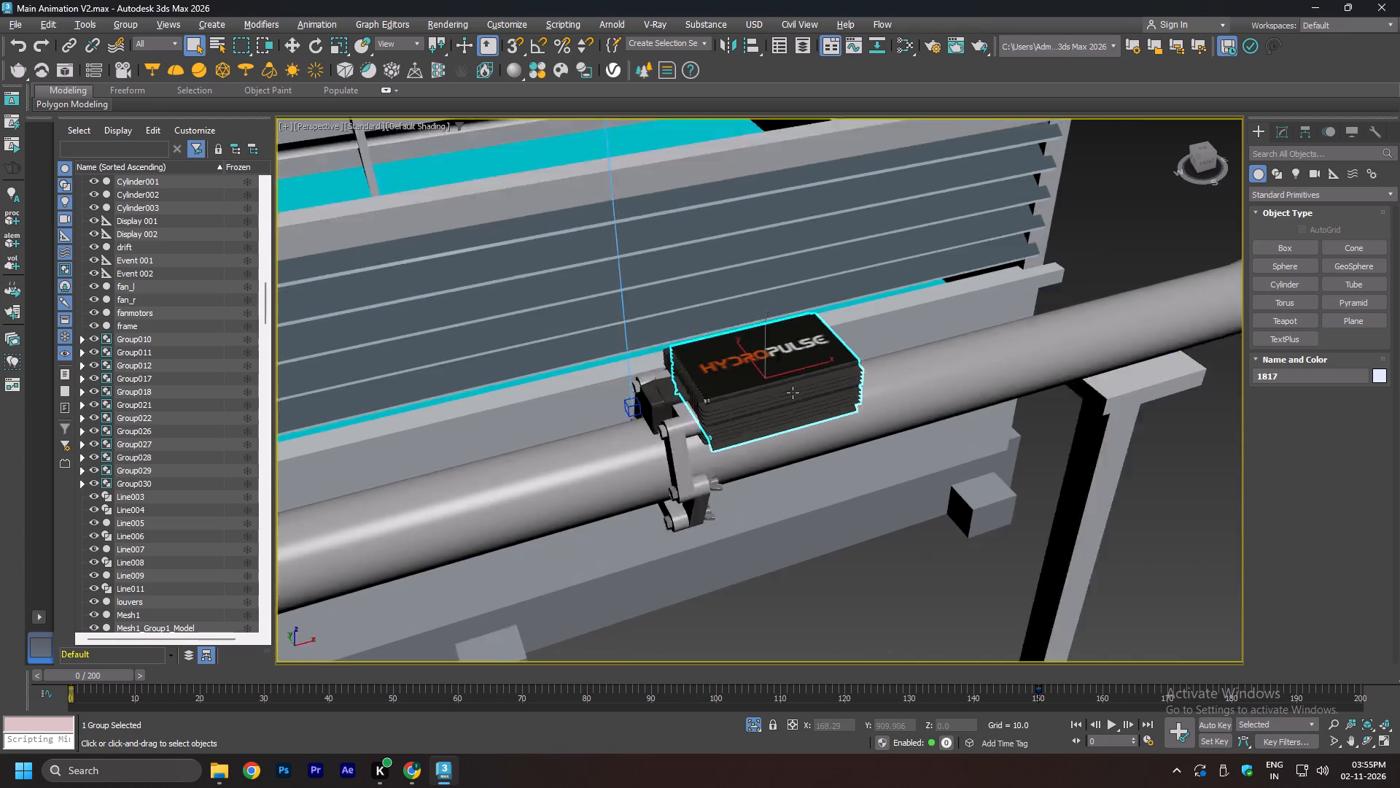
pyautogui.scroll(-1, 793, 393)
pyautogui.press('w')
pyautogui.scroll(-6, 793, 393)
pyautogui.scroll(2, 770, 395)
pyautogui.moveTo(844, 393); pyautogui.dragTo(813, 373, button='middle')
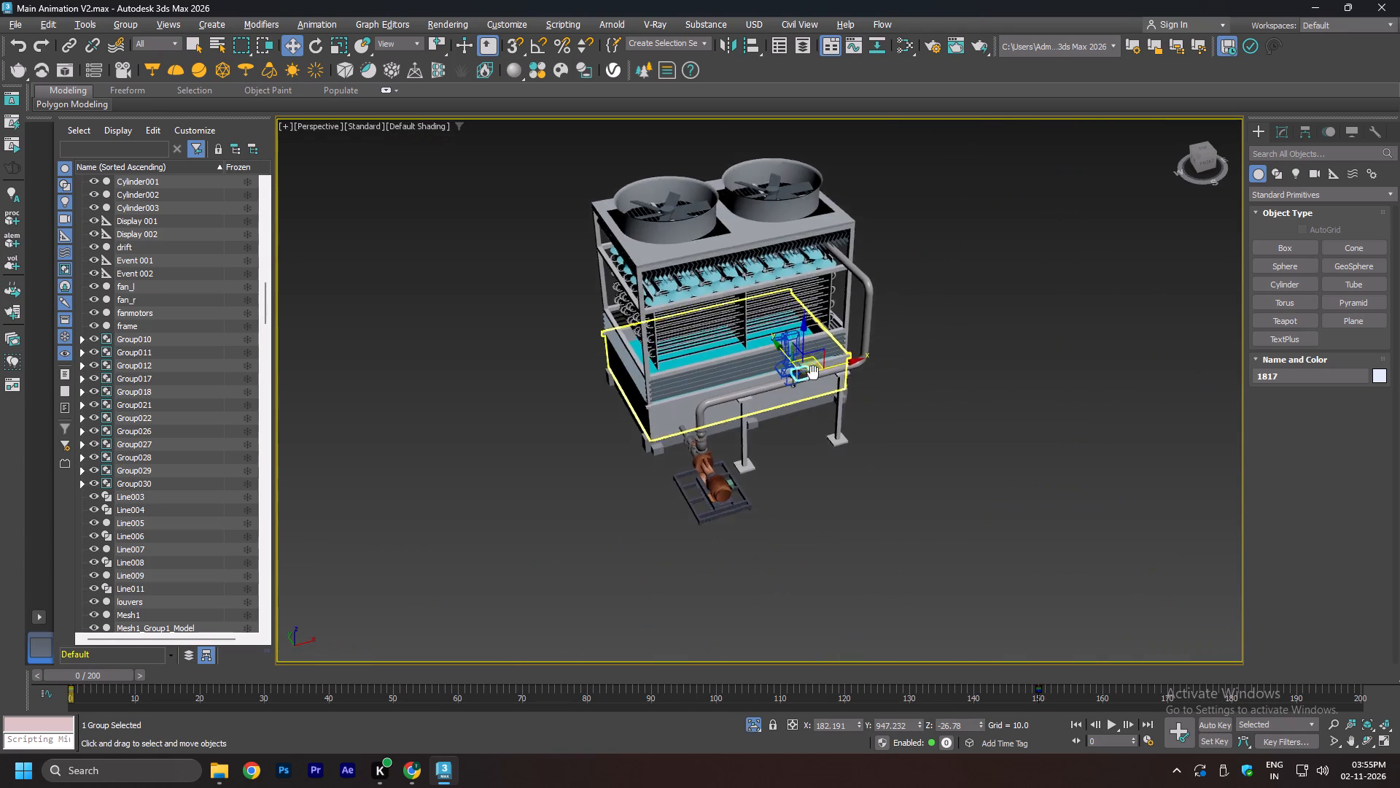
pyautogui.moveTo(813, 373); pyautogui.dragTo(629, 217, button='middle')
pyautogui.moveTo(714, 336); pyautogui.dragTo(696, 299, button='middle')
# Open the Slate Material Editor and maximize its window to show the whole VRayMtlView node graph.
pyautogui.press('m')
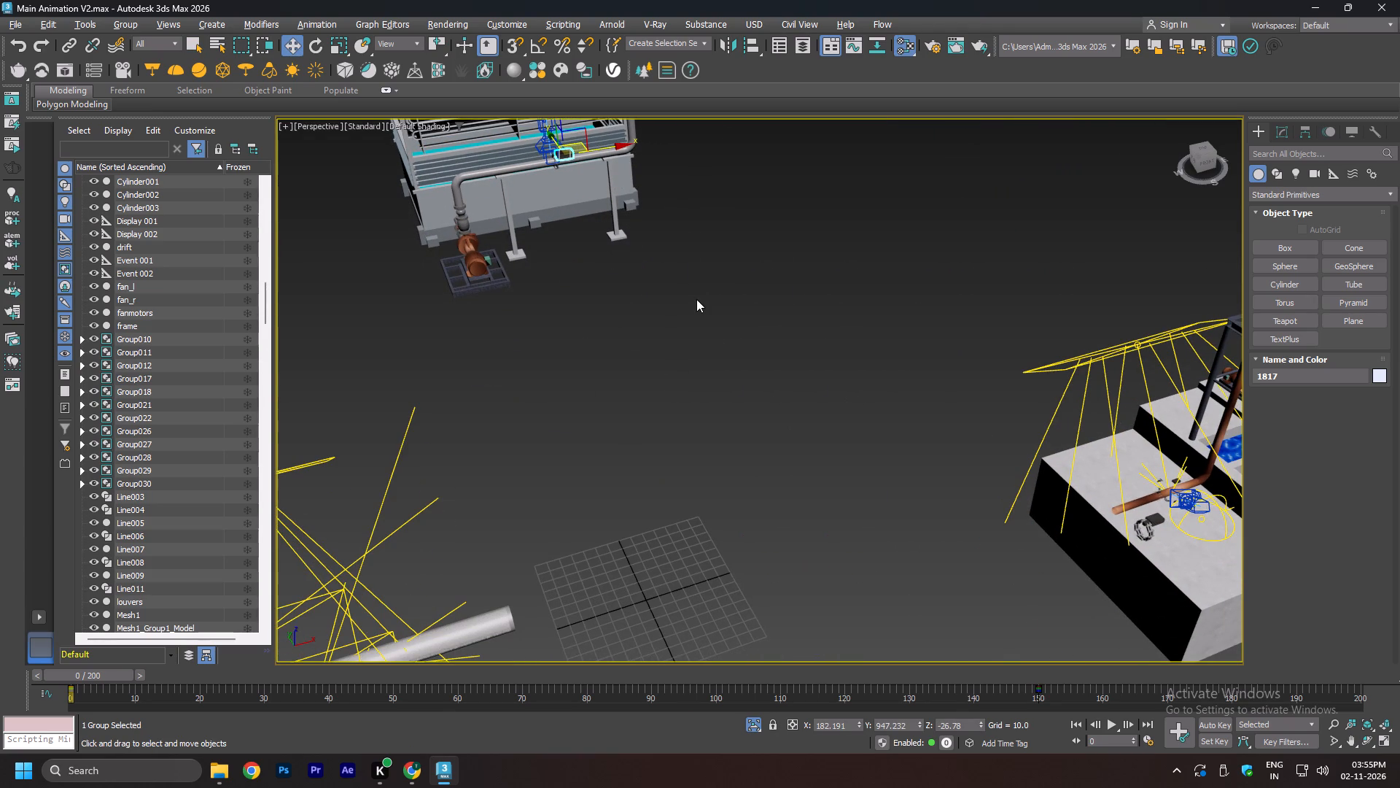
pyautogui.scroll(-12, 619, 344)
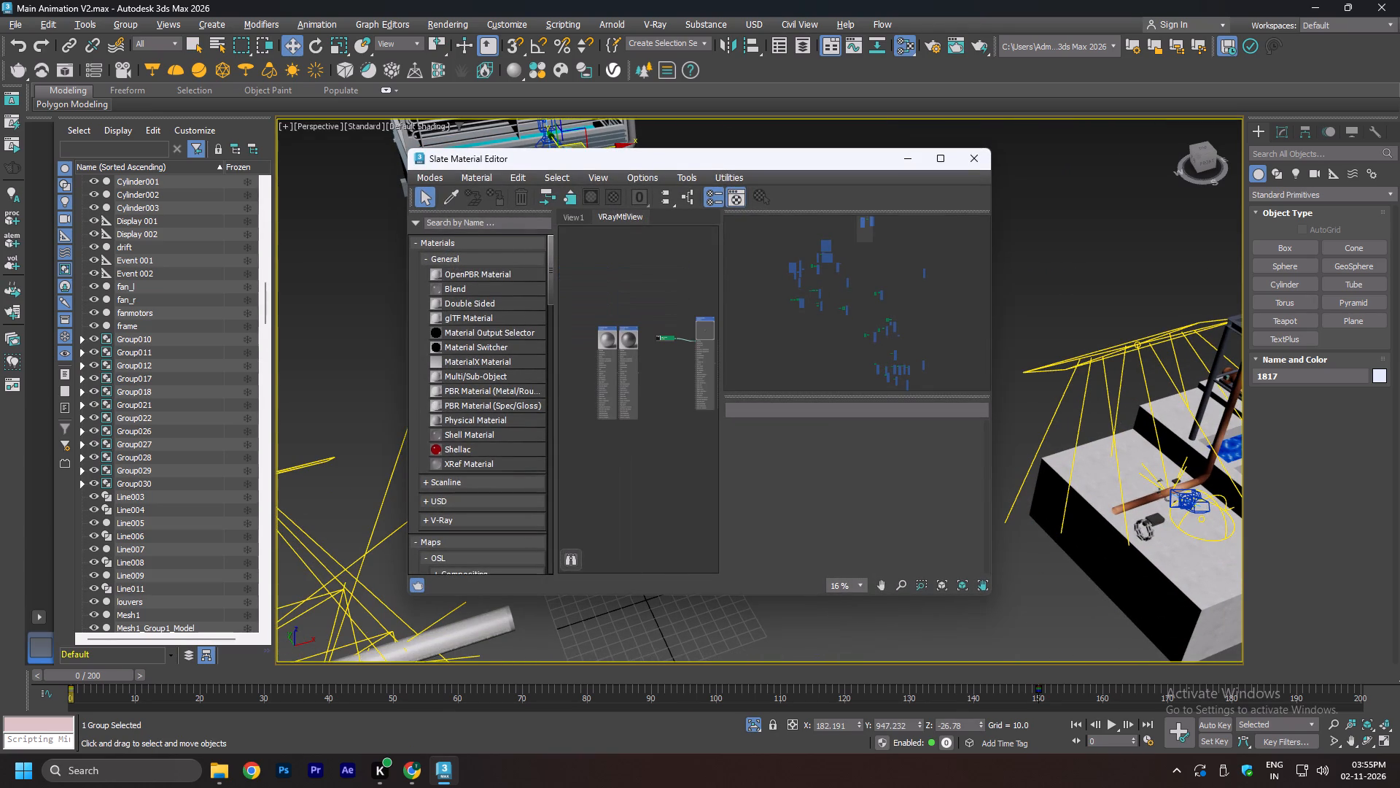
pyautogui.click(817, 261)
pyautogui.moveTo(740, 236); pyautogui.dragTo(749, 242)
pyautogui.moveTo(566, 339); pyautogui.dragTo(570, 340)
pyautogui.moveTo(570, 340); pyautogui.dragTo(707, 320)
pyautogui.click(936, 156)
pyautogui.moveTo(371, 417); pyautogui.dragTo(515, 349)
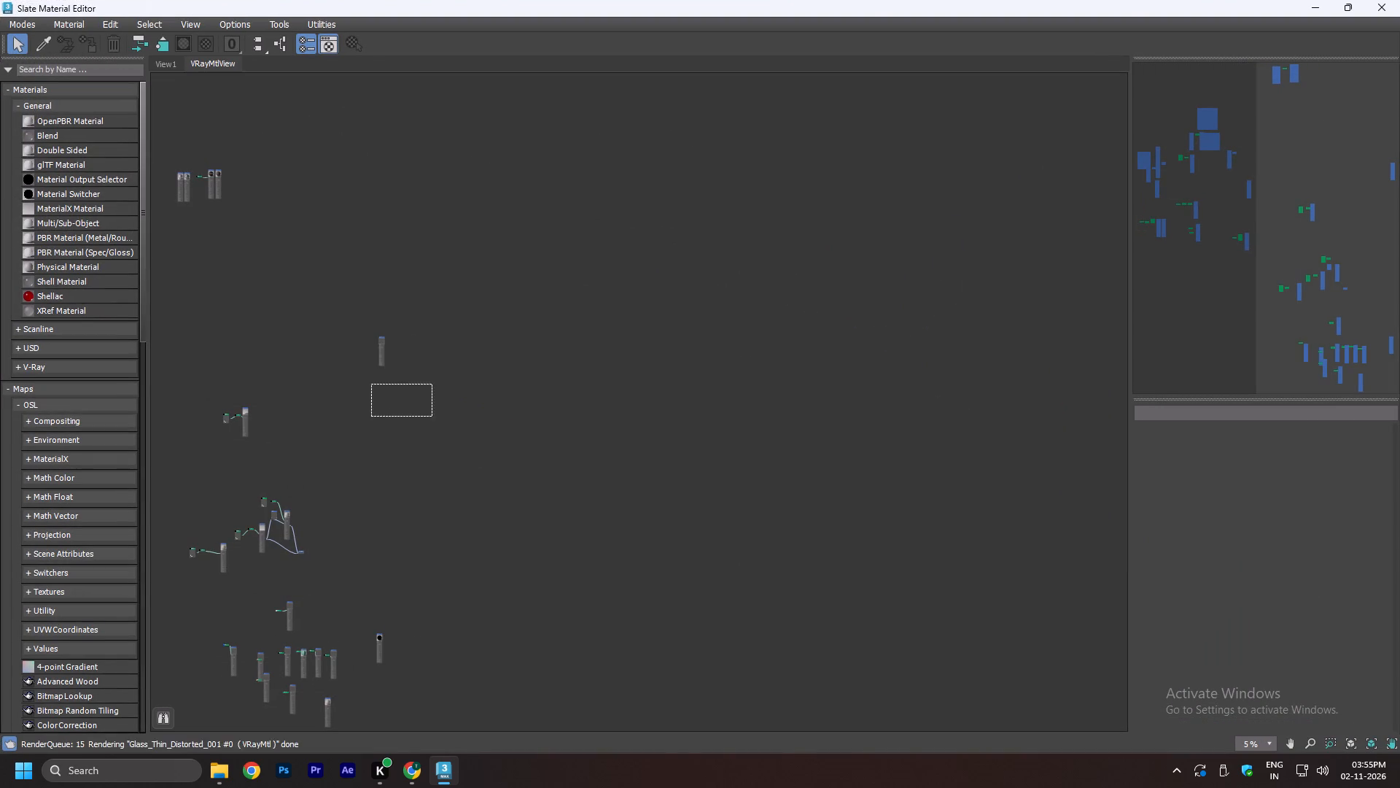
pyautogui.moveTo(515, 349); pyautogui.dragTo(800, 134)
pyautogui.click(593, 413)
pyautogui.moveTo(354, 503); pyautogui.dragTo(561, 281)
pyautogui.click(397, 570)
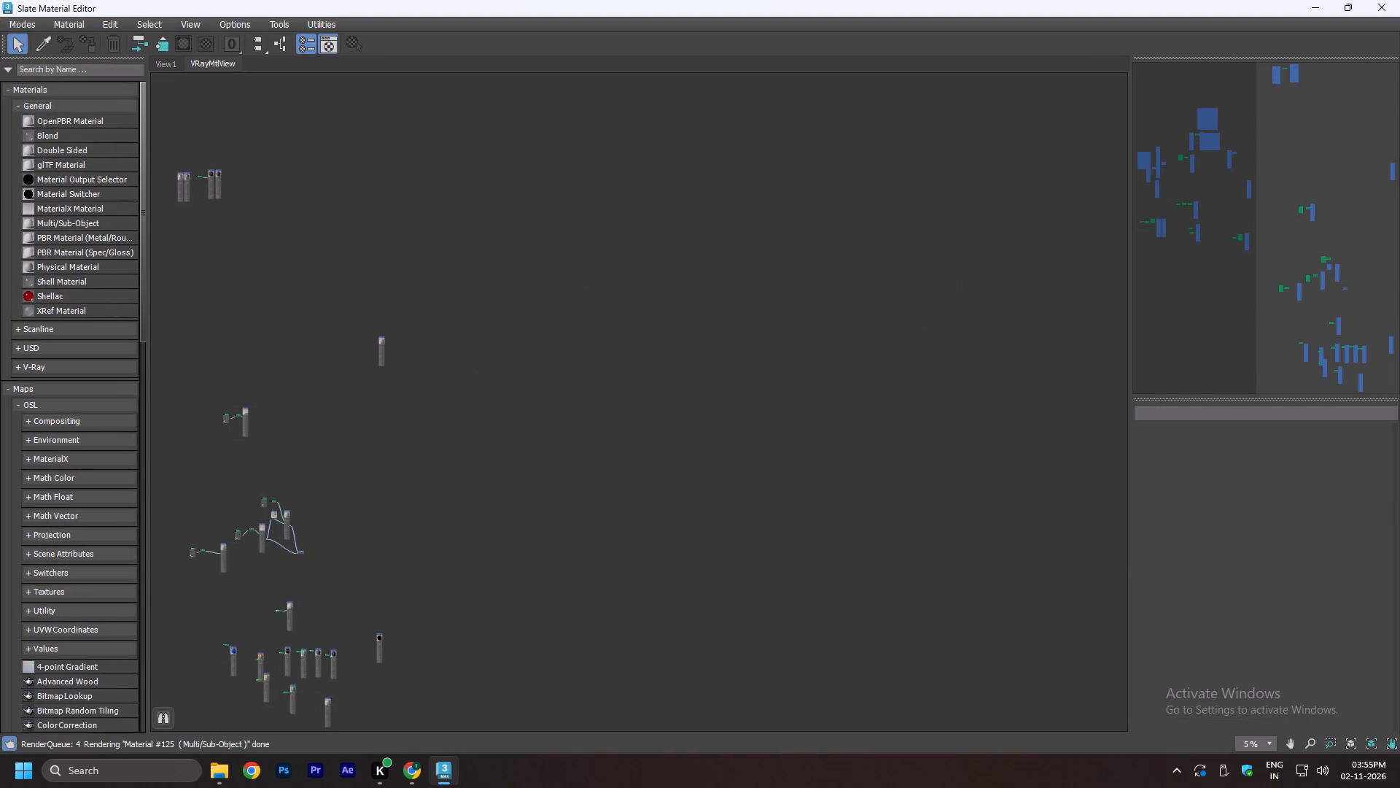
# Examine the VRayMtl, OpenPBR and HydroPulse physical material nodes in the VRayMtlView graph.
pyautogui.moveTo(354, 533); pyautogui.dragTo(651, 302, button='middle')
pyautogui.scroll(6, 601, 436)
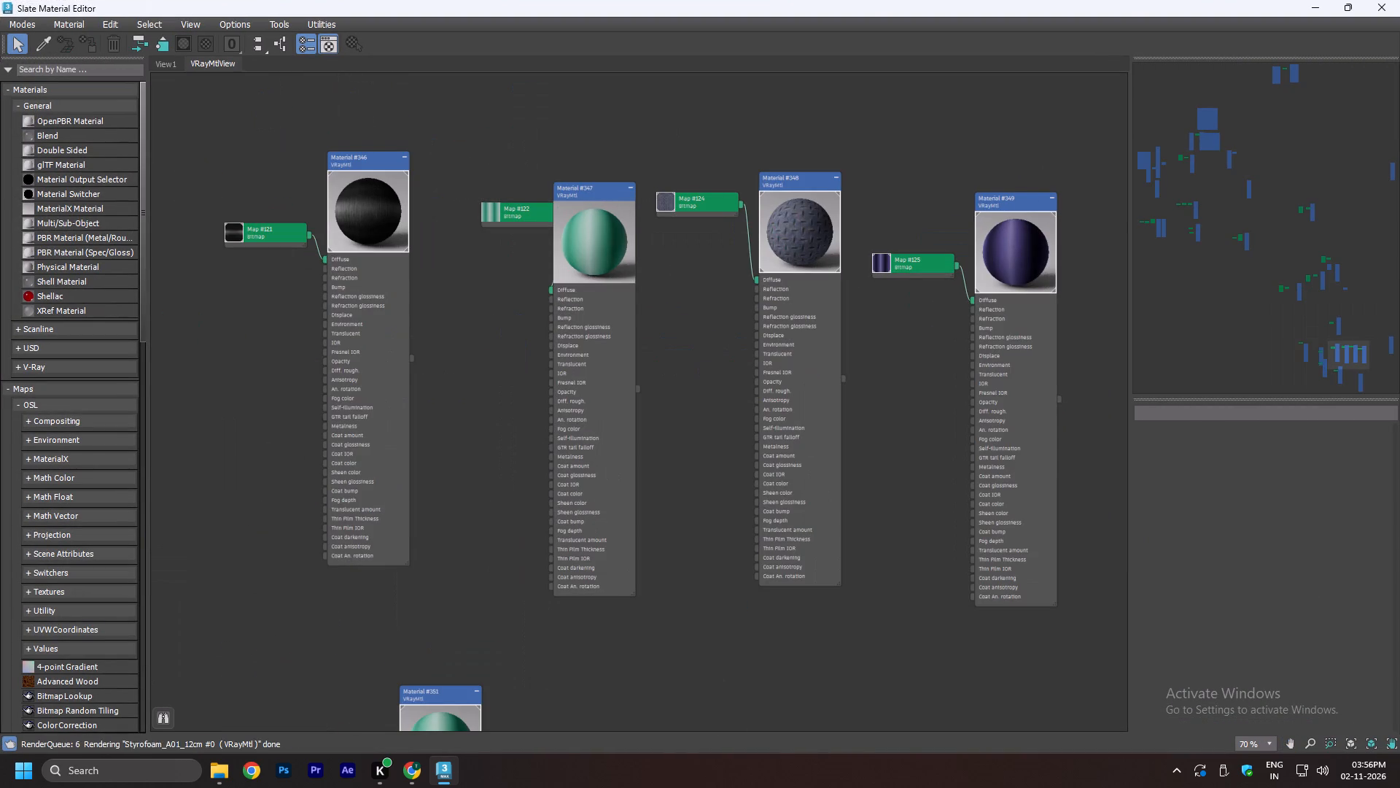
pyautogui.scroll(-5, 780, 299)
pyautogui.moveTo(550, 233); pyautogui.dragTo(621, 528, button='middle')
pyautogui.moveTo(522, 339); pyautogui.dragTo(535, 538, button='middle')
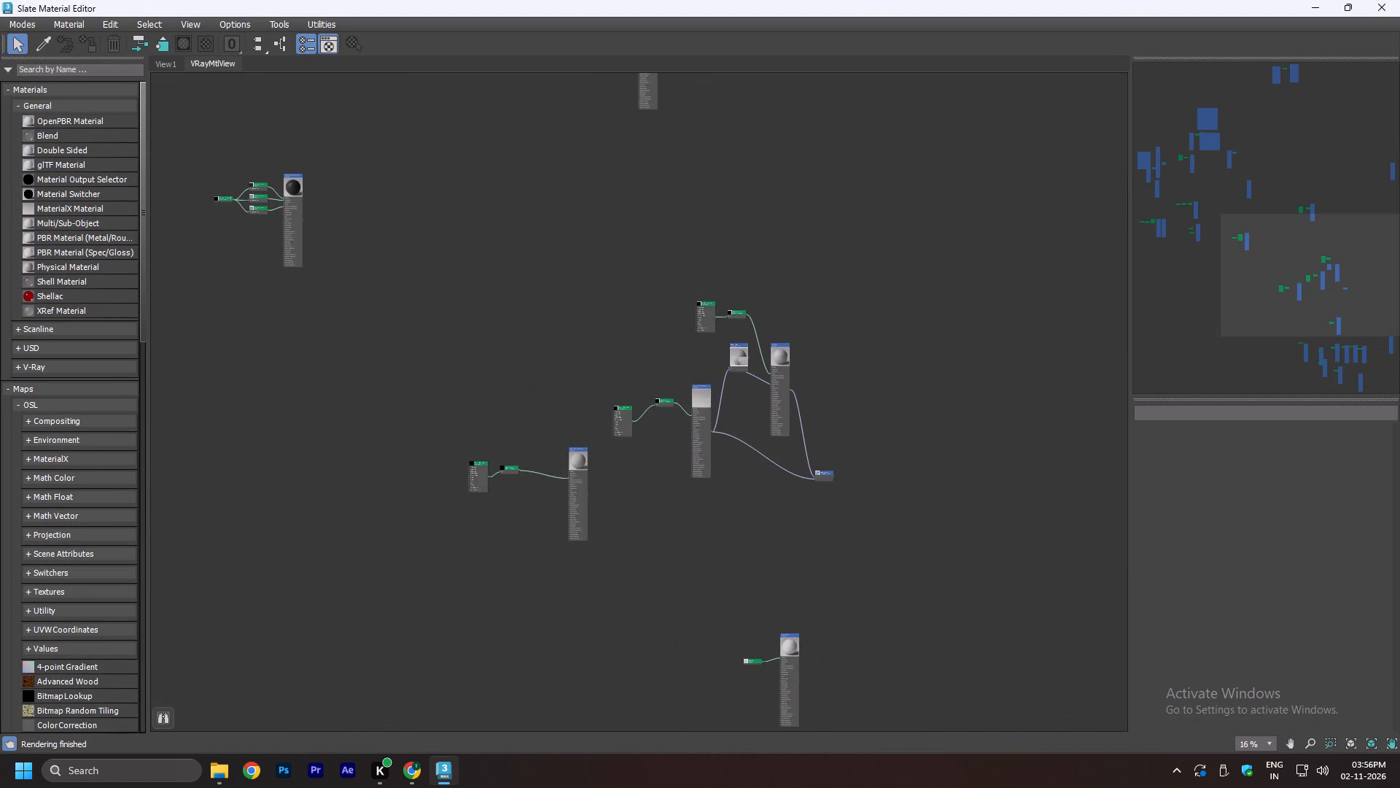
pyautogui.scroll(4, 745, 374)
pyautogui.scroll(-6, 714, 376)
pyautogui.moveTo(610, 309); pyautogui.dragTo(662, 461, button='middle')
pyautogui.scroll(6, 568, 271)
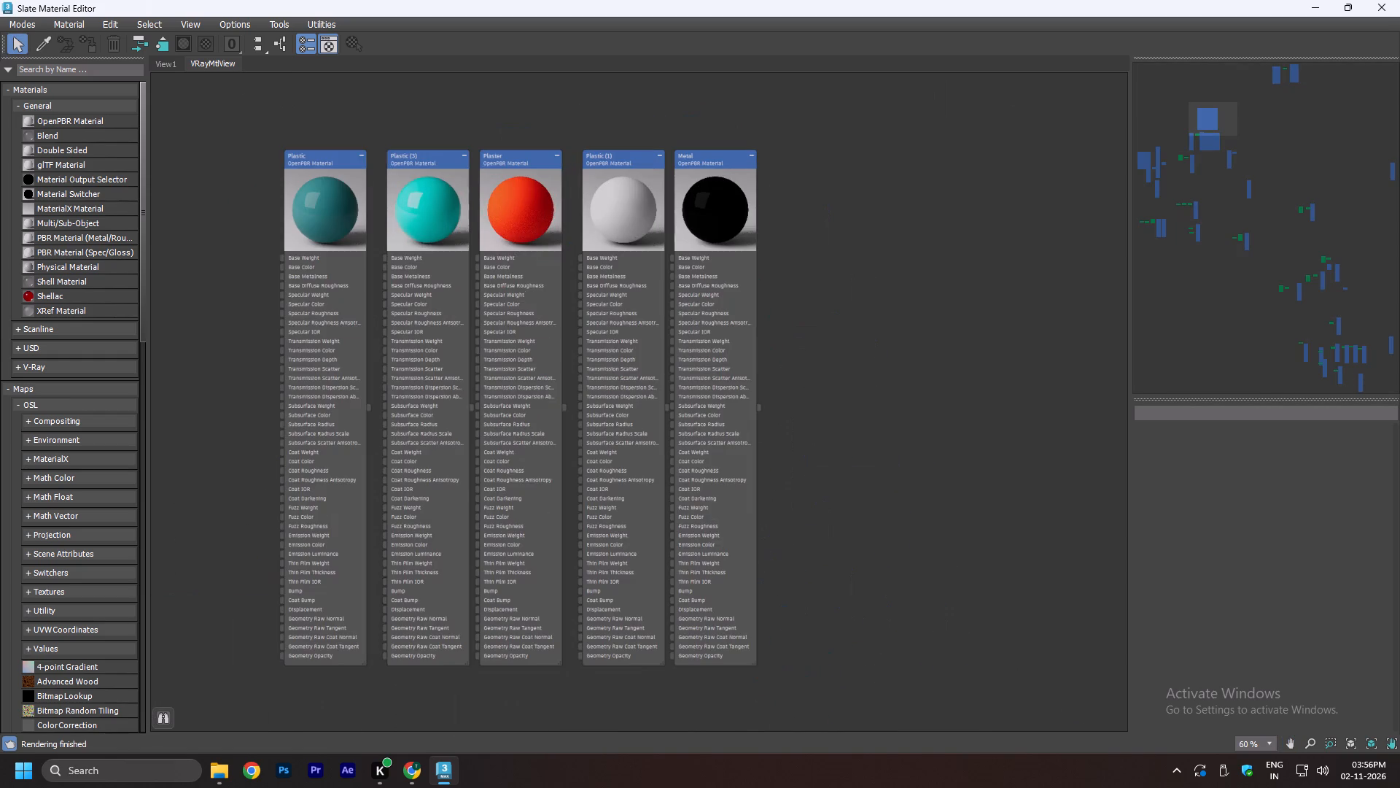
pyautogui.moveTo(545, 451); pyautogui.dragTo(553, 153, button='middle')
pyautogui.moveTo(574, 492); pyautogui.dragTo(628, 313, button='middle')
pyautogui.scroll(-3, 612, 361)
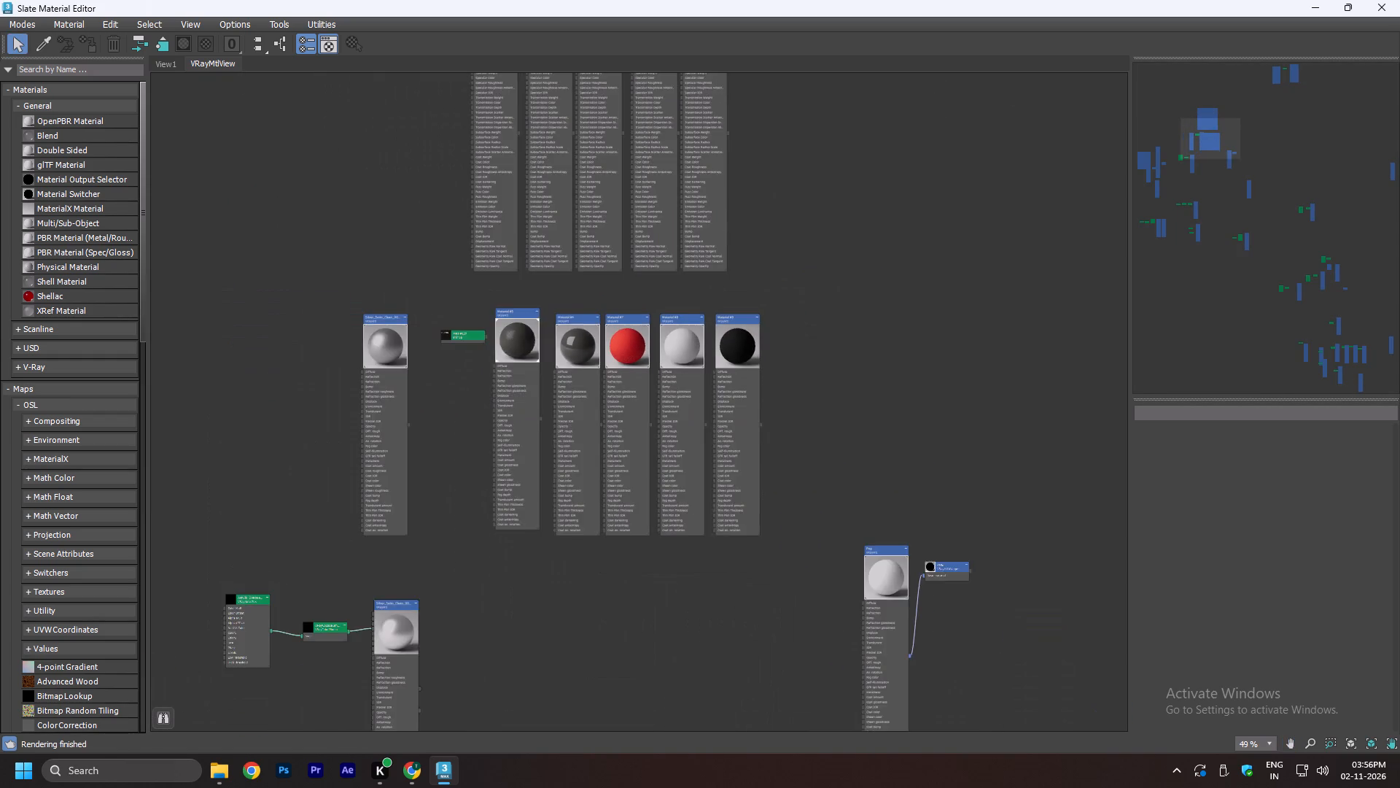
pyautogui.moveTo(454, 420); pyautogui.dragTo(569, 185, button='middle')
pyautogui.scroll(10, 501, 387)
pyautogui.scroll(-5, 471, 458)
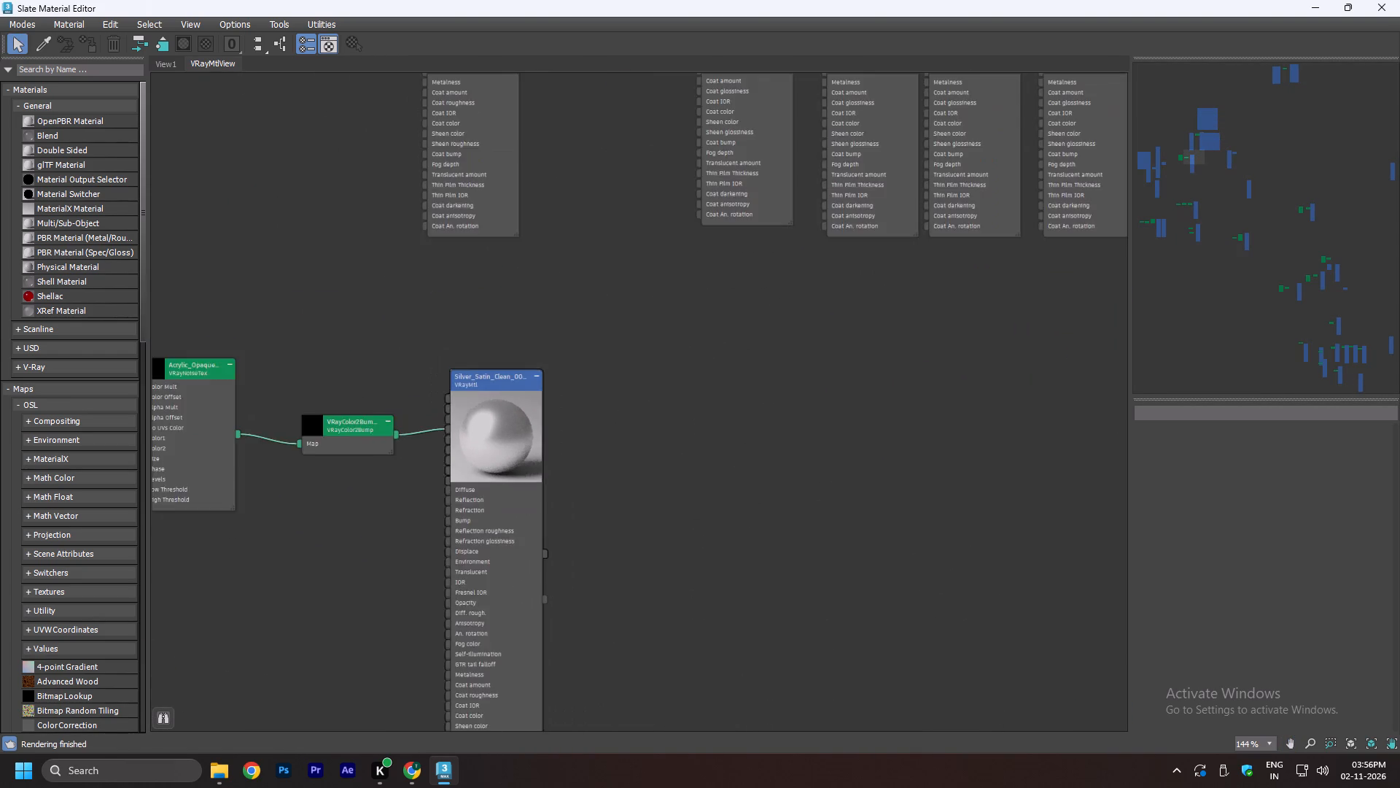
pyautogui.scroll(-7, 474, 452)
pyautogui.scroll(5, 273, 449)
pyautogui.moveTo(249, 509); pyautogui.dragTo(369, 471, button='middle')
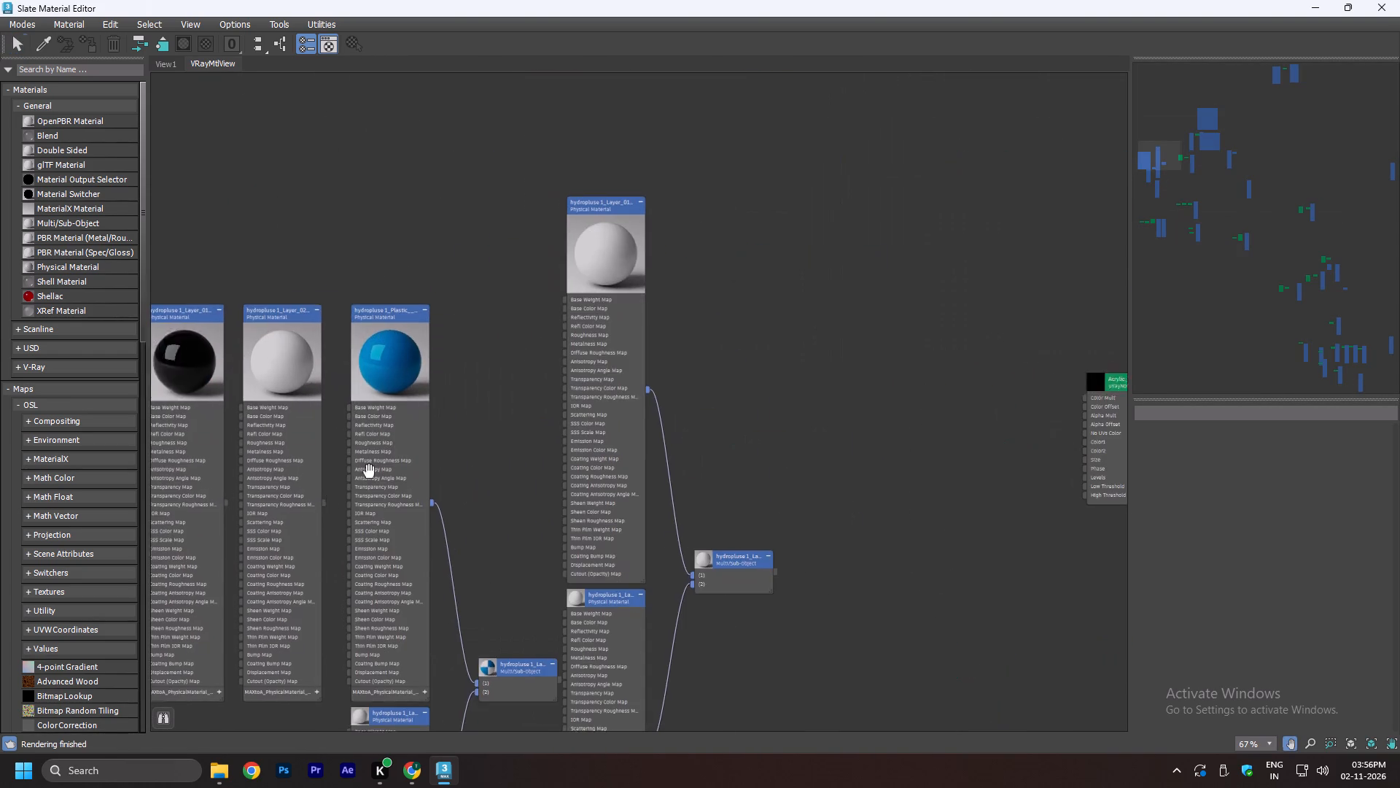
pyautogui.moveTo(369, 471); pyautogui.dragTo(478, 333, button='middle')
pyautogui.scroll(-5, 340, 363)
pyautogui.moveTo(547, 557); pyautogui.dragTo(565, 425, button='middle')
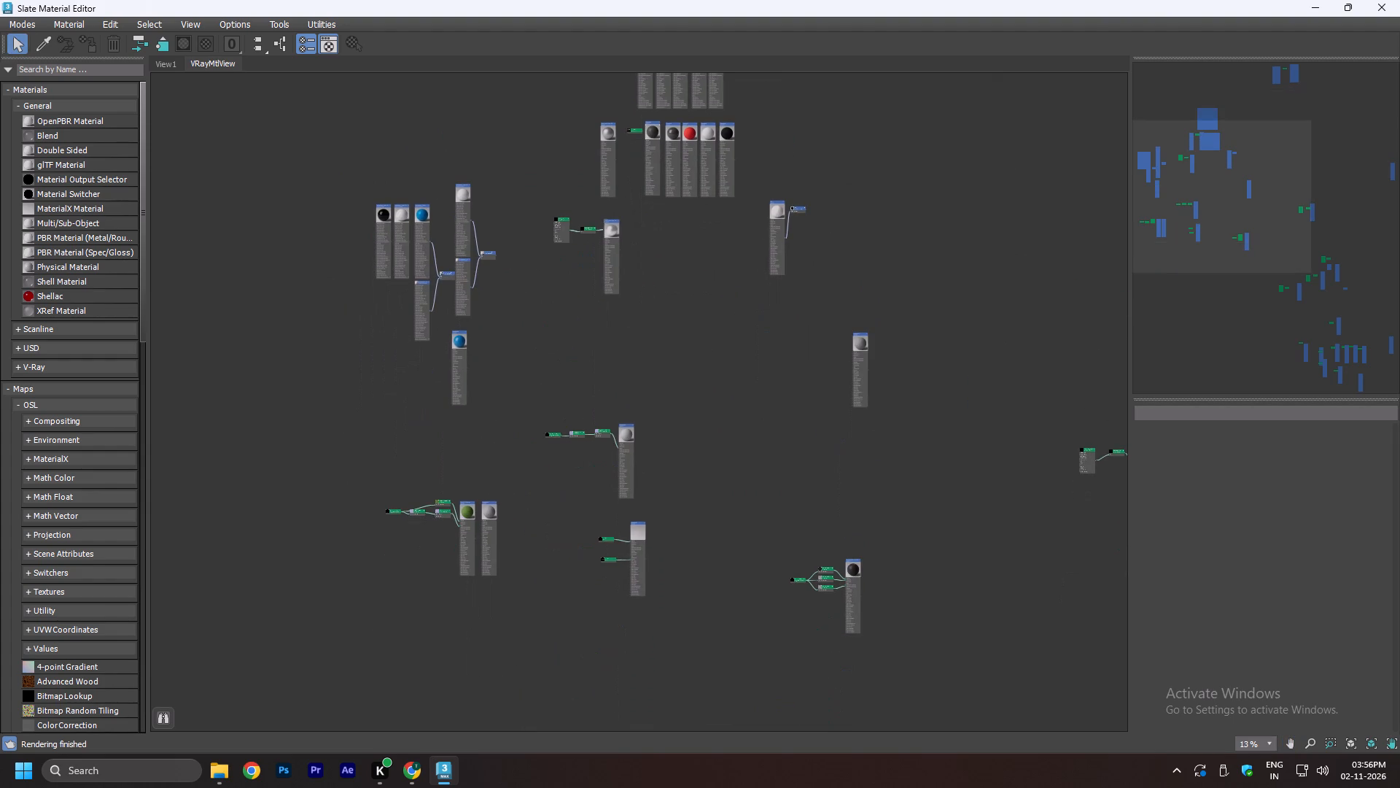
# Inspect the grass material and Material #55 with its bitmap maps, and close the Slate Material Editor.
pyautogui.moveTo(668, 414); pyautogui.dragTo(581, 414, button='middle')
pyautogui.scroll(6, 402, 515)
pyautogui.scroll(-3, 384, 505)
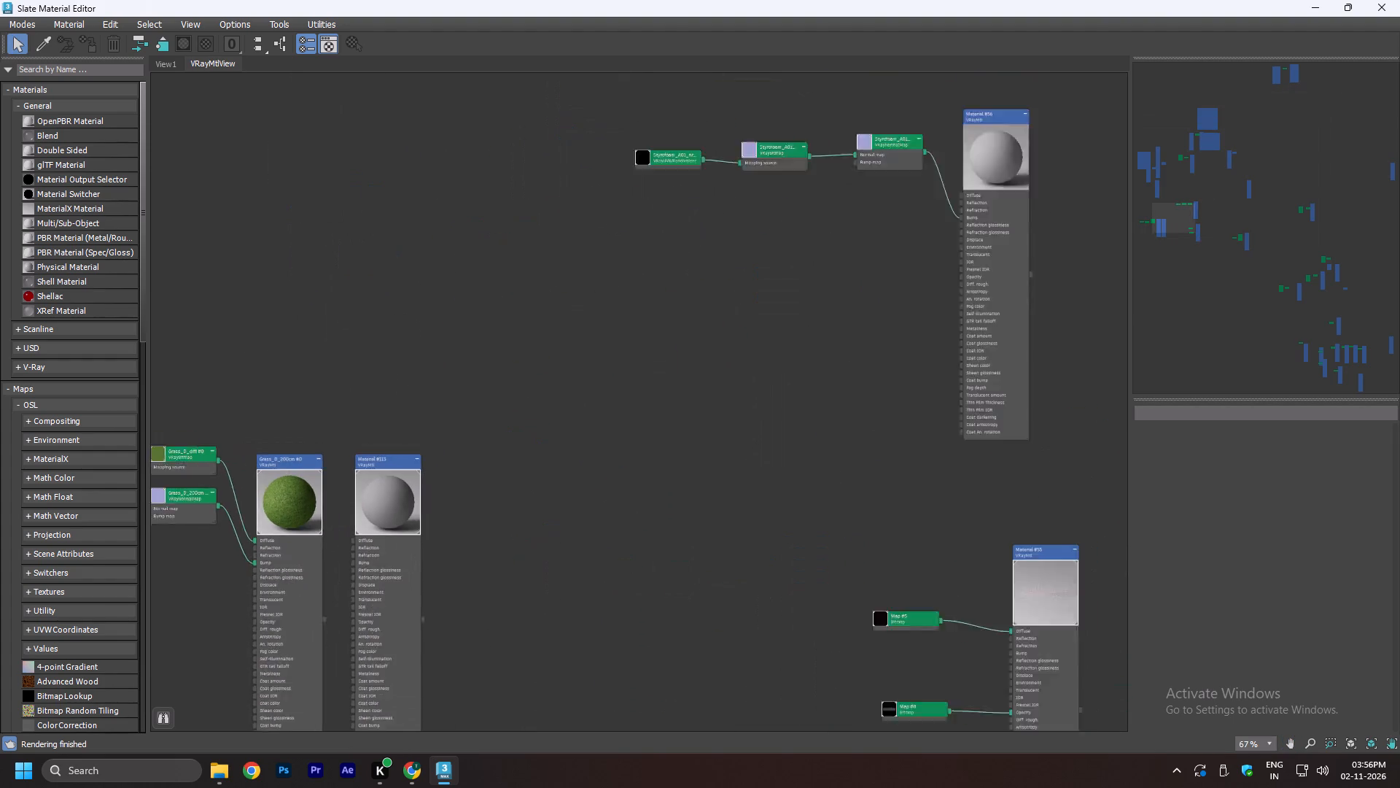
pyautogui.scroll(-1, 323, 503)
pyautogui.moveTo(764, 565); pyautogui.dragTo(726, 459, button='middle')
pyautogui.scroll(11, 731, 463)
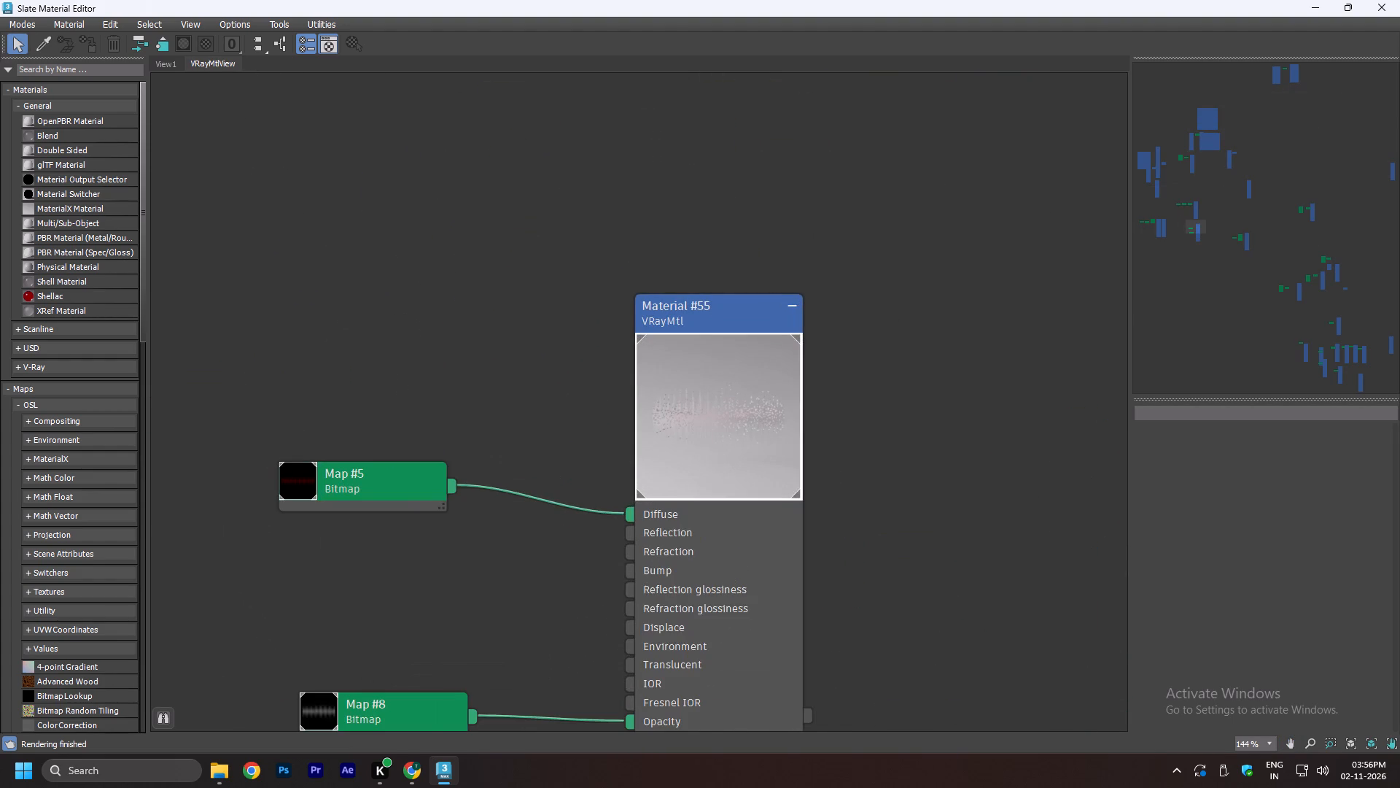
pyautogui.scroll(11, 739, 414)
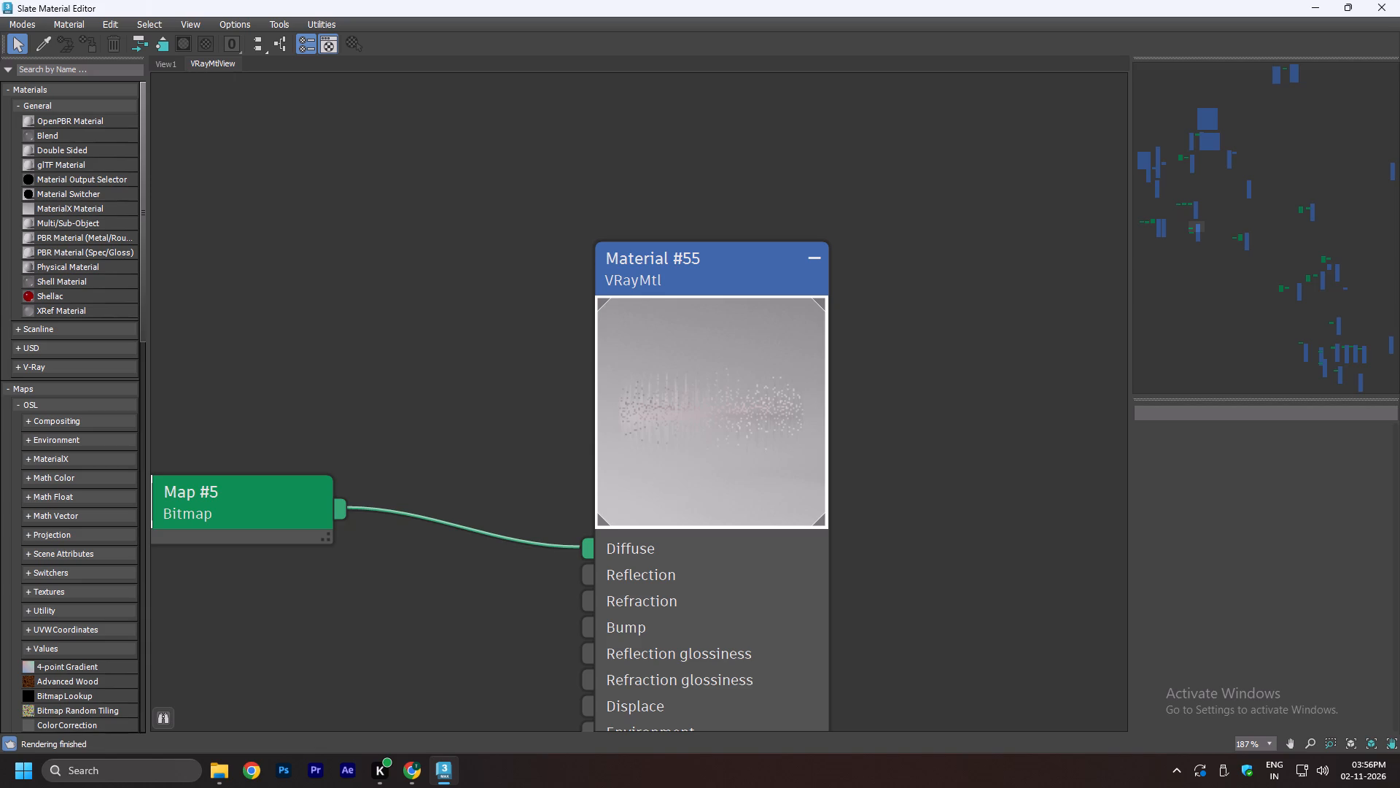
pyautogui.scroll(-12, 685, 417)
pyautogui.moveTo(783, 422); pyautogui.dragTo(471, 432, button='middle')
pyautogui.scroll(-8, 471, 432)
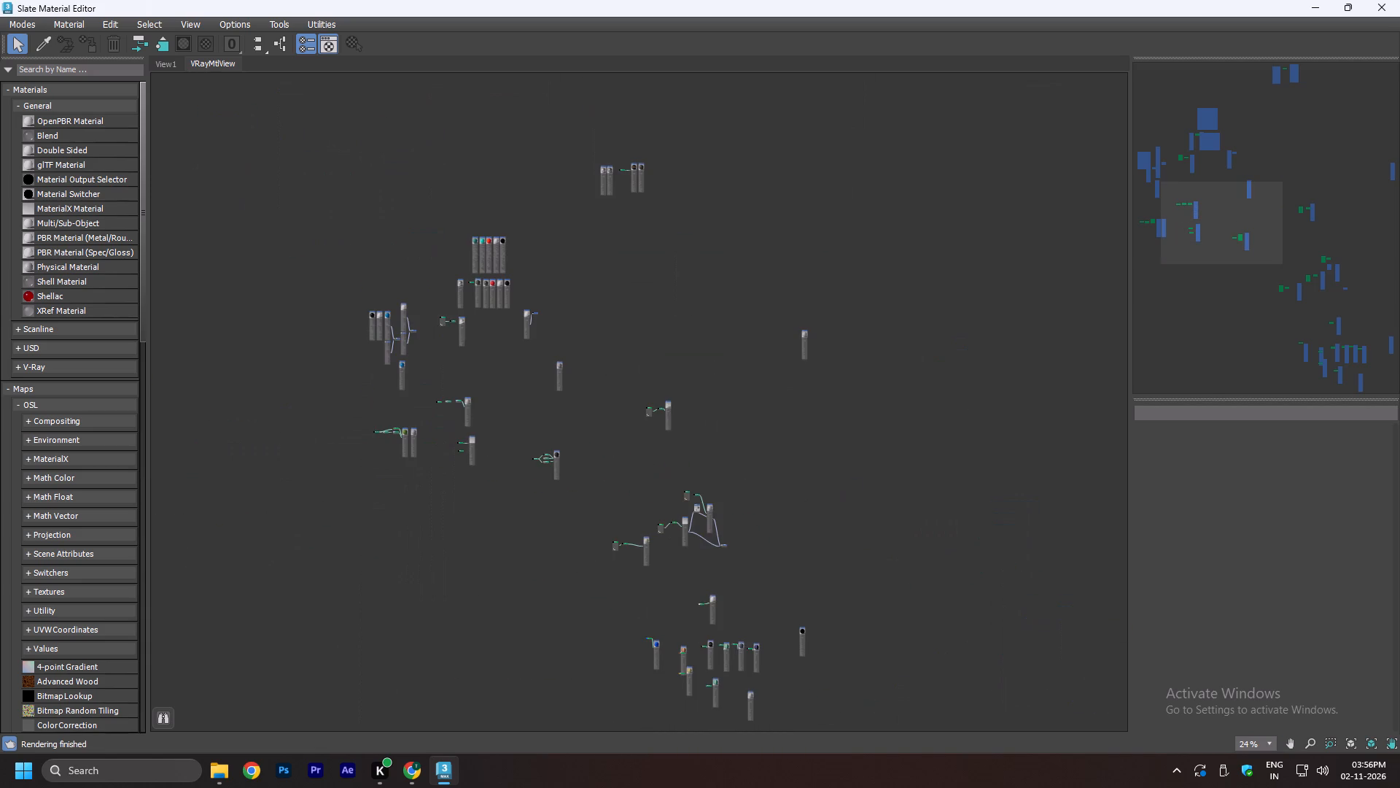
pyautogui.scroll(-1, 489, 441)
pyautogui.moveTo(675, 559); pyautogui.dragTo(604, 486, button='middle')
pyautogui.hotkey('alt', 'w')
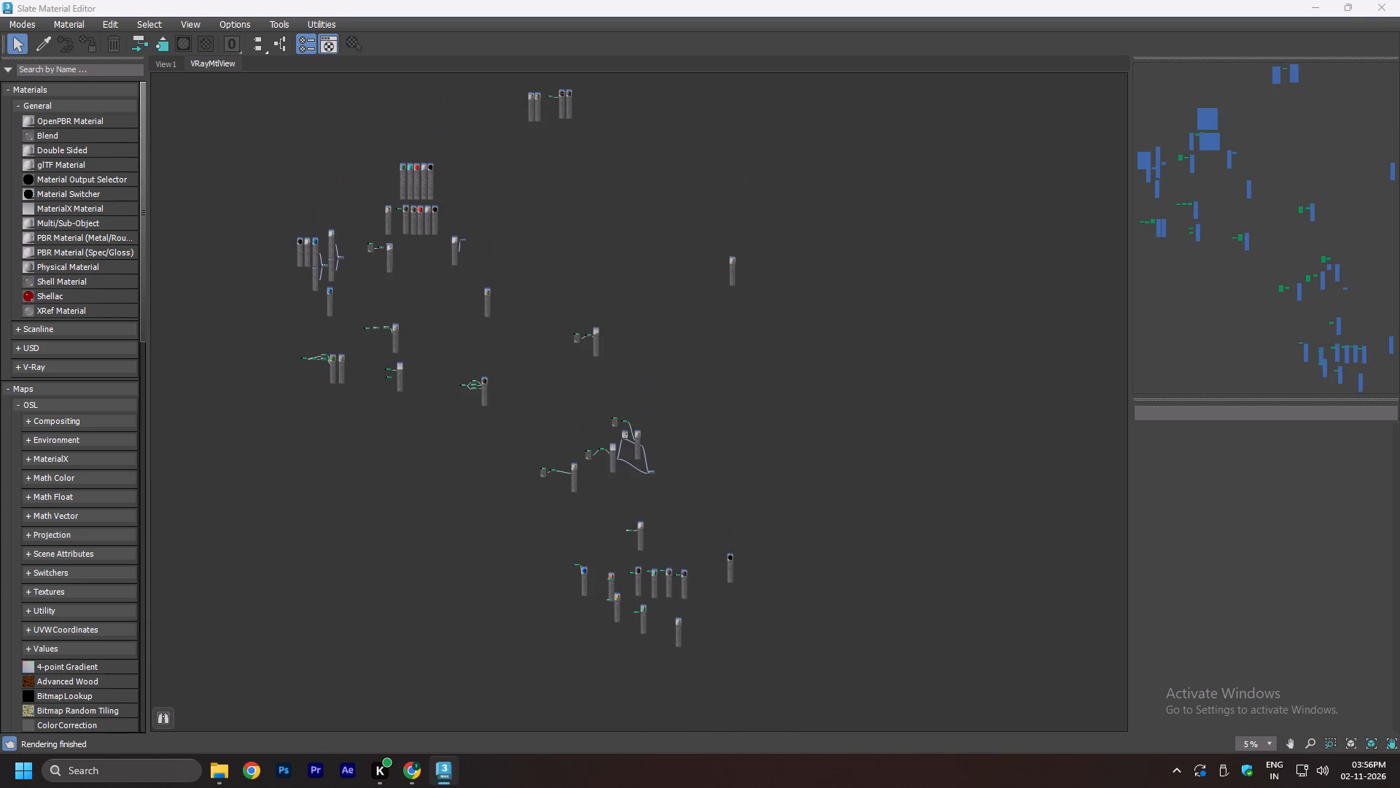
pyautogui.click(1374, 5)
# Examine the cooling tower, the long pipe with its V-Ray lights, and the tank model in the maximized perspective view.
pyautogui.click(909, 447)
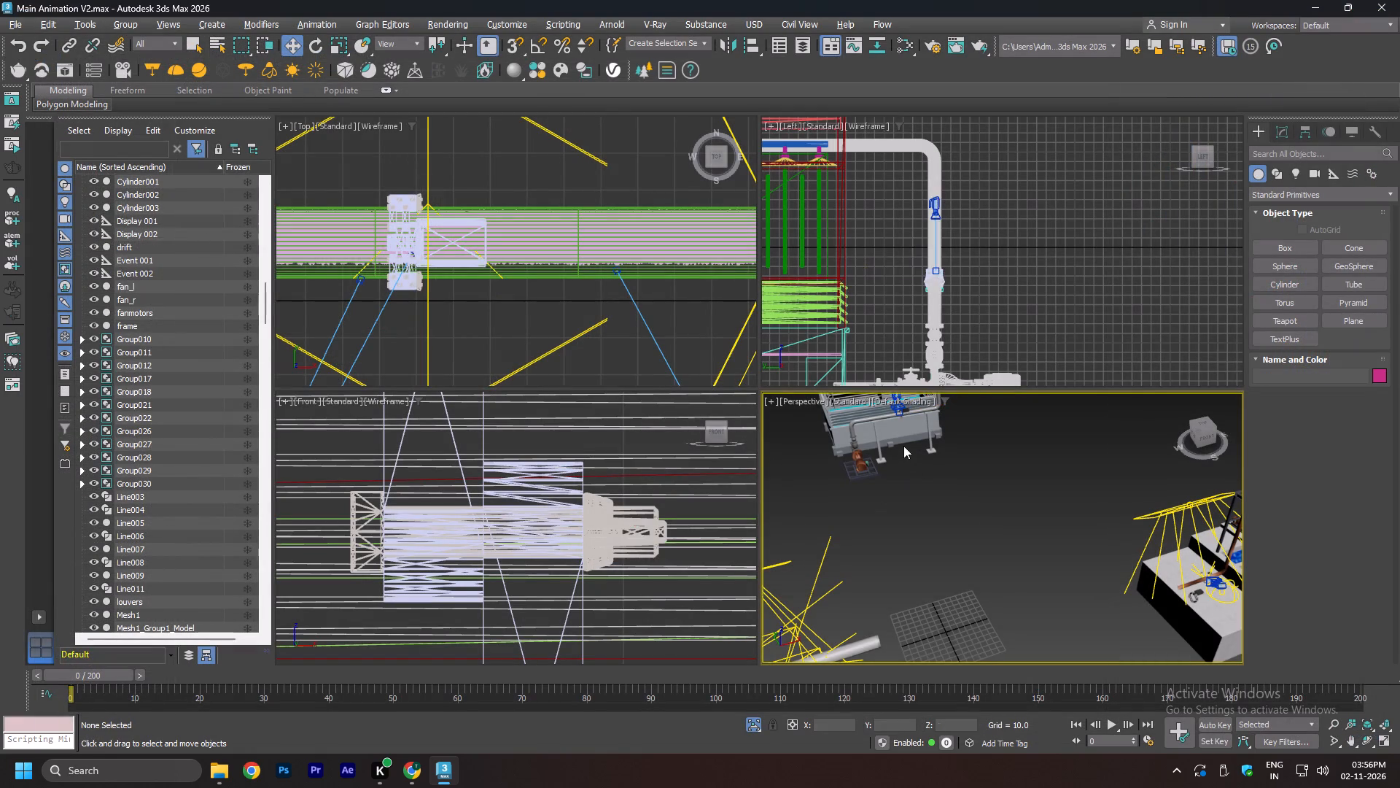
pyautogui.hotkey('alt', 'w')
pyautogui.moveTo(615, 260); pyautogui.dragTo(693, 380, button='middle')
pyautogui.scroll(3, 691, 306)
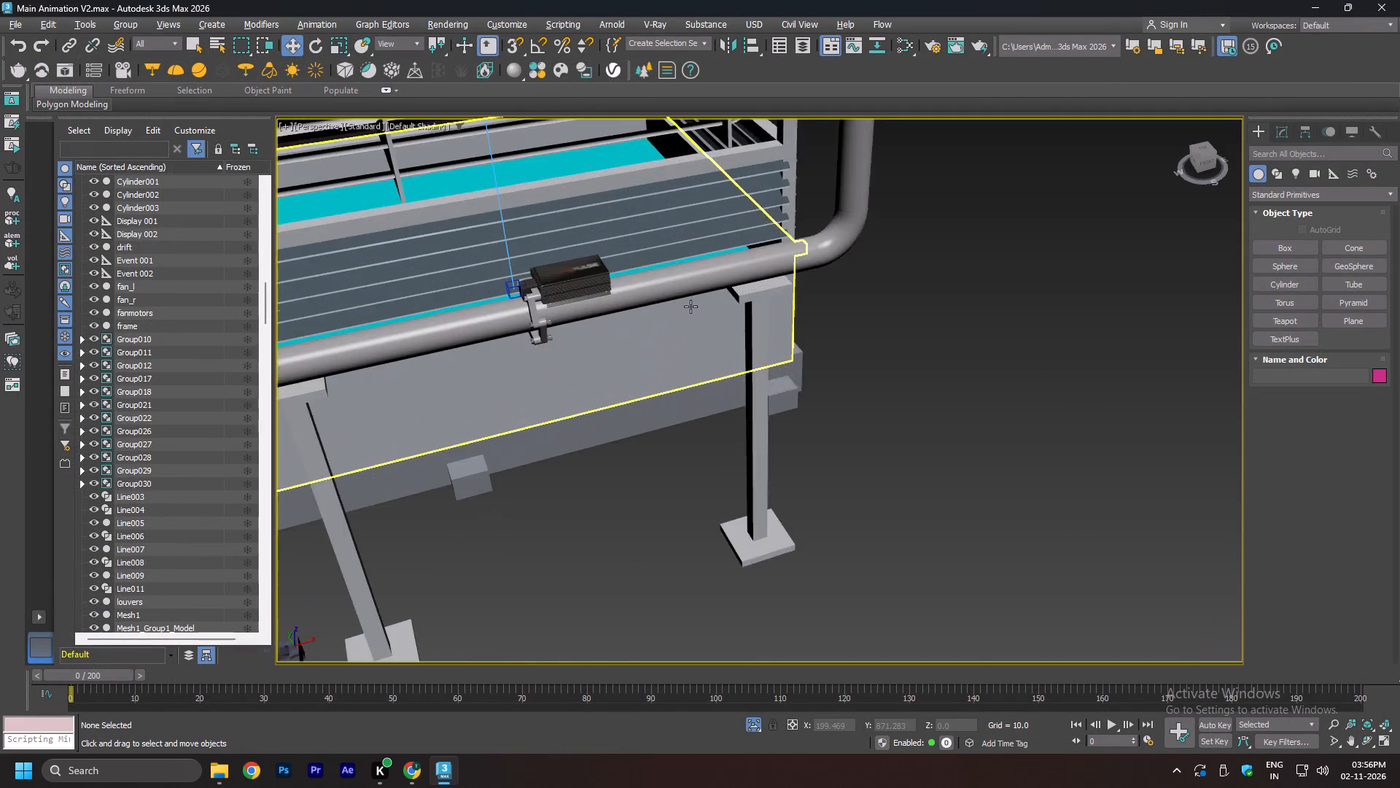
pyautogui.scroll(-4, 641, 311)
pyautogui.moveTo(713, 457); pyautogui.dragTo(779, 282, button='middle')
pyautogui.scroll(2, 650, 263)
pyautogui.scroll(-3, 623, 295)
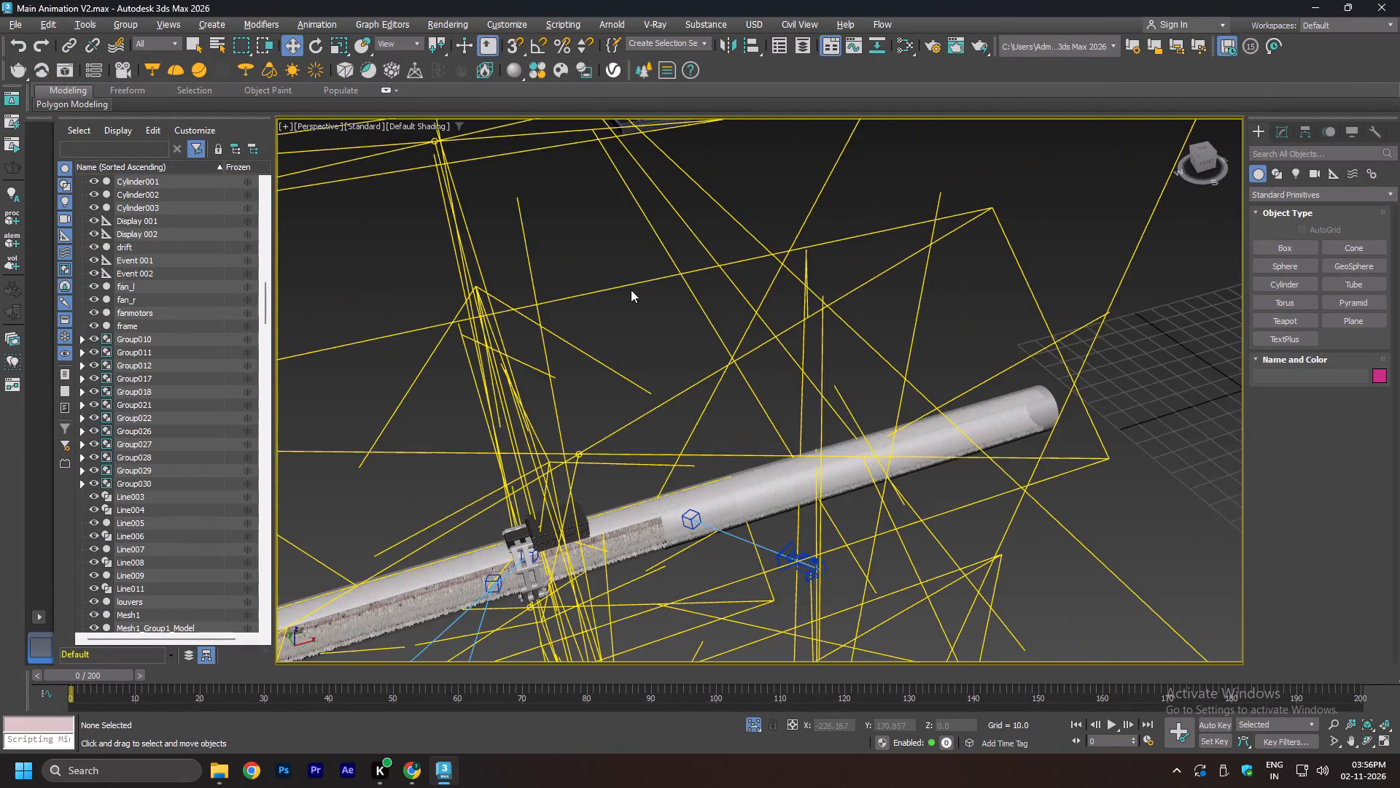
pyautogui.scroll(-2, 593, 282)
pyautogui.click(561, 252)
pyautogui.keyDown('alt'); pyautogui.moveTo(582, 363); pyautogui.dragTo(745, 329, button='middle'); pyautogui.keyUp('alt')
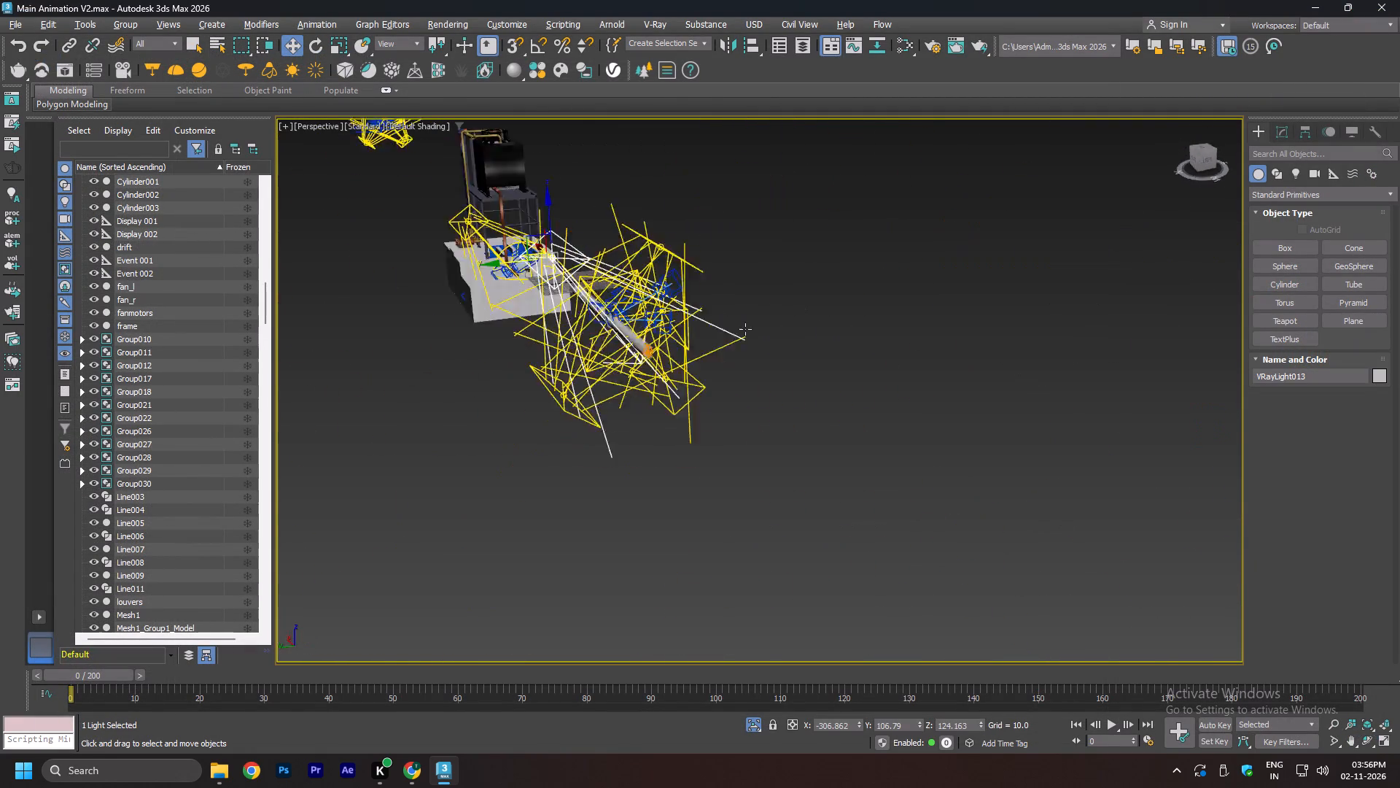
pyautogui.keyDown('alt'); pyautogui.moveTo(745, 329); pyautogui.dragTo(595, 359, button='middle'); pyautogui.keyUp('alt')
pyautogui.moveTo(764, 282); pyautogui.dragTo(774, 363, button='middle')
pyautogui.keyDown('alt'); pyautogui.moveTo(728, 355); pyautogui.dragTo(661, 367, button='middle'); pyautogui.keyUp('alt')
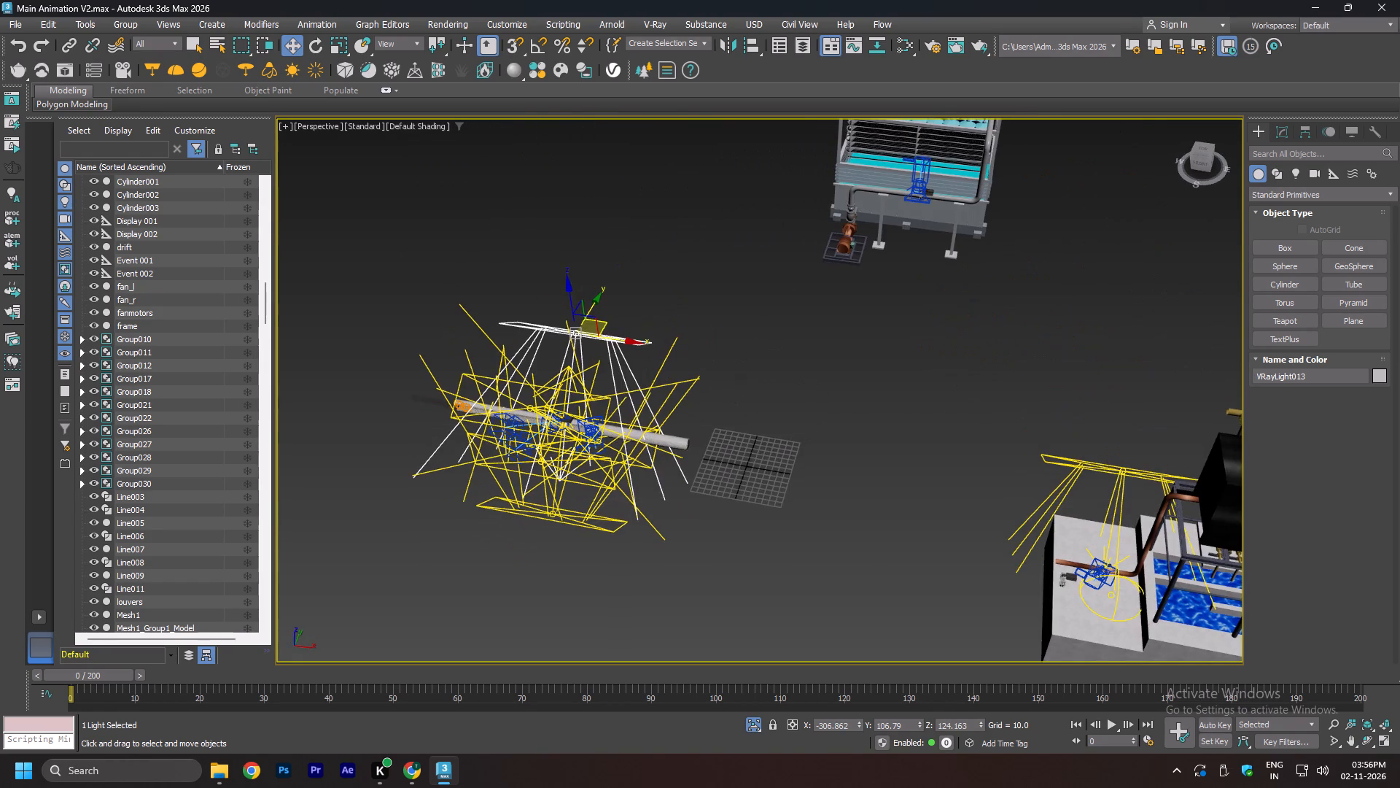
pyautogui.keyDown('alt'); pyautogui.moveTo(708, 406); pyautogui.dragTo(675, 370, button='middle'); pyautogui.keyUp('alt')
pyautogui.scroll(2, 526, 366)
pyautogui.scroll(-3, 763, 378)
pyautogui.keyDown('alt'); pyautogui.moveTo(626, 402); pyautogui.dragTo(721, 413, button='middle'); pyautogui.keyUp('alt')
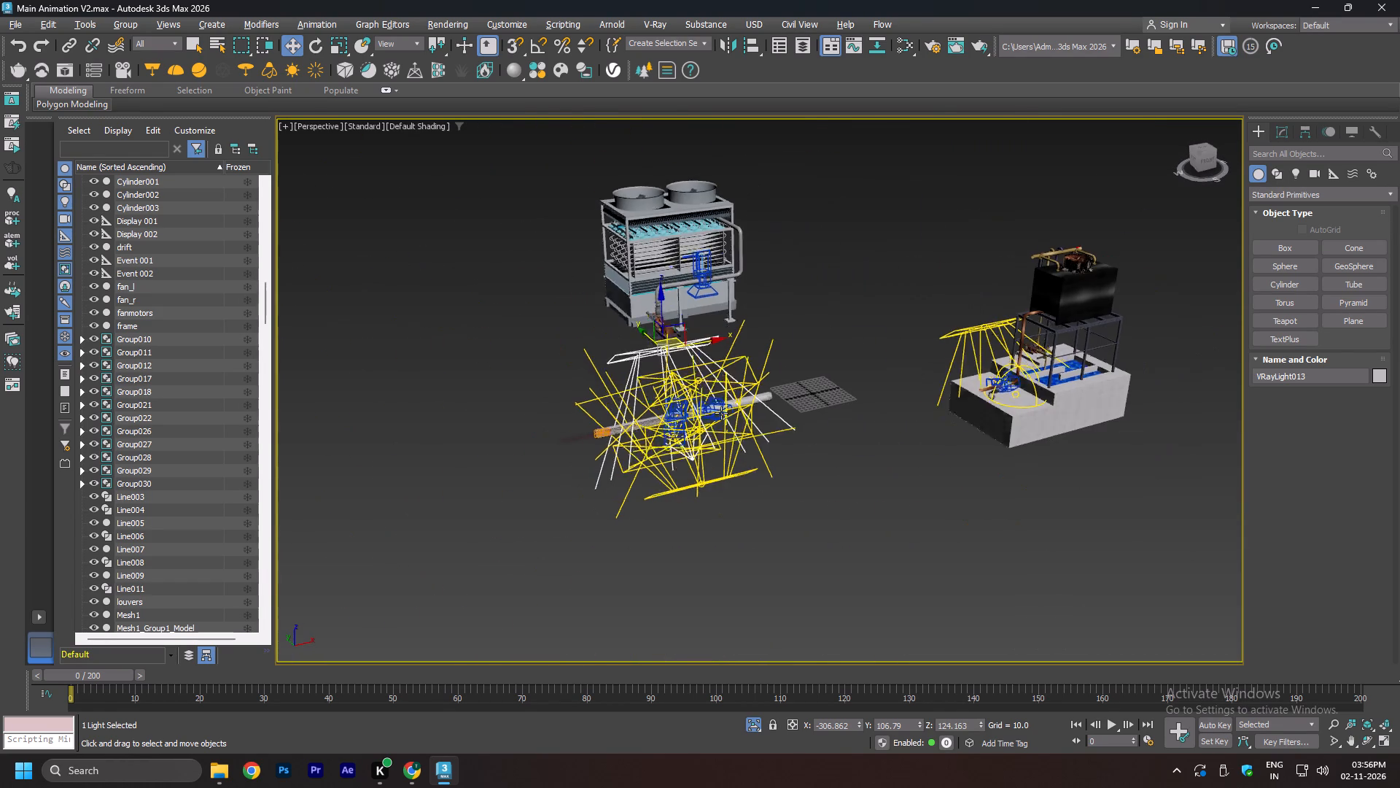
pyautogui.keyDown('alt'); pyautogui.moveTo(721, 413); pyautogui.dragTo(722, 412, button='middle'); pyautogui.keyUp('alt')
pyautogui.keyDown('alt'); pyautogui.moveTo(669, 396); pyautogui.dragTo(709, 406, button='middle'); pyautogui.keyUp('alt')
pyautogui.moveTo(780, 359); pyautogui.dragTo(784, 401, button='middle')
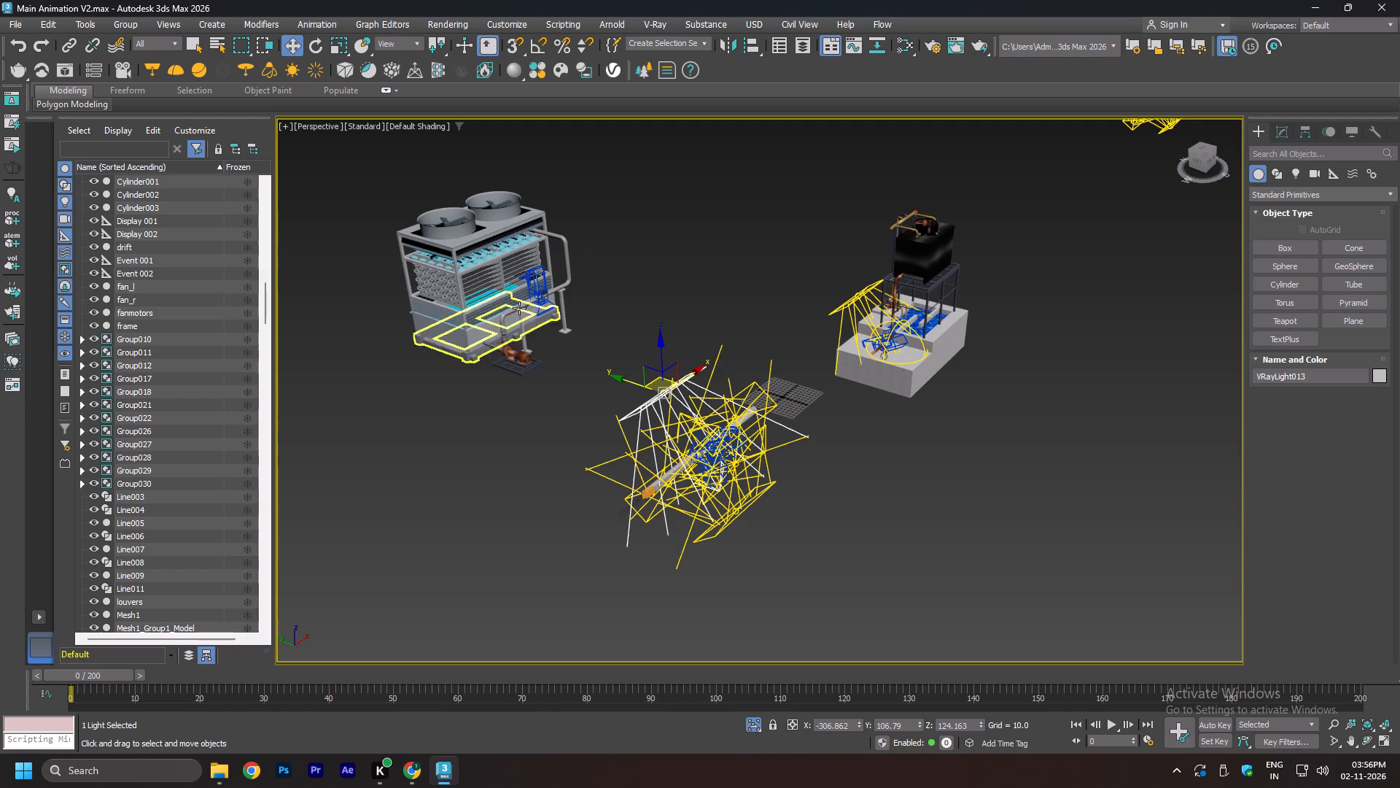
pyautogui.keyDown('alt'); pyautogui.moveTo(730, 412); pyautogui.dragTo(677, 428, button='middle'); pyautogui.keyUp('alt')
pyautogui.scroll(3, 680, 471)
# Select VRayCam006 and VRayCam007 beside the long pipe in turn and examine the camera and light setups across the scene.
pyautogui.click(666, 479)
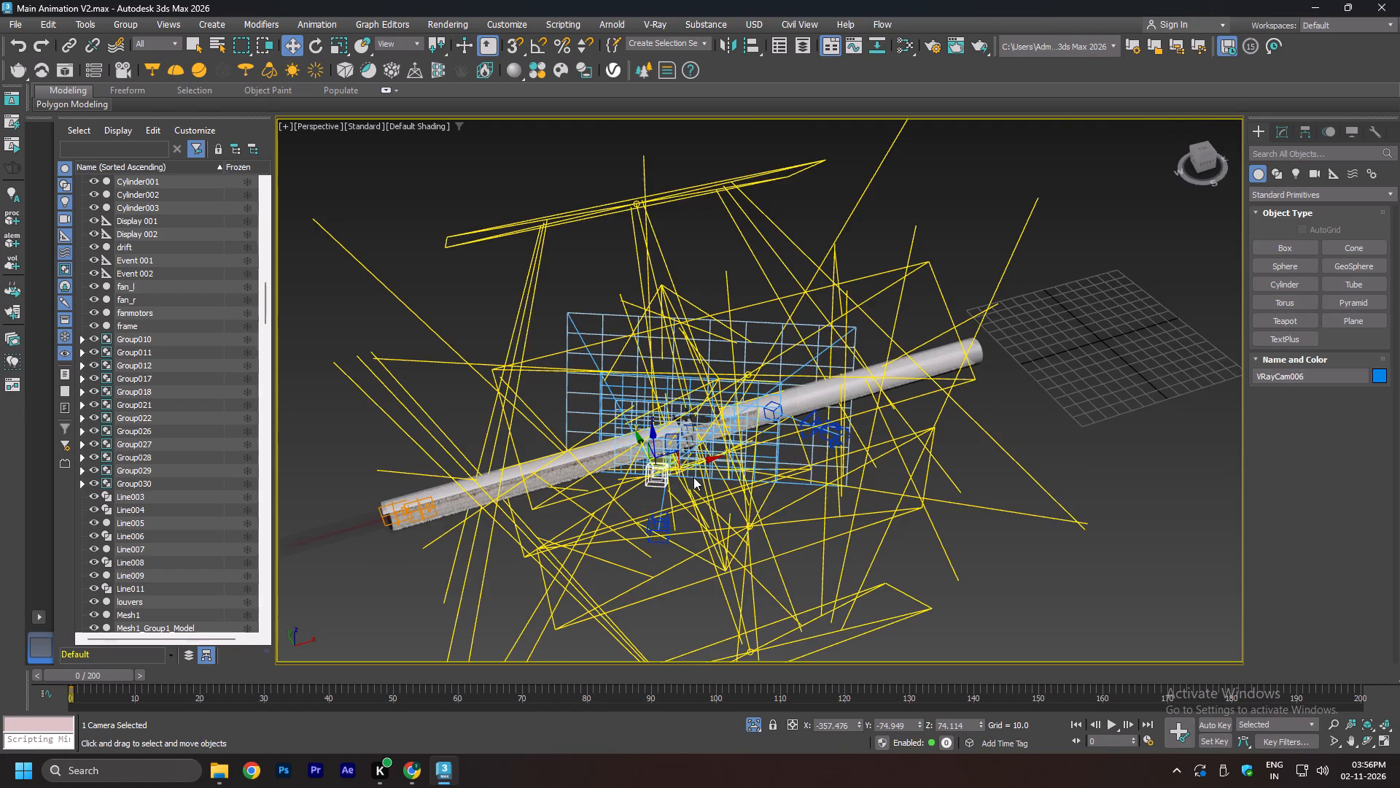
pyautogui.keyDown('alt'); pyautogui.moveTo(639, 503); pyautogui.dragTo(731, 479, button='middle'); pyautogui.keyUp('alt')
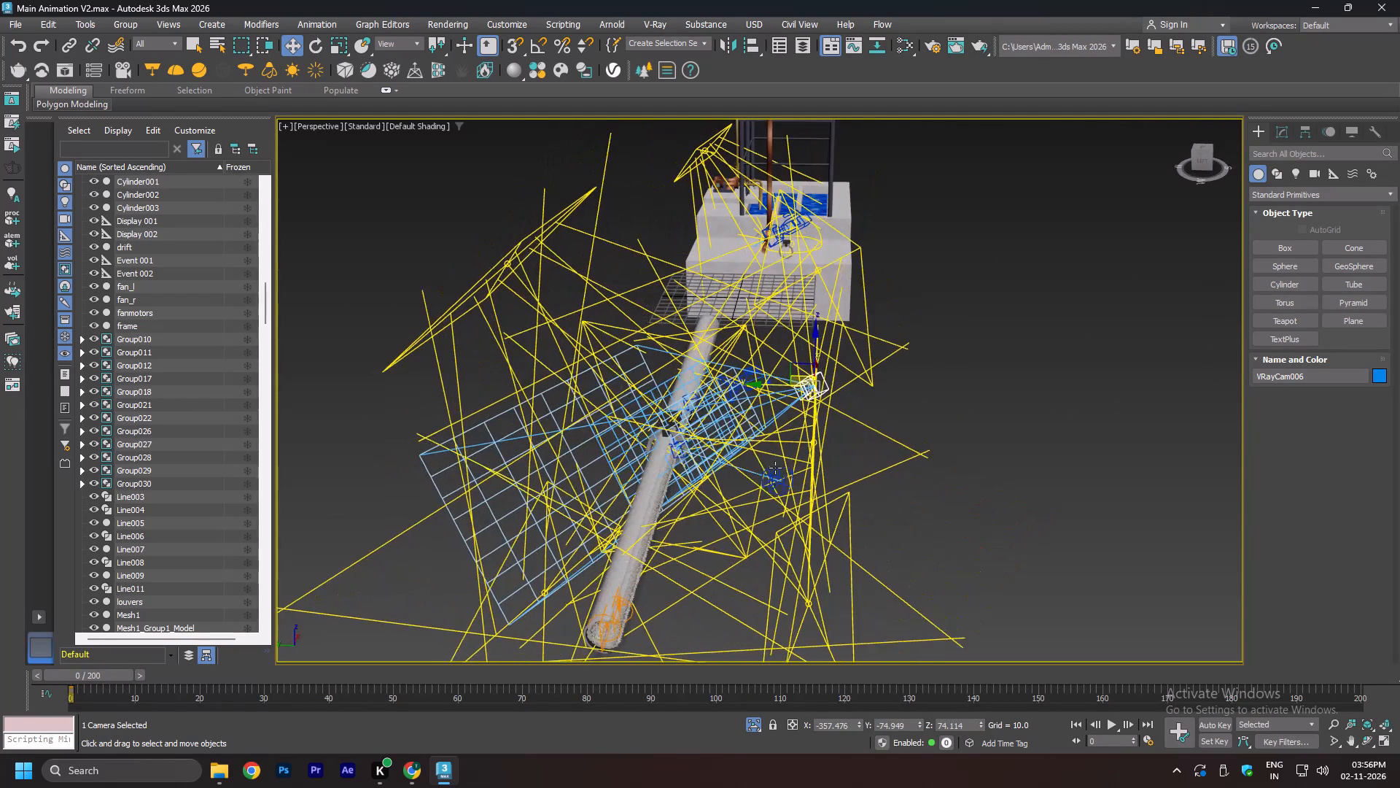
pyautogui.click(776, 474)
pyautogui.keyDown('alt'); pyautogui.moveTo(815, 377); pyautogui.dragTo(731, 418, button='middle'); pyautogui.keyUp('alt')
pyautogui.scroll(-4, 721, 405)
pyautogui.moveTo(775, 409); pyautogui.dragTo(768, 421, button='middle')
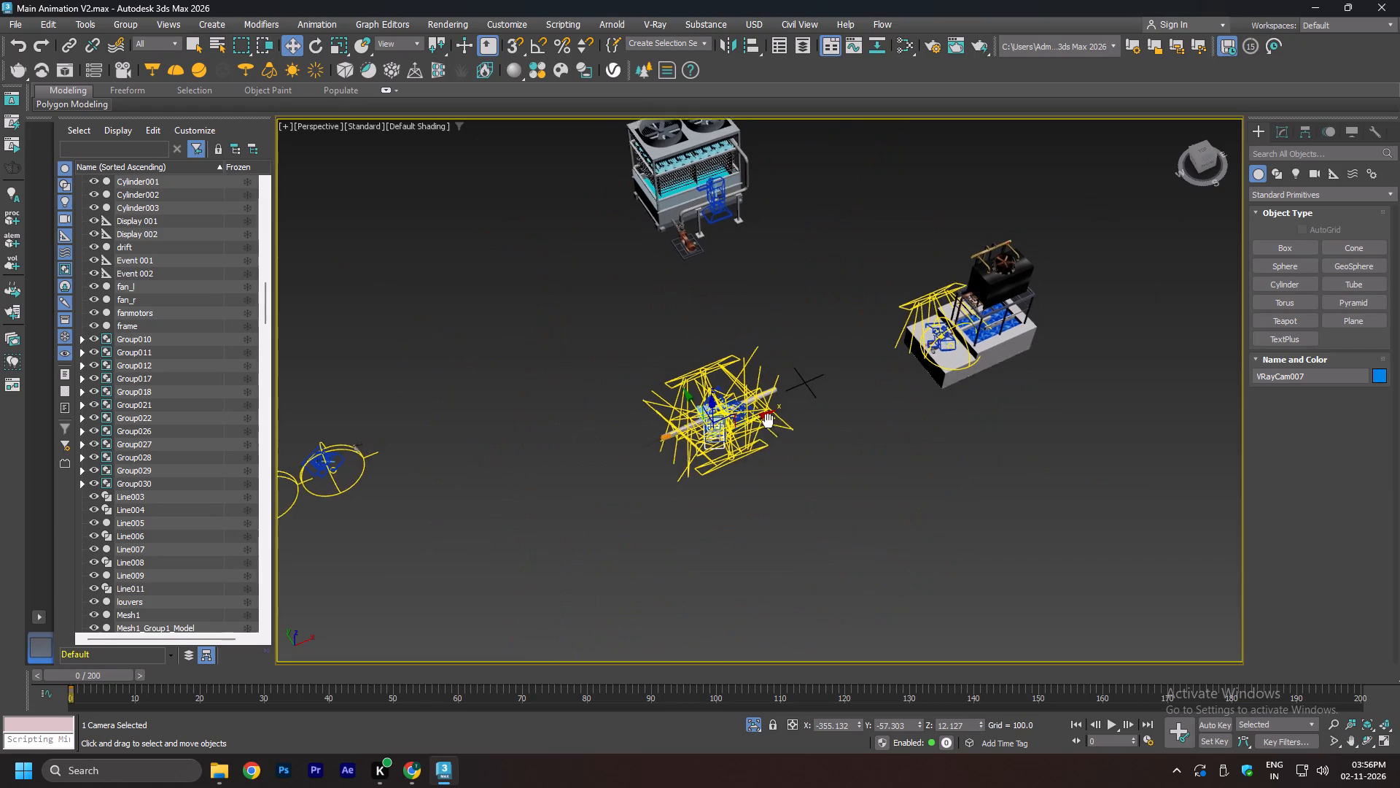
pyautogui.moveTo(768, 421); pyautogui.dragTo(767, 423, button='middle')
pyautogui.moveTo(480, 409); pyautogui.dragTo(602, 390, button='middle')
pyautogui.keyDown('alt'); pyautogui.moveTo(921, 368); pyautogui.dragTo(870, 378, button='middle'); pyautogui.keyUp('alt')
pyautogui.moveTo(703, 293); pyautogui.dragTo(733, 315, button='middle')
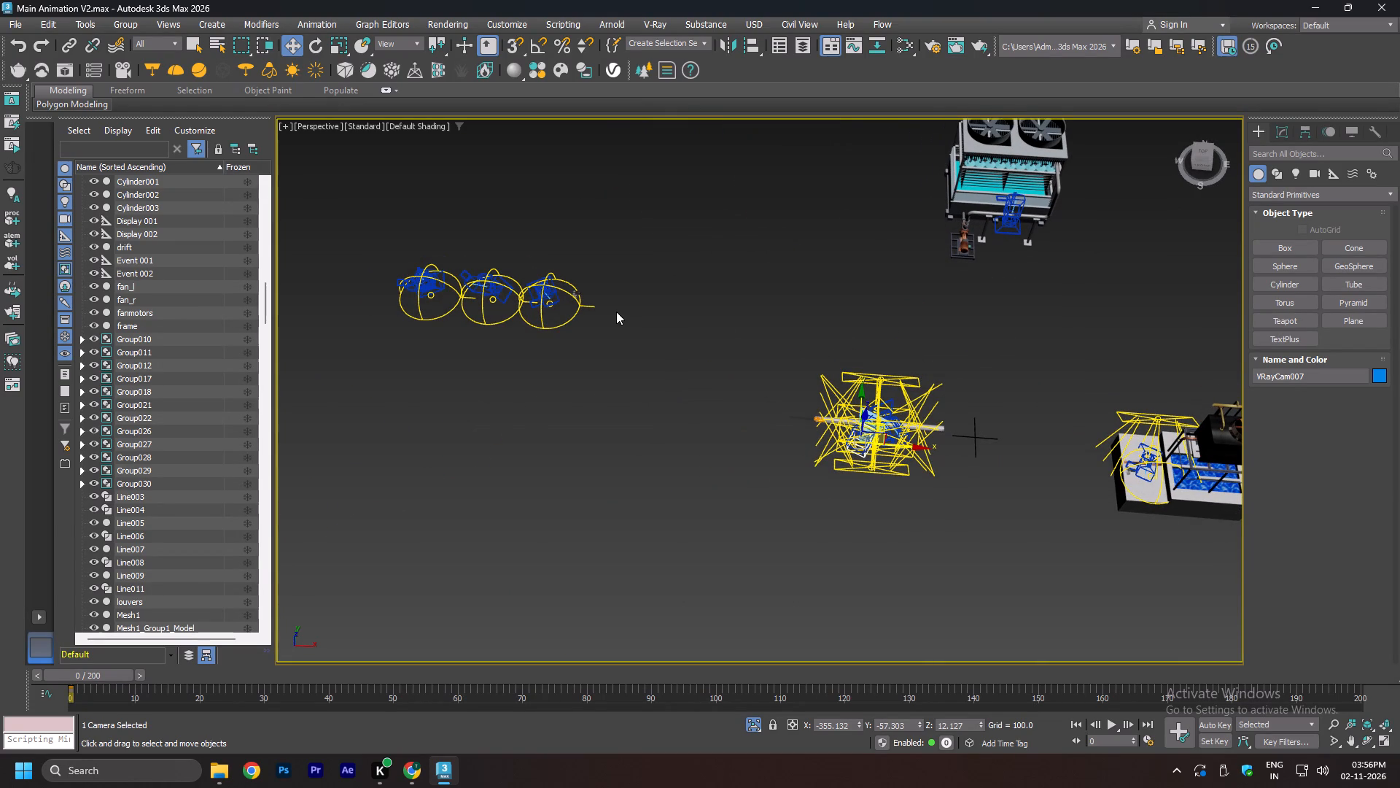
# Select the HydroPulse unit group on the cooling tower pipe and examine it together with the pump.
pyautogui.moveTo(972, 277); pyautogui.dragTo(742, 381, button='middle')
pyautogui.scroll(2, 819, 318)
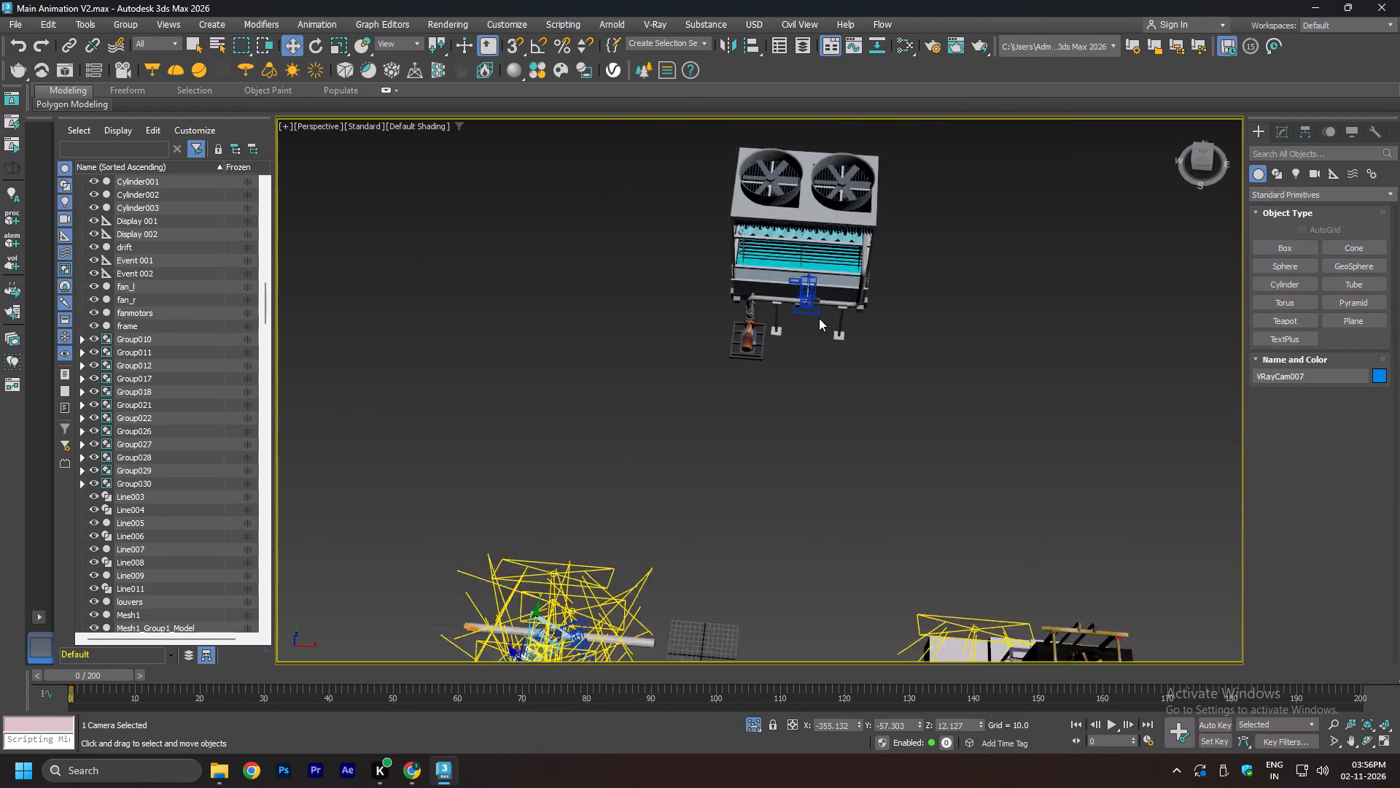
pyautogui.scroll(2, 819, 318)
pyautogui.click(814, 252)
pyautogui.keyDown('alt'); pyautogui.moveTo(693, 382); pyautogui.dragTo(769, 347, button='middle'); pyautogui.keyUp('alt')
pyautogui.moveTo(794, 242); pyautogui.dragTo(751, 344, button='middle')
pyautogui.click(737, 335)
pyautogui.scroll(4, 730, 342)
pyautogui.moveTo(765, 393); pyautogui.dragTo(483, 259, button='middle')
pyautogui.scroll(-6, 483, 259)
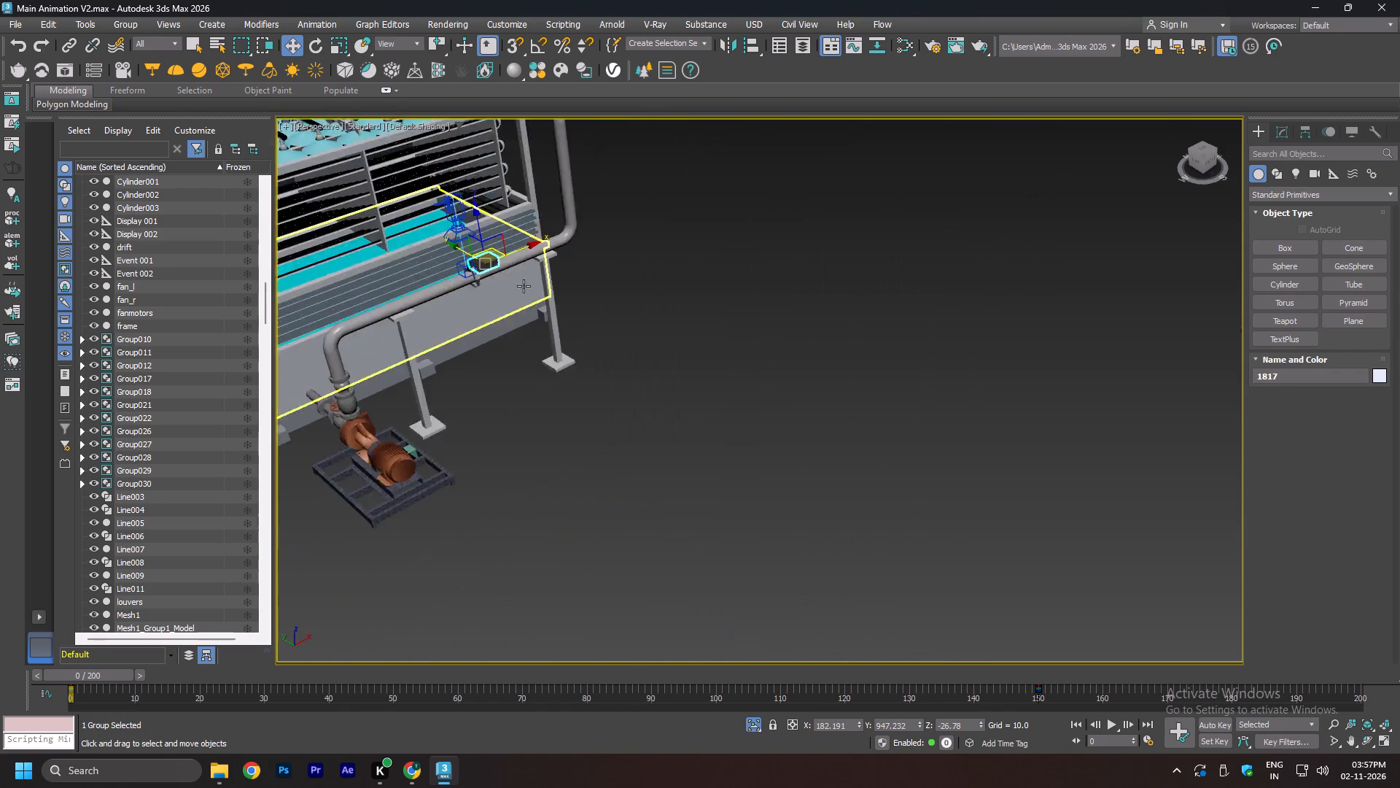
# Select the HydroPulse housing Group022 and a loose clamp link beside the copper pipe in turn and examine the exploded parts.
pyautogui.moveTo(976, 390); pyautogui.dragTo(672, 395, button='middle')
pyautogui.scroll(6, 763, 442)
pyautogui.click(680, 446)
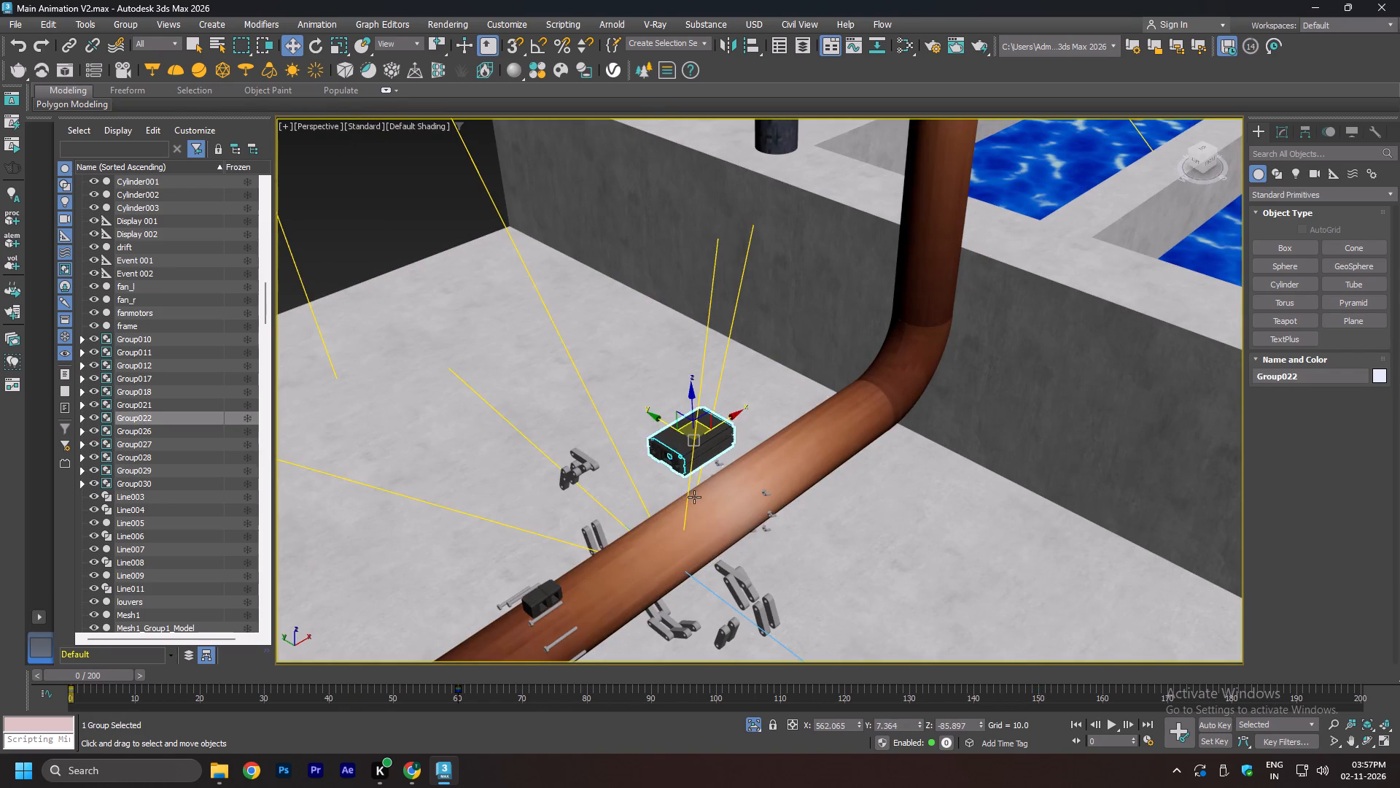
pyautogui.moveTo(706, 500); pyautogui.dragTo(770, 309, button='middle')
pyautogui.keyDown('alt'); pyautogui.moveTo(713, 387); pyautogui.dragTo(677, 358, button='middle'); pyautogui.keyUp('alt')
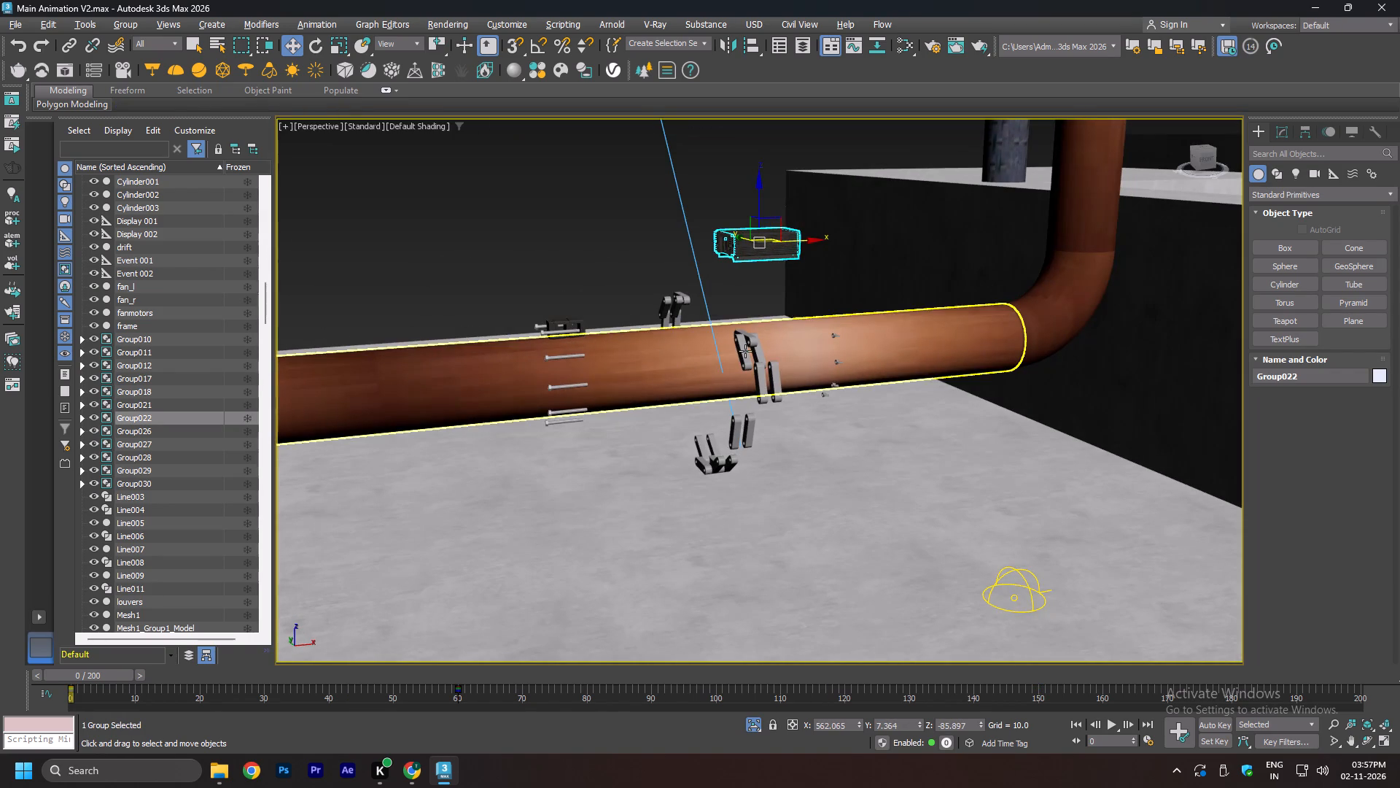
pyautogui.scroll(2, 751, 396)
pyautogui.click(789, 365)
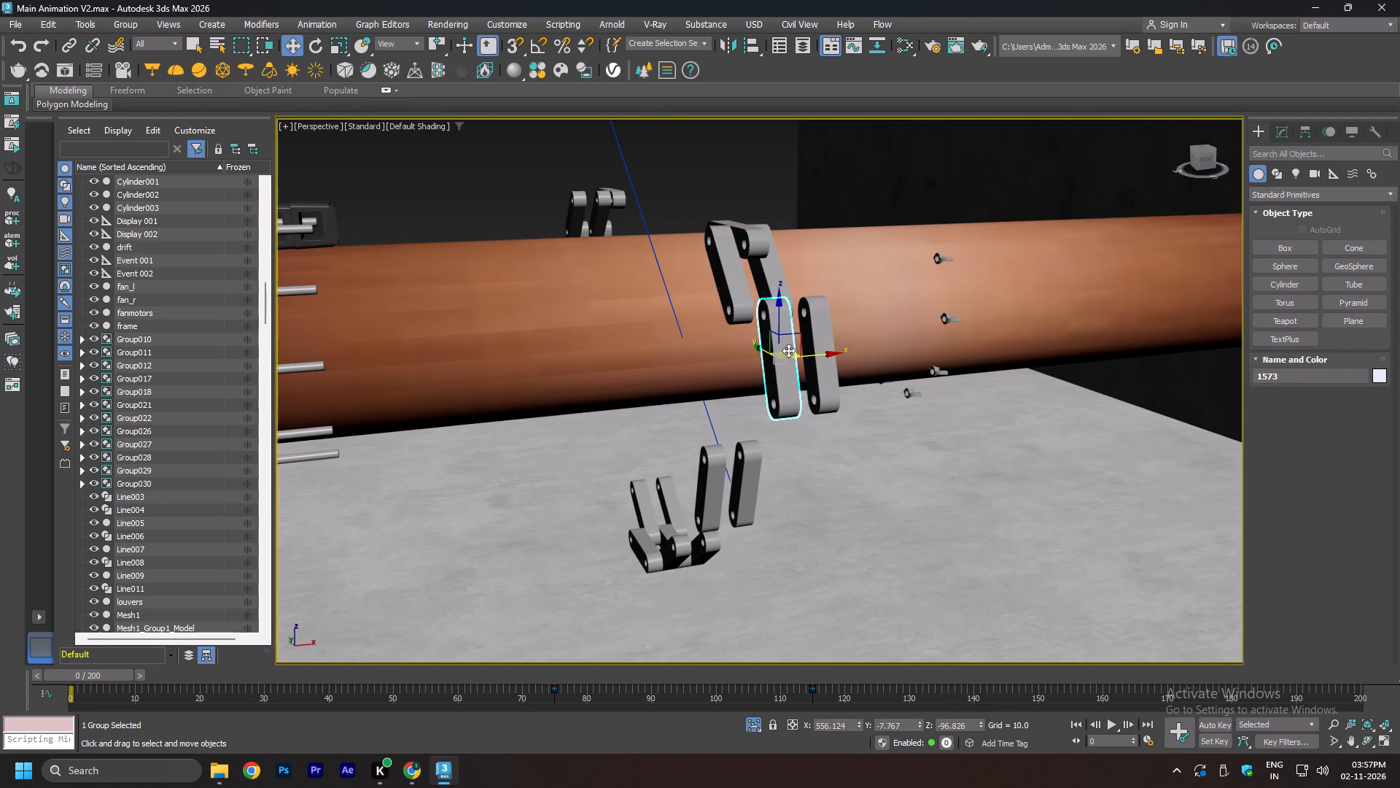
pyautogui.scroll(-5, 786, 363)
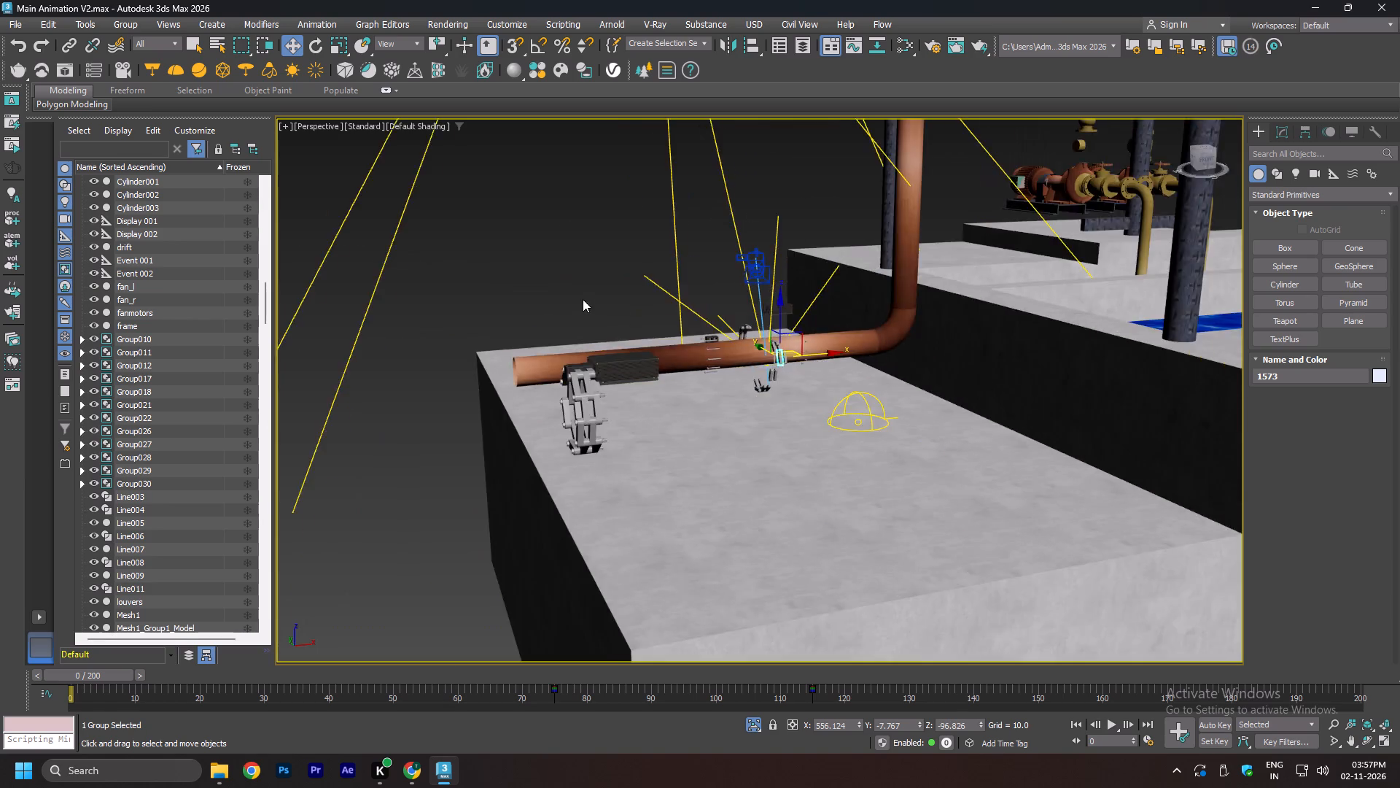
# Select the clamp links of the assembled HydroPulse unit on the cooling tower pipe in turn and examine the clamp.
pyautogui.moveTo(591, 318); pyautogui.dragTo(1051, 475, button='middle')
pyautogui.moveTo(529, 331); pyautogui.dragTo(1019, 440, button='middle')
pyautogui.scroll(5, 874, 336)
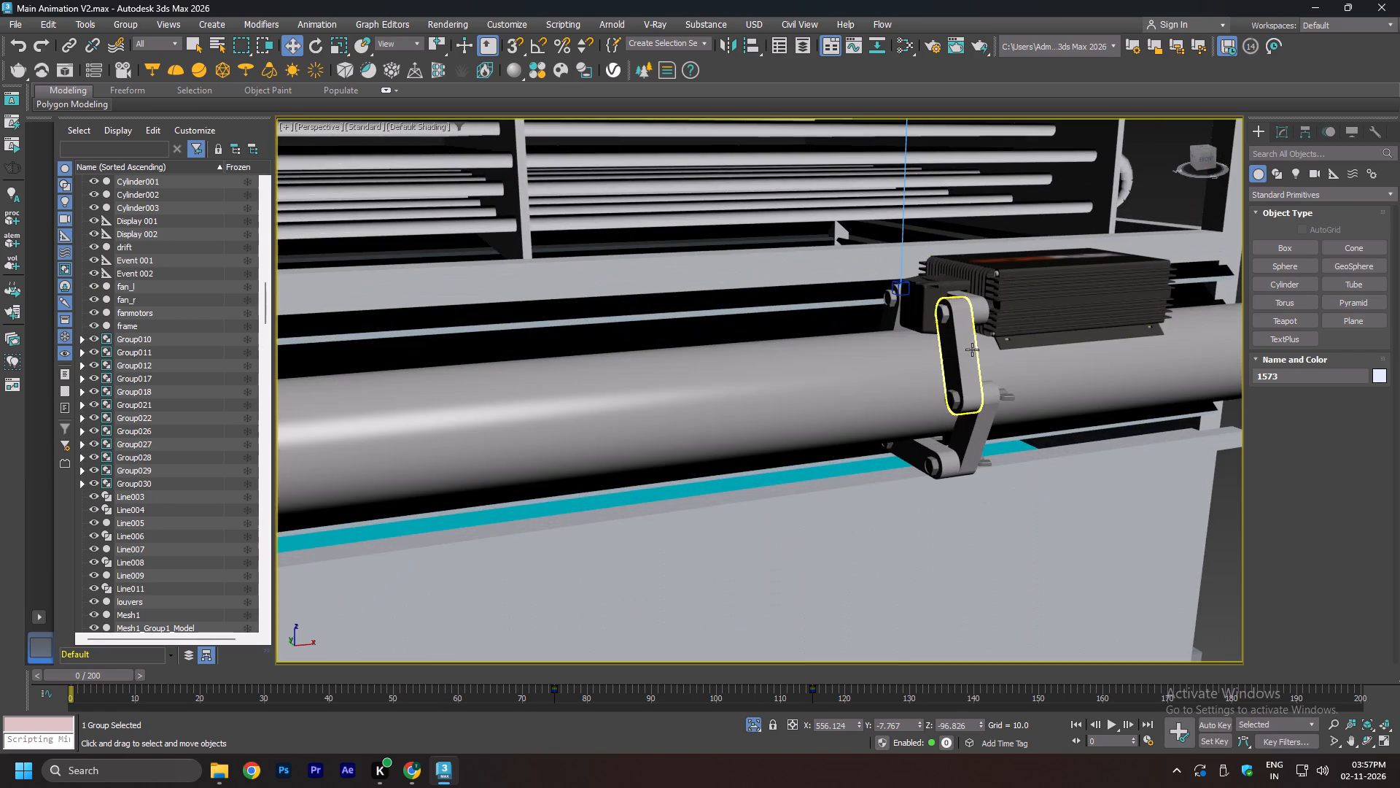
pyautogui.click(972, 349)
pyautogui.scroll(2, 973, 360)
pyautogui.keyDown('alt'); pyautogui.moveTo(969, 416); pyautogui.dragTo(1012, 381, button='middle'); pyautogui.keyUp('alt')
pyautogui.click(997, 490)
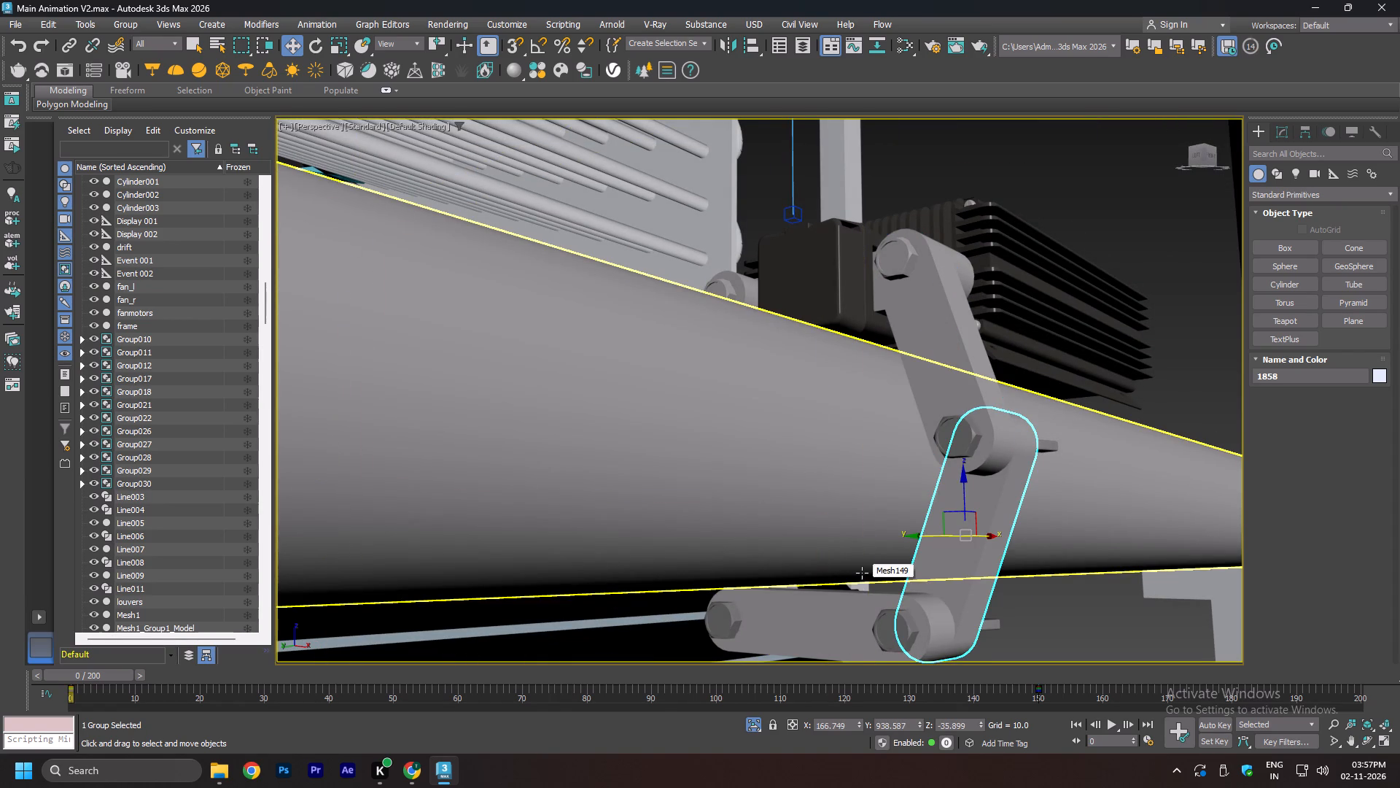
pyautogui.scroll(-3, 701, 508)
pyautogui.keyDown('alt'); pyautogui.moveTo(797, 453); pyautogui.dragTo(774, 520, button='middle'); pyautogui.keyUp('alt')
pyautogui.moveTo(867, 496); pyautogui.dragTo(839, 468, button='middle')
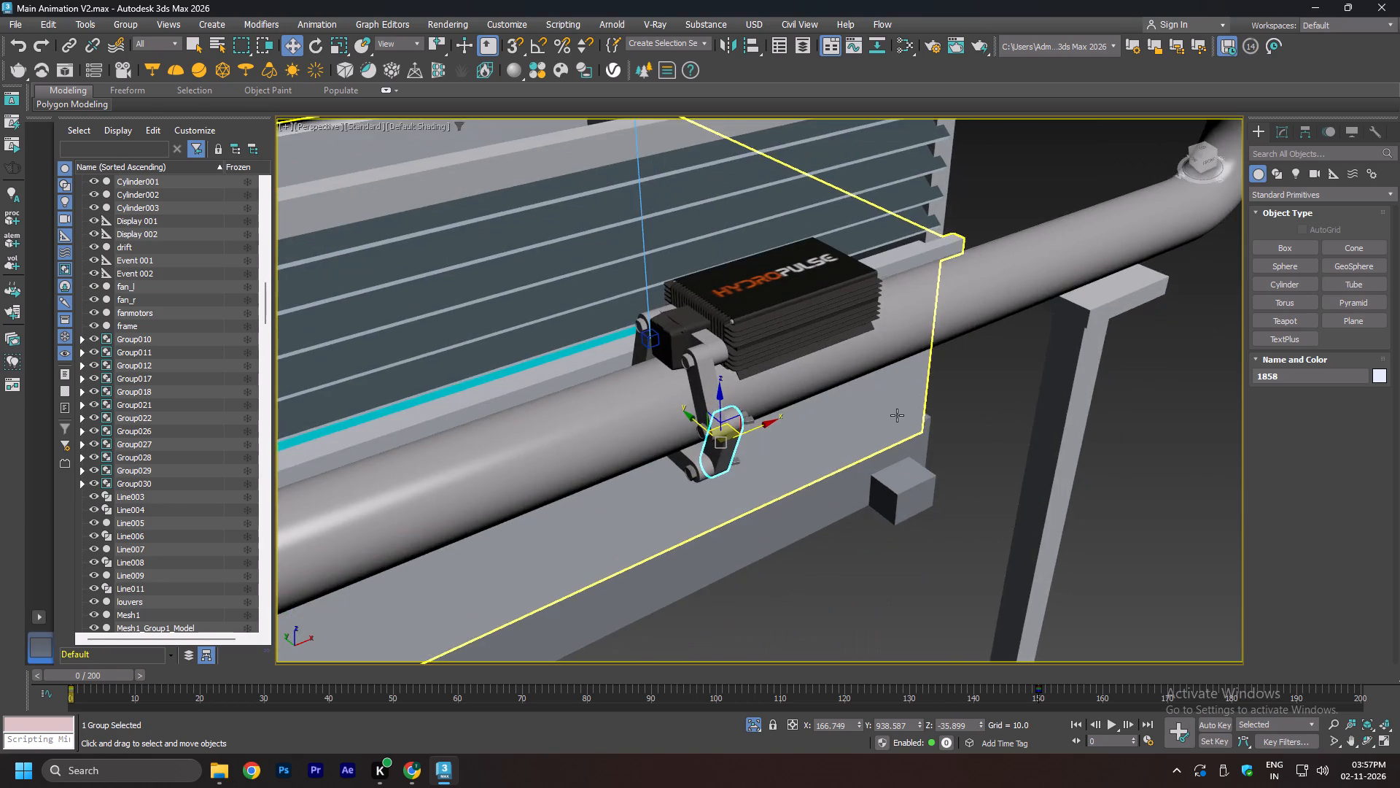
pyautogui.keyDown('alt'); pyautogui.moveTo(892, 419); pyautogui.dragTo(888, 439, button='middle'); pyautogui.keyUp('alt')
pyautogui.scroll(2, 701, 404)
pyautogui.click(722, 395)
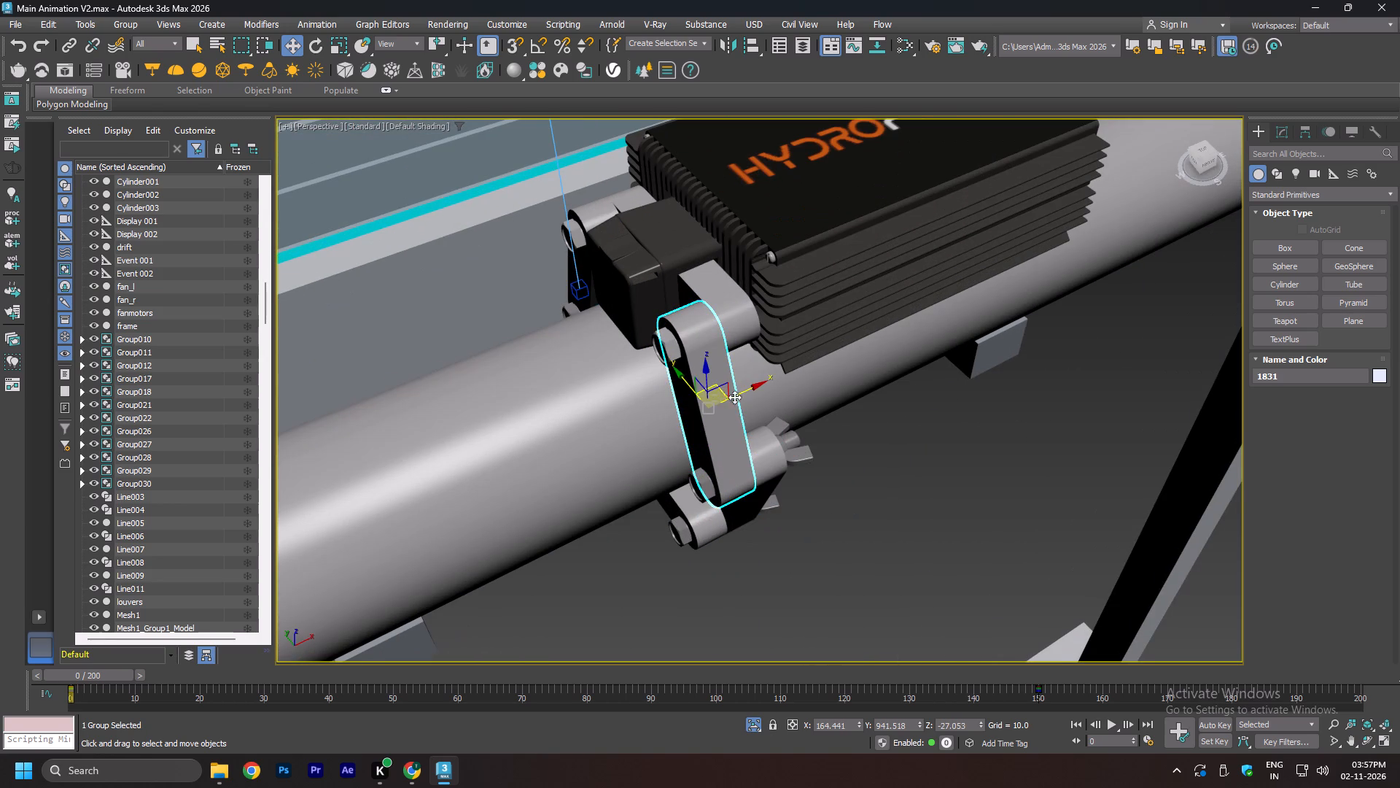
# Select the black connector block on the end of the HydroPulse unit and examine it together with the housing.
pyautogui.scroll(-4, 785, 405)
pyautogui.keyDown('alt'); pyautogui.middleClick(834, 424); pyautogui.keyUp('alt')
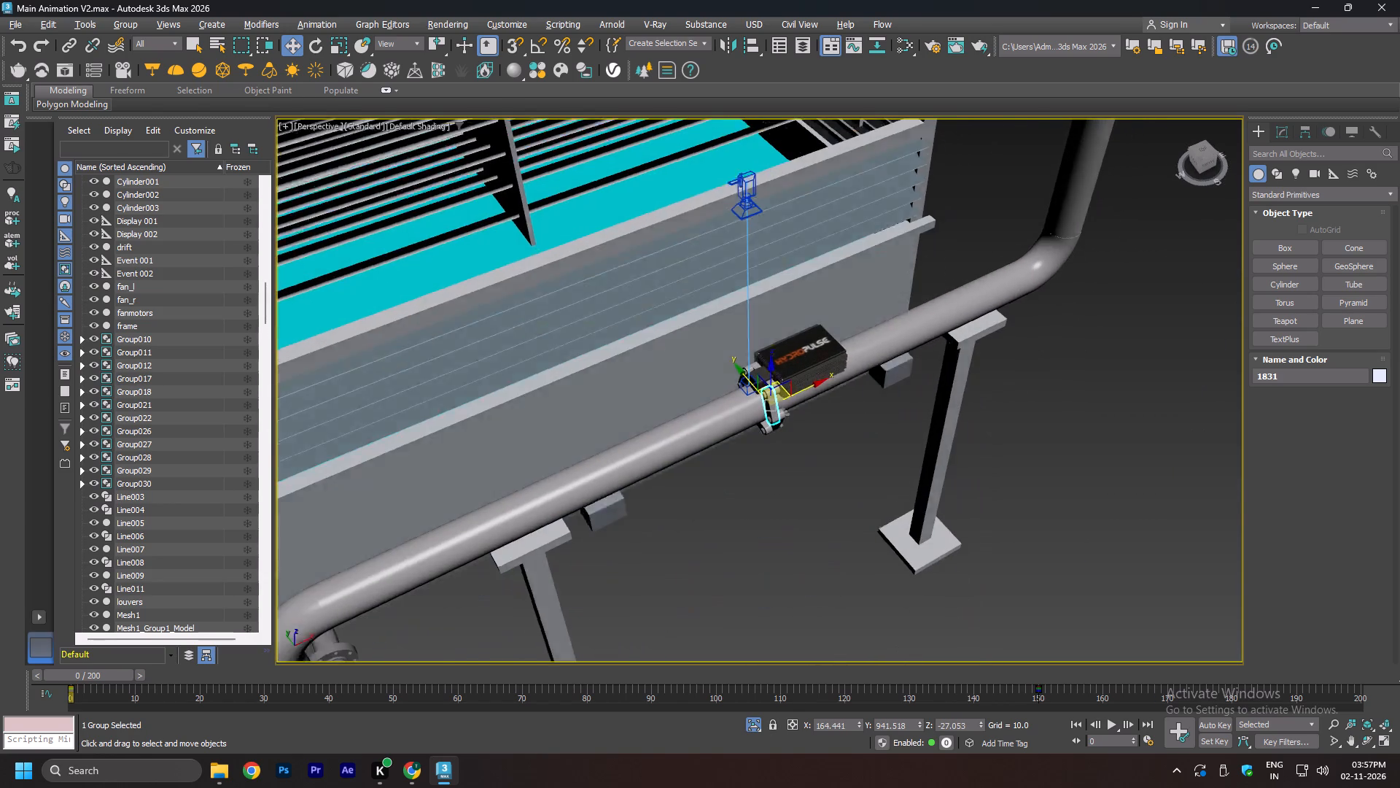
pyautogui.scroll(4, 793, 360)
pyautogui.keyDown('alt'); pyautogui.moveTo(791, 446); pyautogui.dragTo(813, 420, button='middle'); pyautogui.keyUp('alt')
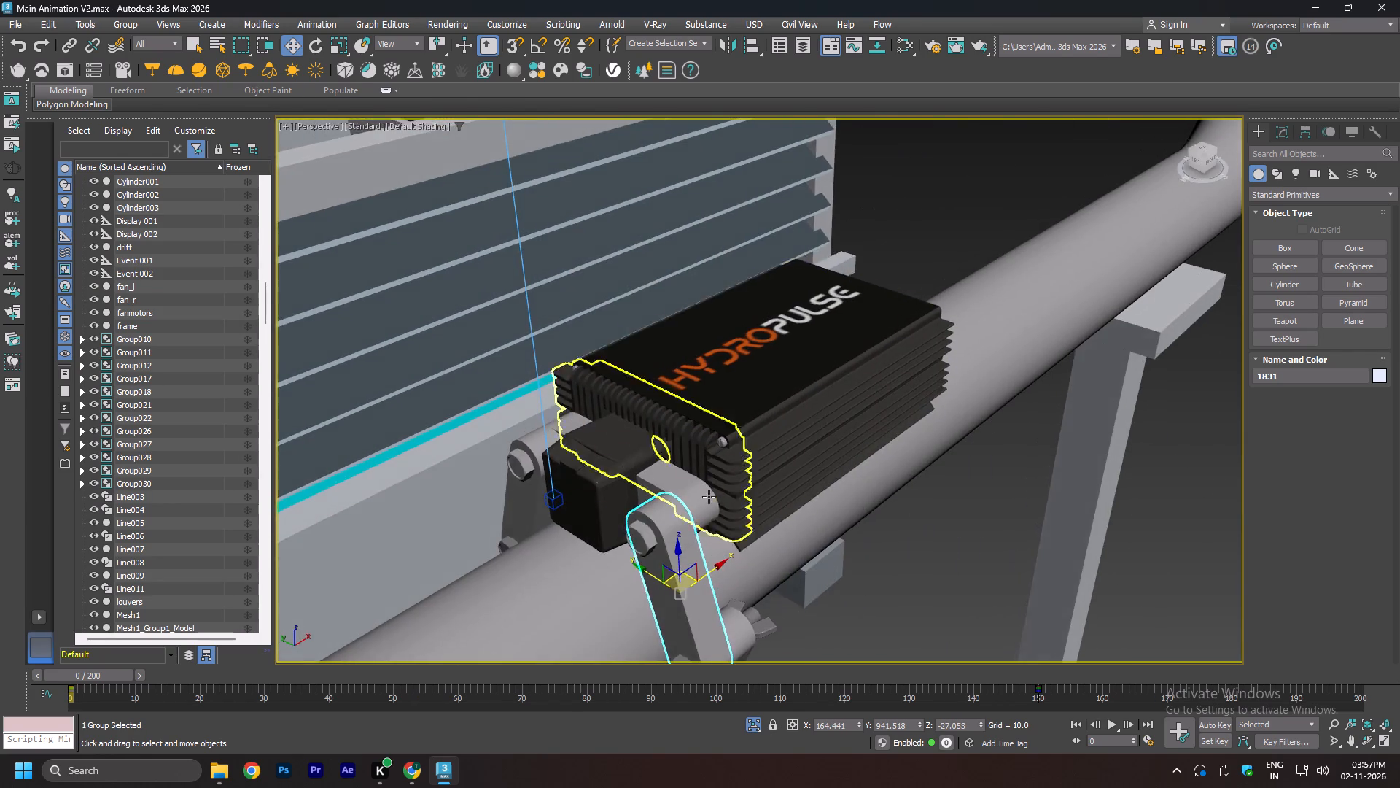
pyautogui.moveTo(709, 497); pyautogui.dragTo(761, 404, button='middle')
pyautogui.keyDown('alt'); pyautogui.moveTo(849, 379); pyautogui.dragTo(817, 414, button='middle'); pyautogui.keyUp('alt')
pyautogui.scroll(2, 669, 365)
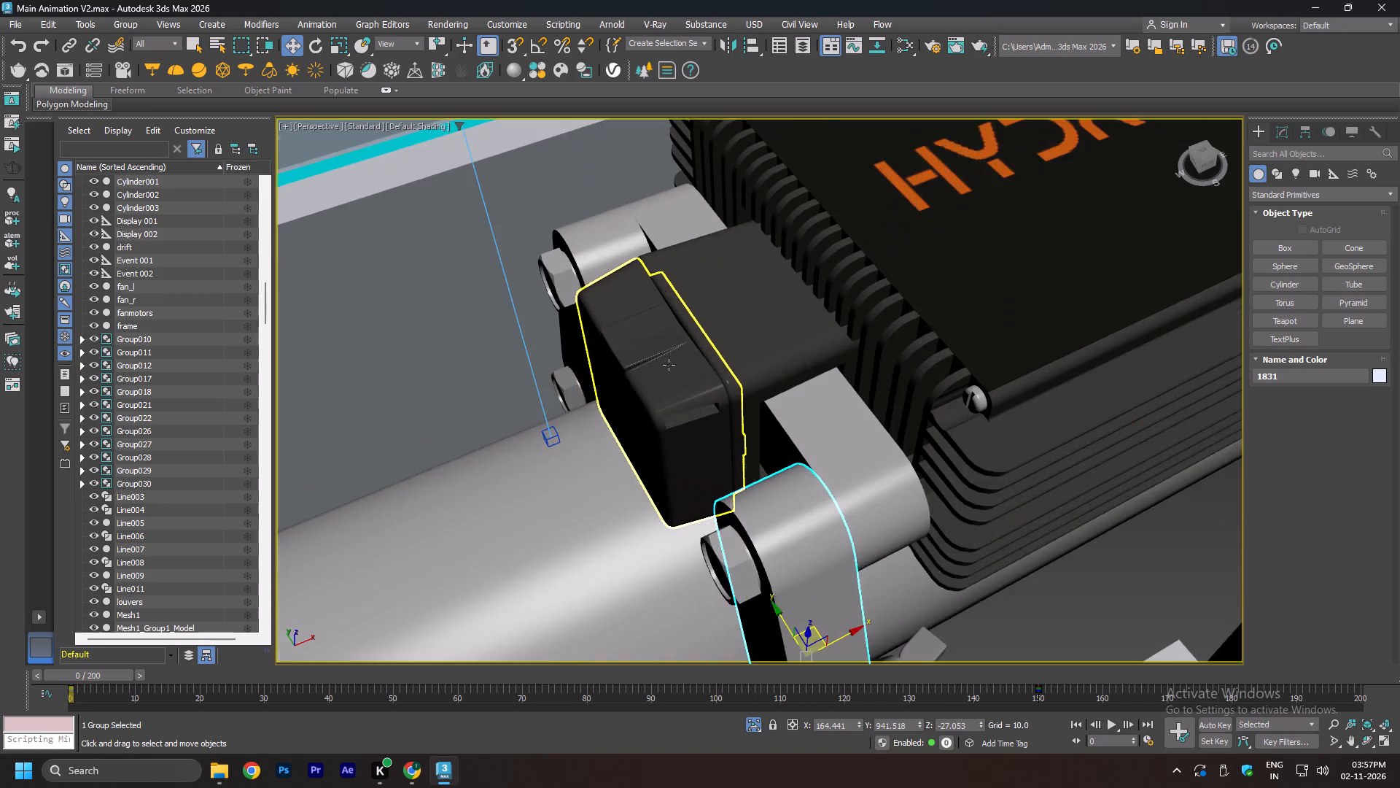
pyautogui.scroll(2, 669, 365)
pyautogui.click(676, 359)
pyautogui.scroll(-4, 717, 383)
pyautogui.keyDown('alt'); pyautogui.moveTo(881, 468); pyautogui.dragTo(822, 446, button='middle'); pyautogui.keyUp('alt')
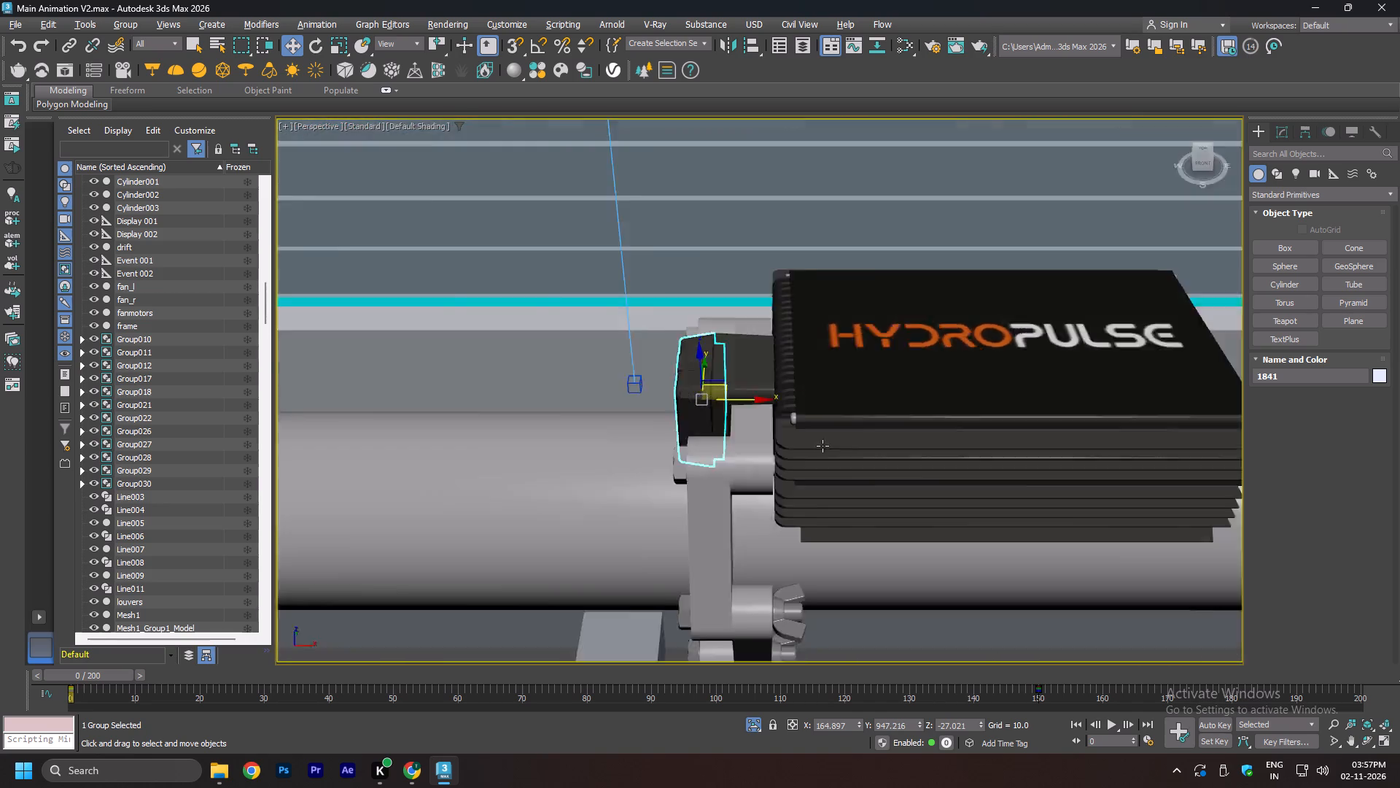
# Examine the whole cooling tower with its coil, sump, piping and pump around the mounted HydroPulse unit.
pyautogui.keyDown('alt'); pyautogui.moveTo(822, 446); pyautogui.dragTo(847, 355, button='middle'); pyautogui.keyUp('alt')
pyautogui.scroll(-5, 862, 405)
pyautogui.keyDown('alt'); pyautogui.moveTo(697, 416); pyautogui.dragTo(704, 452, button='middle'); pyautogui.keyUp('alt')
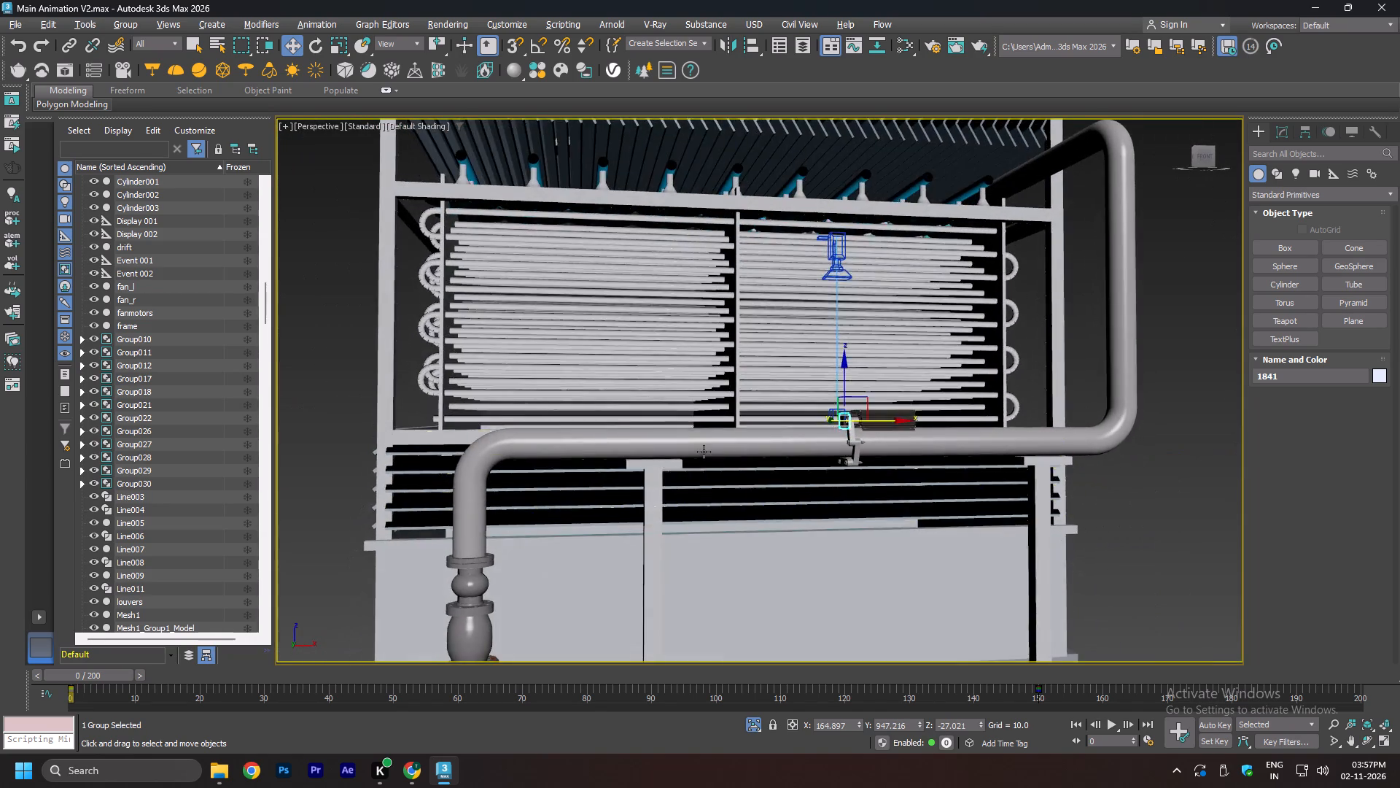
pyautogui.moveTo(728, 484); pyautogui.dragTo(750, 387, button='middle')
pyautogui.keyDown('alt'); pyautogui.moveTo(624, 364); pyautogui.dragTo(663, 390, button='middle'); pyautogui.keyUp('alt')
pyautogui.moveTo(790, 445); pyautogui.dragTo(831, 340, button='middle')
pyautogui.scroll(-2, 798, 367)
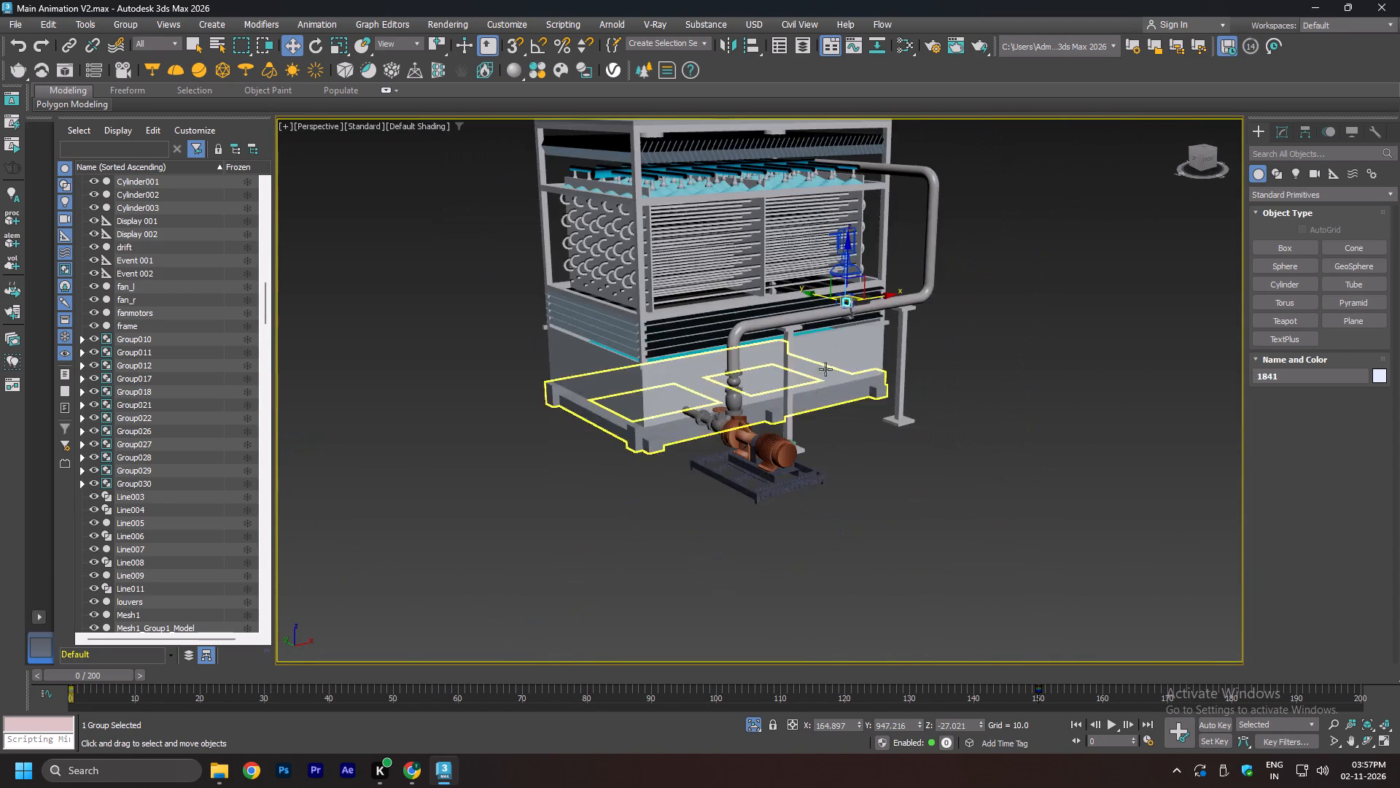
pyautogui.keyDown('alt'); pyautogui.moveTo(805, 358); pyautogui.dragTo(808, 382, button='middle'); pyautogui.keyUp('alt')
pyautogui.moveTo(924, 306); pyautogui.dragTo(827, 382, button='middle')
# Clear the selection and save the Main Animation V2 scene.
pyautogui.click(1027, 406)
pyautogui.hotkey('ctrl', 's')
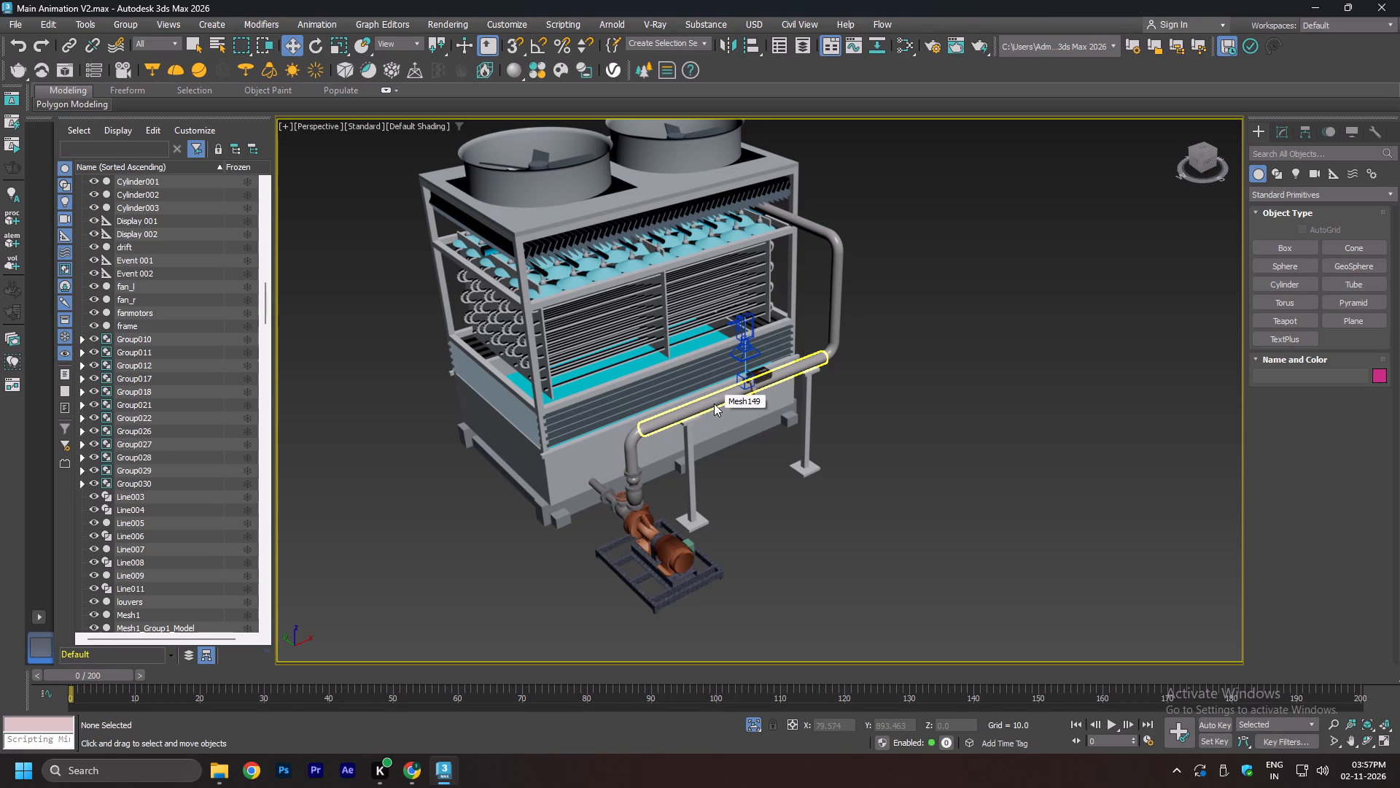
# Select the HydroPulse unit, the coil and the horizontal pipe Mesh149 in turn and examine the cooling tower around them.
pyautogui.click(769, 471)
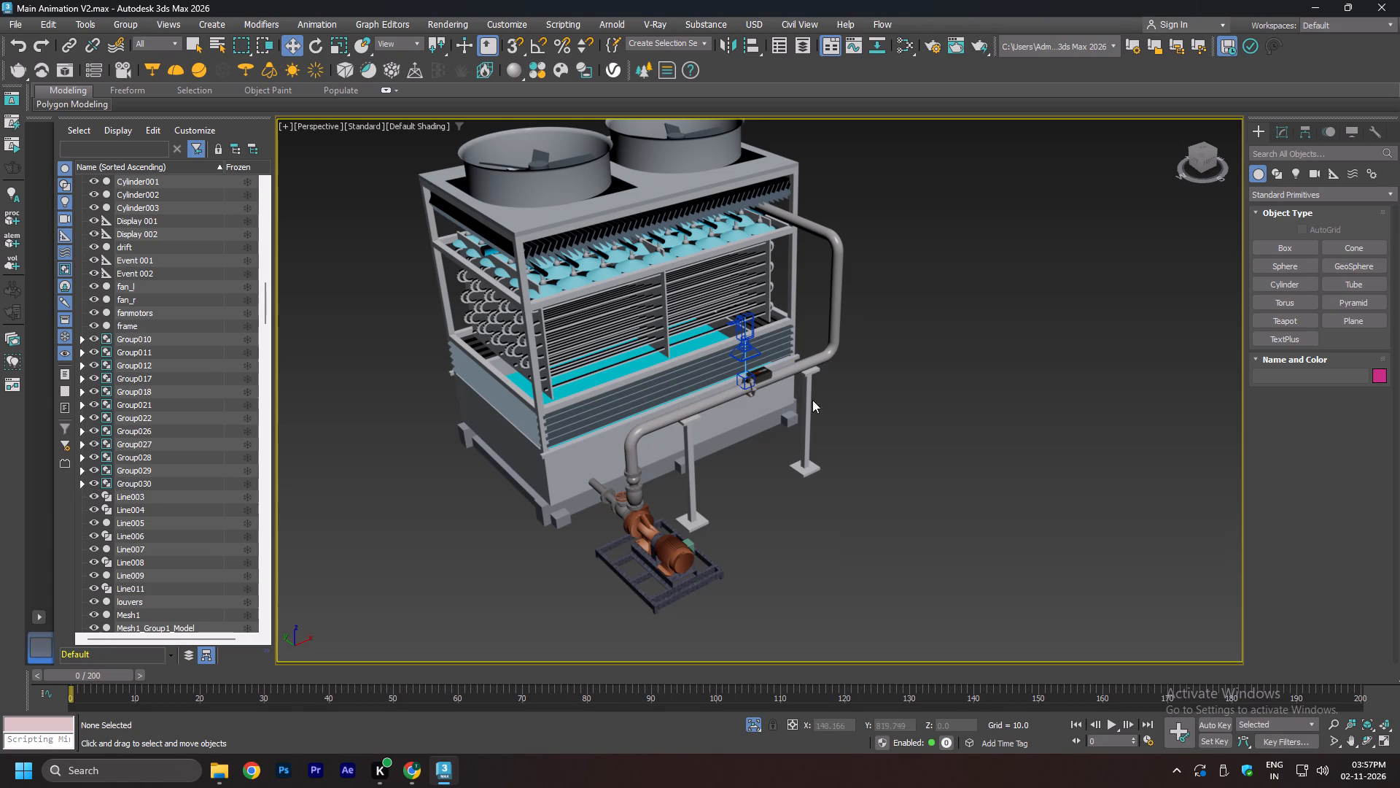
pyautogui.click(761, 380)
pyautogui.keyDown('alt'); pyautogui.moveTo(642, 422); pyautogui.dragTo(670, 422, button='middle'); pyautogui.keyUp('alt')
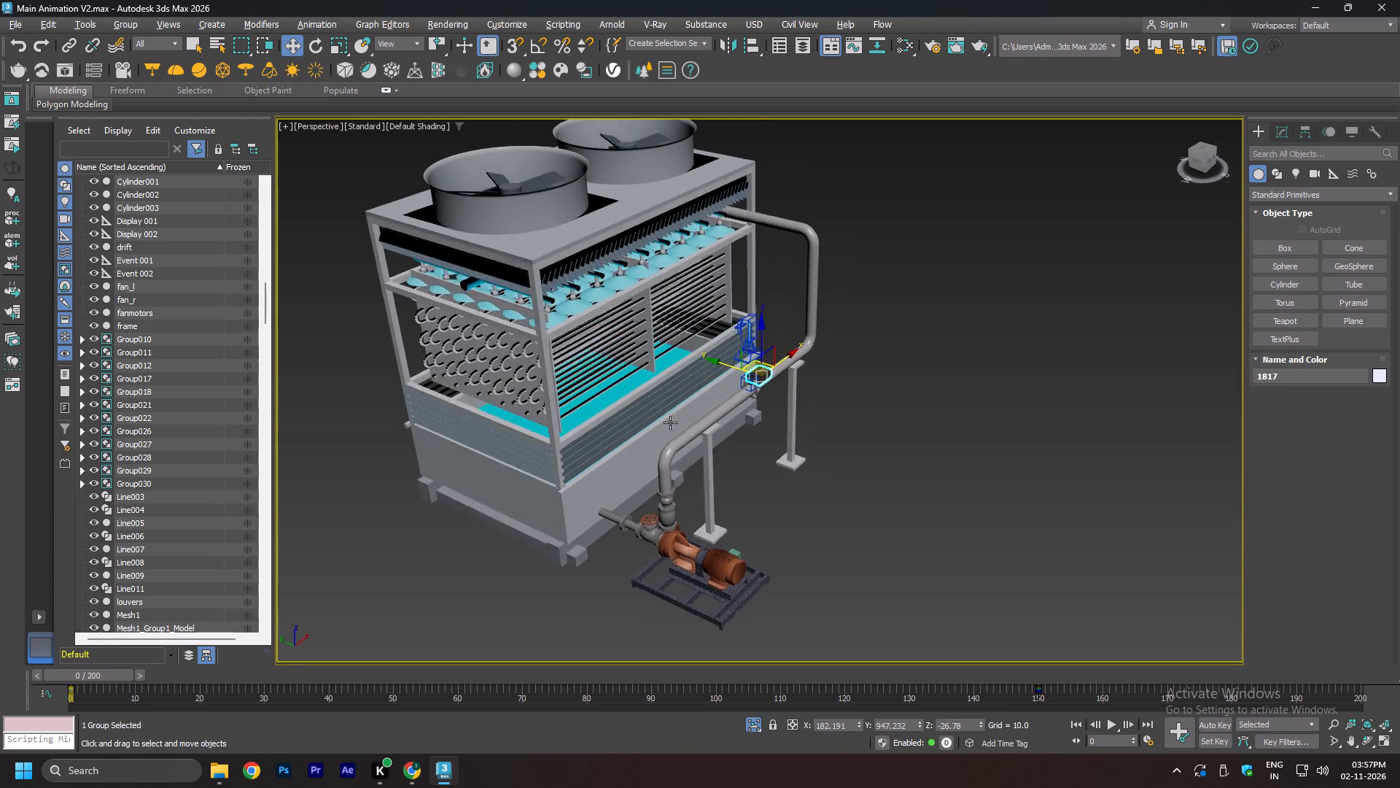
pyautogui.keyDown('alt'); pyautogui.moveTo(670, 422); pyautogui.dragTo(720, 406, button='middle'); pyautogui.keyUp('alt')
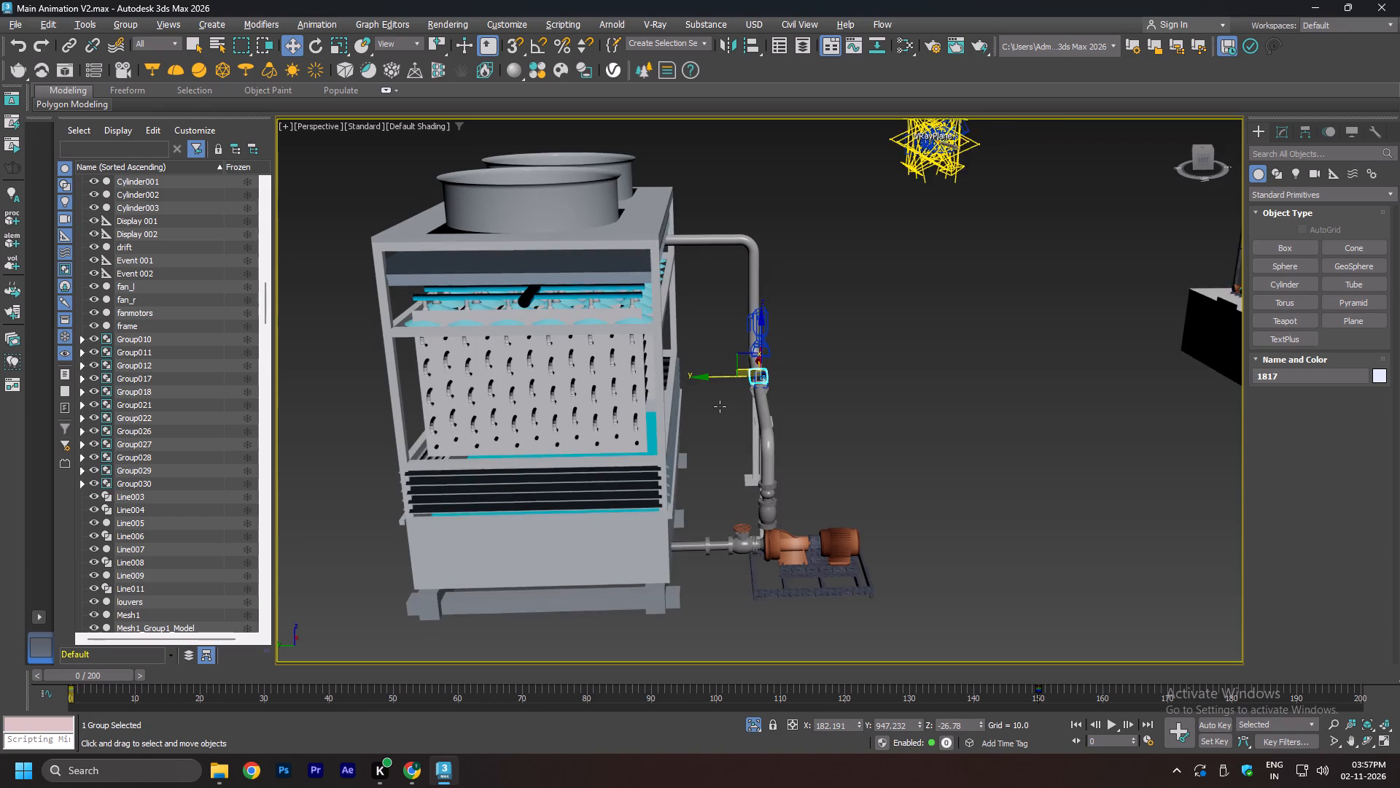
pyautogui.keyDown('alt'); pyautogui.moveTo(720, 406); pyautogui.dragTo(712, 406, button='middle'); pyautogui.keyUp('alt')
pyautogui.click(863, 346)
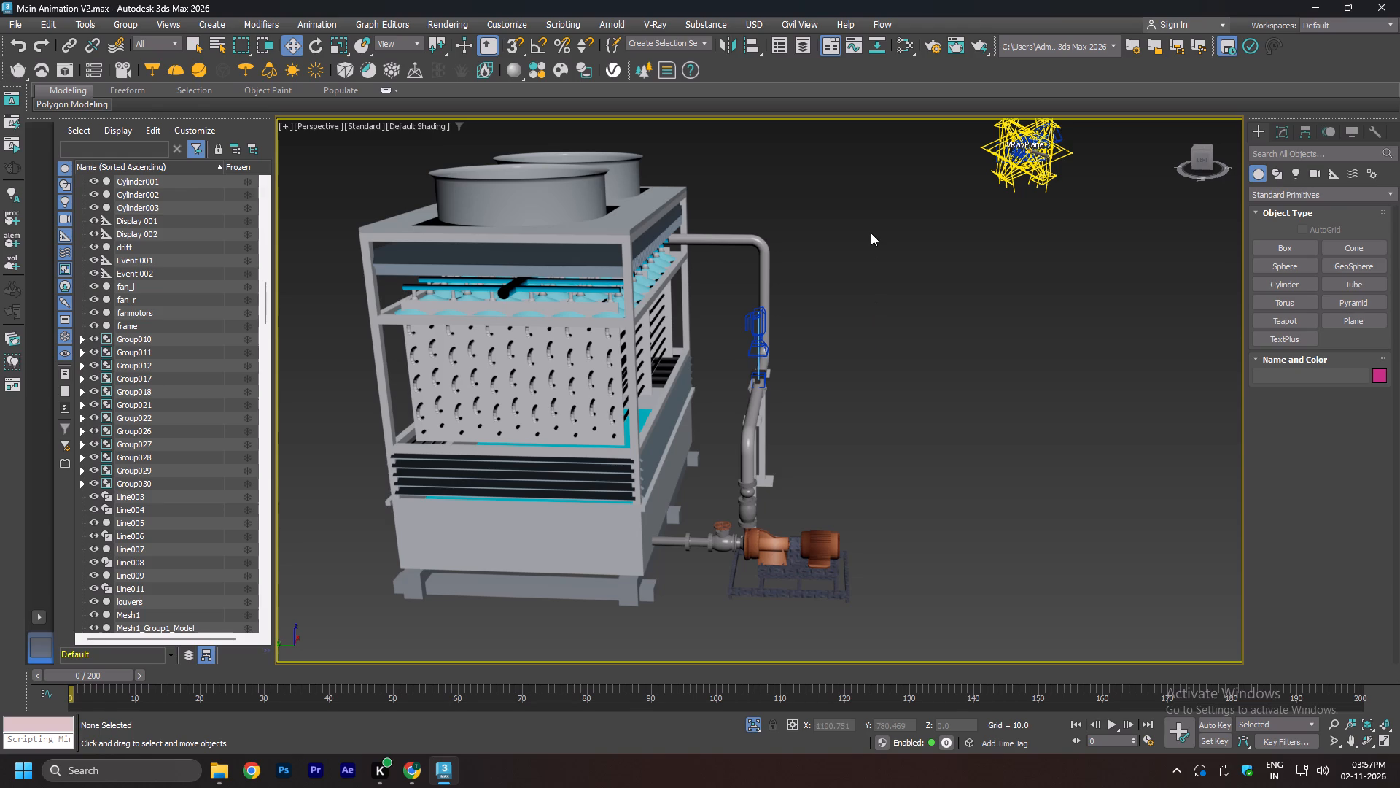
pyautogui.click(596, 390)
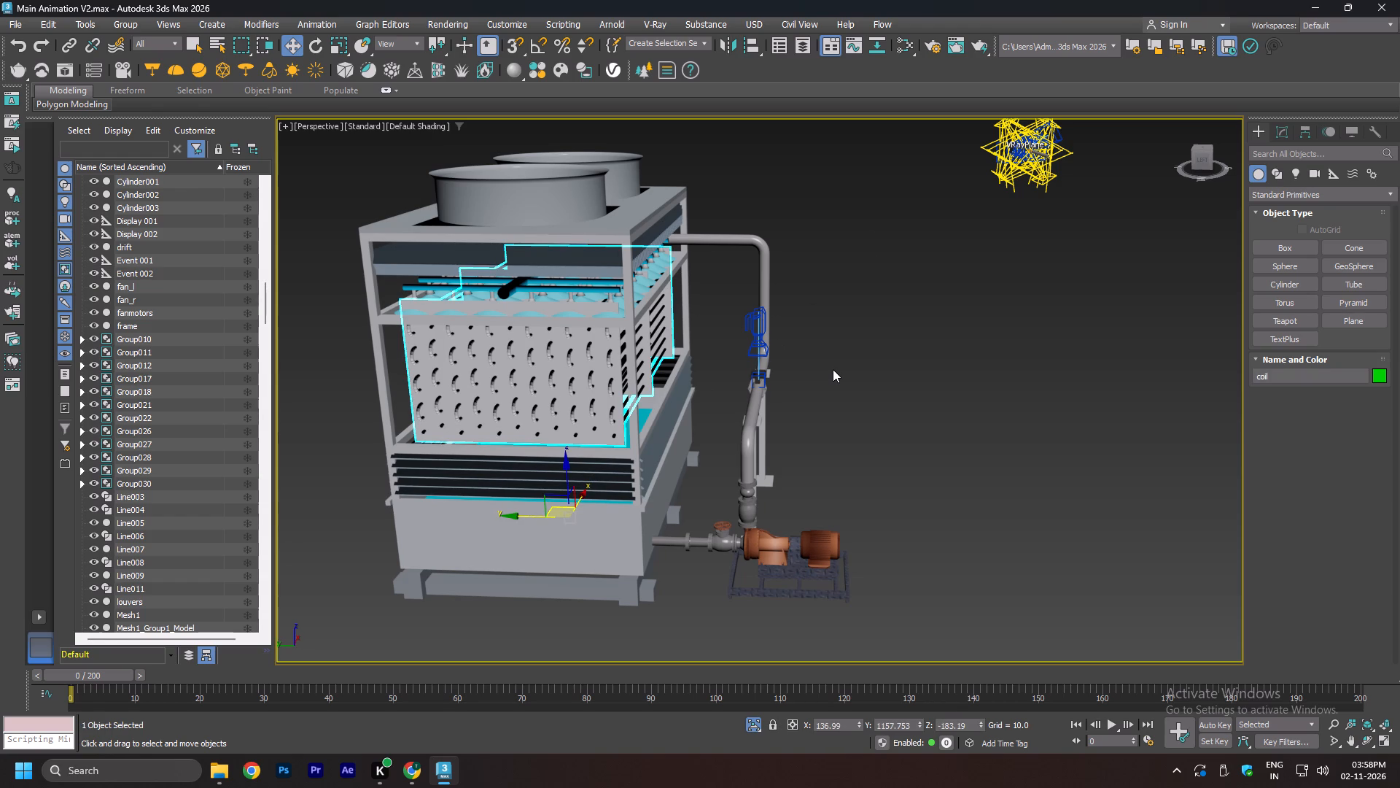
pyautogui.click(761, 401)
pyautogui.keyDown('alt'); pyautogui.moveTo(909, 388); pyautogui.dragTo(823, 401, button='middle'); pyautogui.keyUp('alt')
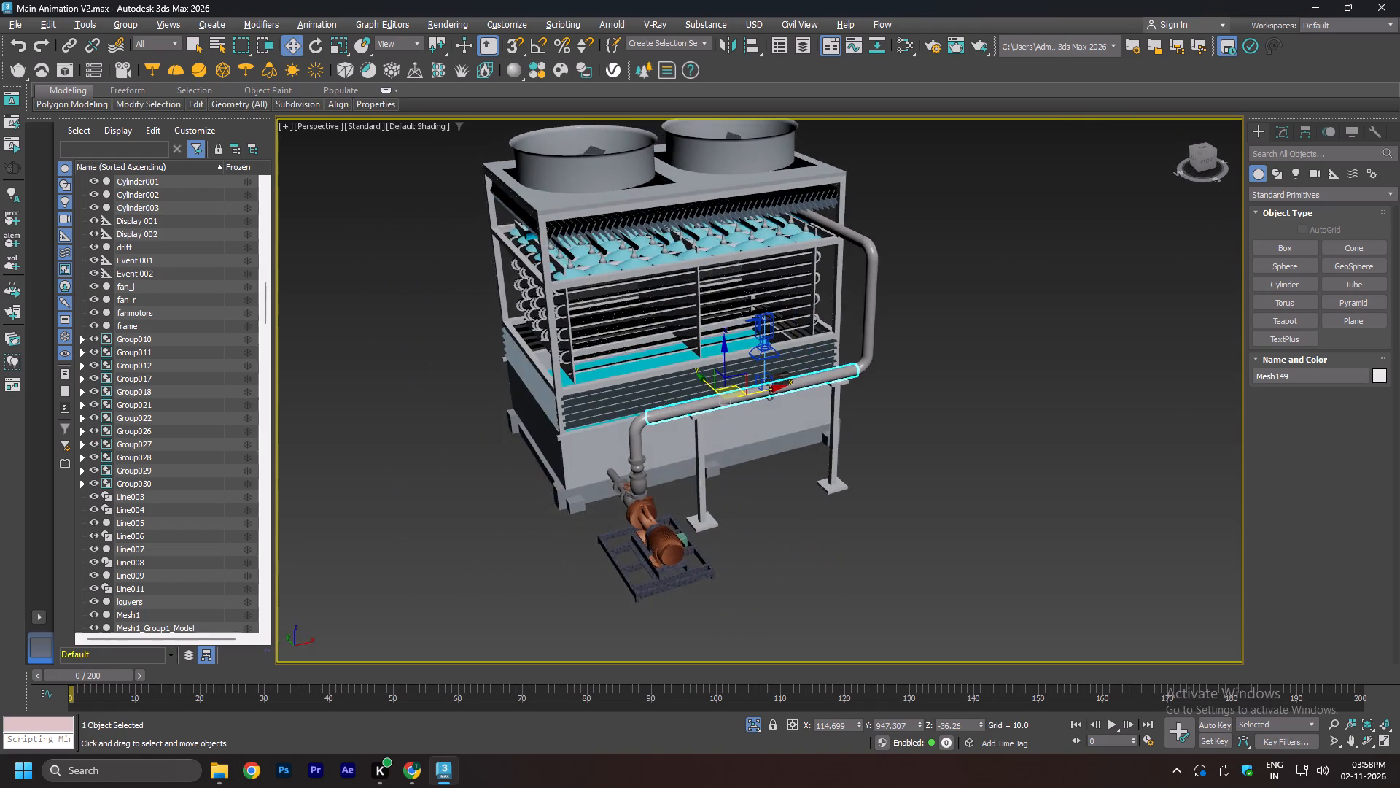
pyautogui.keyDown('alt'); pyautogui.moveTo(823, 401); pyautogui.dragTo(849, 391, button='middle'); pyautogui.keyUp('alt')
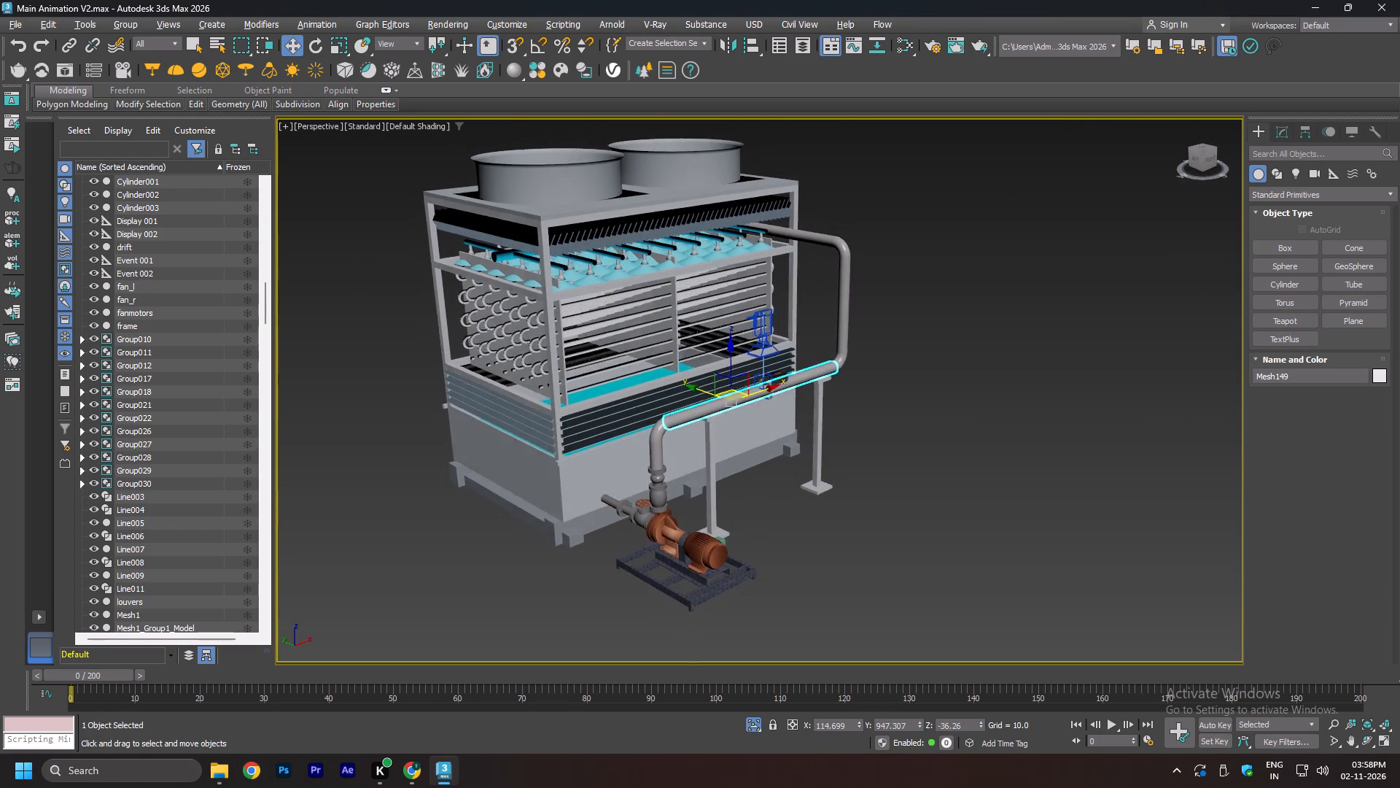
pyautogui.keyDown('alt'); pyautogui.moveTo(849, 391); pyautogui.dragTo(835, 405, button='middle'); pyautogui.keyUp('alt')
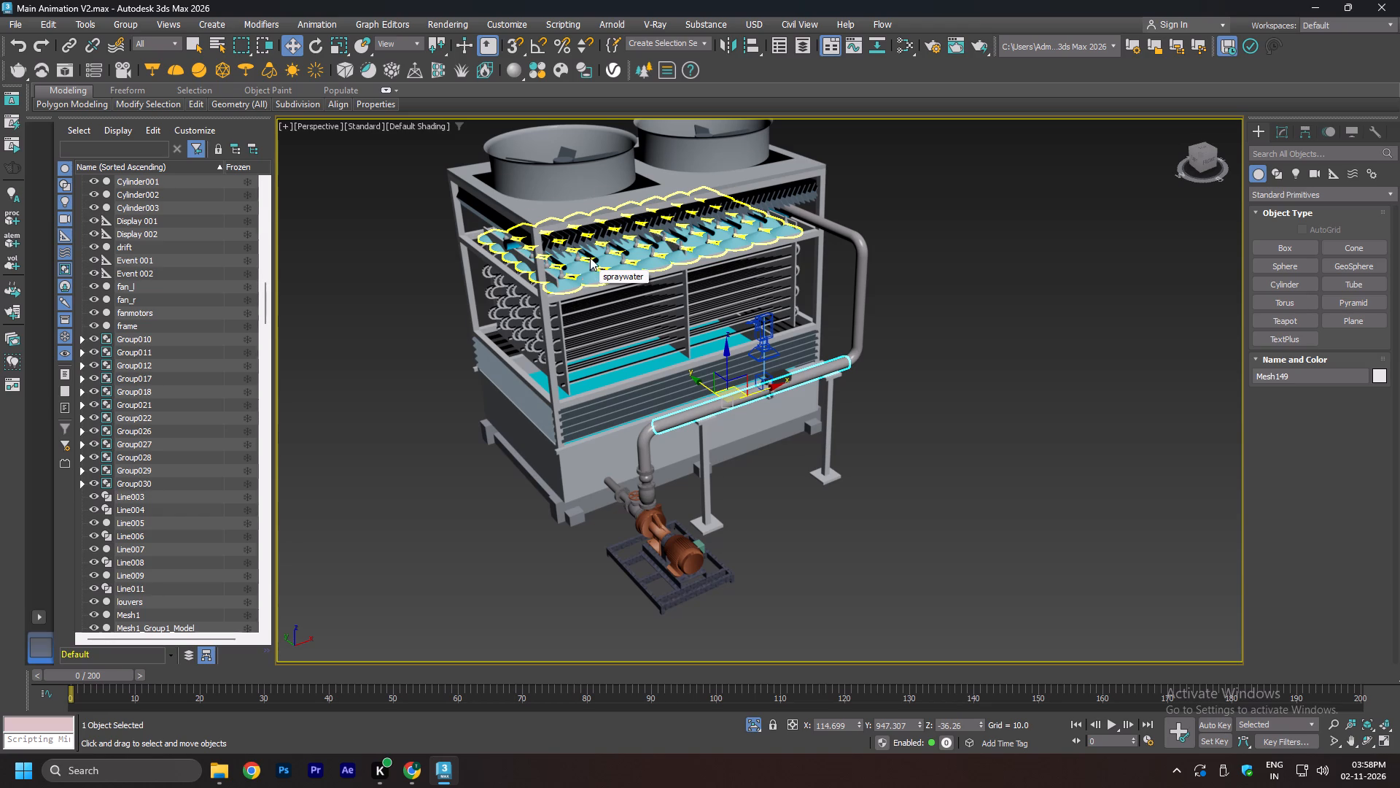
# Select the spraywater and drift objects in turn and examine the spray nozzles and coil tubes inside the cooling tower.
pyautogui.scroll(1, 602, 307)
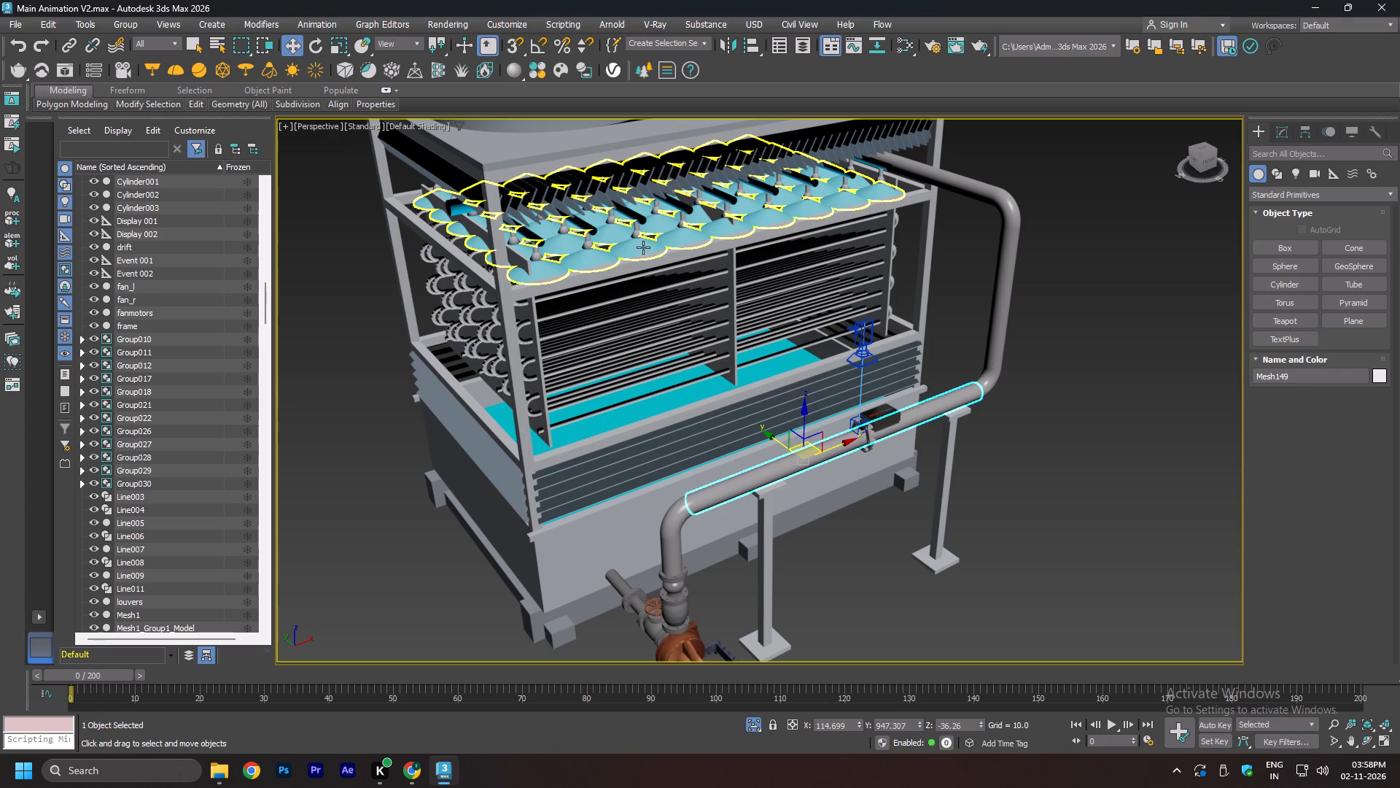
pyautogui.click(643, 247)
pyautogui.keyDown('alt'); pyautogui.moveTo(606, 283); pyautogui.dragTo(613, 268, button='middle'); pyautogui.keyUp('alt')
pyautogui.moveTo(684, 246); pyautogui.dragTo(641, 288, button='middle')
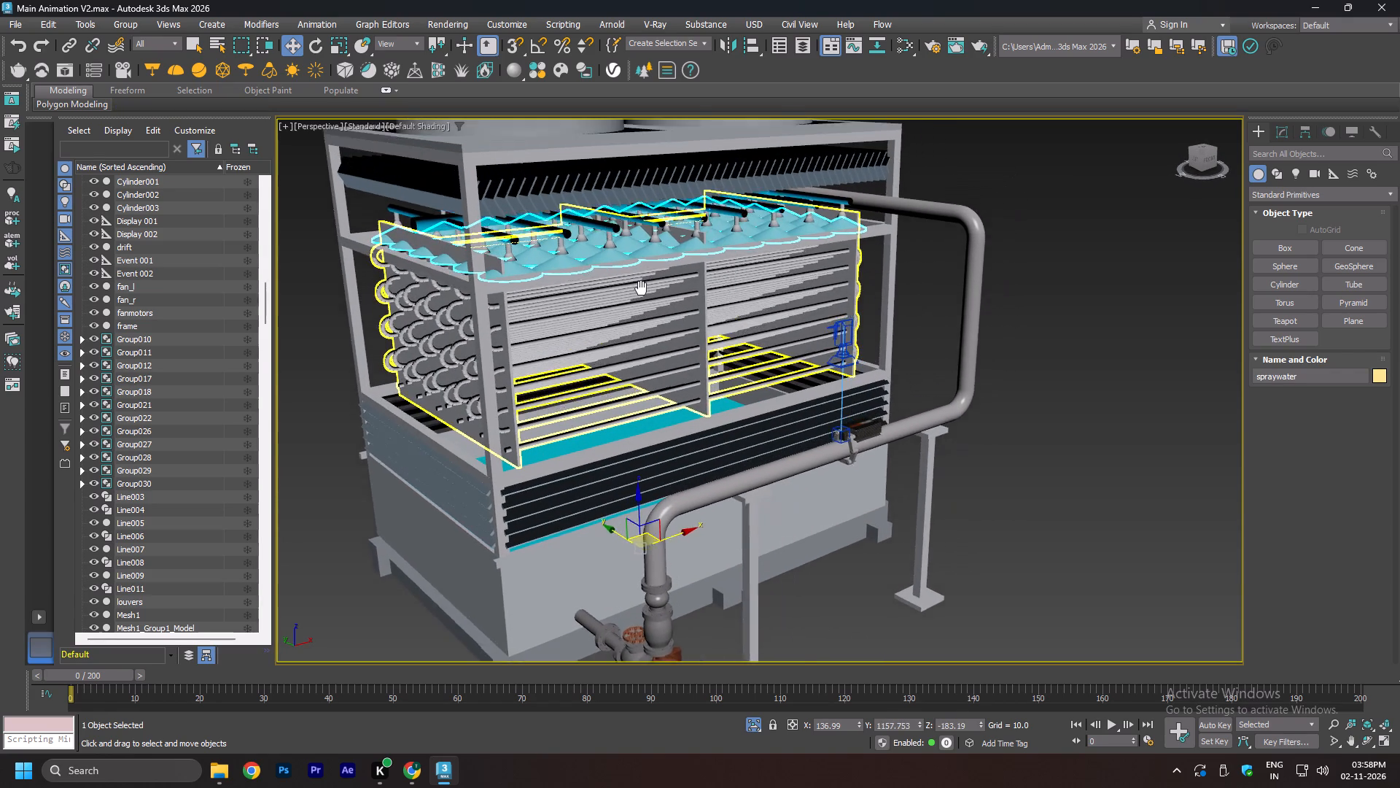
pyautogui.moveTo(641, 288); pyautogui.dragTo(626, 308, button='middle')
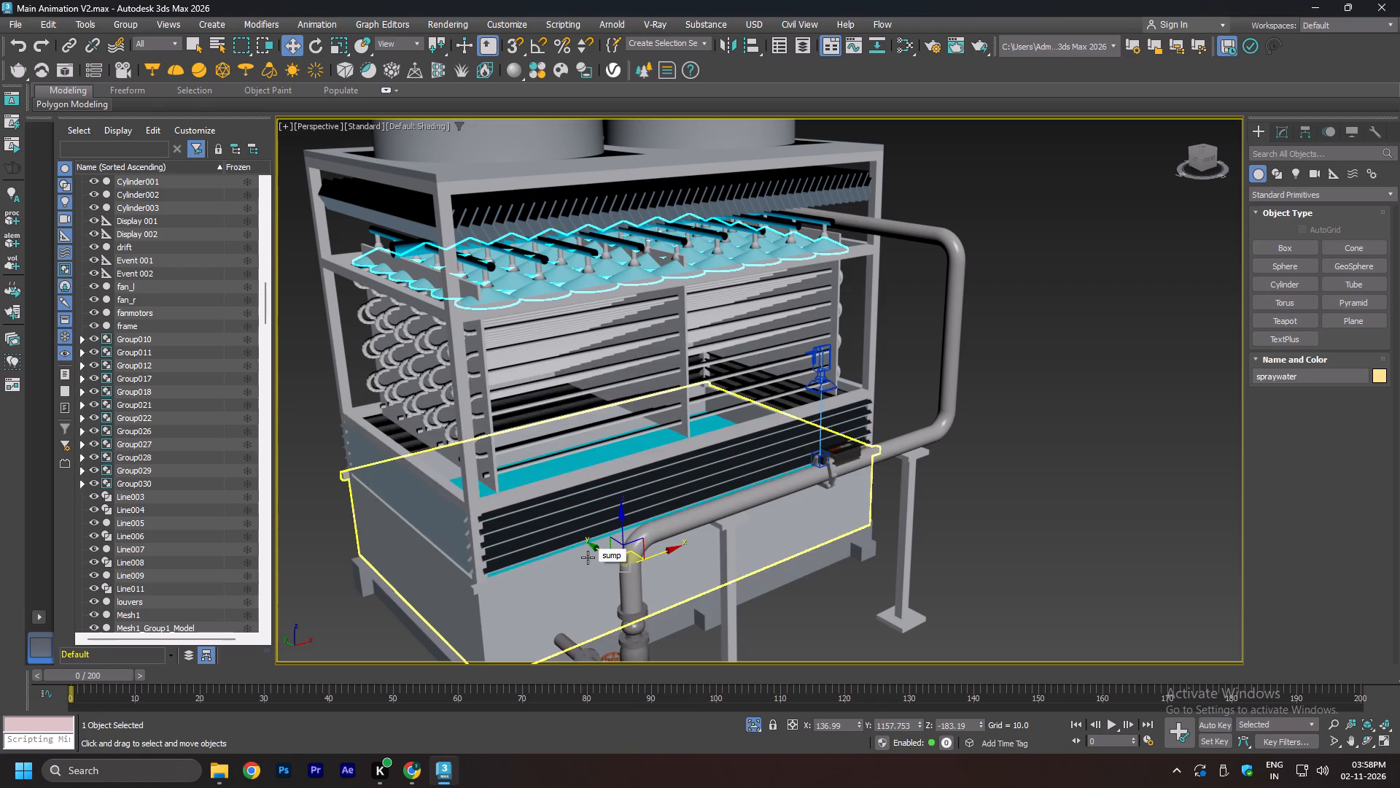
pyautogui.moveTo(592, 371); pyautogui.dragTo(594, 352, button='middle')
pyautogui.keyDown('alt'); pyautogui.moveTo(567, 334); pyautogui.dragTo(594, 349, button='middle'); pyautogui.keyUp('alt')
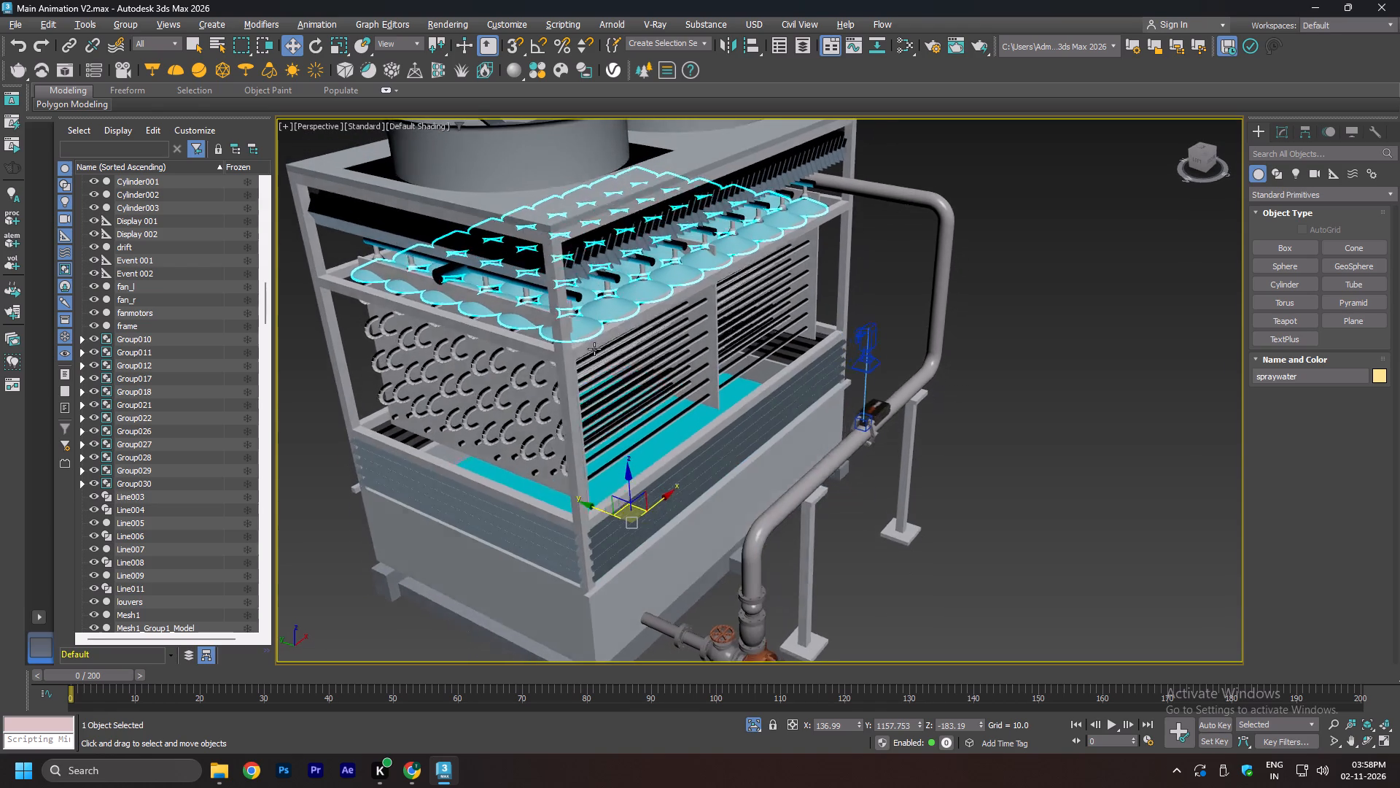
pyautogui.keyDown('alt'); pyautogui.moveTo(594, 349); pyautogui.dragTo(583, 347, button='middle'); pyautogui.keyUp('alt')
pyautogui.scroll(2, 613, 247)
pyautogui.click(610, 244)
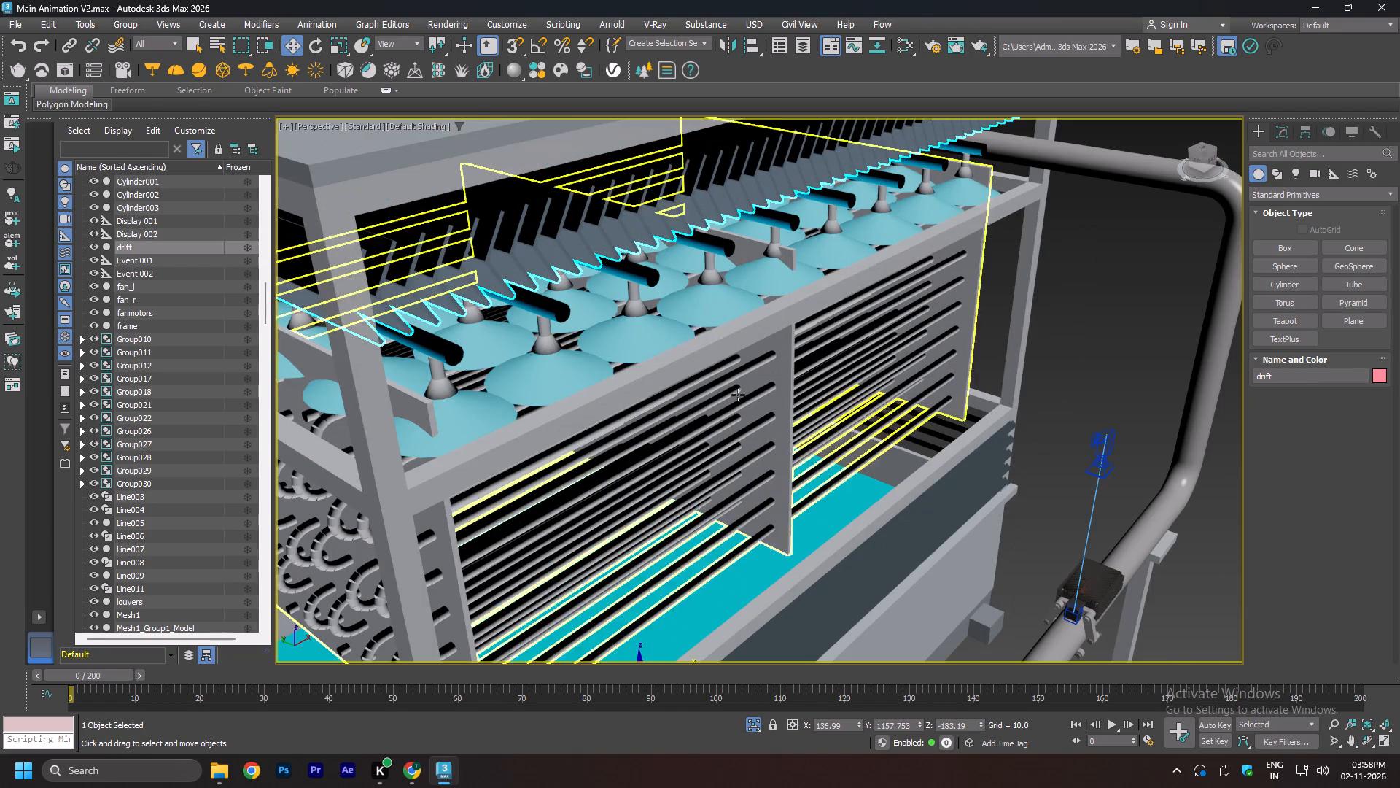
pyautogui.keyDown('alt'); pyautogui.moveTo(713, 411); pyautogui.dragTo(704, 381, button='middle'); pyautogui.keyUp('alt')
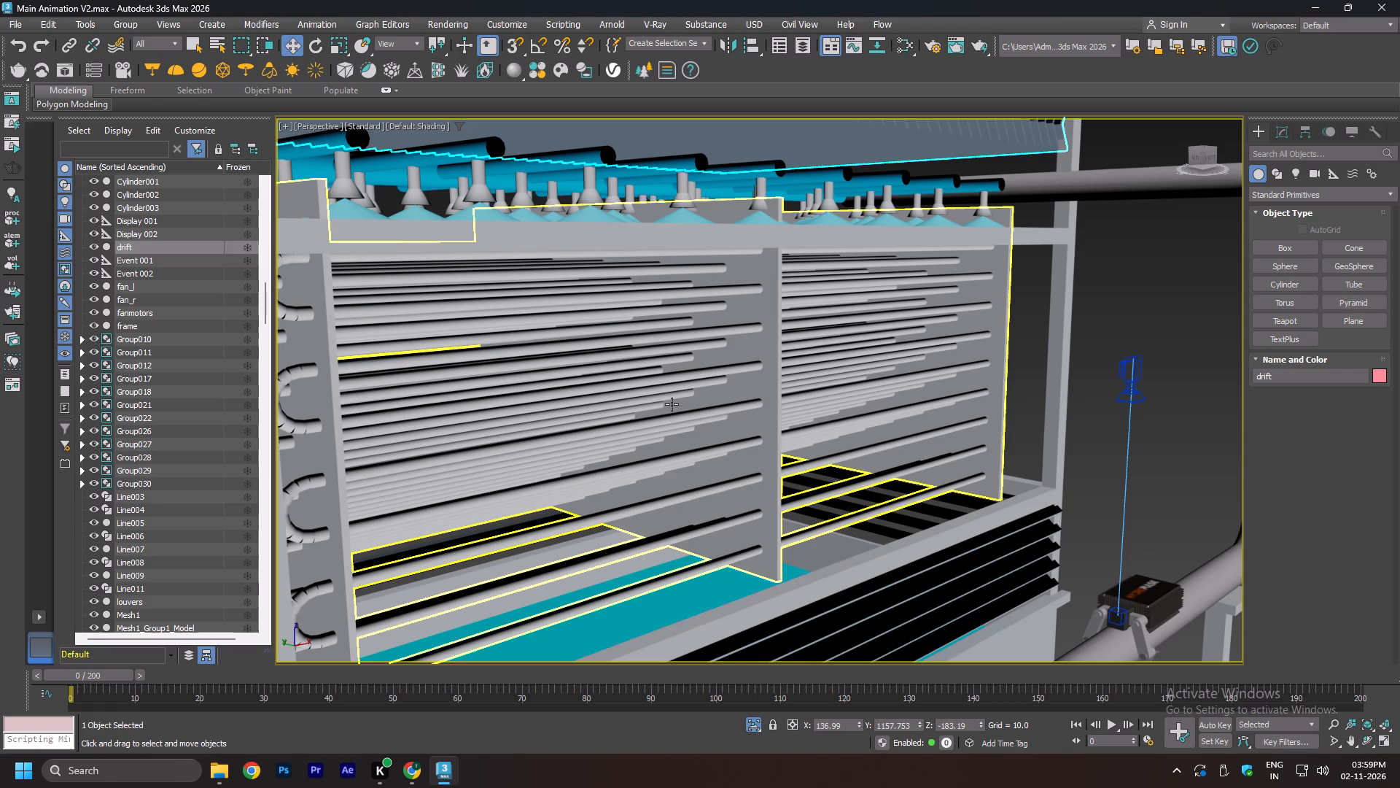
# Examine the HydroPulse unit on the tower pipe from several sides and select its logo plane Plane008.
pyautogui.moveTo(731, 444); pyautogui.dragTo(678, 310, button='middle')
pyautogui.scroll(-1, 656, 387)
pyautogui.keyDown('alt'); pyautogui.moveTo(844, 360); pyautogui.dragTo(827, 377, button='middle'); pyautogui.keyUp('alt')
pyautogui.moveTo(771, 502); pyautogui.dragTo(771, 425, button='middle')
pyautogui.keyDown('ctrl'); pyautogui.keyDown('alt'); pyautogui.moveTo(876, 395); pyautogui.dragTo(881, 352, button='middle'); pyautogui.keyUp('alt'); pyautogui.keyUp('ctrl')
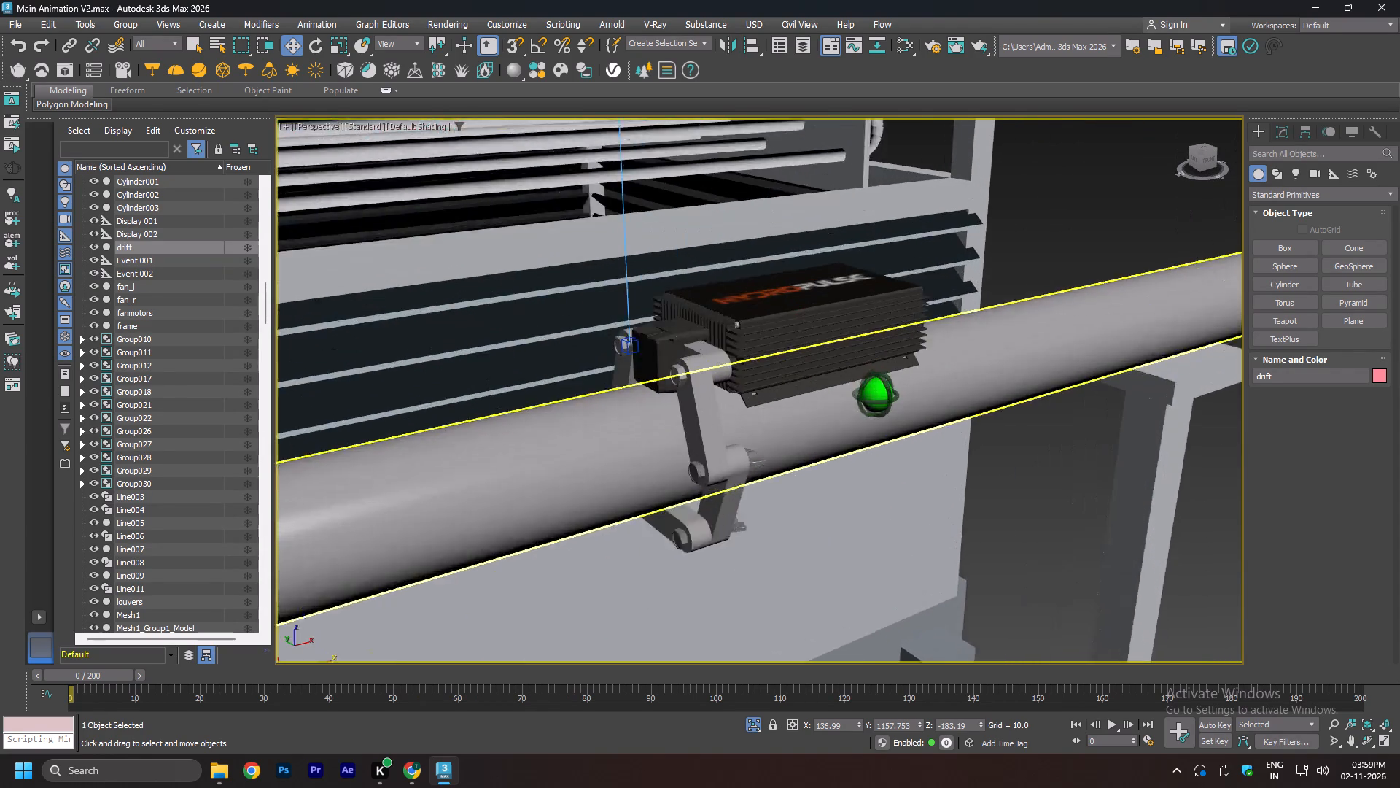
pyautogui.keyDown('ctrl'); pyautogui.keyDown('alt'); pyautogui.moveTo(881, 352); pyautogui.dragTo(882, 350, button='middle'); pyautogui.keyUp('alt'); pyautogui.keyUp('ctrl')
pyautogui.keyDown('ctrl'); pyautogui.keyDown('alt'); pyautogui.moveTo(789, 351); pyautogui.dragTo(789, 357, button='middle'); pyautogui.keyUp('alt'); pyautogui.keyUp('ctrl')
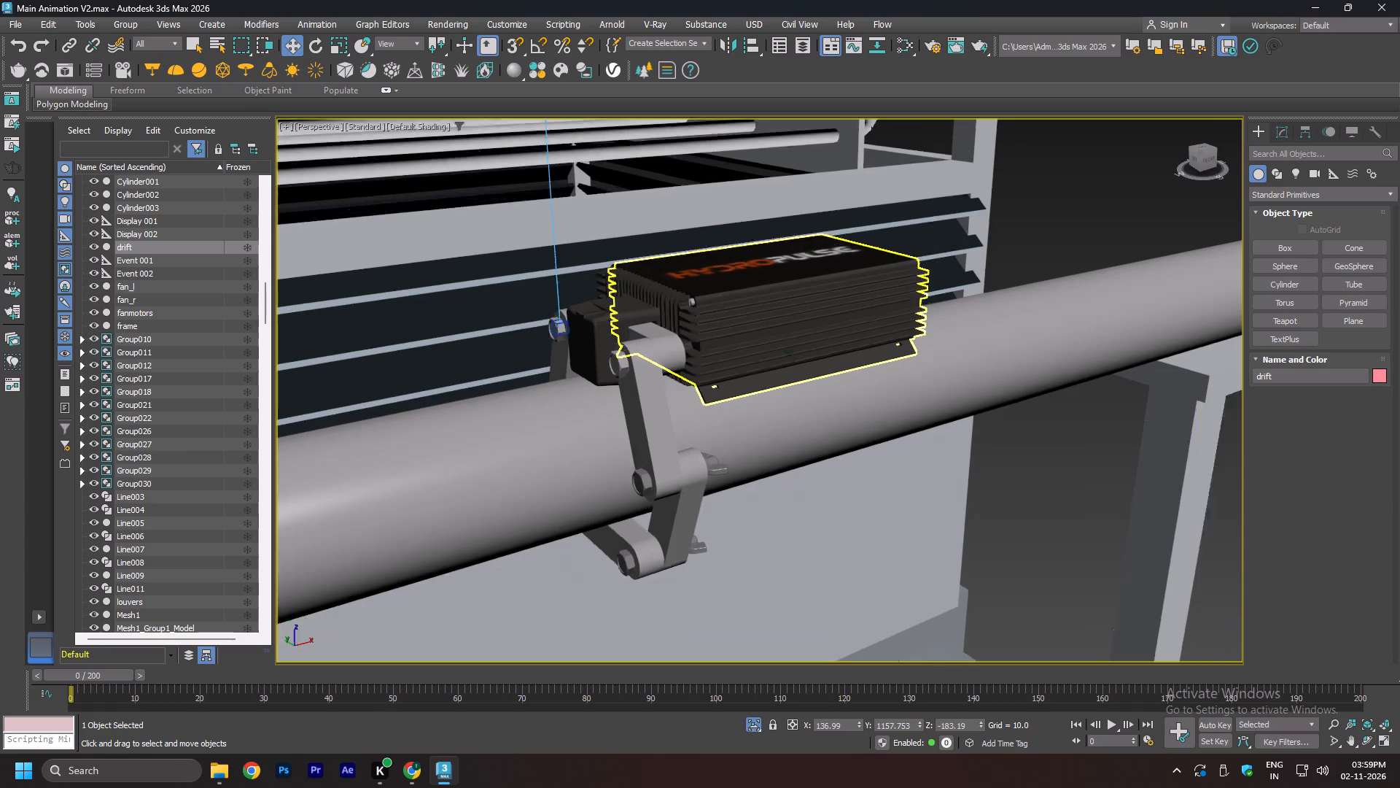
pyautogui.keyDown('ctrl'); pyautogui.keyDown('alt'); pyautogui.moveTo(789, 357); pyautogui.dragTo(796, 435, button='middle'); pyautogui.keyUp('alt'); pyautogui.keyUp('ctrl')
pyautogui.keyDown('alt'); pyautogui.moveTo(910, 368); pyautogui.dragTo(836, 396, button='middle'); pyautogui.keyUp('alt')
pyautogui.moveTo(617, 429); pyautogui.dragTo(712, 343, button='middle')
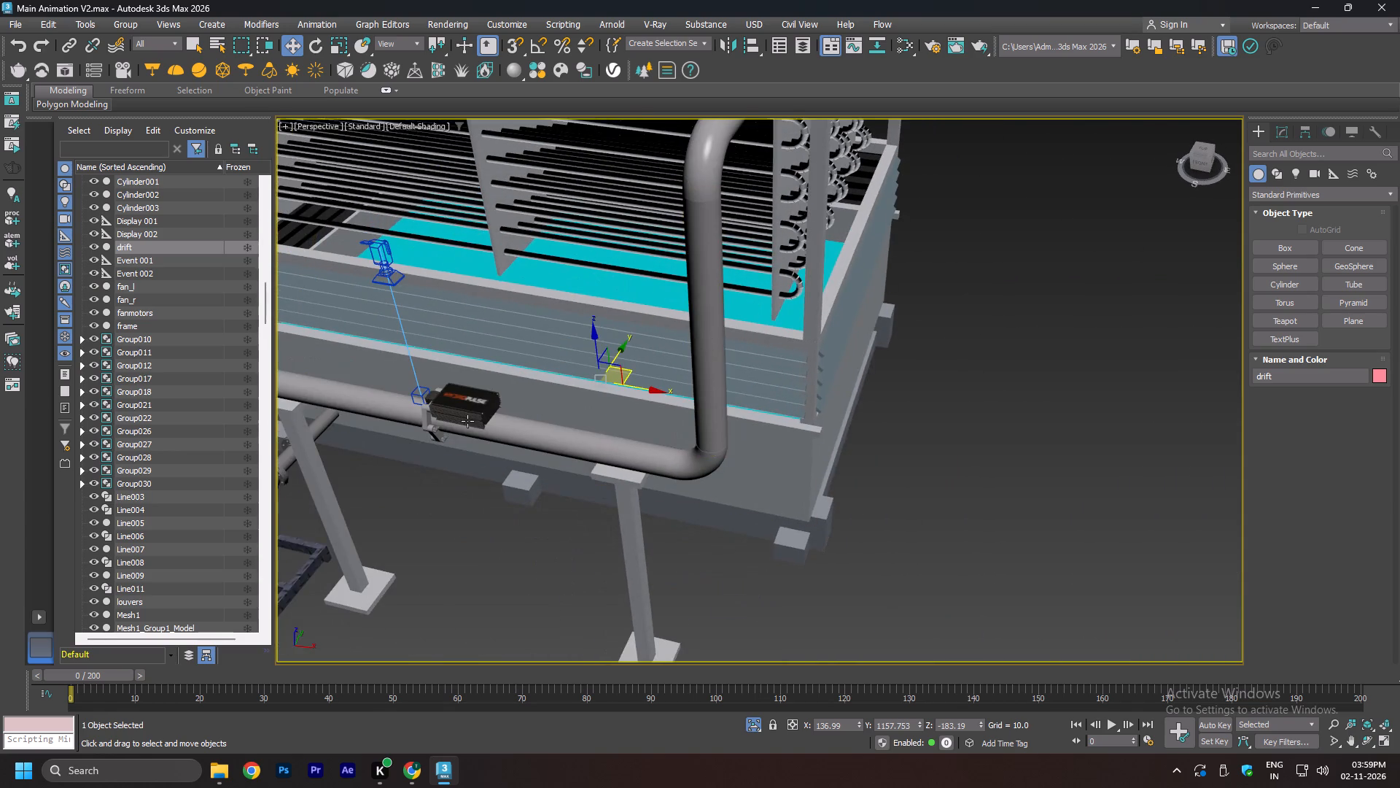
pyautogui.keyDown('ctrl'); pyautogui.keyDown('alt'); pyautogui.scroll(4, 462, 422); pyautogui.keyUp('alt'); pyautogui.keyUp('ctrl')
pyautogui.keyDown('alt'); pyautogui.moveTo(445, 412); pyautogui.dragTo(472, 403, button='middle'); pyautogui.keyUp('alt')
pyautogui.moveTo(944, 227); pyautogui.dragTo(362, 426, button='middle')
pyautogui.click(988, 306)
pyautogui.scroll(-3, 696, 383)
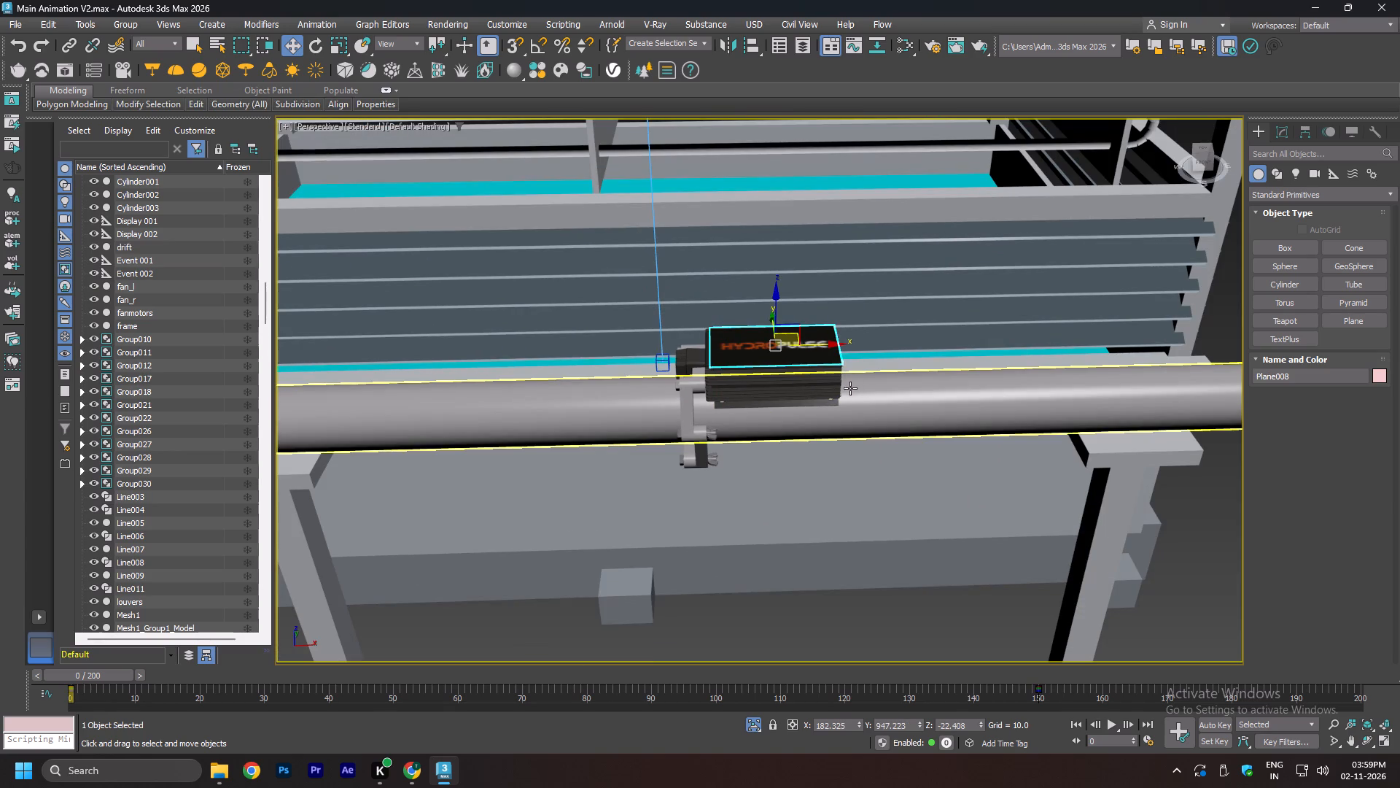
pyautogui.keyDown('alt'); pyautogui.moveTo(834, 411); pyautogui.dragTo(841, 372, button='middle'); pyautogui.keyUp('alt')
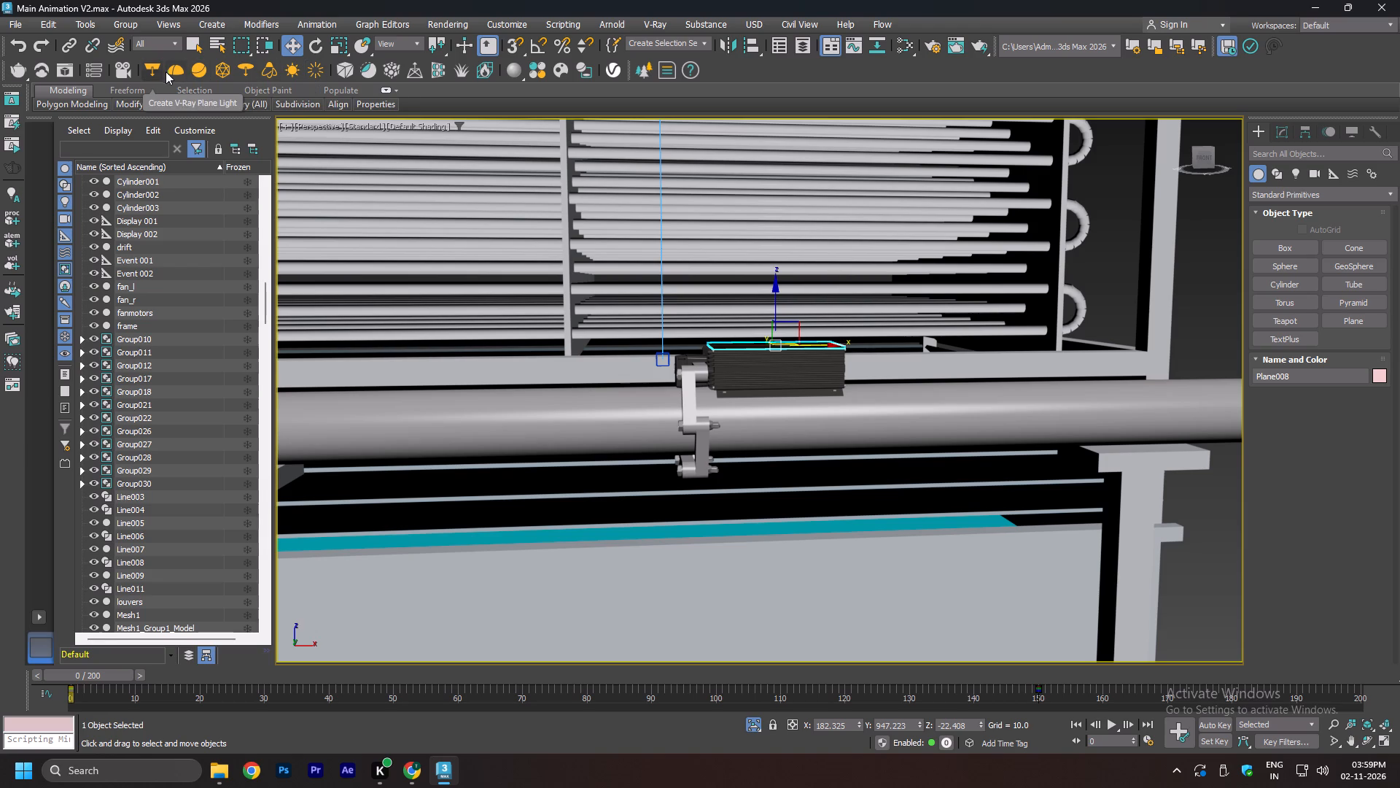
# Open the Chaos Cosmos Browser.
pyautogui.click(544, 68)
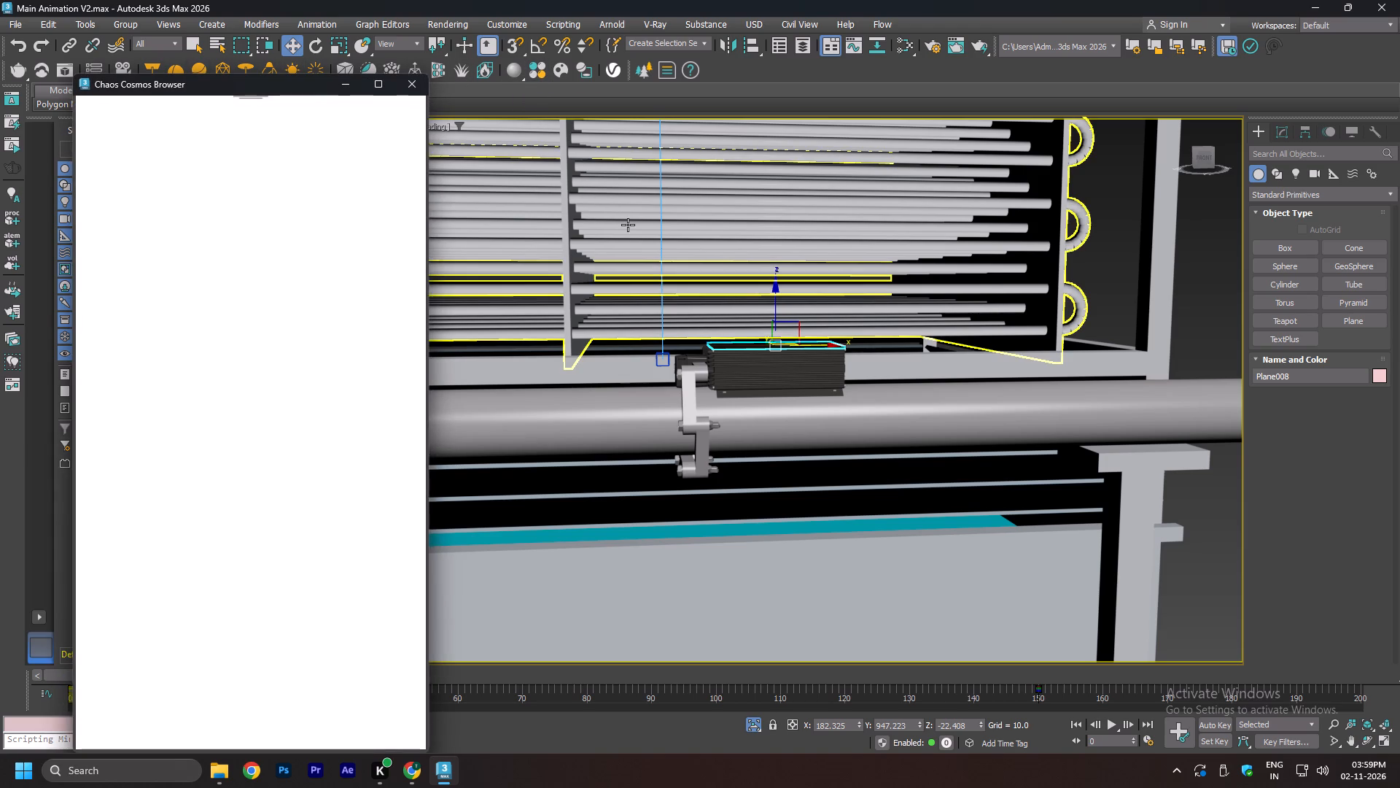
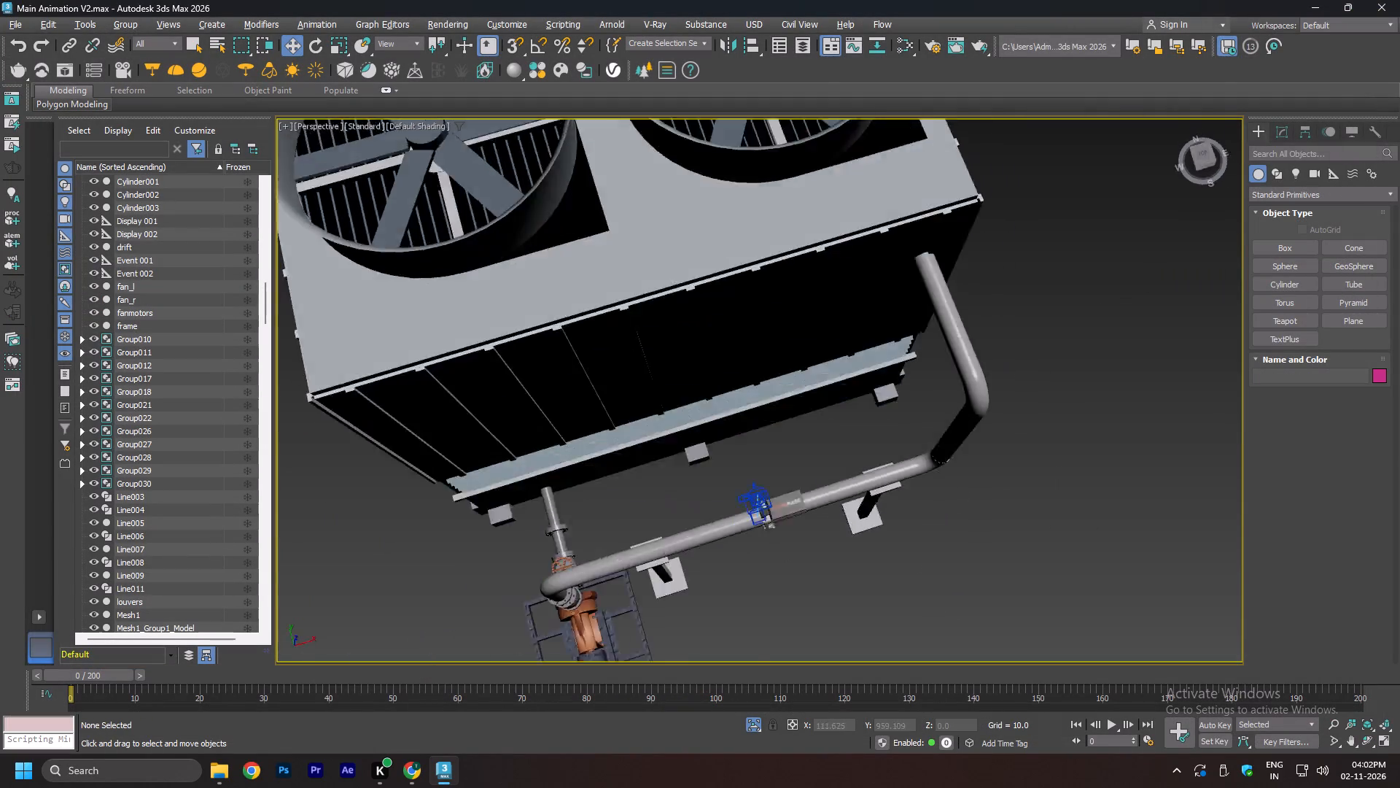
# Hide the cooling tower's outer casing panels so the coil, spray nozzles and basin inside are exposed.
pyautogui.keyDown('alt'); pyautogui.moveTo(672, 512); pyautogui.dragTo(717, 458, button='middle'); pyautogui.keyUp('alt')
pyautogui.scroll(-2, 704, 445)
pyautogui.keyDown('alt'); pyautogui.moveTo(911, 501); pyautogui.dragTo(902, 490, button='middle'); pyautogui.keyUp('alt')
pyautogui.click(735, 398)
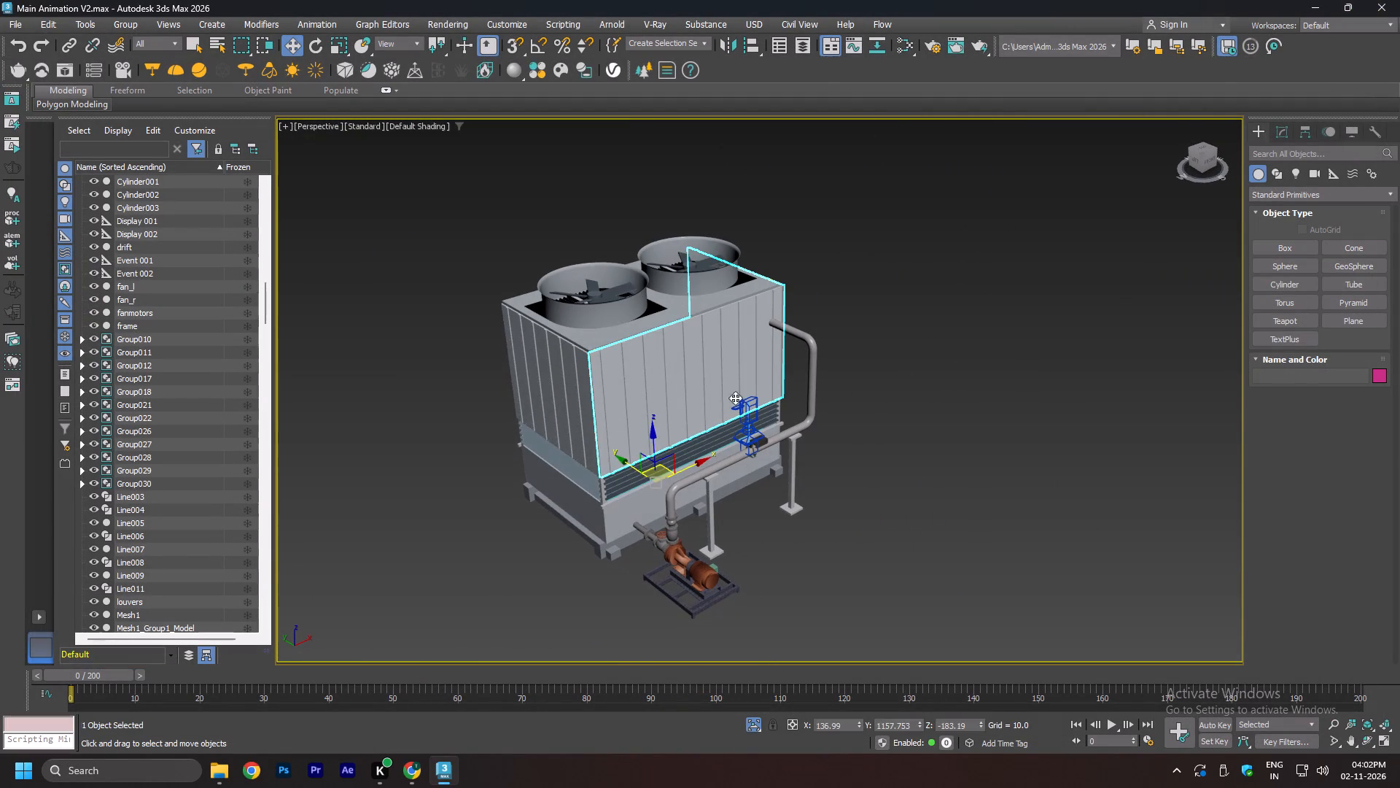
pyautogui.keyDown('ctrl'); pyautogui.click(583, 401); pyautogui.keyUp('ctrl')
pyautogui.rightClick(583, 401)
pyautogui.click(647, 351)
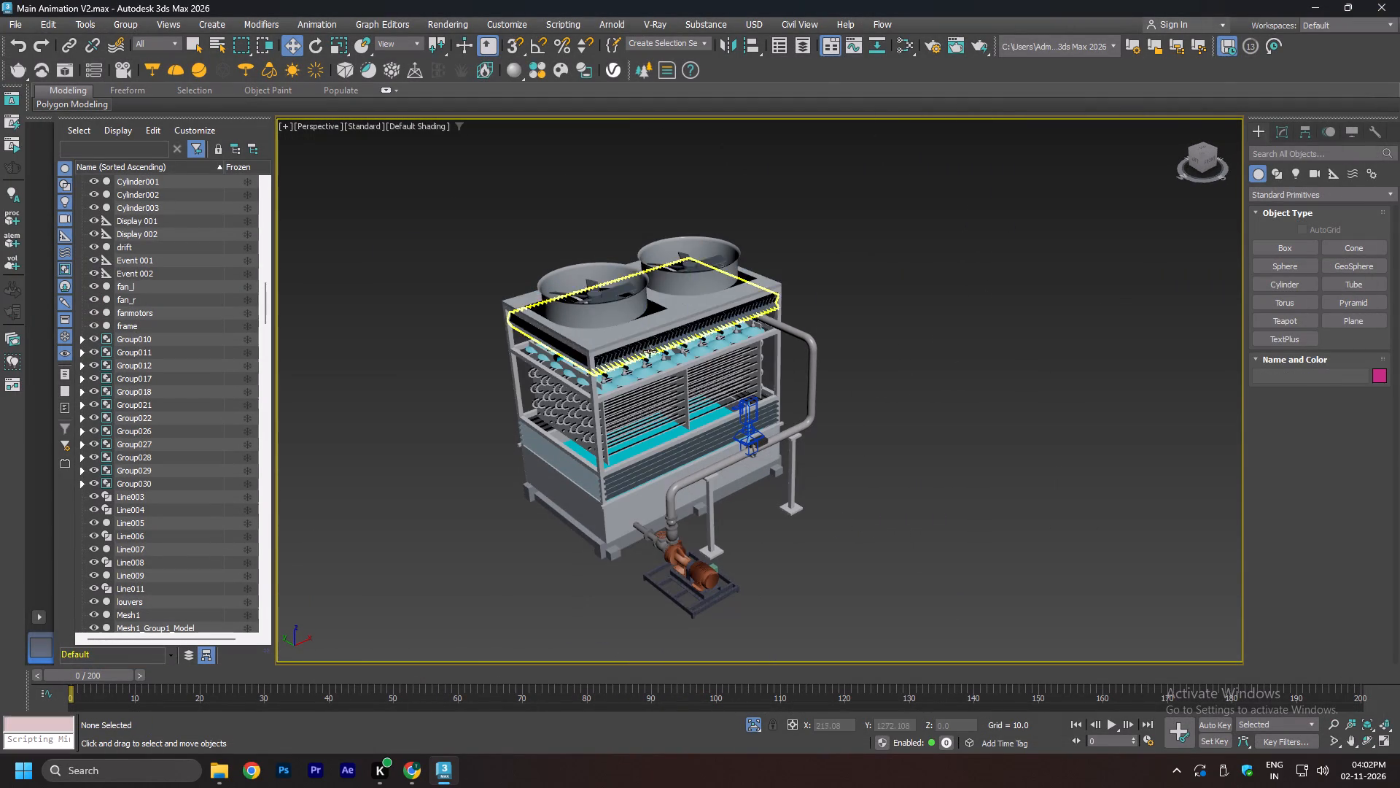
# Examine the opened cooling tower from several sides and look closely at the HydroPulse unit on its pipe.
pyautogui.scroll(-2, 716, 538)
pyautogui.moveTo(730, 560); pyautogui.dragTo(733, 537, button='middle')
pyautogui.keyDown('ctrl'); pyautogui.keyDown('alt'); pyautogui.moveTo(726, 532); pyautogui.dragTo(731, 517, button='middle'); pyautogui.keyUp('alt'); pyautogui.keyUp('ctrl')
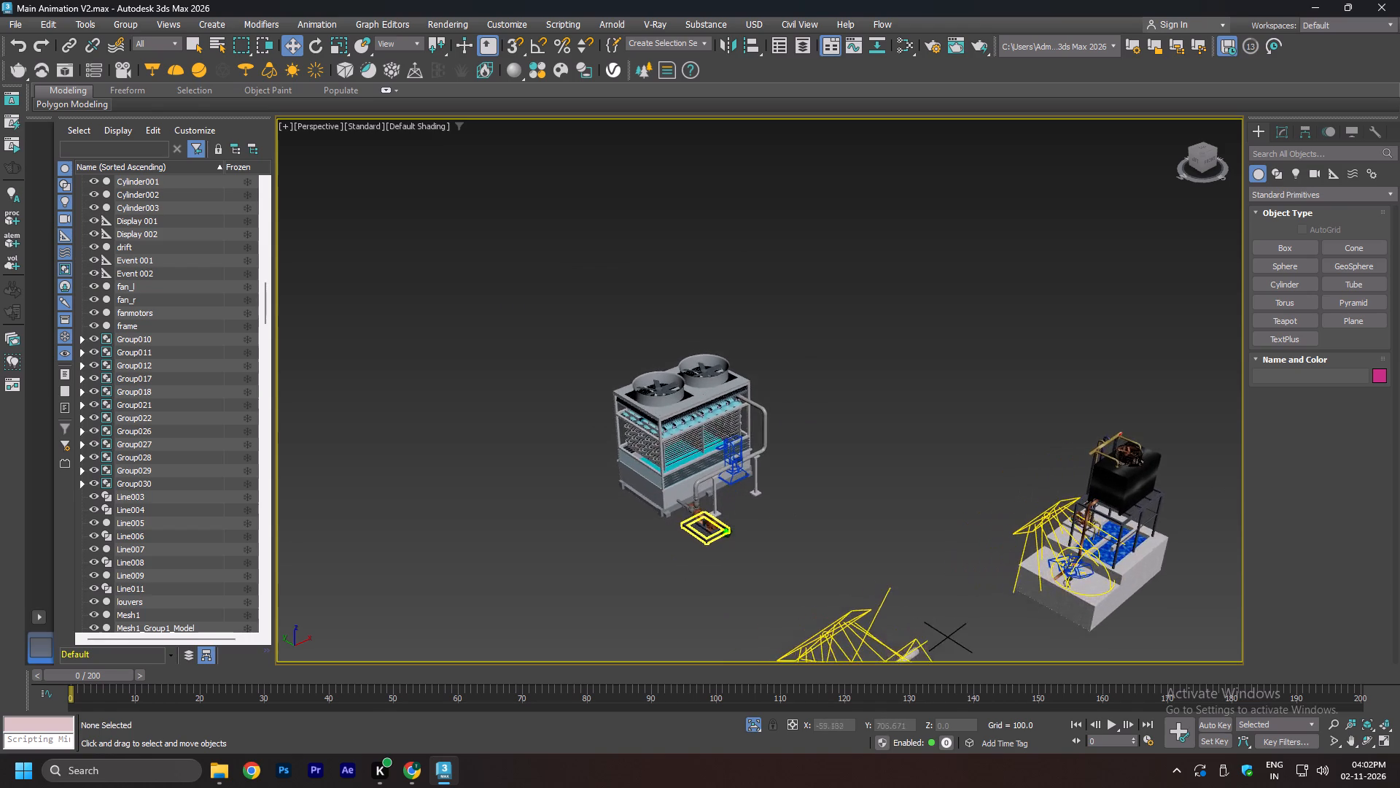
pyautogui.keyDown('ctrl'); pyautogui.keyDown('alt'); pyautogui.moveTo(731, 517); pyautogui.dragTo(736, 506, button='middle'); pyautogui.keyUp('alt'); pyautogui.keyUp('ctrl')
pyautogui.keyDown('alt'); pyautogui.moveTo(714, 487); pyautogui.dragTo(728, 495, button='middle'); pyautogui.keyUp('alt')
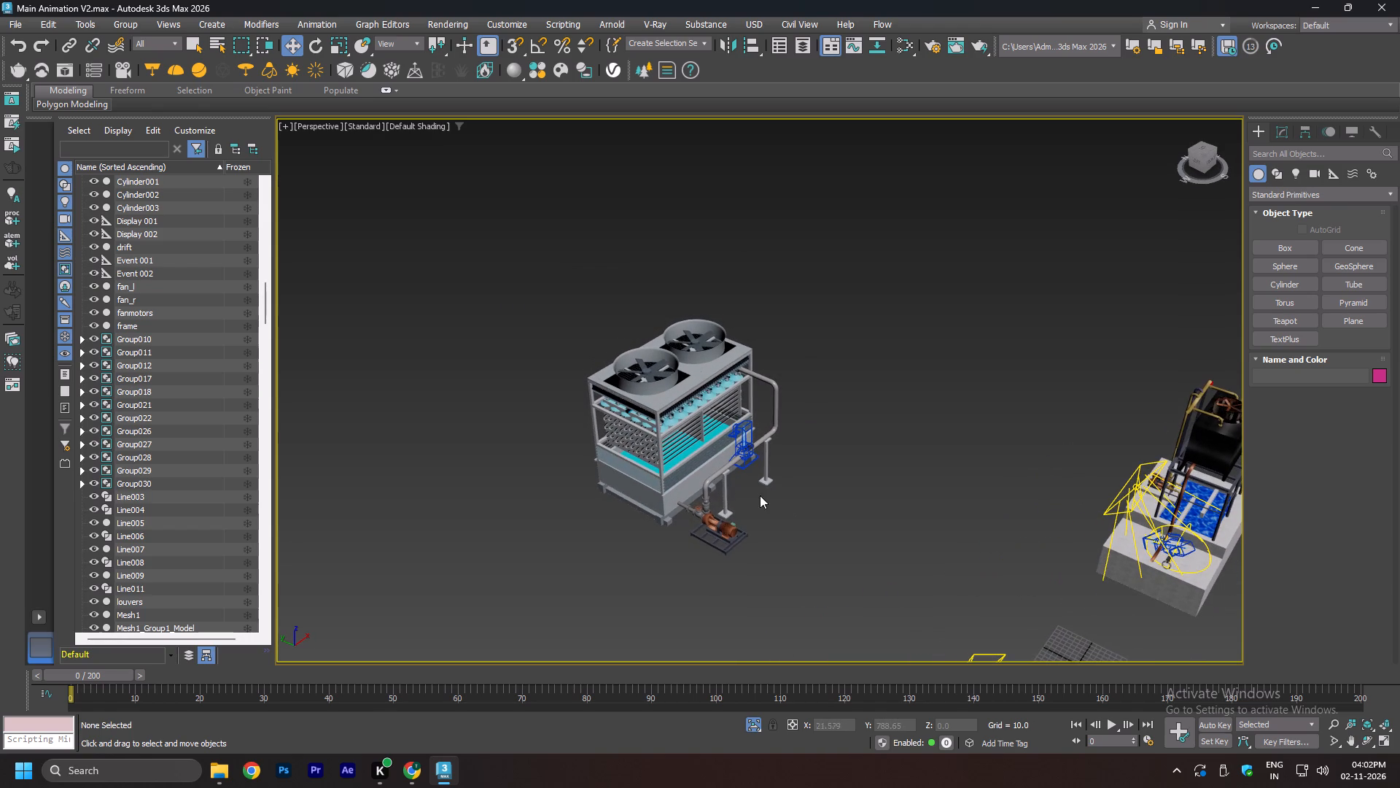
pyautogui.keyDown('ctrl'); pyautogui.keyDown('alt'); pyautogui.middleClick(778, 481); pyautogui.keyUp('alt'); pyautogui.keyUp('ctrl')
pyautogui.keyDown('alt'); pyautogui.moveTo(779, 482); pyautogui.dragTo(774, 482, button='middle'); pyautogui.keyUp('alt')
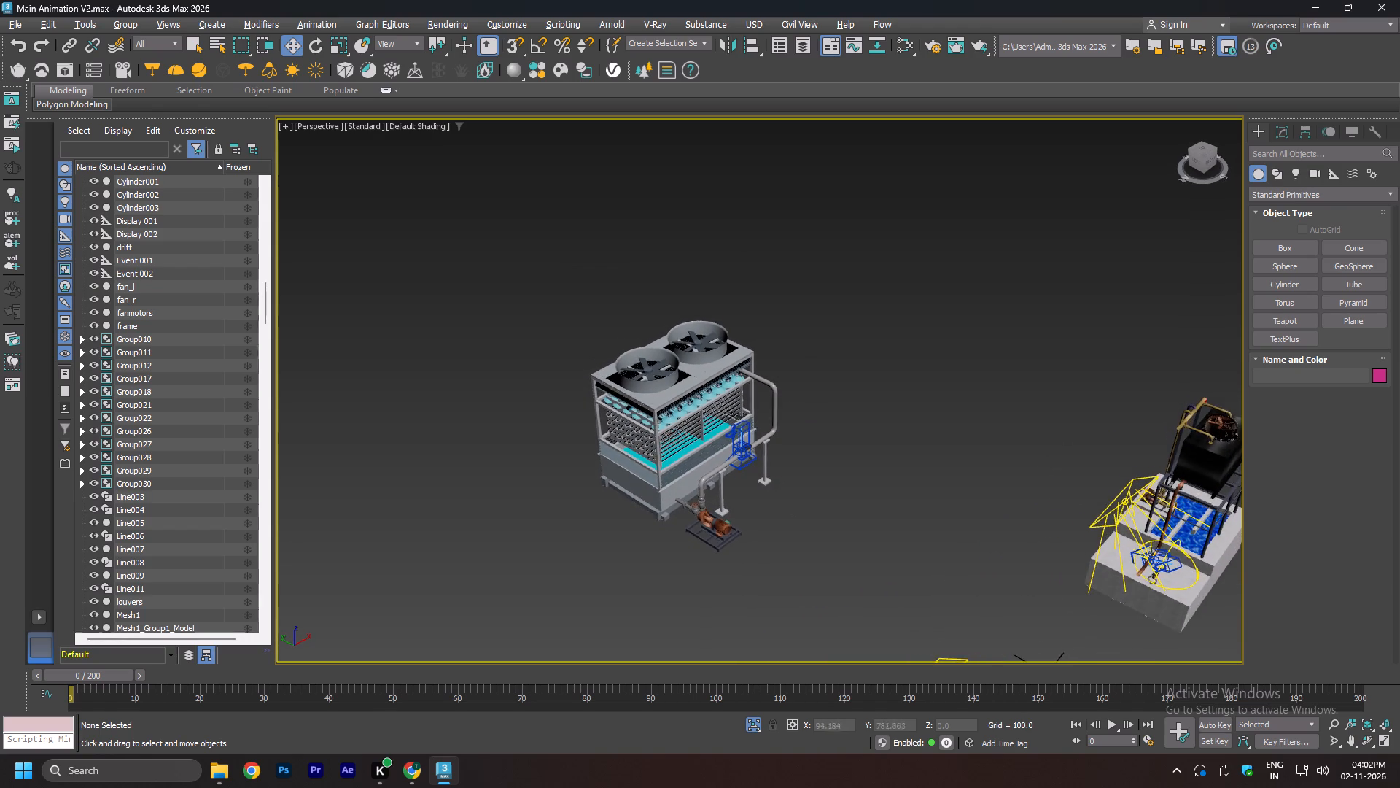
pyautogui.keyDown('alt'); pyautogui.moveTo(774, 482); pyautogui.dragTo(711, 480, button='middle'); pyautogui.keyUp('alt')
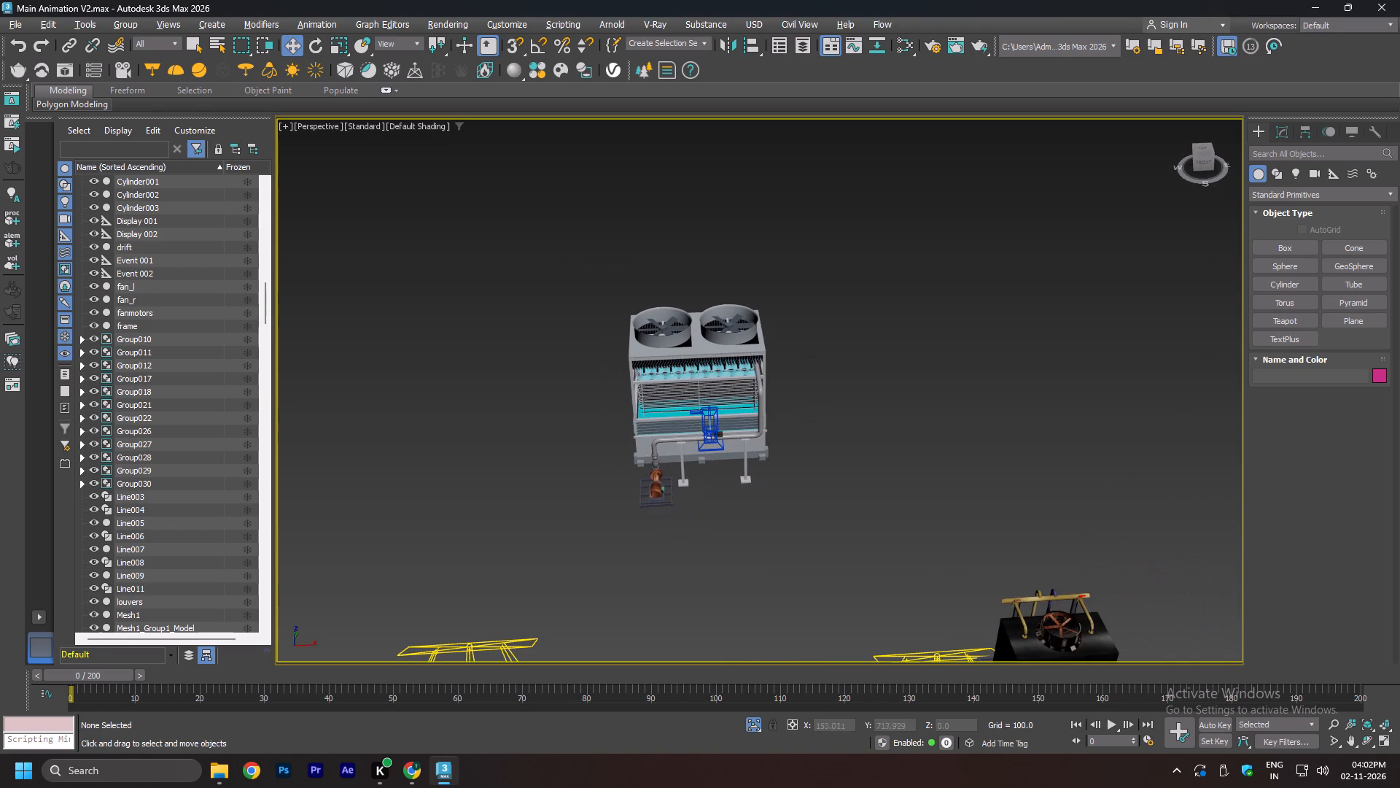
pyautogui.keyDown('ctrl'); pyautogui.keyDown('alt'); pyautogui.moveTo(715, 447); pyautogui.dragTo(720, 397, button='middle'); pyautogui.keyUp('alt'); pyautogui.keyUp('ctrl')
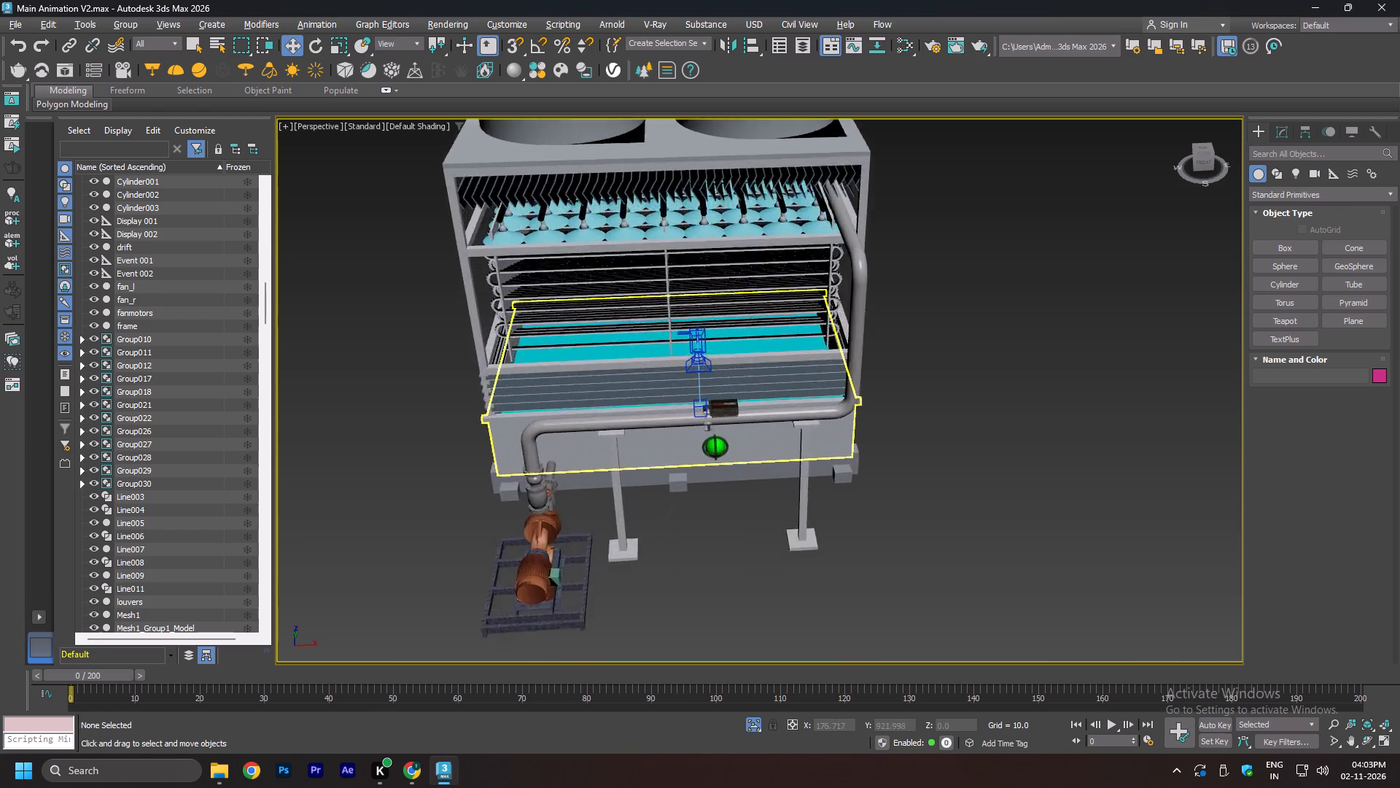
pyautogui.keyDown('ctrl'); pyautogui.keyDown('alt'); pyautogui.moveTo(720, 397); pyautogui.dragTo(727, 379, button='middle'); pyautogui.keyUp('alt'); pyautogui.keyUp('ctrl')
pyautogui.moveTo(812, 246); pyautogui.dragTo(827, 368, button='middle')
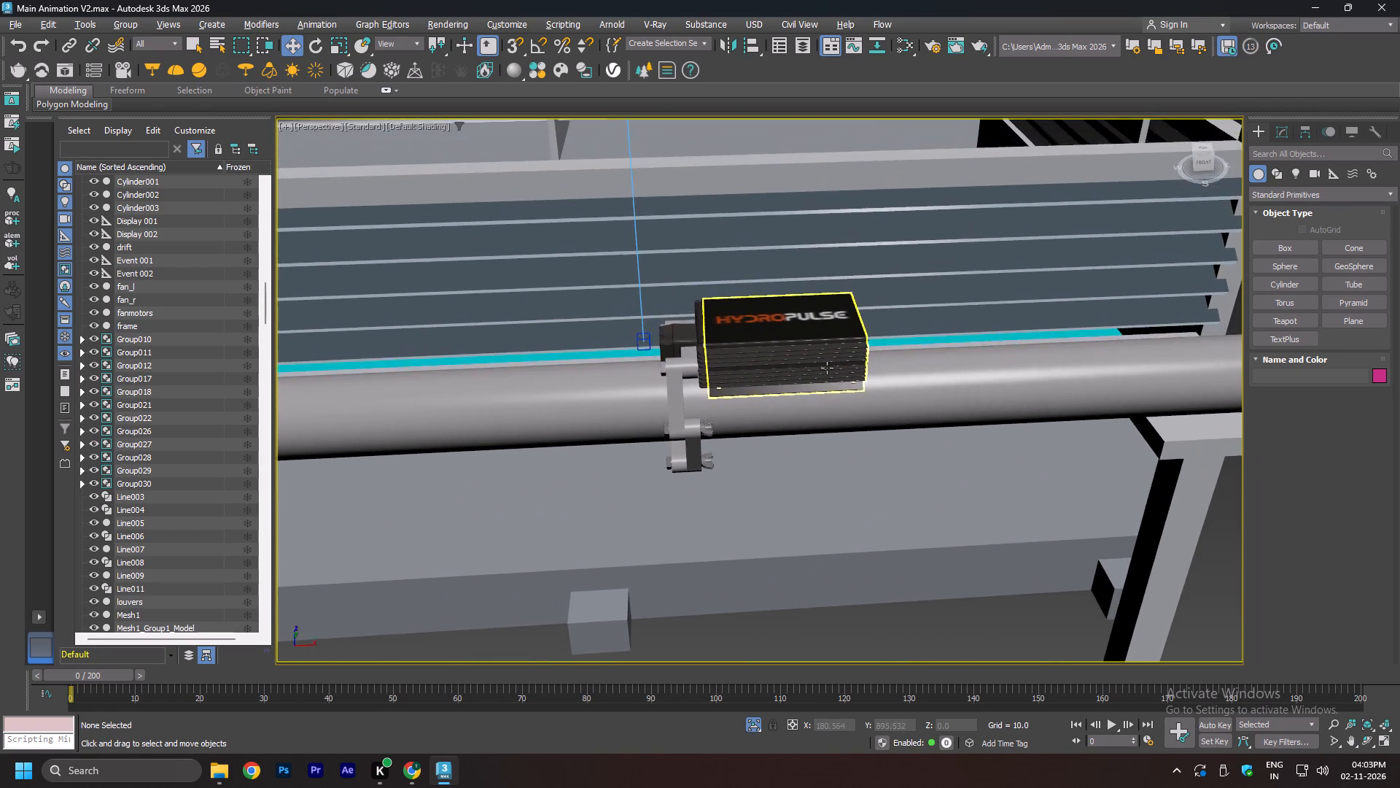
pyautogui.scroll(-3, 836, 390)
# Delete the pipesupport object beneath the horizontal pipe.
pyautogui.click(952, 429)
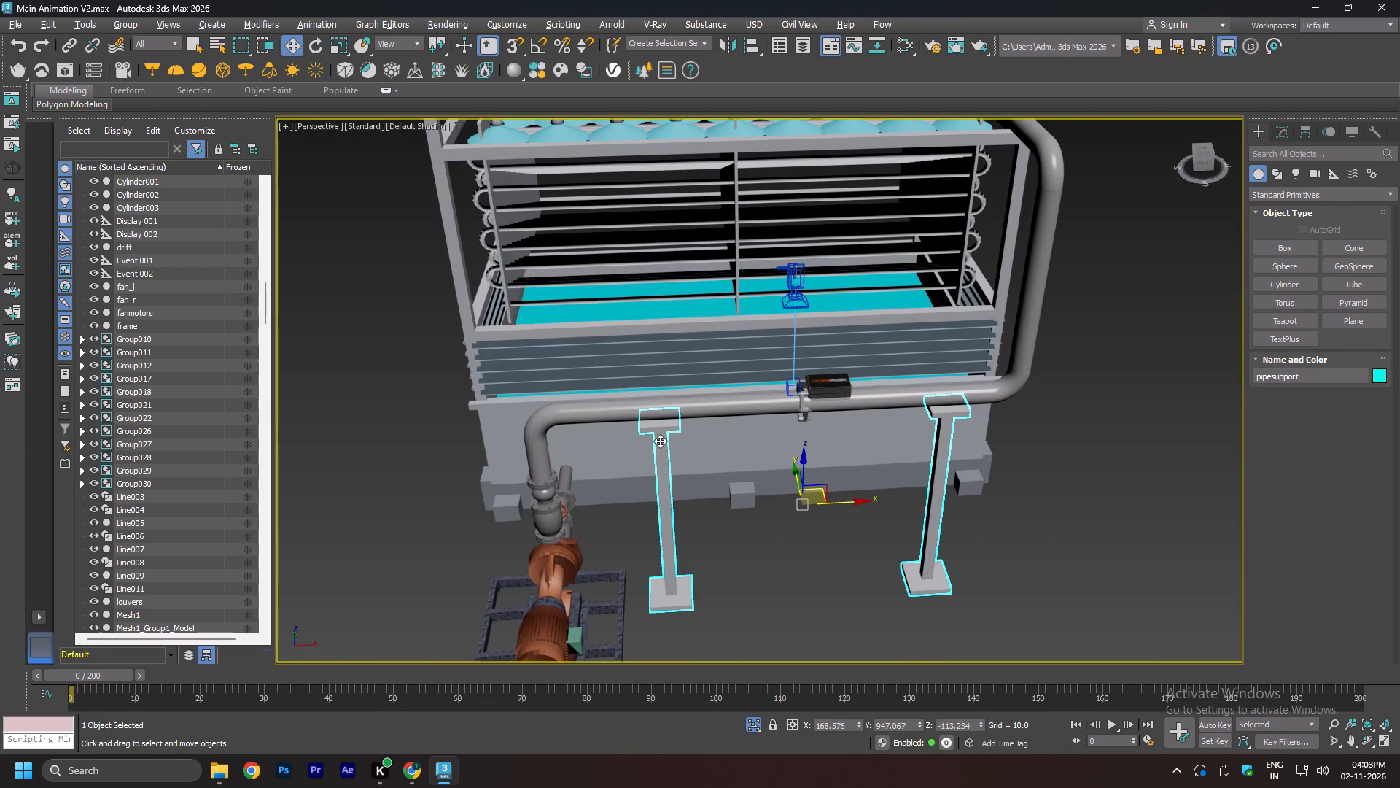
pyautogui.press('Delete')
# Examine the cooling tower and its unsupported pipework from several sides, and select the camera PhysCamera010 beside the pipe.
pyautogui.scroll(-3, 660, 441)
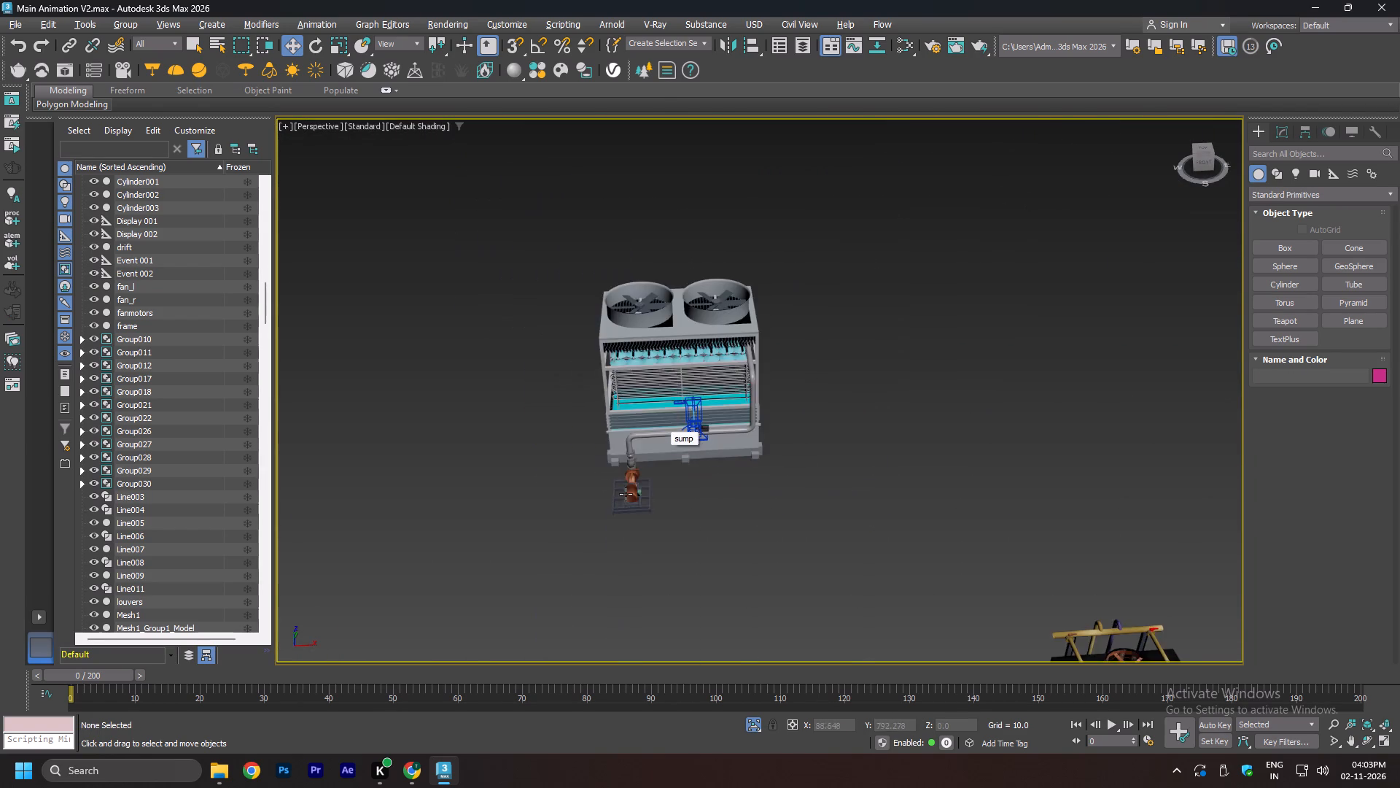
pyautogui.keyDown('alt'); pyautogui.moveTo(639, 504); pyautogui.dragTo(761, 455, button='middle'); pyautogui.keyUp('alt')
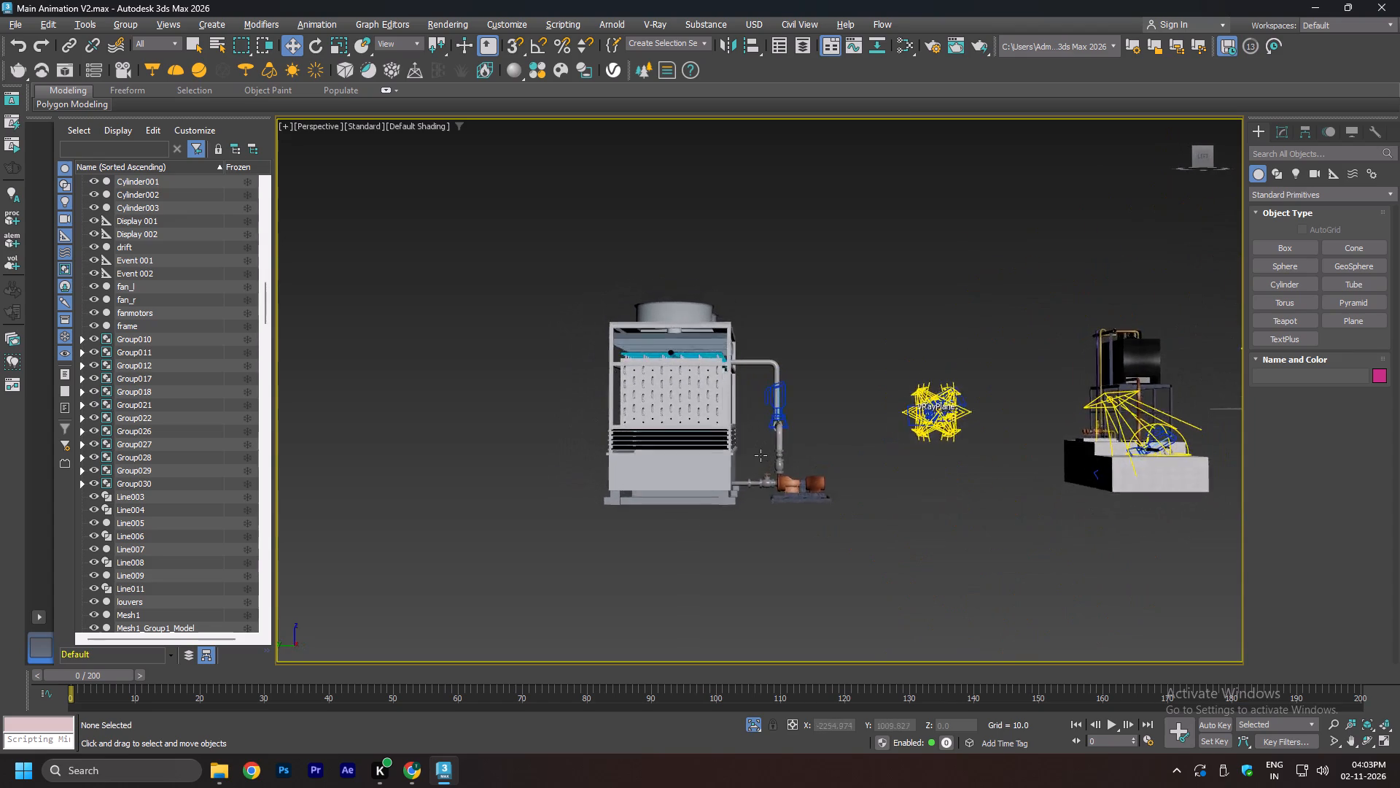
pyautogui.keyDown('alt'); pyautogui.moveTo(761, 455); pyautogui.dragTo(750, 460, button='middle'); pyautogui.keyUp('alt')
pyautogui.scroll(1, 774, 445)
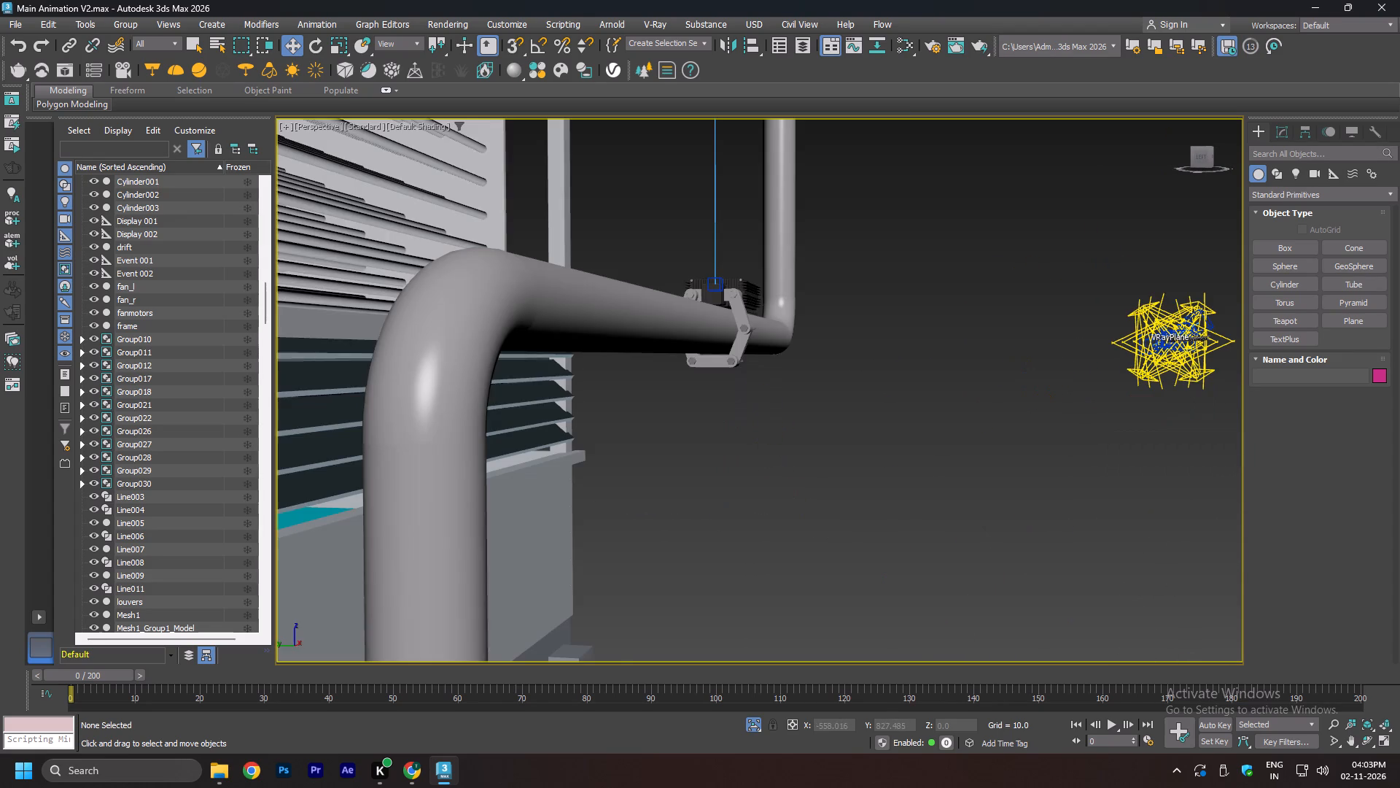
pyautogui.scroll(-1, 724, 455)
pyautogui.keyDown('alt'); pyautogui.moveTo(857, 485); pyautogui.dragTo(732, 521, button='middle'); pyautogui.keyUp('alt')
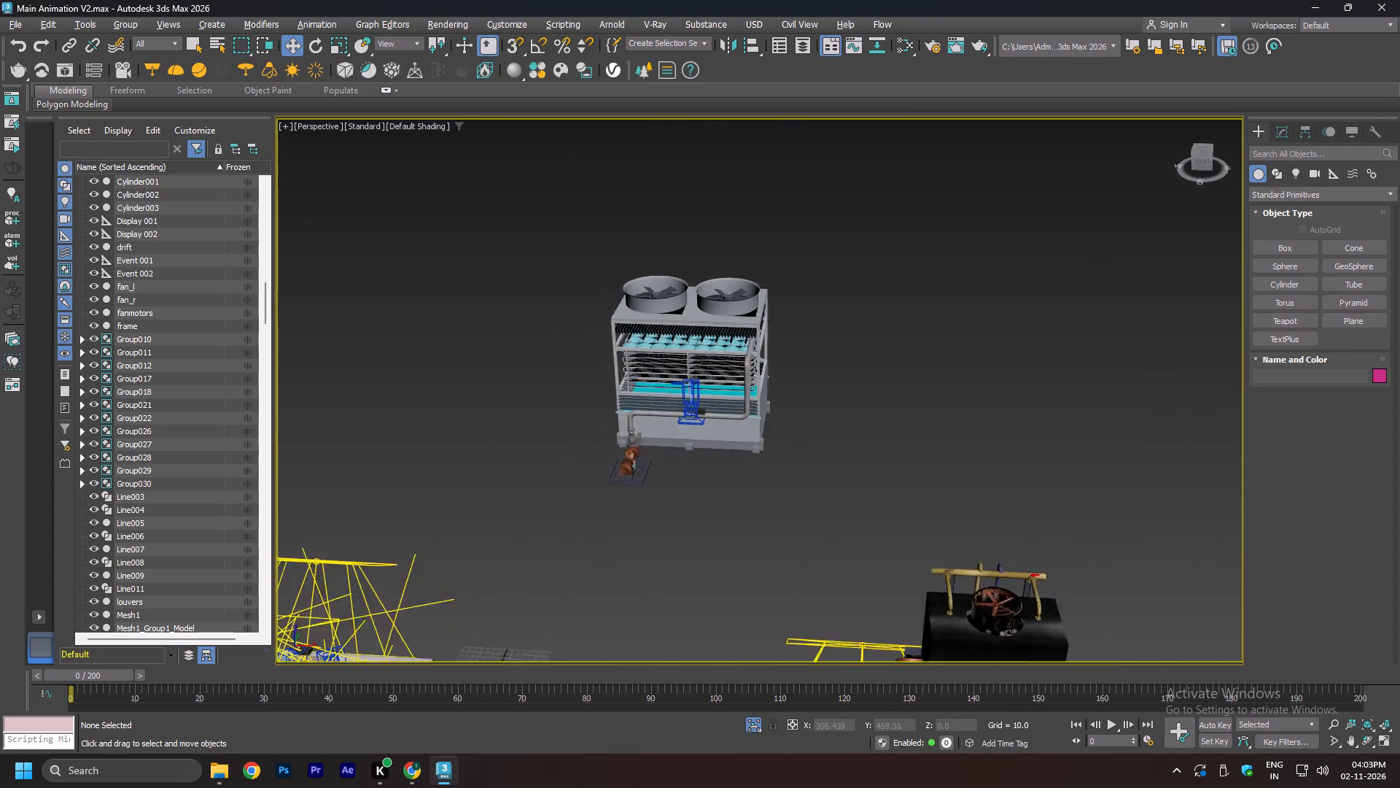
pyautogui.keyDown('alt'); pyautogui.moveTo(732, 521); pyautogui.dragTo(808, 498, button='middle'); pyautogui.keyUp('alt')
pyautogui.scroll(-1, 749, 491)
pyautogui.keyDown('alt'); pyautogui.moveTo(747, 494); pyautogui.dragTo(752, 536, button='middle'); pyautogui.keyUp('alt')
pyautogui.keyDown('ctrl'); pyautogui.keyDown('alt'); pyautogui.moveTo(703, 479); pyautogui.dragTo(704, 477, button='middle'); pyautogui.keyUp('alt'); pyautogui.keyUp('ctrl')
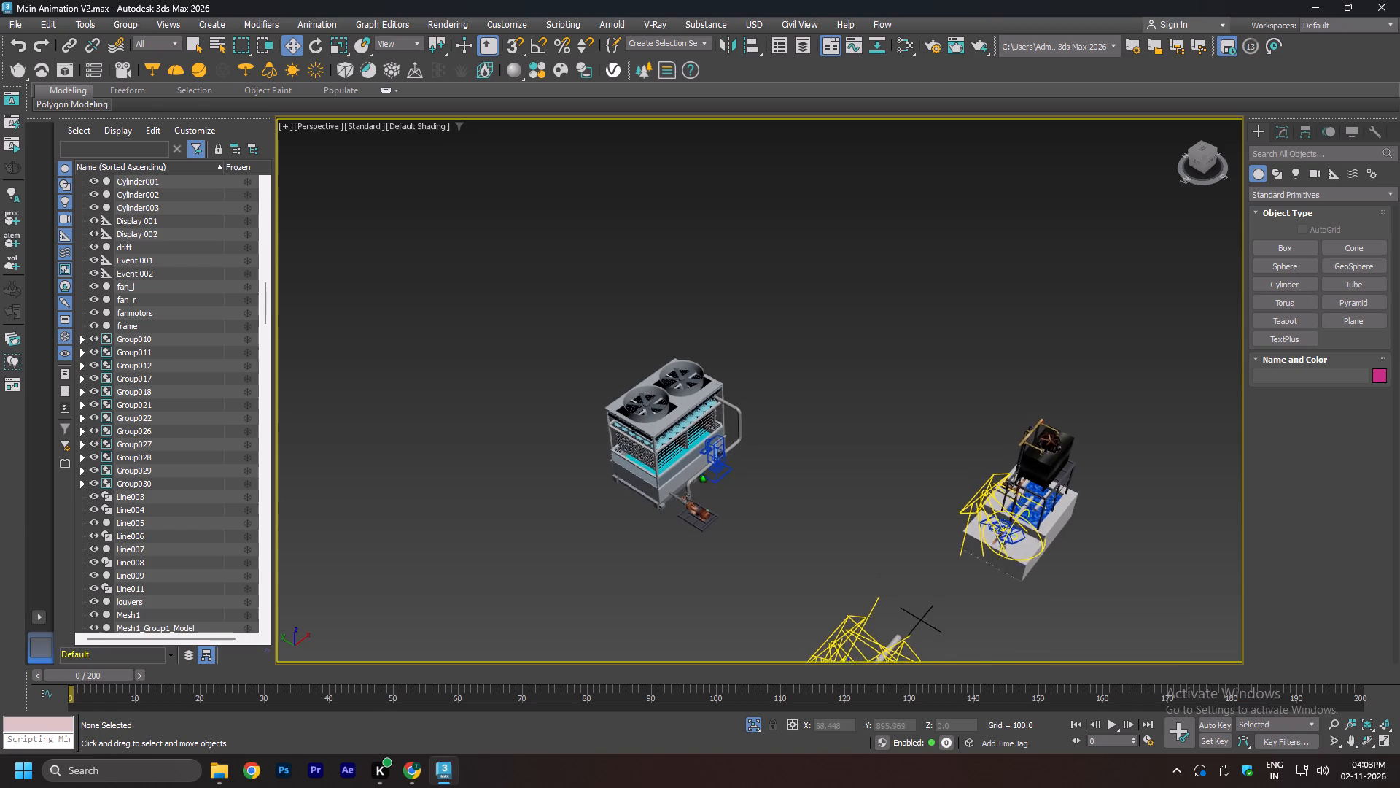
pyautogui.keyDown('ctrl'); pyautogui.keyDown('alt'); pyautogui.moveTo(704, 477); pyautogui.dragTo(705, 466, button='middle'); pyautogui.keyUp('alt'); pyautogui.keyUp('ctrl')
pyautogui.click(720, 451)
pyautogui.keyDown('ctrl'); pyautogui.keyDown('alt'); pyautogui.moveTo(712, 466); pyautogui.dragTo(714, 465, button='middle'); pyautogui.keyUp('alt'); pyautogui.keyUp('ctrl')
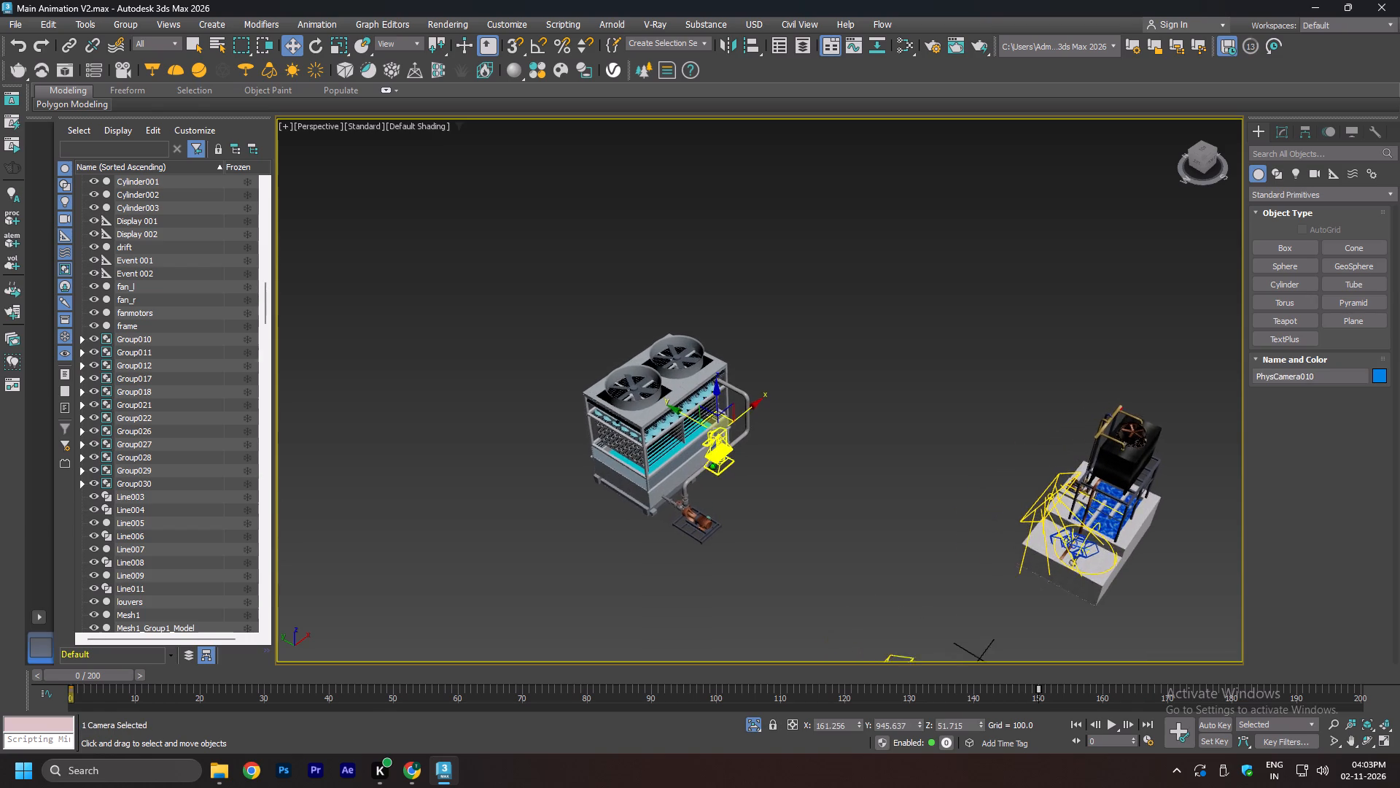
pyautogui.keyDown('ctrl'); pyautogui.keyDown('alt'); pyautogui.moveTo(714, 465); pyautogui.dragTo(726, 412, button='middle'); pyautogui.keyUp('alt'); pyautogui.keyUp('ctrl')
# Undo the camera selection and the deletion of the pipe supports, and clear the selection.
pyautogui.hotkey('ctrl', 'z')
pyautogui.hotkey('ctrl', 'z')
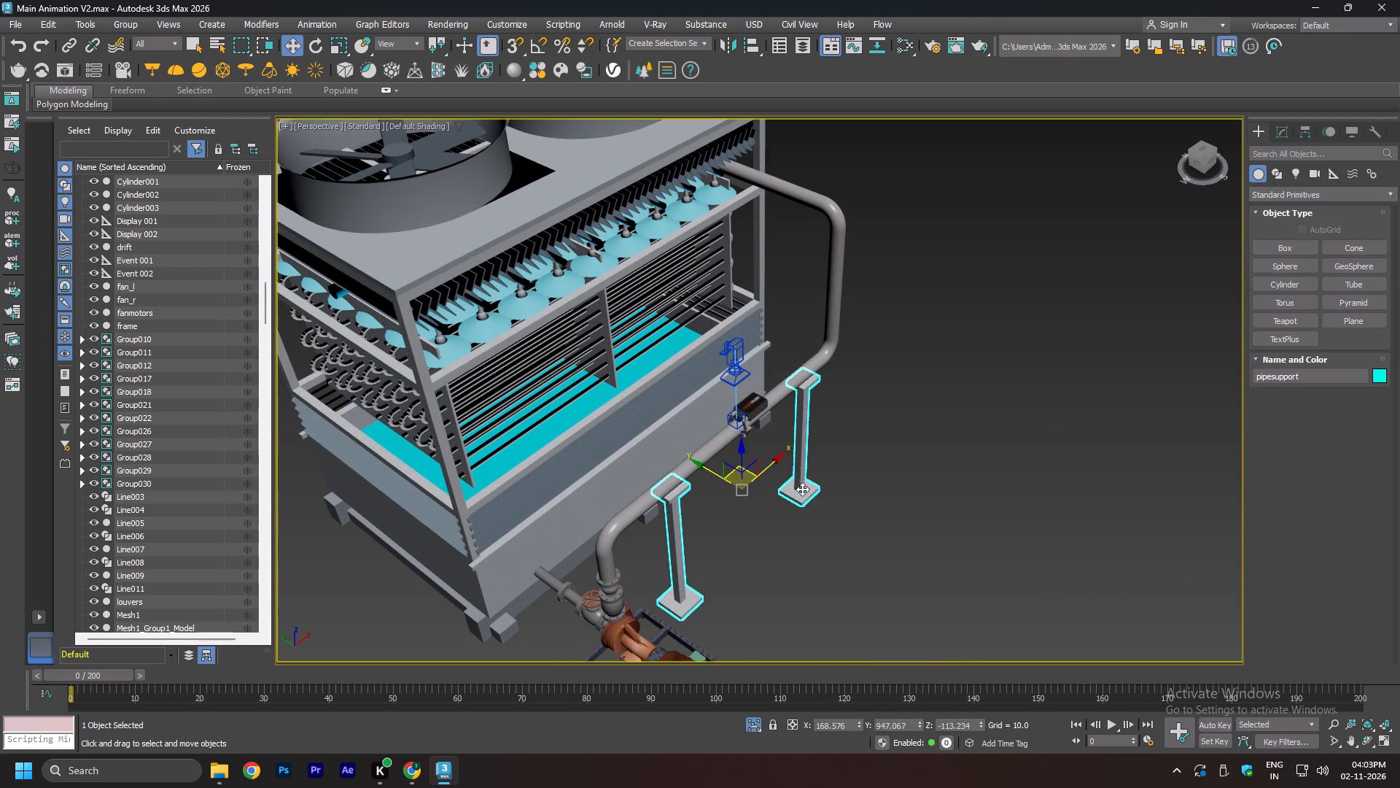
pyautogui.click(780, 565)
# Select the horizontal pipe Mesh149 and examine the tower's pipework, supports and pump from near and far.
pyautogui.keyDown('alt'); pyautogui.moveTo(914, 530); pyautogui.dragTo(844, 493, button='middle'); pyautogui.keyUp('alt')
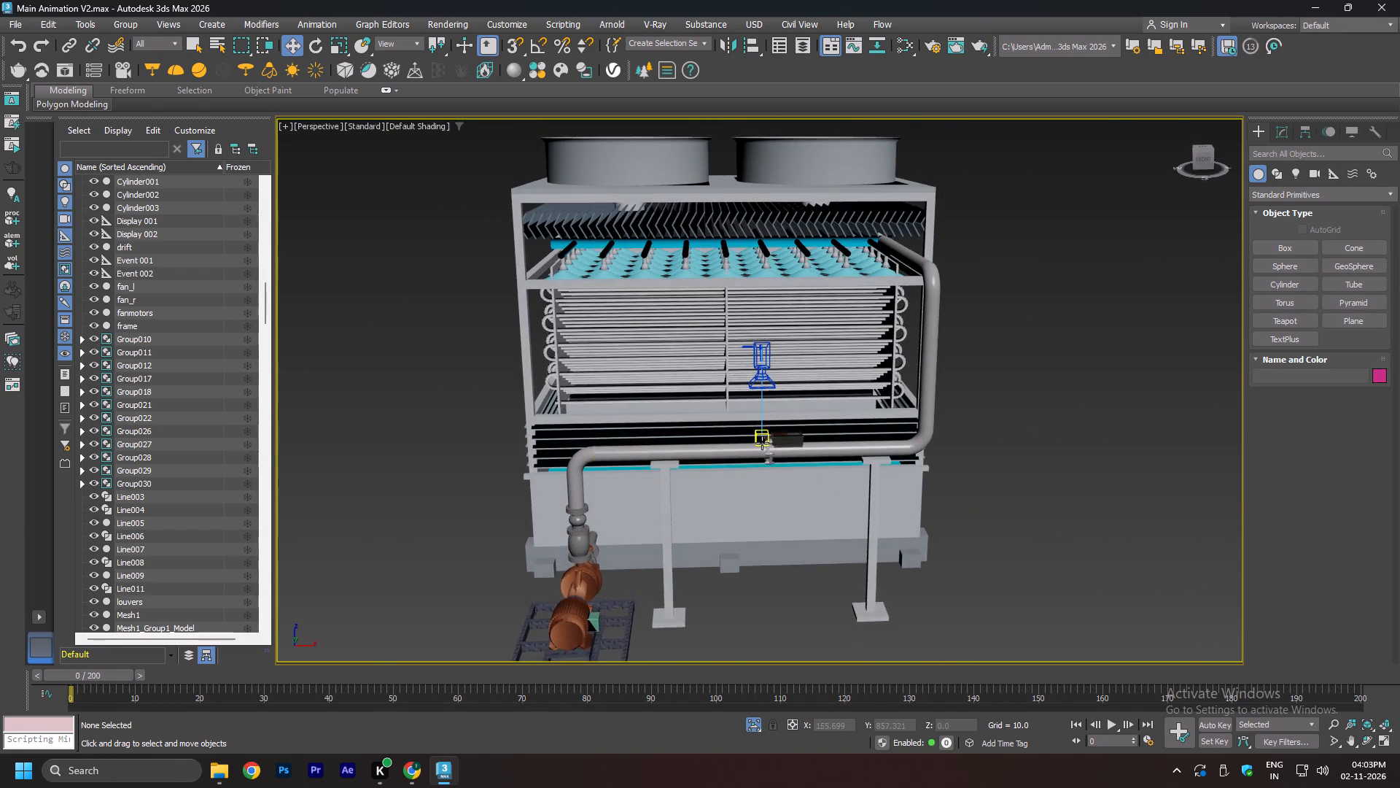
pyautogui.scroll(3, 762, 443)
pyautogui.click(572, 493)
pyautogui.keyDown('alt'); pyautogui.scroll(-3, 776, 463); pyautogui.keyUp('alt')
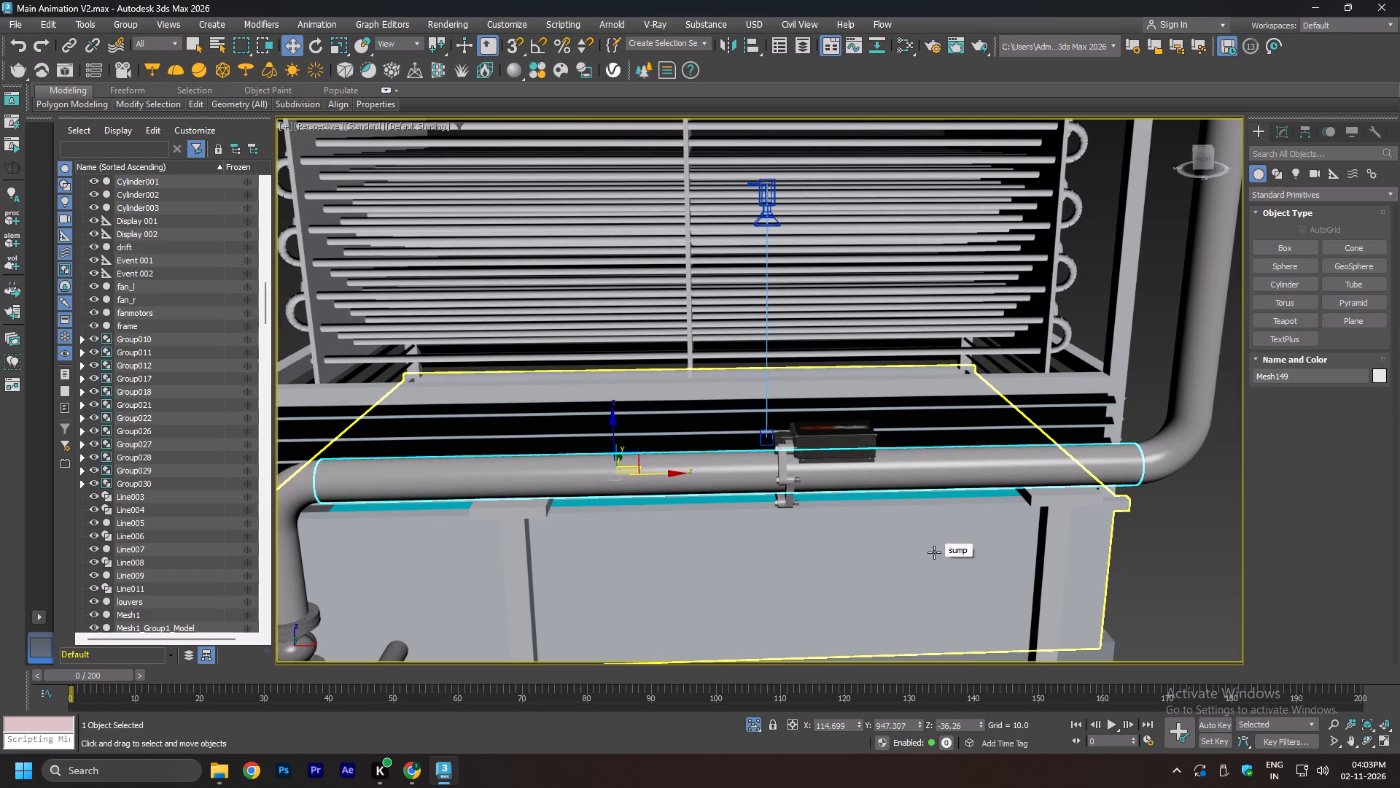
pyautogui.keyDown('alt'); pyautogui.scroll(-1, 881, 567); pyautogui.keyUp('alt')
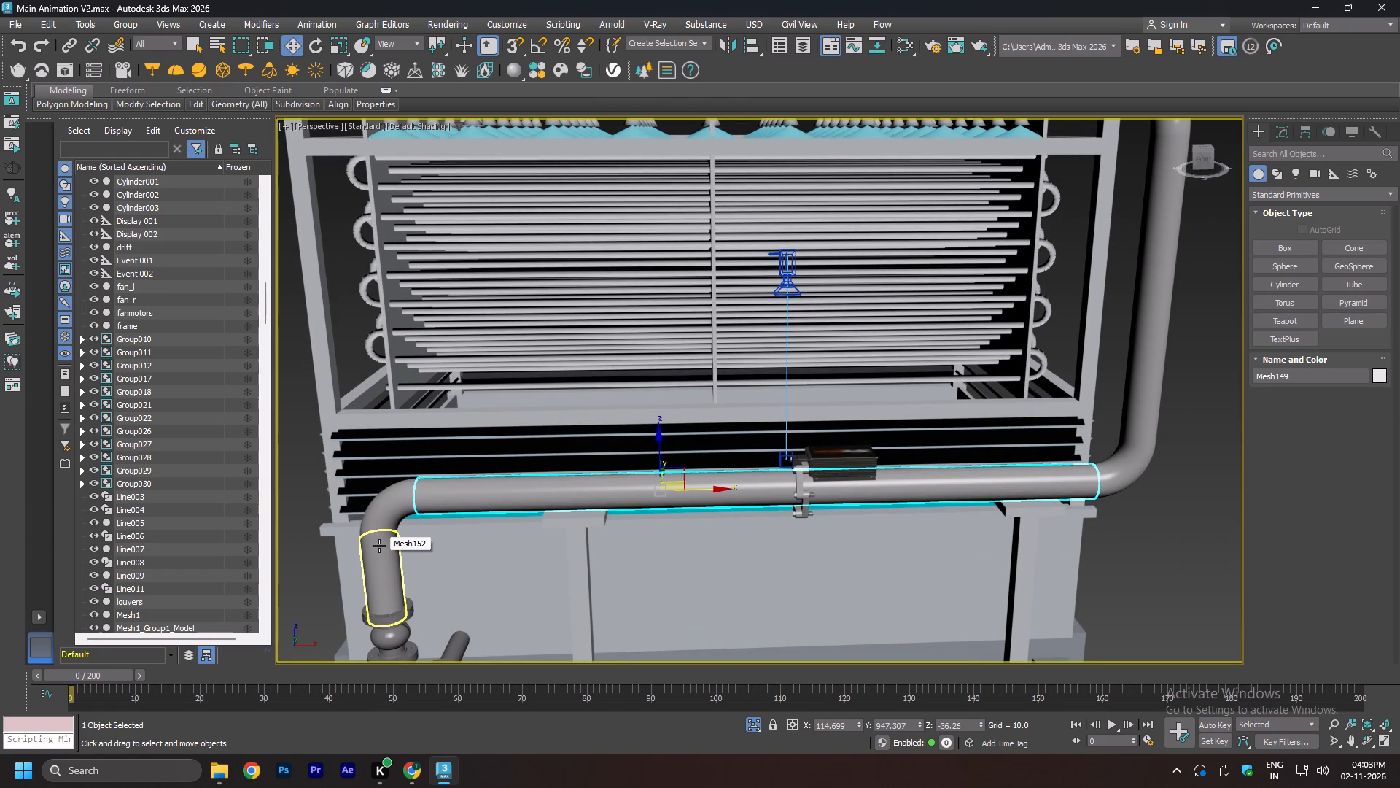
pyautogui.scroll(-2, 887, 402)
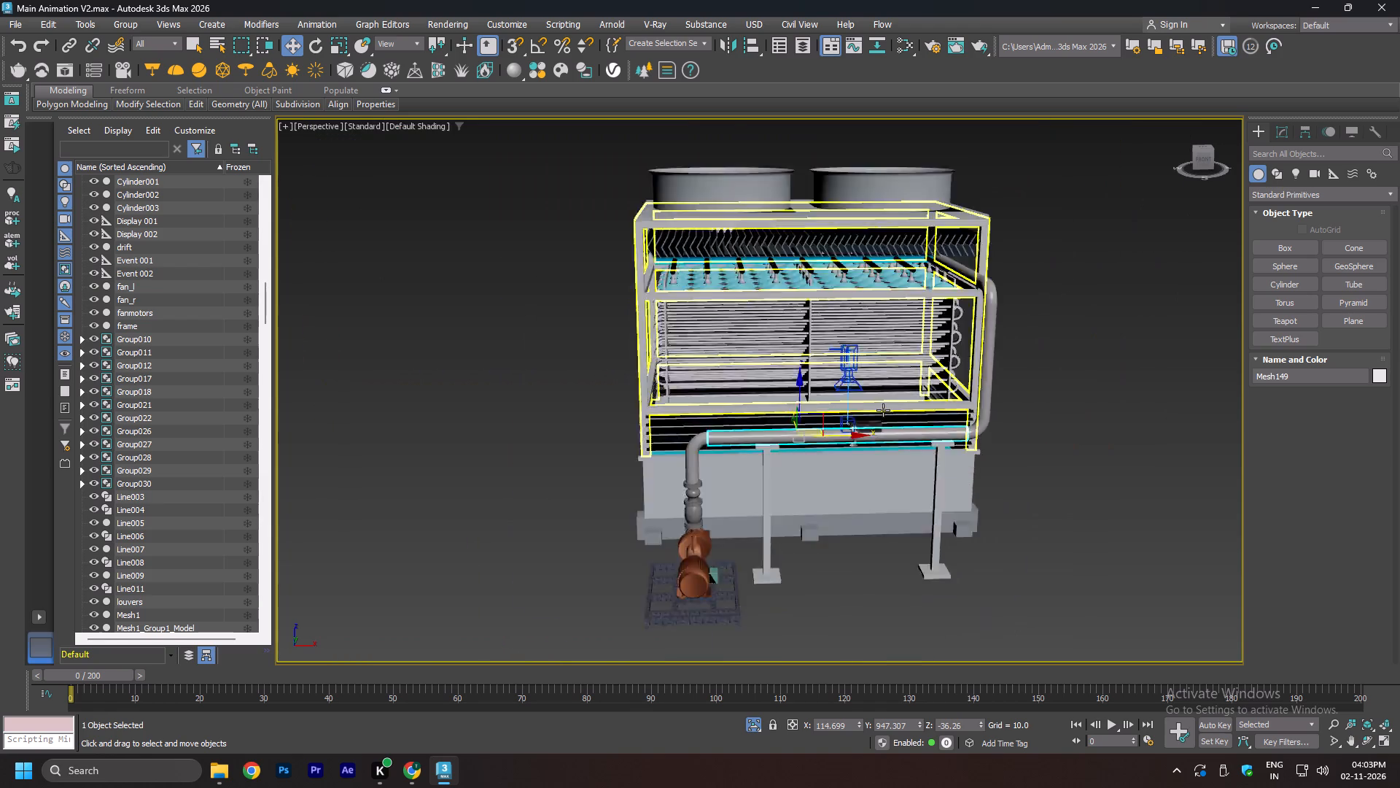
pyautogui.scroll(-2, 883, 410)
pyautogui.keyDown('alt'); pyautogui.moveTo(810, 374); pyautogui.dragTo(879, 395, button='middle'); pyautogui.keyUp('alt')
pyautogui.scroll(-2, 844, 428)
pyautogui.keyDown('alt'); pyautogui.moveTo(914, 463); pyautogui.dragTo(911, 463, button='middle'); pyautogui.keyUp('alt')
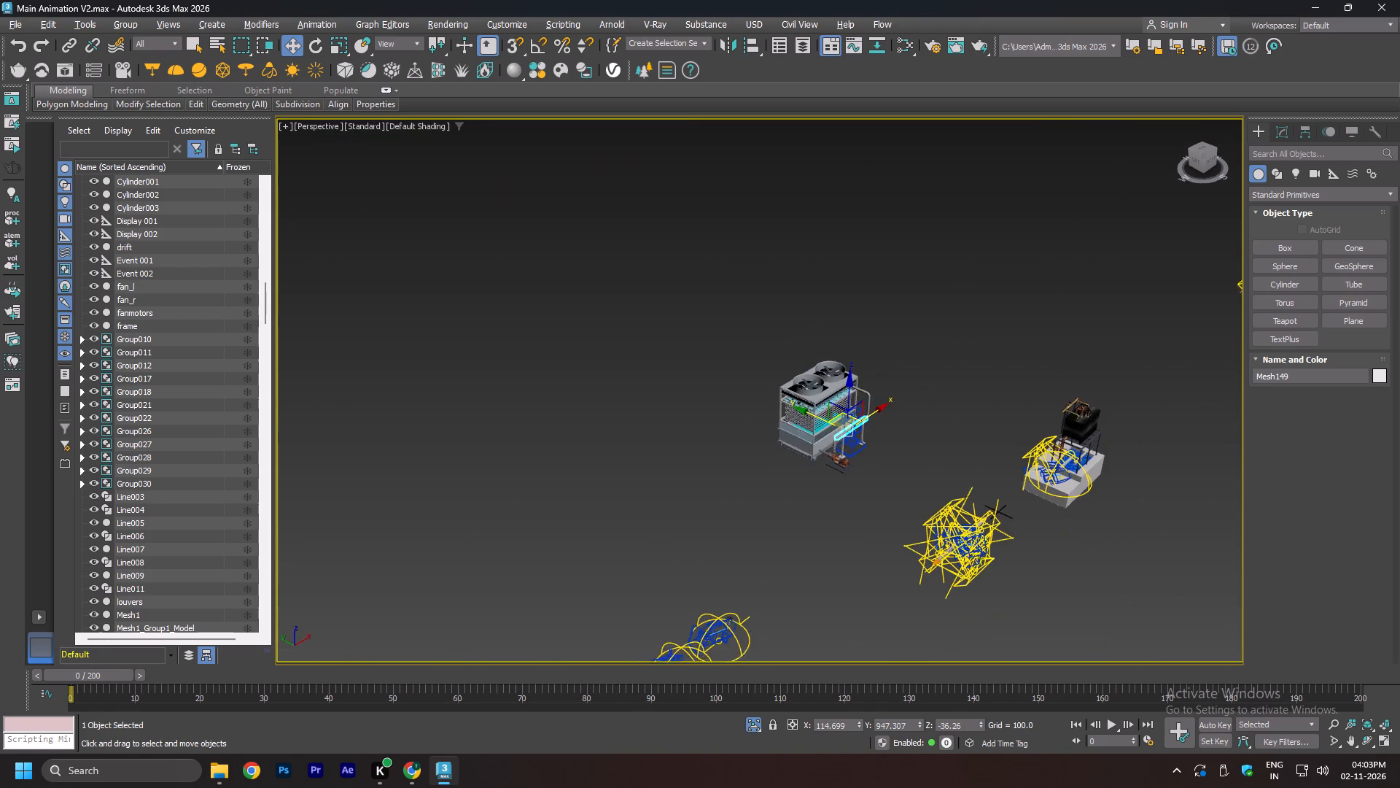
pyautogui.keyDown('alt'); pyautogui.moveTo(911, 463); pyautogui.dragTo(903, 461, button='middle'); pyautogui.keyUp('alt')
pyautogui.scroll(1, 846, 430)
pyautogui.moveTo(894, 421); pyautogui.dragTo(780, 427, button='middle')
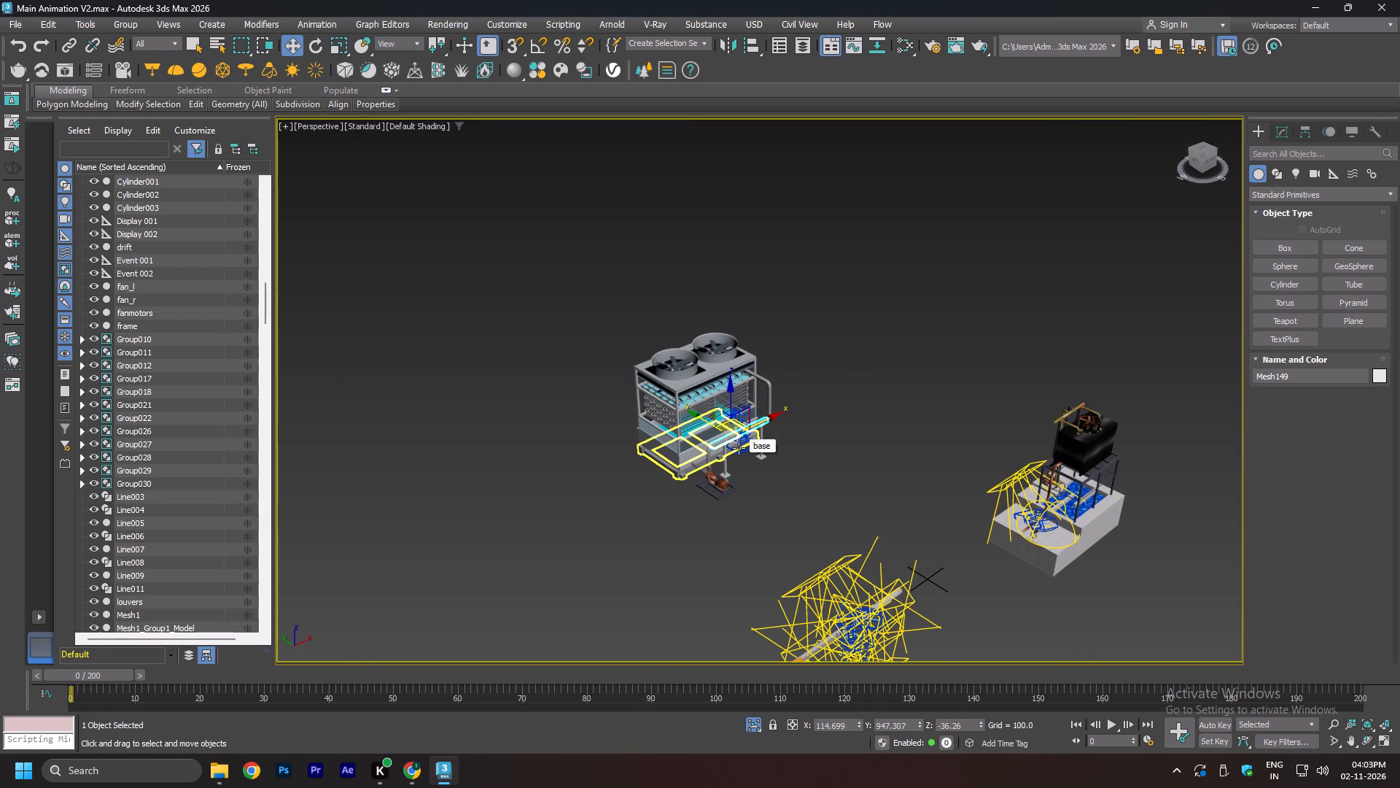
pyautogui.keyDown('ctrl'); pyautogui.keyDown('alt'); pyautogui.moveTo(719, 443); pyautogui.dragTo(725, 408, button='middle'); pyautogui.keyUp('alt'); pyautogui.keyUp('ctrl')
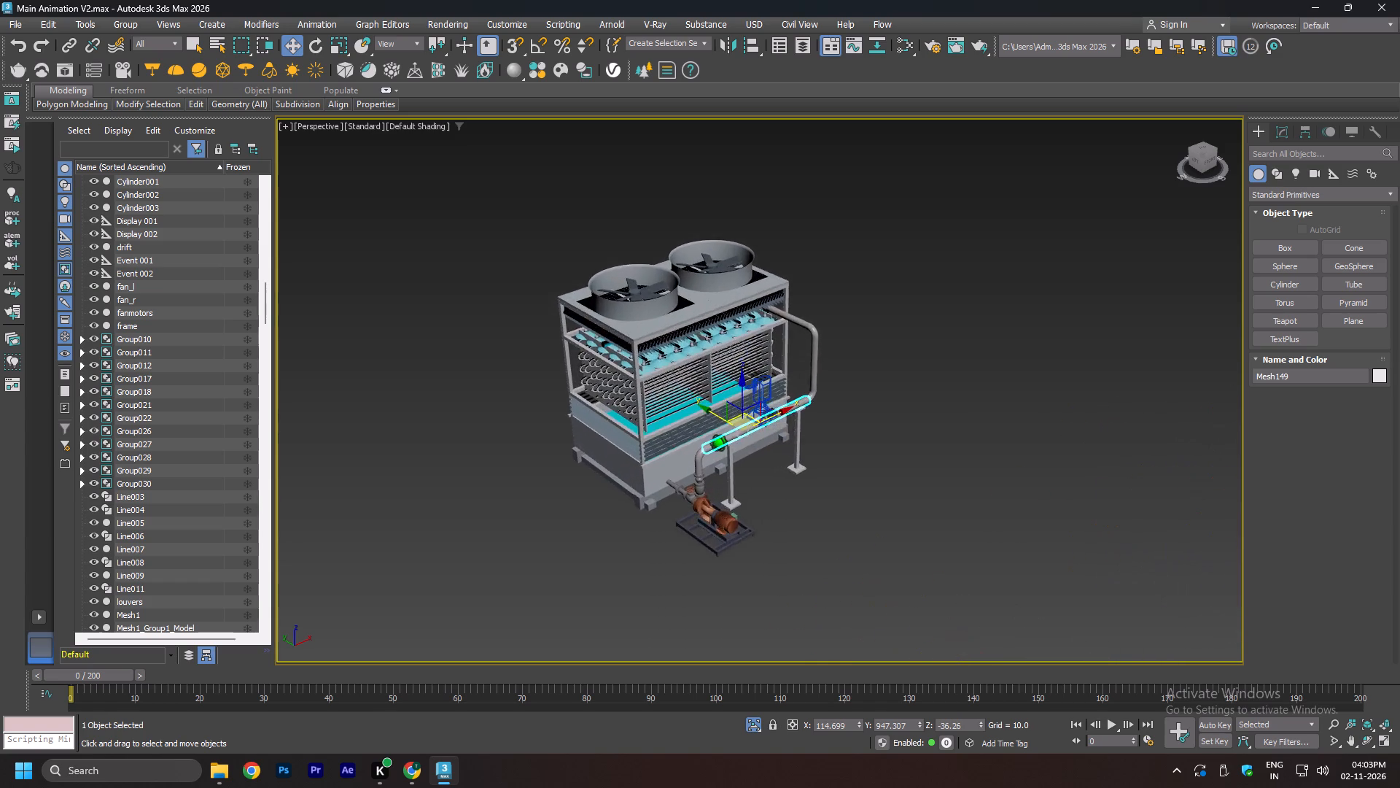
pyautogui.keyDown('ctrl'); pyautogui.keyDown('alt'); pyautogui.moveTo(725, 408); pyautogui.dragTo(727, 444, button='middle'); pyautogui.keyUp('alt'); pyautogui.keyUp('ctrl')
pyautogui.keyDown('alt'); pyautogui.moveTo(819, 447); pyautogui.dragTo(801, 449, button='middle'); pyautogui.keyUp('alt')
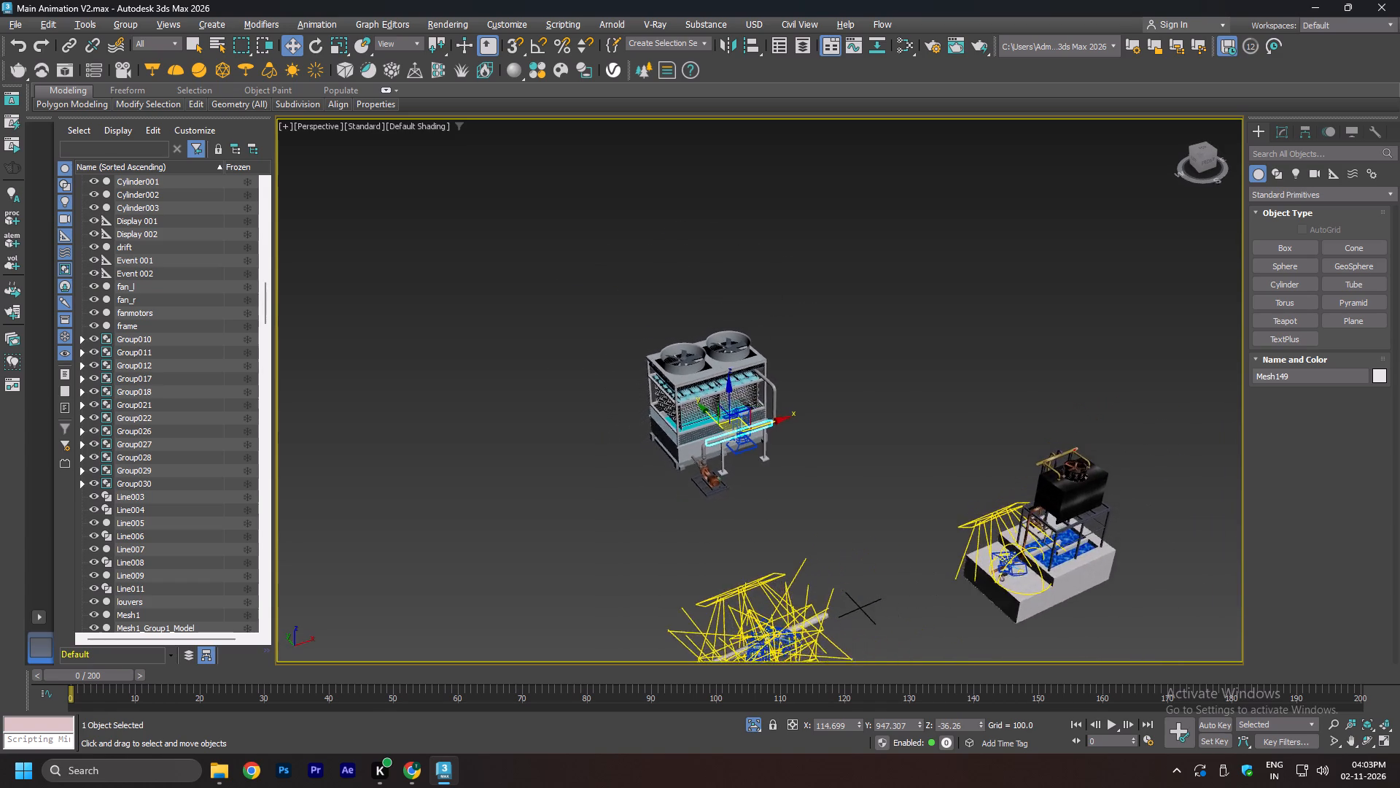
pyautogui.keyDown('alt'); pyautogui.moveTo(801, 449); pyautogui.dragTo(782, 451, button='middle'); pyautogui.keyUp('alt')
pyautogui.keyDown('ctrl'); pyautogui.keyDown('alt'); pyautogui.moveTo(739, 430); pyautogui.dragTo(766, 374, button='middle'); pyautogui.keyUp('alt'); pyautogui.keyUp('ctrl')
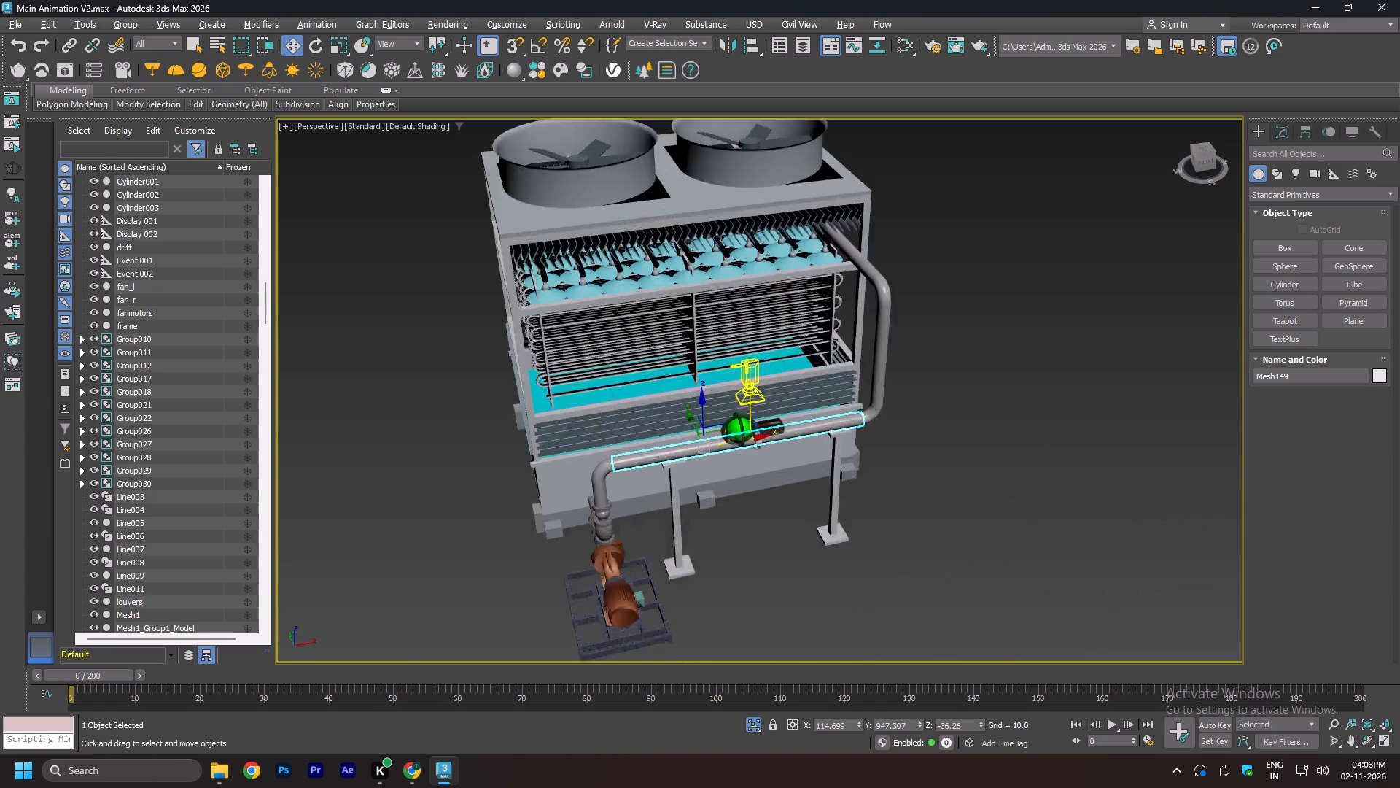
pyautogui.keyDown('ctrl'); pyautogui.keyDown('alt'); pyautogui.moveTo(766, 374); pyautogui.dragTo(768, 363, button='middle'); pyautogui.keyUp('alt'); pyautogui.keyUp('ctrl')
pyautogui.keyDown('alt'); pyautogui.moveTo(846, 402); pyautogui.dragTo(841, 371, button='middle'); pyautogui.keyUp('alt')
pyautogui.keyDown('ctrl'); pyautogui.keyDown('alt'); pyautogui.moveTo(837, 436); pyautogui.dragTo(837, 387, button='middle'); pyautogui.keyUp('alt'); pyautogui.keyUp('ctrl')
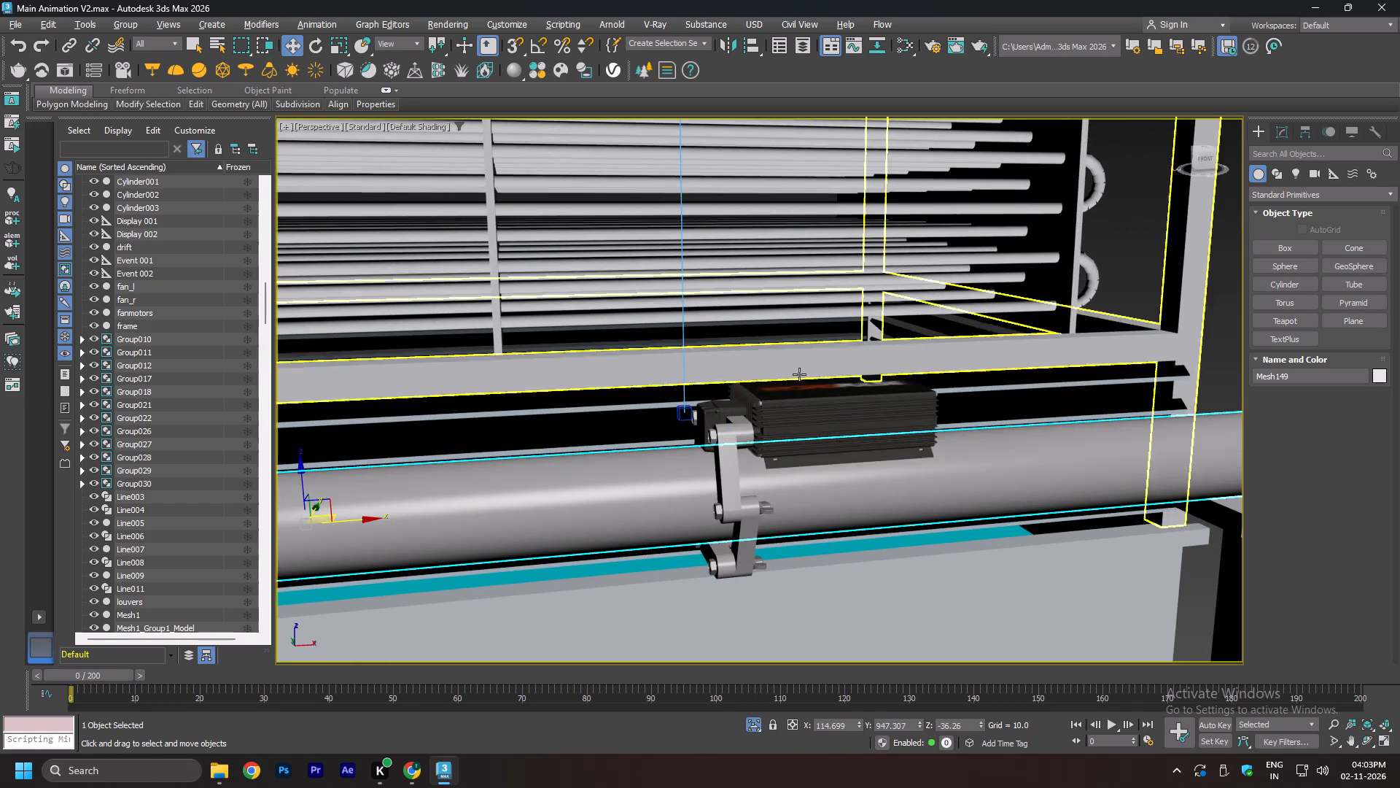
# Select the pipe Mesh149 below the HydroPulse unit again and examine the unit's mounting and the tower's side.
pyautogui.click(790, 409)
pyautogui.click(839, 496)
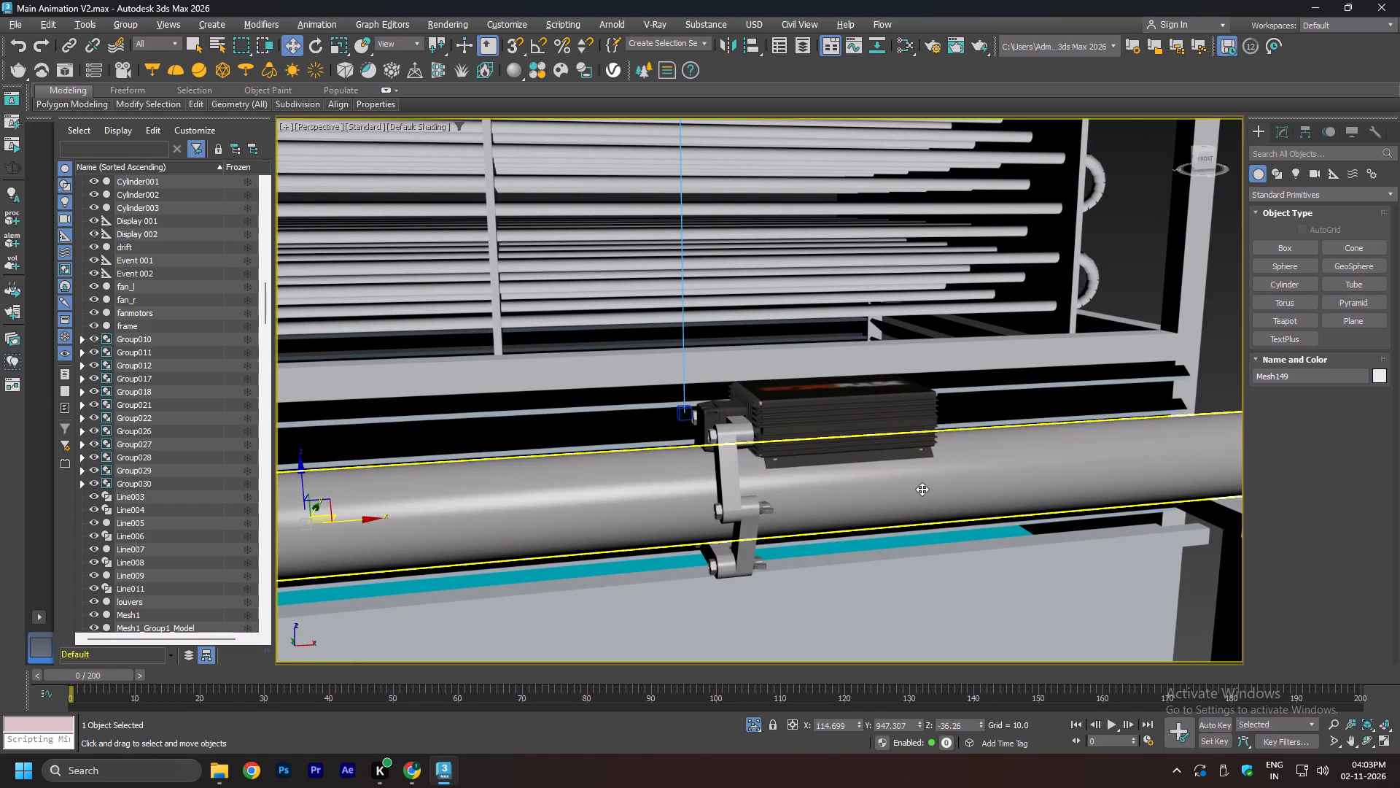
pyautogui.keyDown('alt'); pyautogui.moveTo(922, 489); pyautogui.dragTo(909, 489, button='middle'); pyautogui.keyUp('alt')
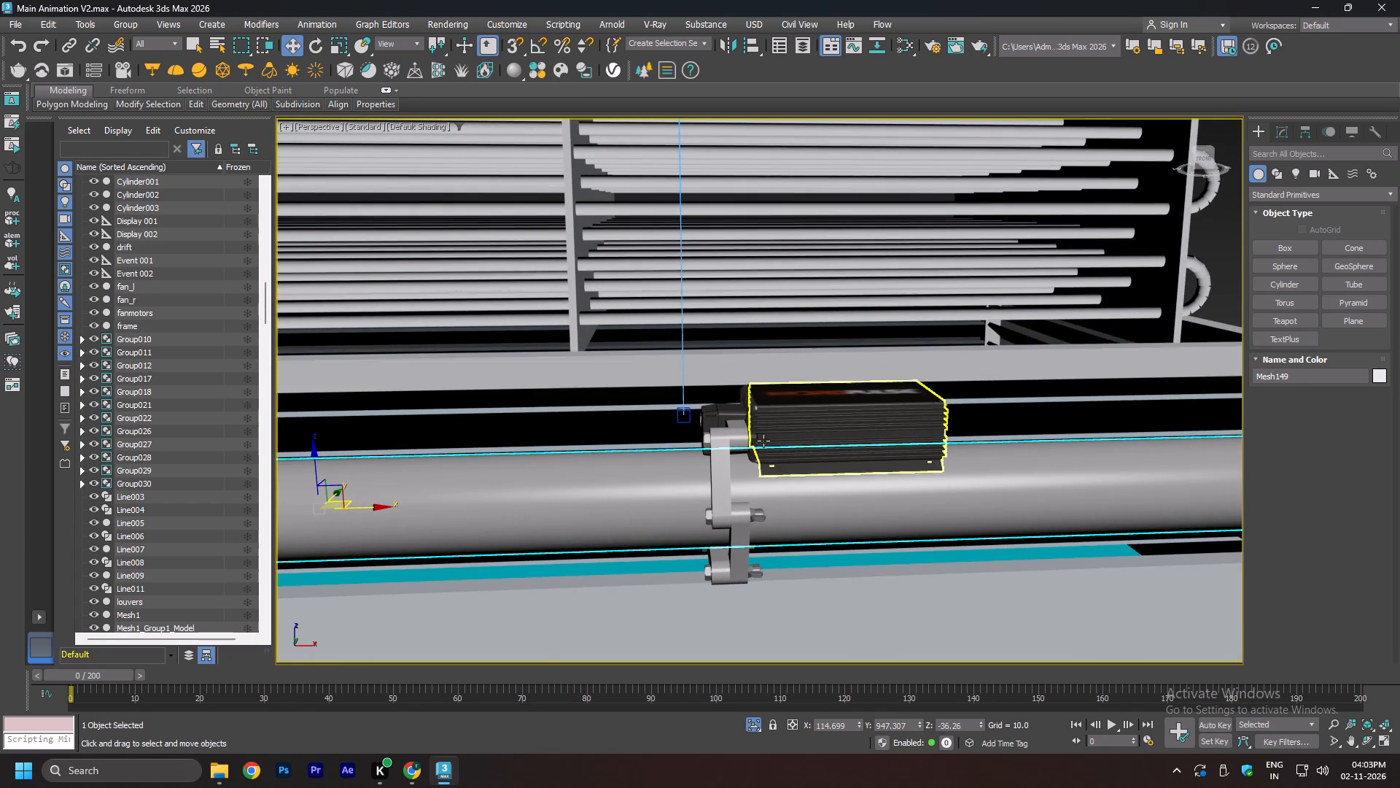
pyautogui.scroll(-3, 754, 474)
pyautogui.keyDown('alt'); pyautogui.moveTo(758, 451); pyautogui.dragTo(791, 497, button='middle'); pyautogui.keyUp('alt')
pyautogui.scroll(-2, 774, 455)
pyautogui.keyDown('alt'); pyautogui.moveTo(750, 511); pyautogui.dragTo(806, 472, button='middle'); pyautogui.keyUp('alt')
pyautogui.click(917, 463)
pyautogui.keyDown('alt'); pyautogui.moveTo(785, 450); pyautogui.dragTo(784, 452, button='middle'); pyautogui.keyUp('alt')
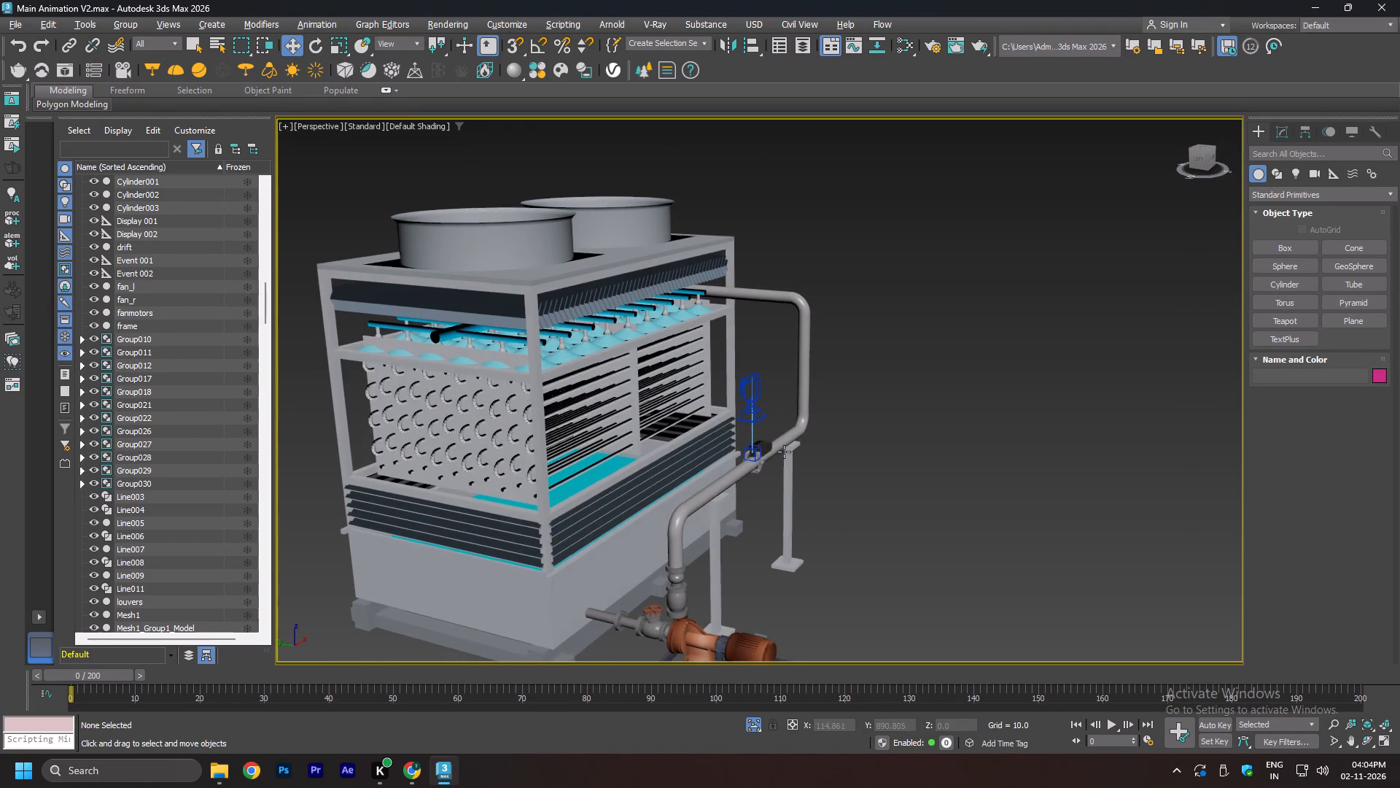
pyautogui.keyDown('alt'); pyautogui.moveTo(784, 452); pyautogui.dragTo(755, 472, button='middle'); pyautogui.keyUp('alt')
pyautogui.scroll(6, 772, 439)
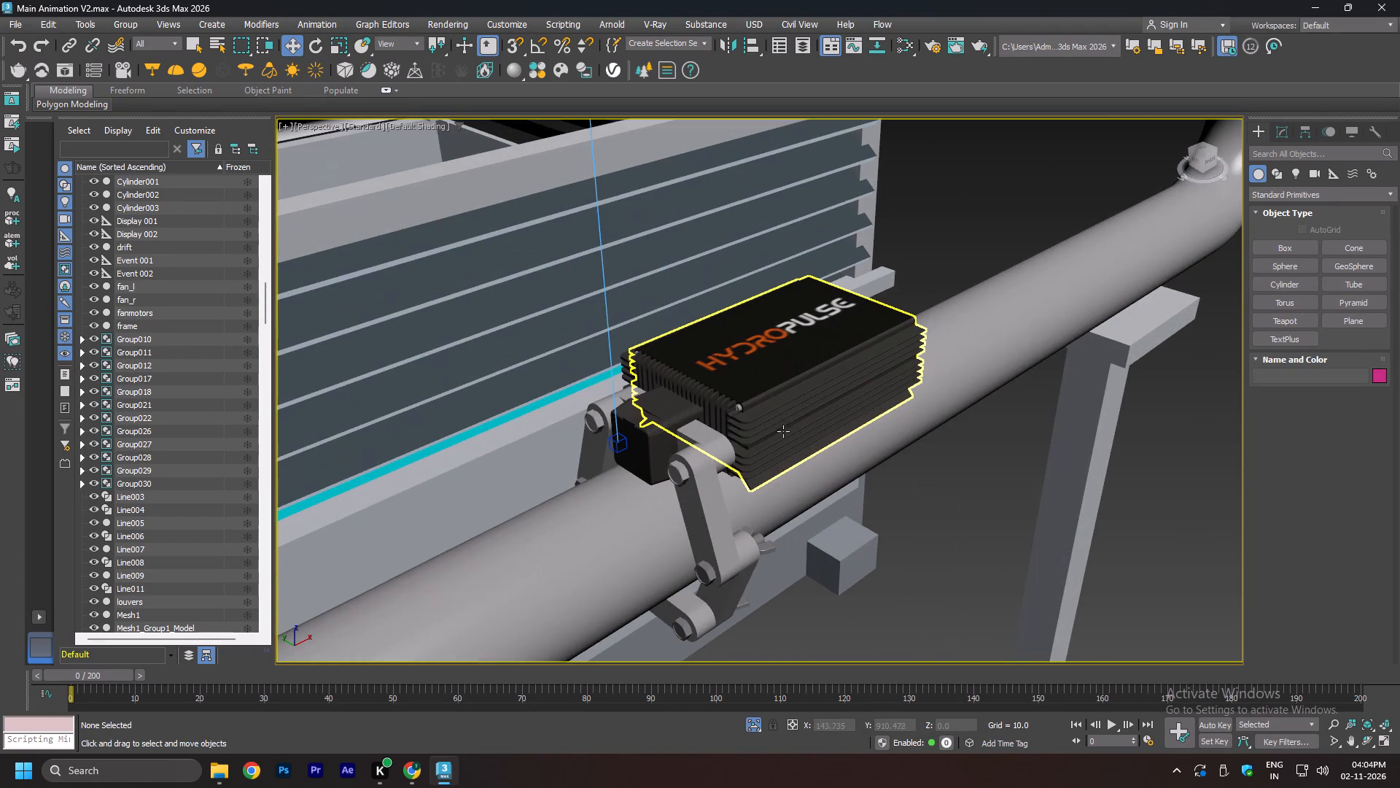
# Select the HydroPulse unit group 1817 and examine its clamp and the full run of the horizontal pipe.
pyautogui.click(780, 423)
pyautogui.scroll(1, 793, 445)
pyautogui.keyDown('alt'); pyautogui.moveTo(850, 490); pyautogui.dragTo(769, 462, button='middle'); pyautogui.keyUp('alt')
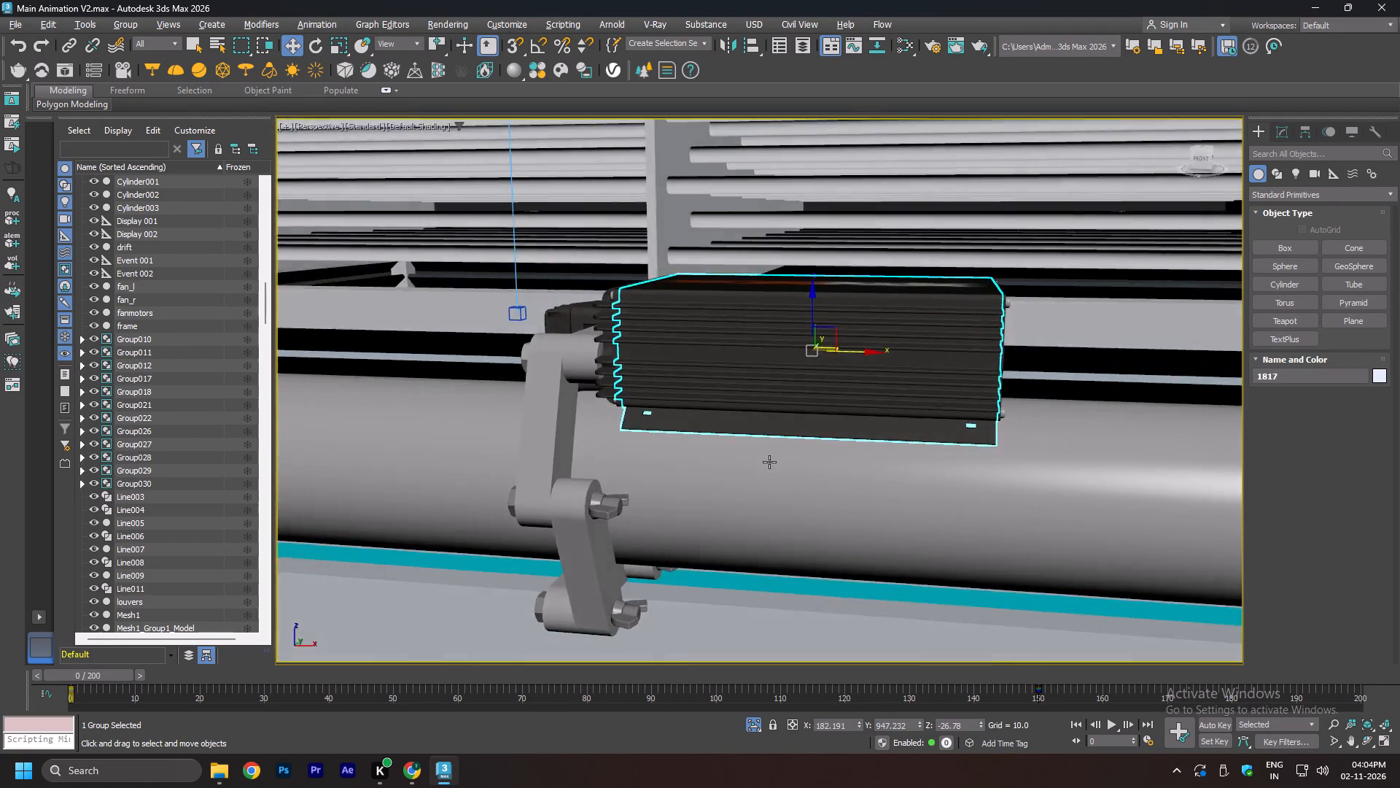
pyautogui.keyDown('alt'); pyautogui.moveTo(769, 462); pyautogui.dragTo(808, 448, button='middle'); pyautogui.keyUp('alt')
pyautogui.scroll(-2, 699, 467)
pyautogui.keyDown('alt'); pyautogui.middleClick(848, 468); pyautogui.keyUp('alt')
pyautogui.scroll(2, 702, 455)
pyautogui.moveTo(750, 473); pyautogui.dragTo(756, 394, button='middle')
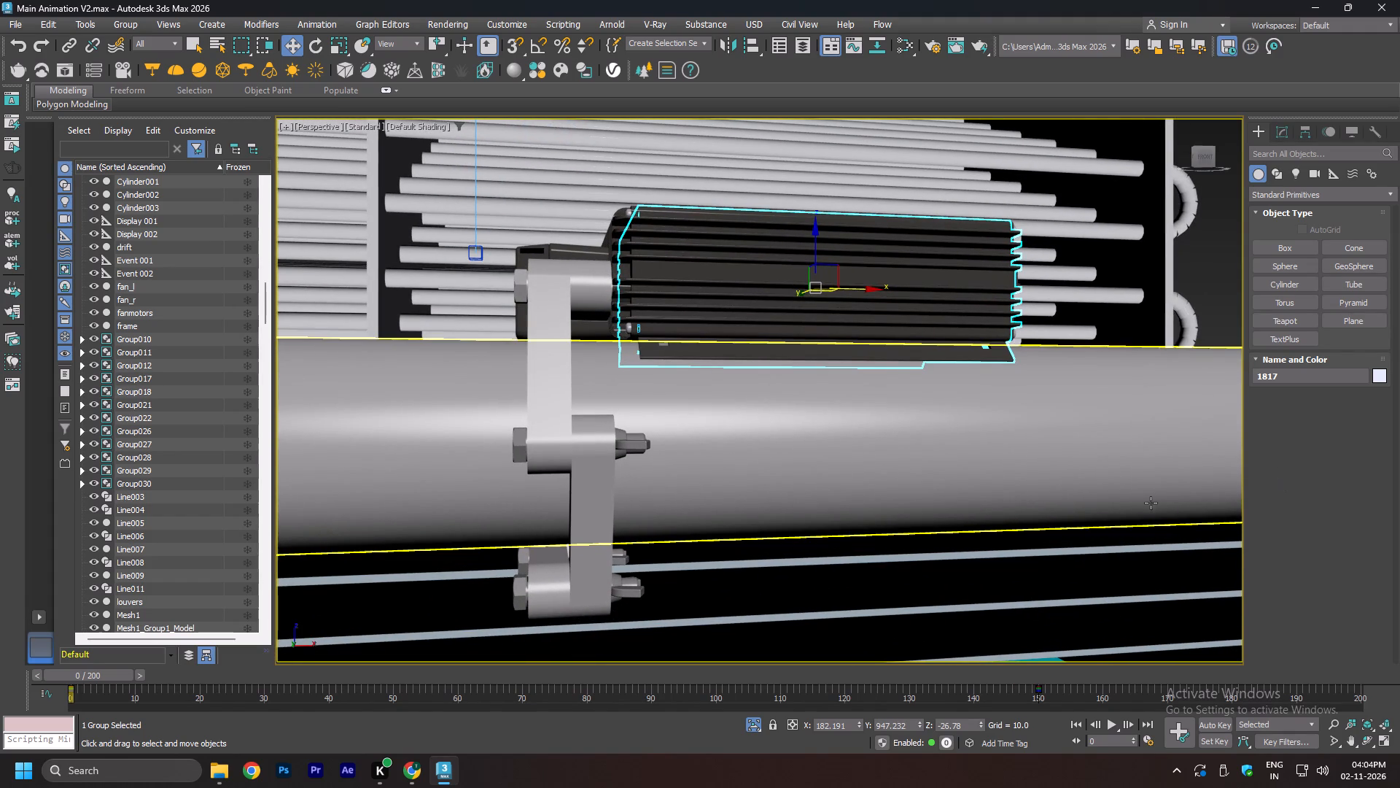
pyautogui.moveTo(1108, 406); pyautogui.dragTo(462, 417, button='middle')
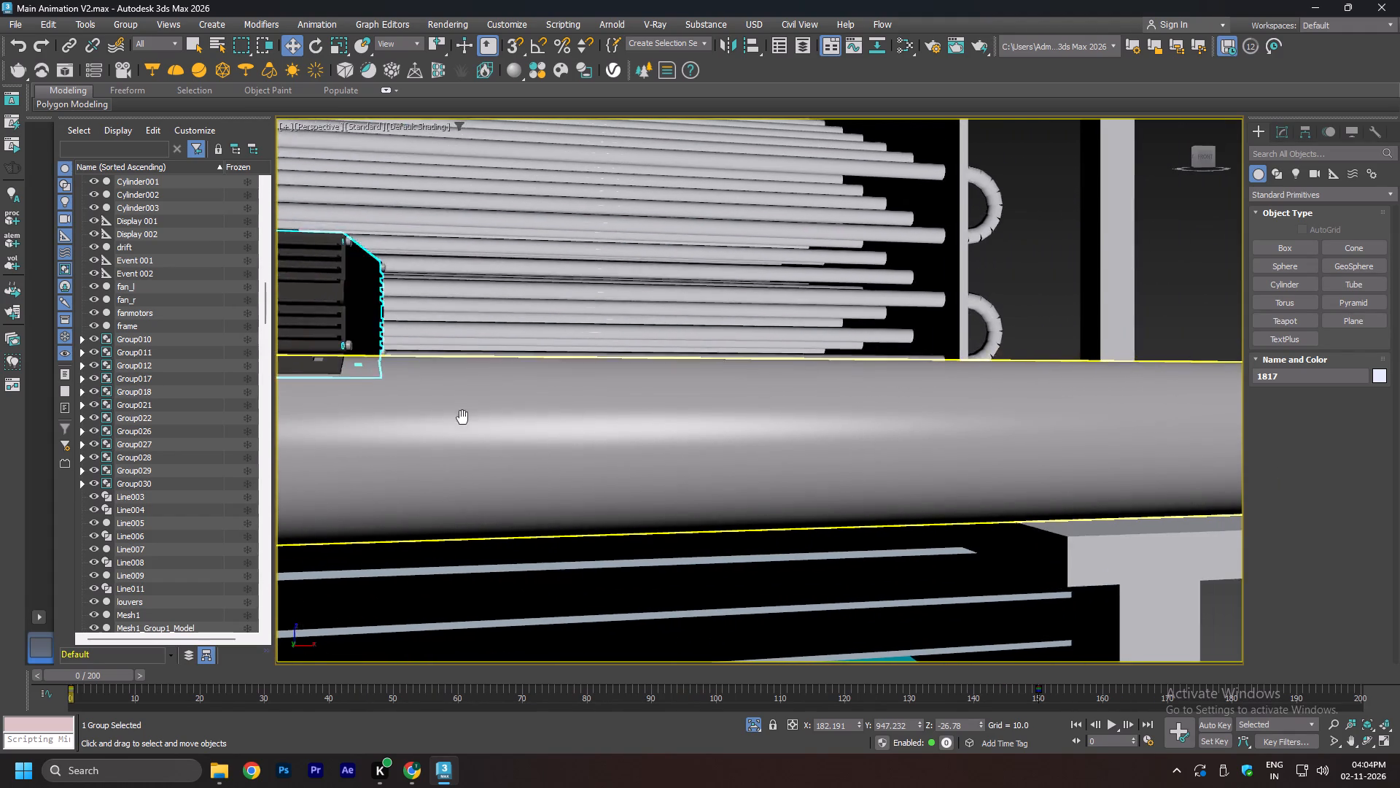
pyautogui.moveTo(462, 417); pyautogui.dragTo(319, 414, button='middle')
pyautogui.moveTo(1191, 440); pyautogui.dragTo(1049, 473, button='middle')
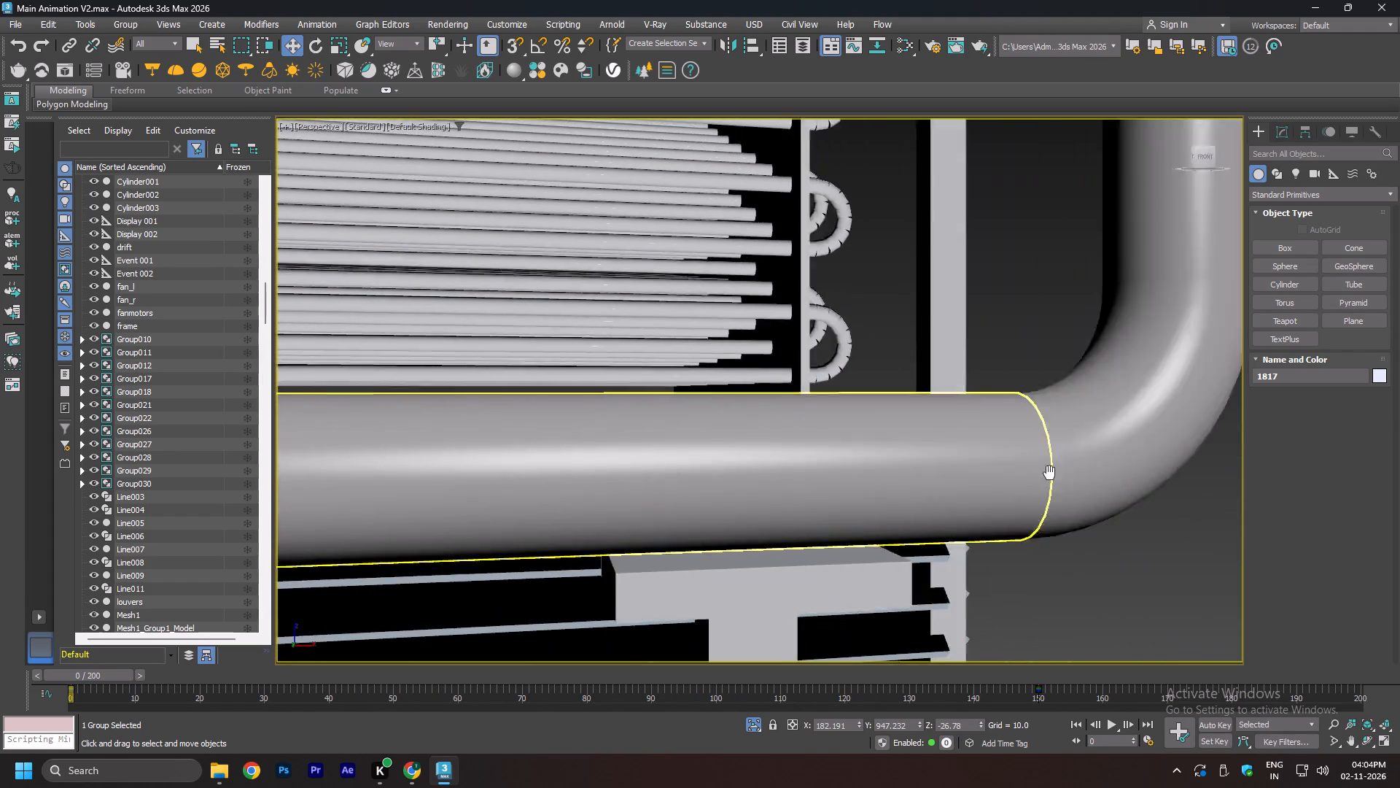
pyautogui.moveTo(1049, 473); pyautogui.dragTo(1337, 471, button='middle')
pyautogui.scroll(-3, 671, 411)
pyautogui.moveTo(661, 437); pyautogui.dragTo(857, 467, button='middle')
pyautogui.moveTo(642, 482); pyautogui.dragTo(726, 469, button='middle')
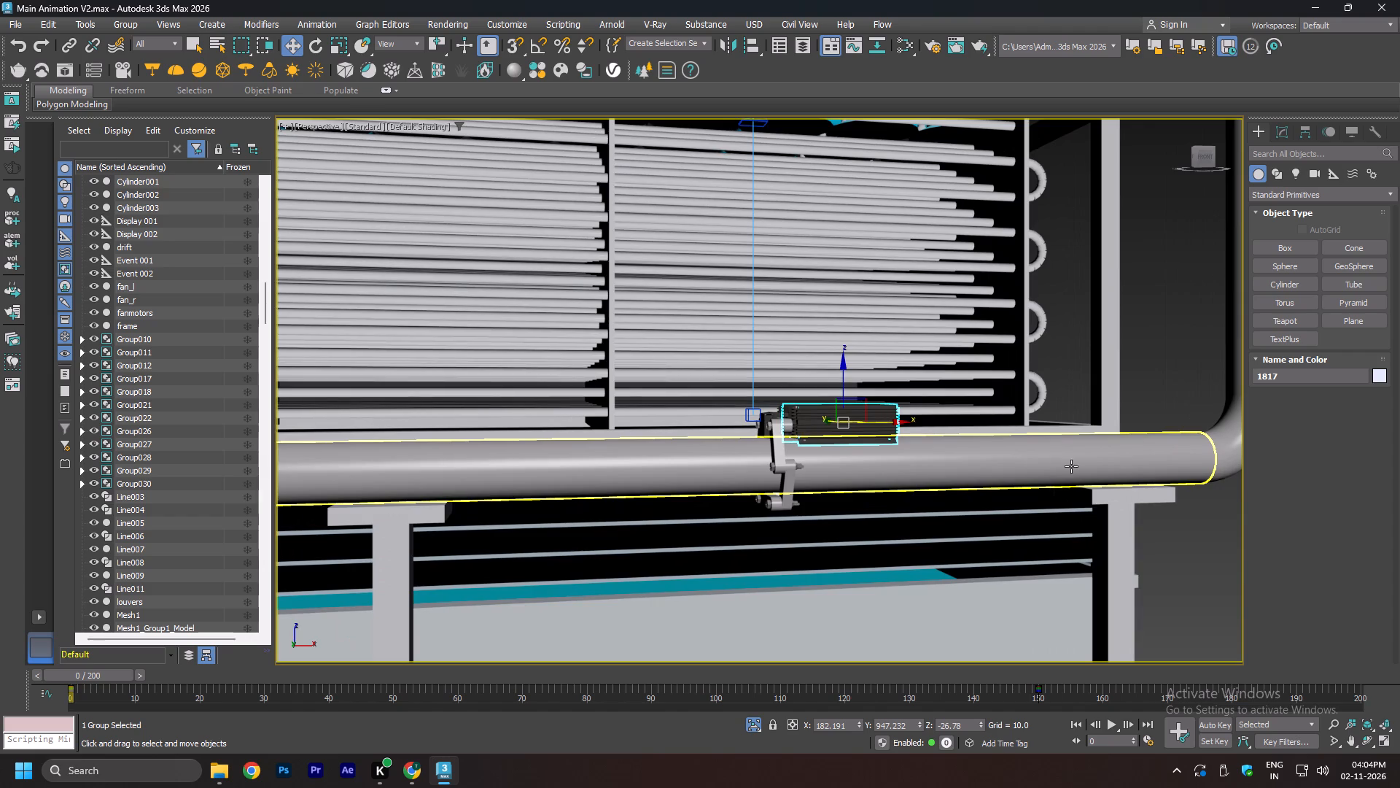
# Clear the selection of the HydroPulse unit group and save the scene.
pyautogui.scroll(1, 936, 452)
pyautogui.scroll(-4, 637, 442)
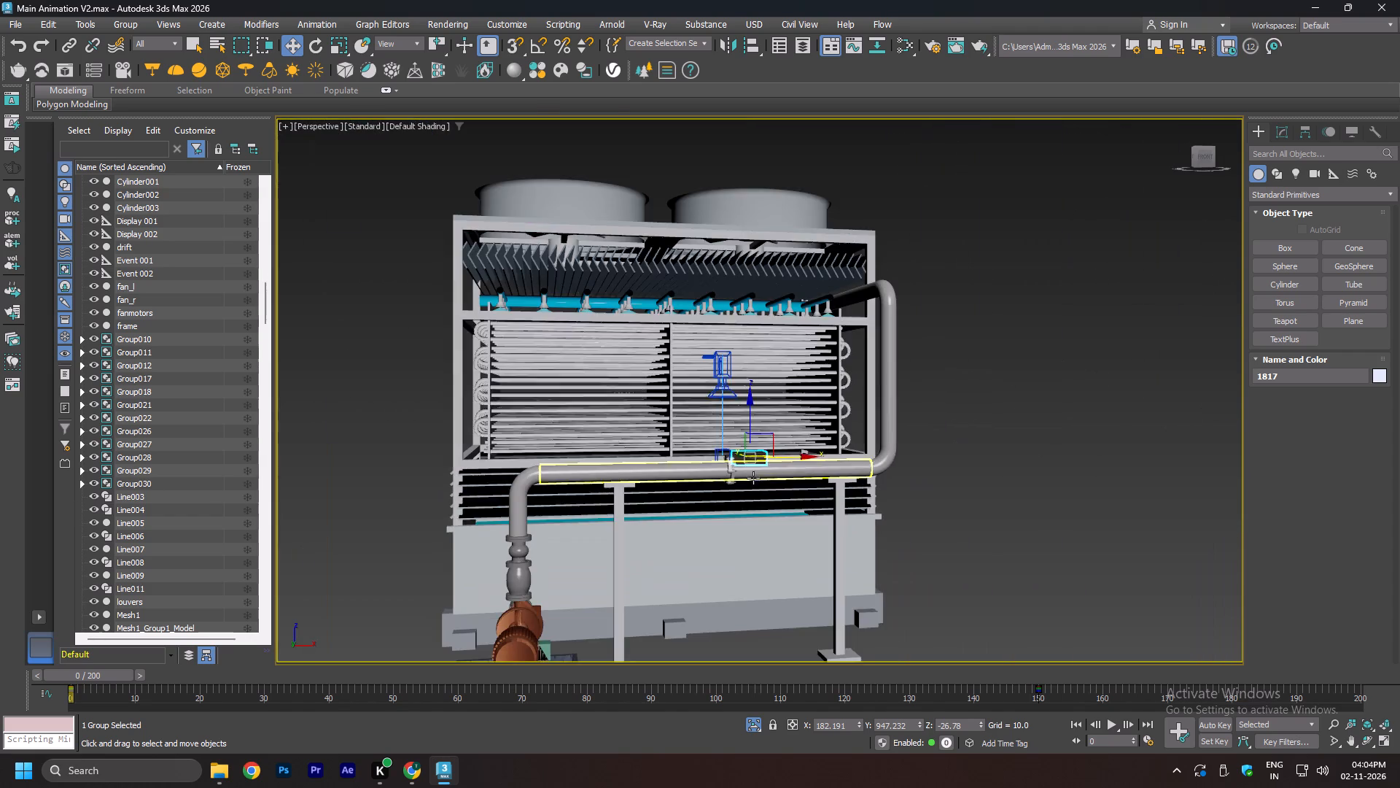
pyautogui.keyDown('alt'); pyautogui.moveTo(542, 317); pyautogui.dragTo(568, 344, button='middle'); pyautogui.keyUp('alt')
pyautogui.click(1032, 354)
pyautogui.hotkey('ctrl', 's')
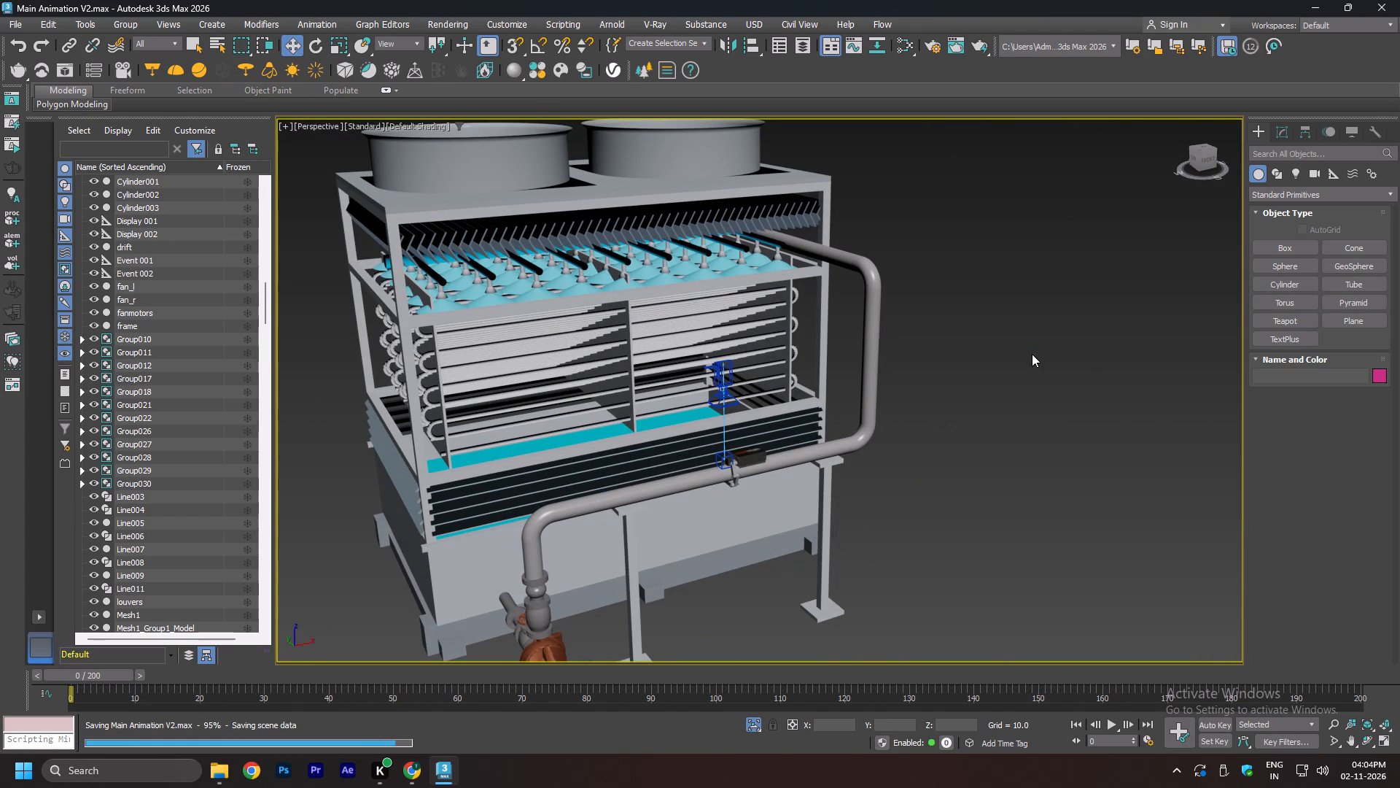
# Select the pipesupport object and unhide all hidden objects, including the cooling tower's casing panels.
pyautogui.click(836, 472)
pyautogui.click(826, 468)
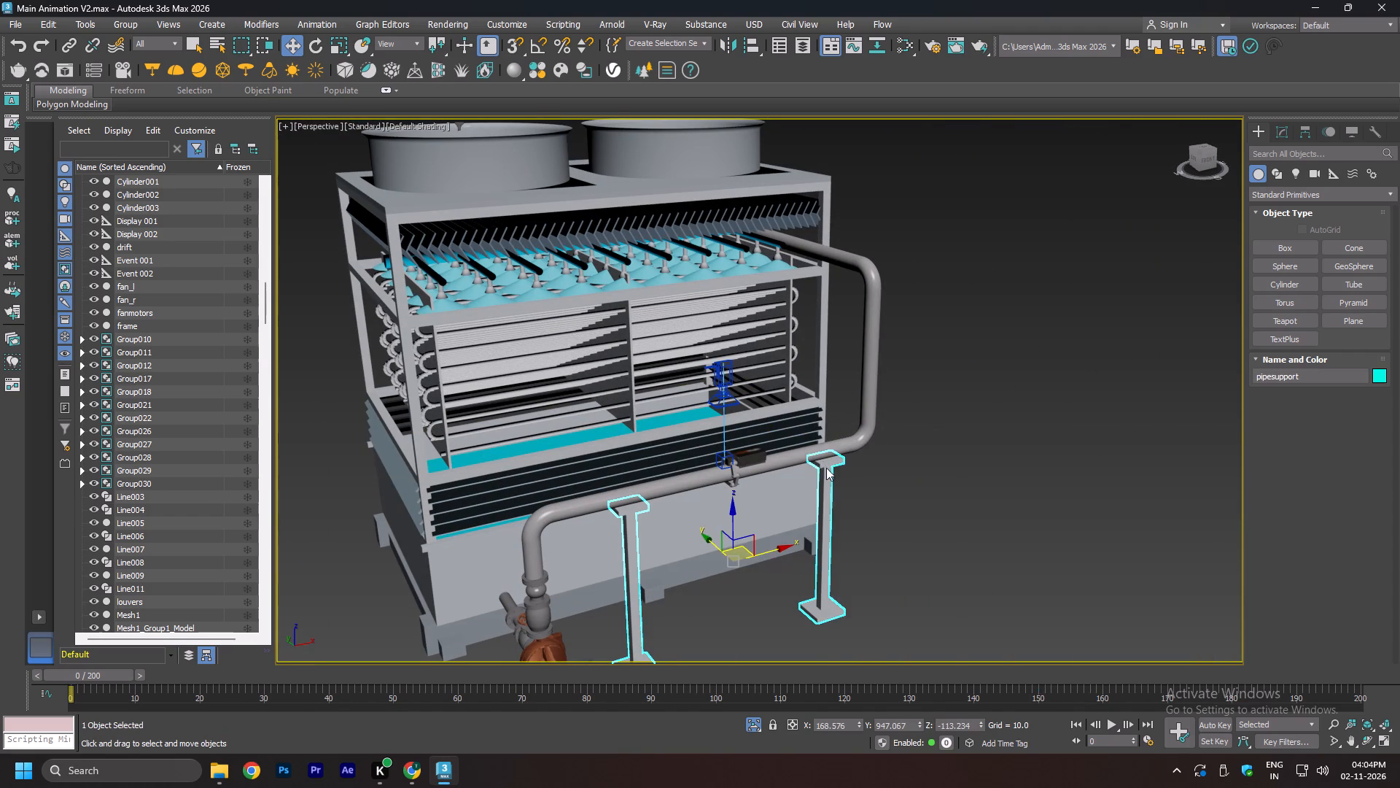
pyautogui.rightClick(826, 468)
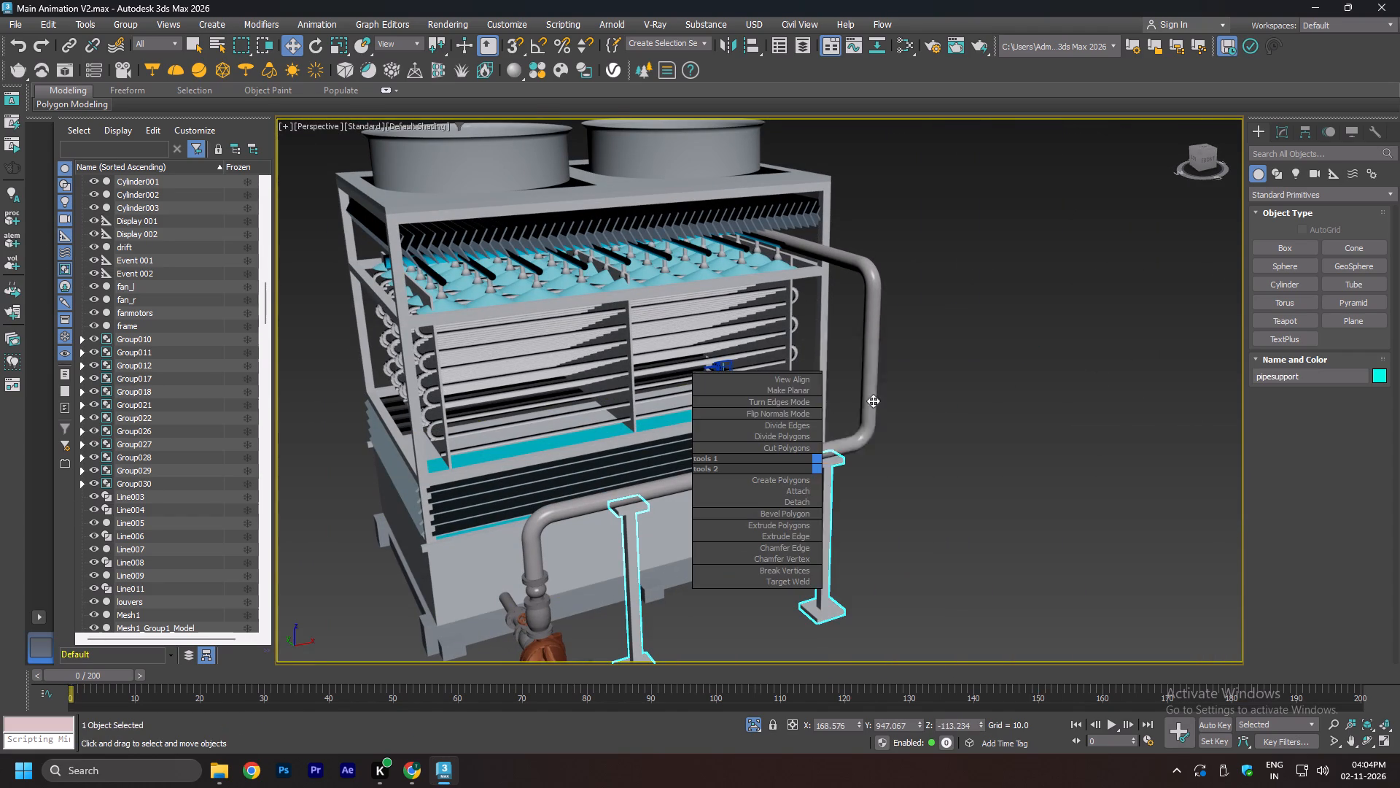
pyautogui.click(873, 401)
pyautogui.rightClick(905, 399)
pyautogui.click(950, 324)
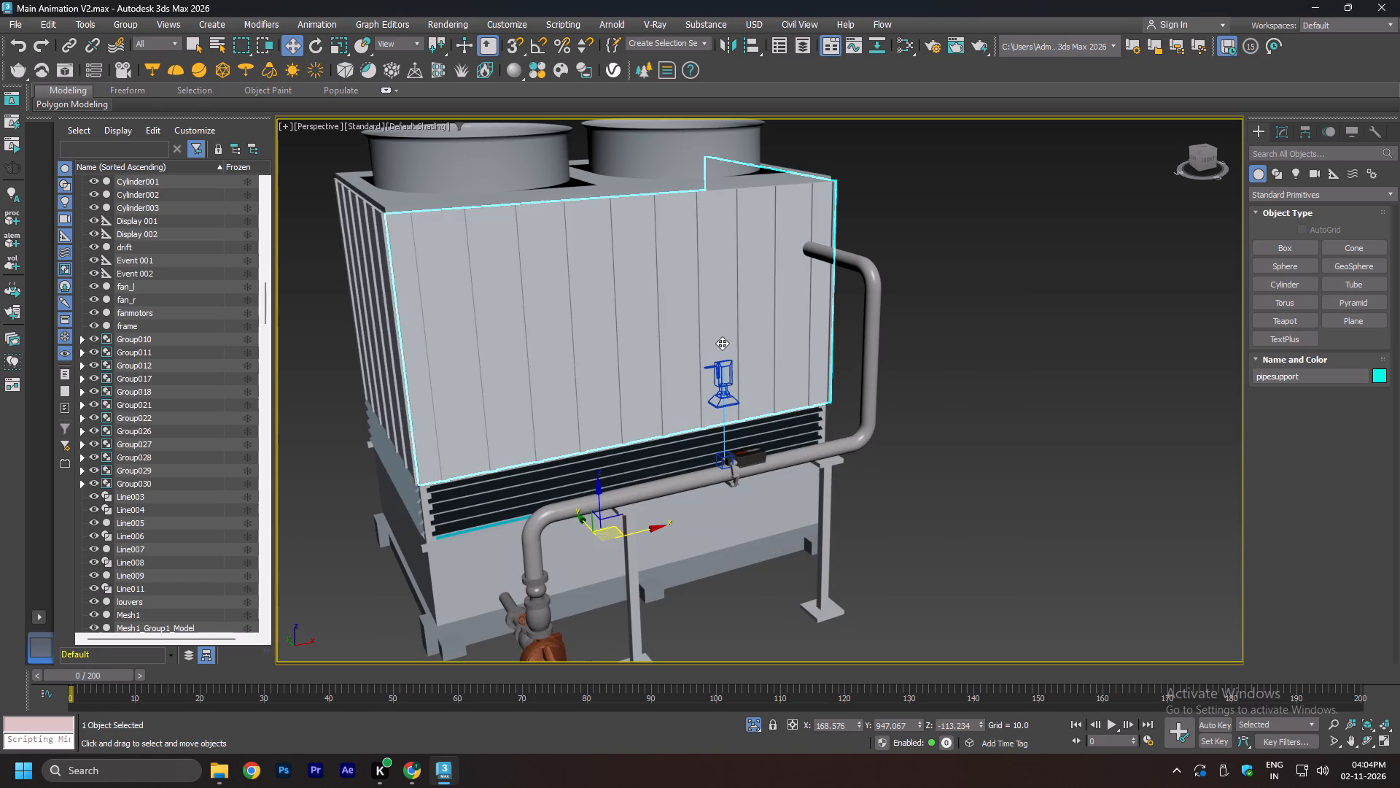
# Hide the cooling tower's front and side casing panels together with the pipe supports, clear the selection and save the scene.
pyautogui.click(722, 343)
pyautogui.keyDown('ctrl'); pyautogui.click(368, 293); pyautogui.keyUp('ctrl')
pyautogui.keyDown('ctrl'); pyautogui.click(823, 514); pyautogui.keyUp('ctrl')
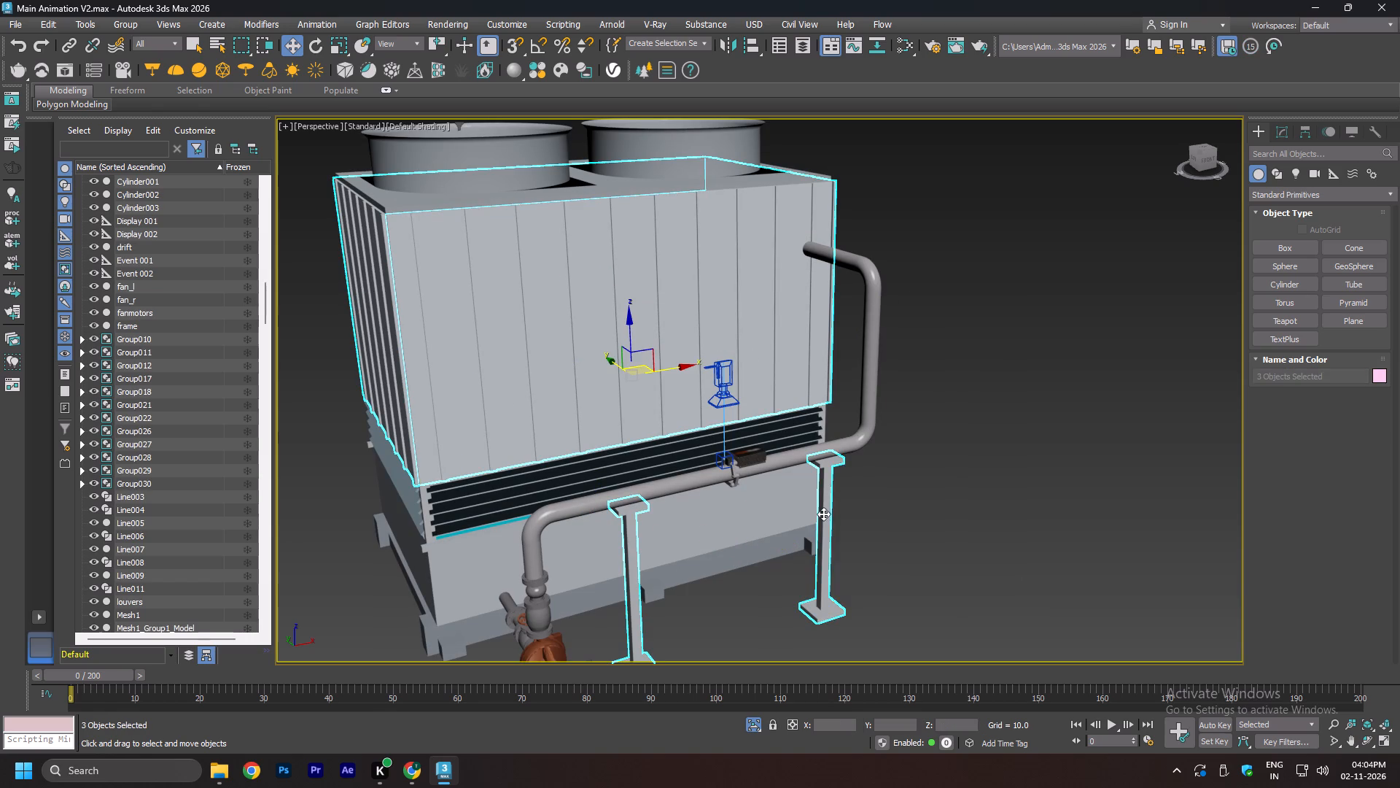
pyautogui.rightClick(823, 514)
pyautogui.click(859, 458)
pyautogui.click(1000, 403)
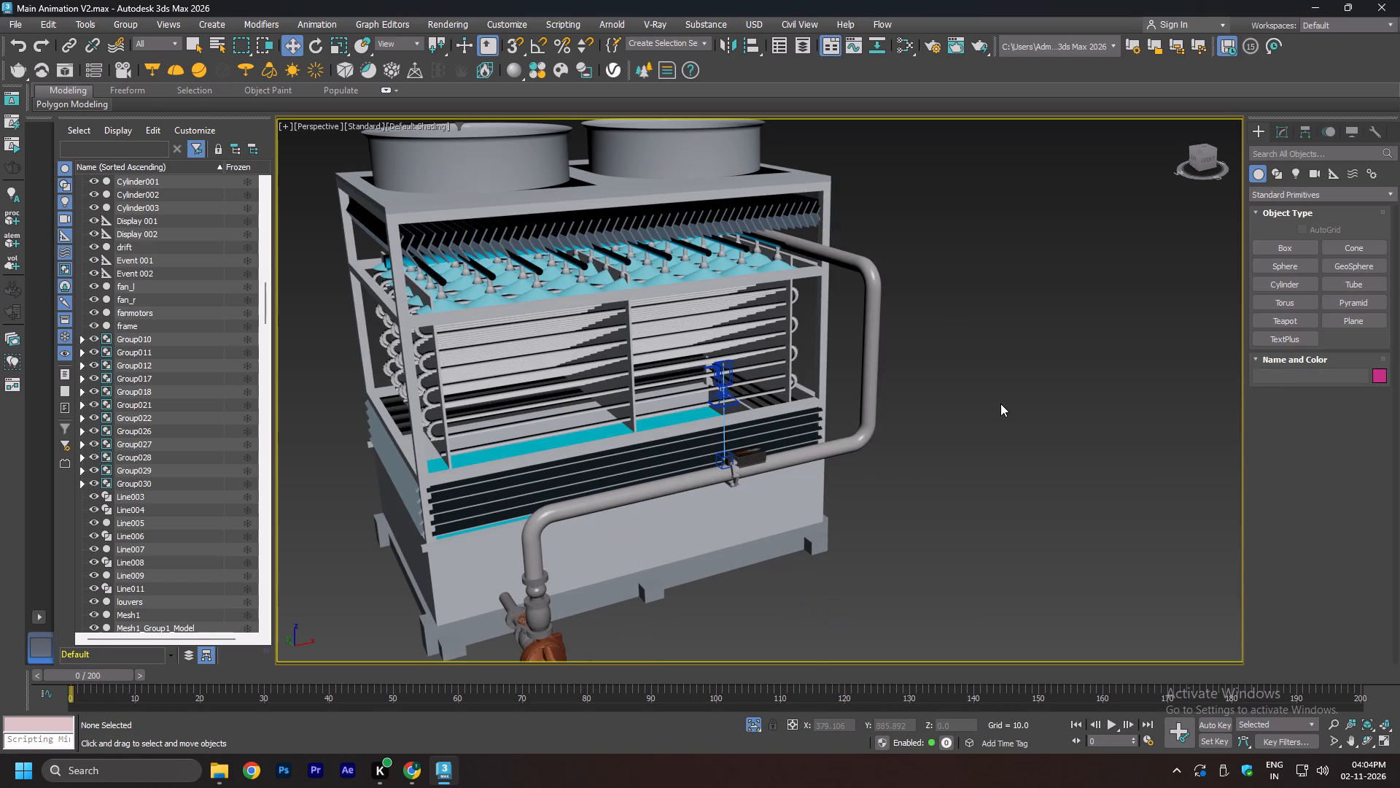
pyautogui.hotkey('ctrl', 's')
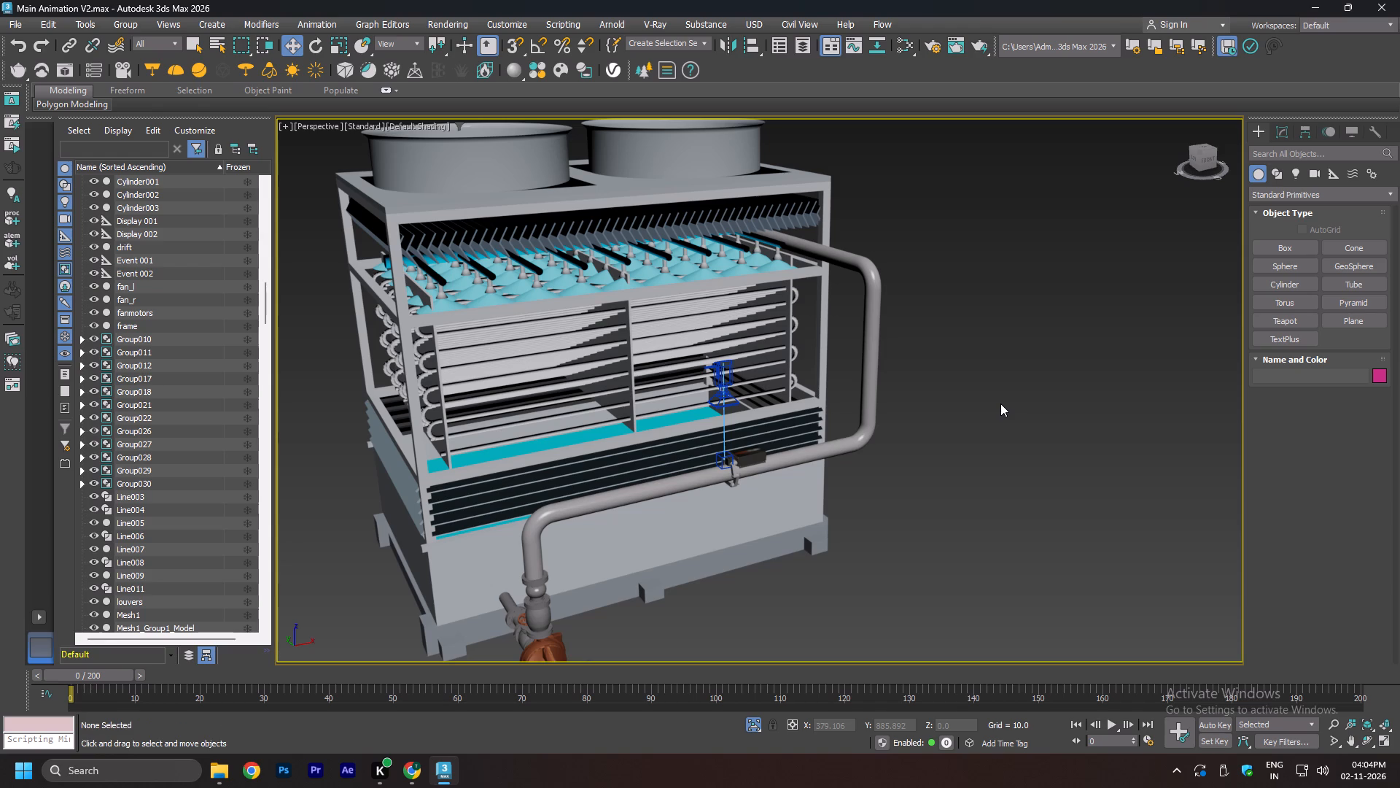
# Close 3ds Max with the Main Animation V2 scene.
pyautogui.click(1399, 0)
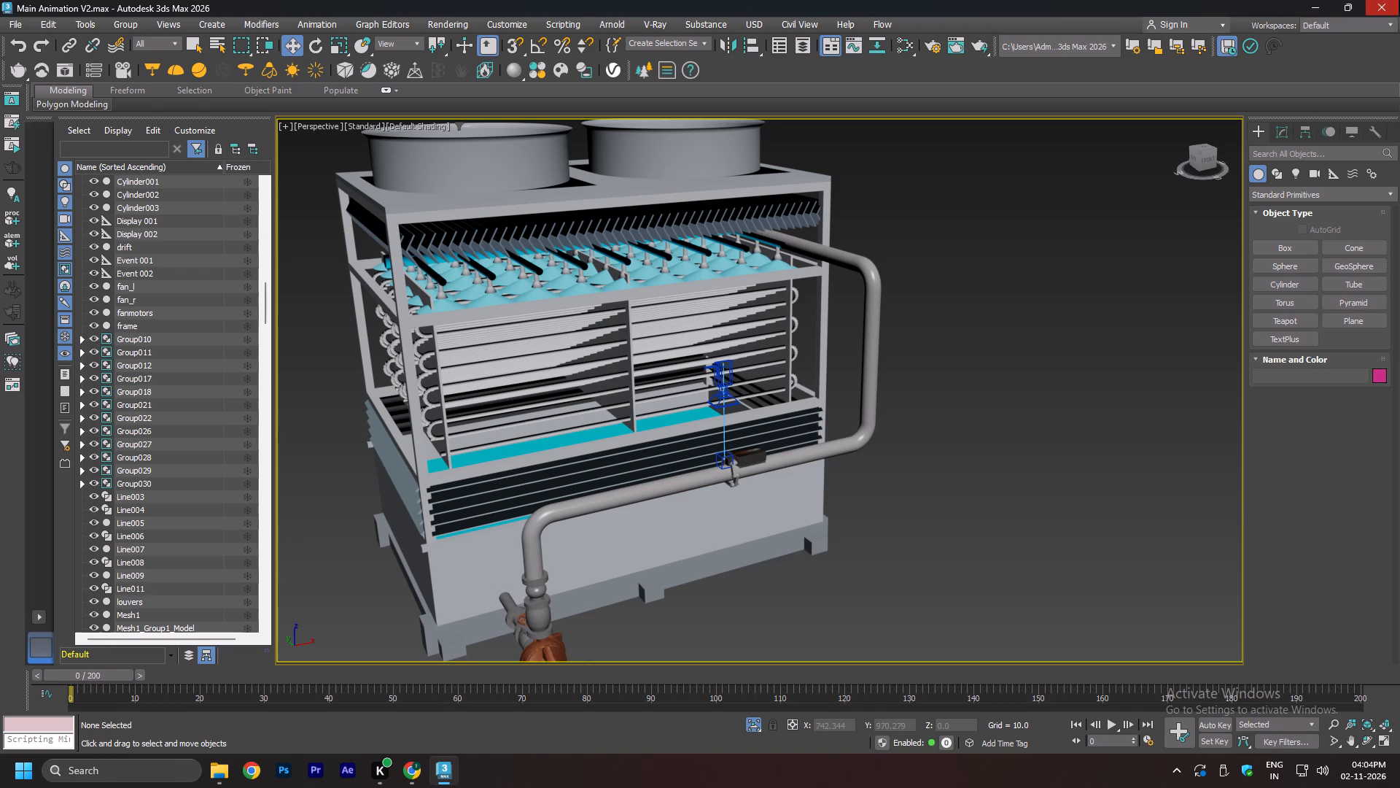
# Play the Main Animation V6_preview video from the Mizuin 3D Used folder to review the HydroPulse pipe shot, and close the player.
pyautogui.click(765, 606)
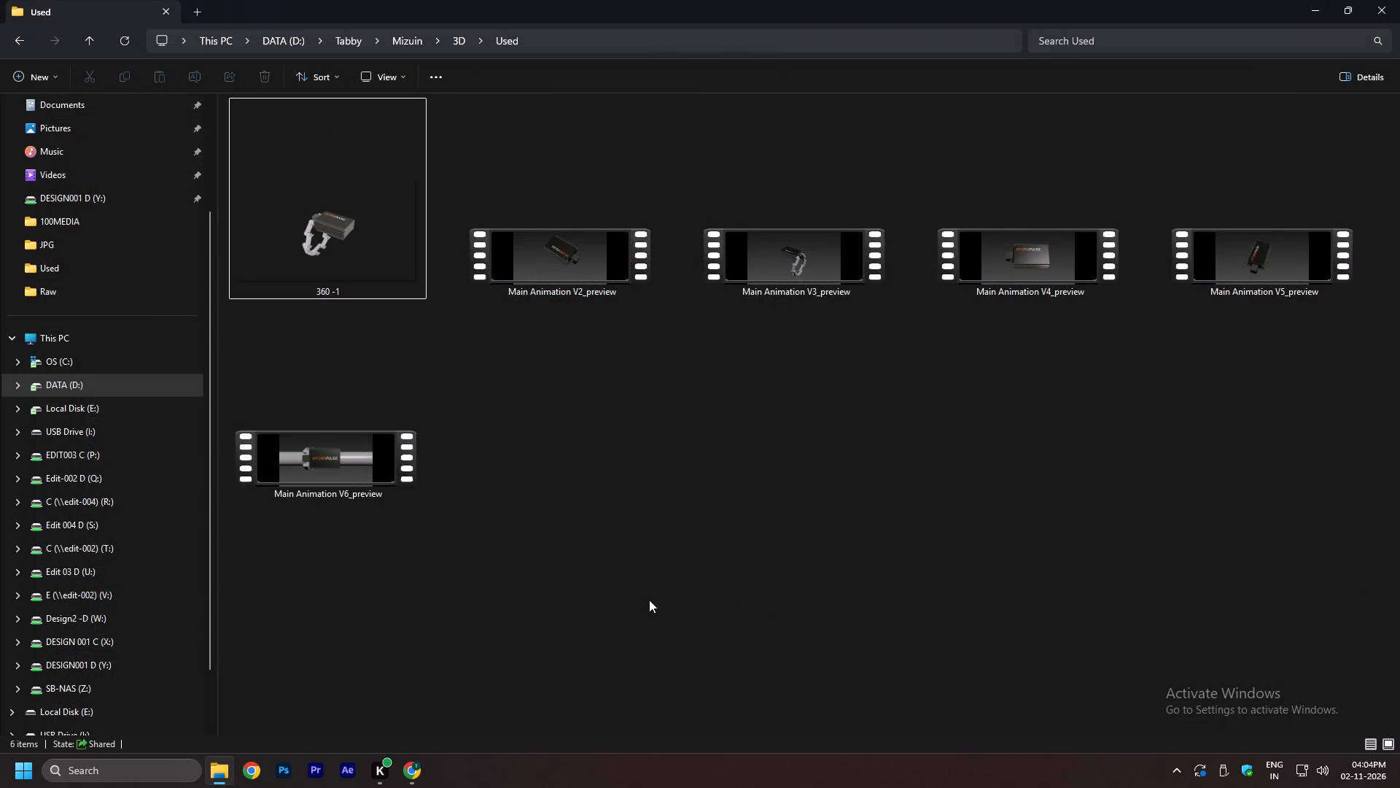
pyautogui.click(615, 608)
pyautogui.doubleClick(396, 474)
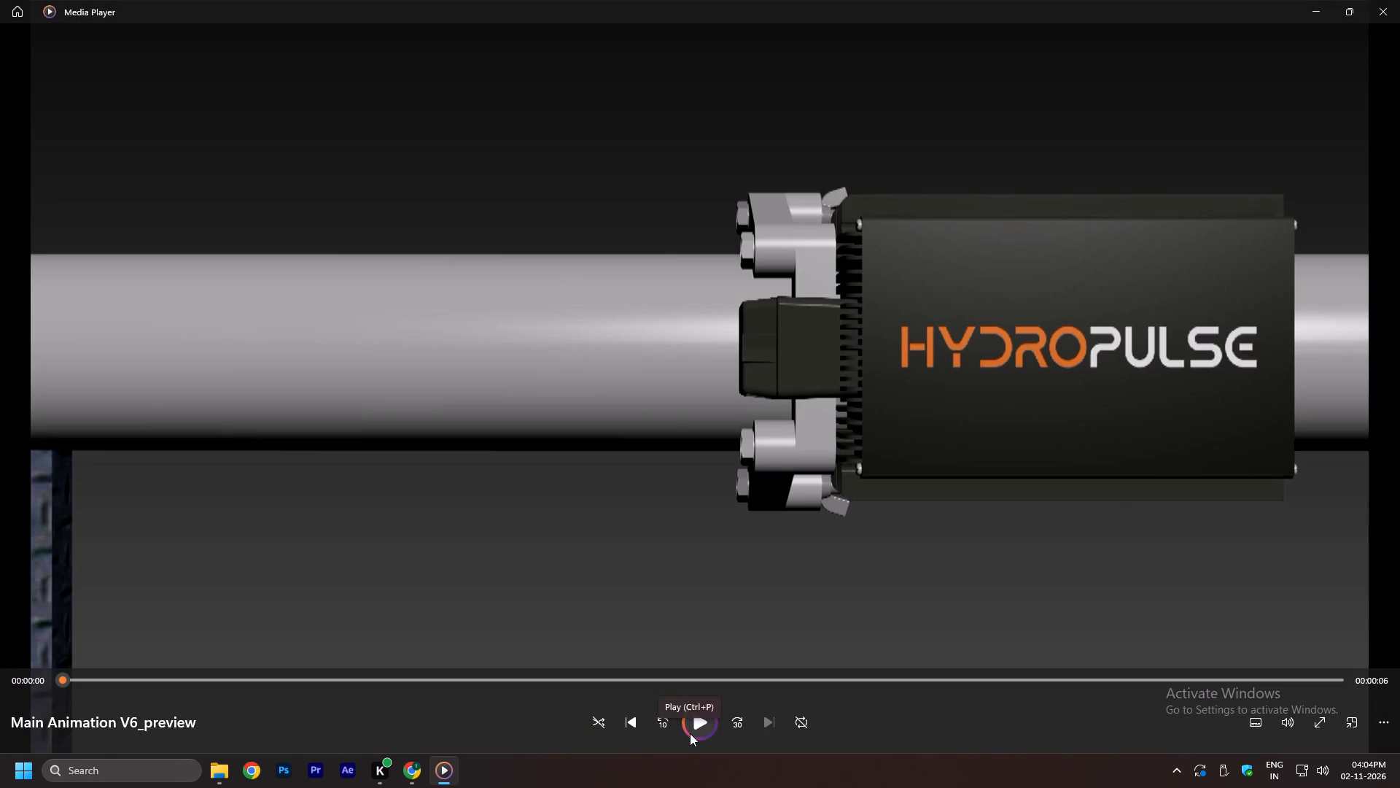
pyautogui.click(692, 733)
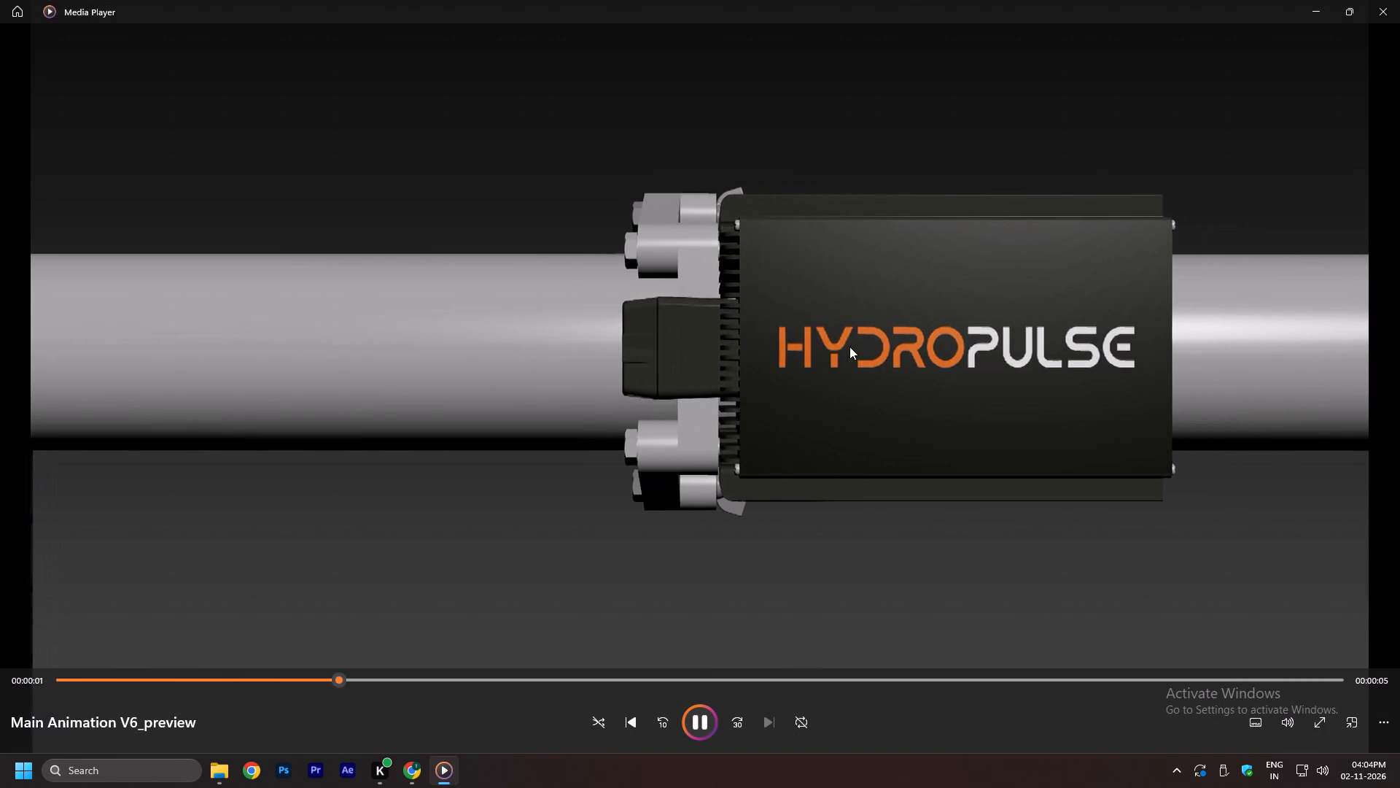
pyautogui.click(1399, 0)
# Refresh the Used folder and select the Main Animation V6_preview video.
pyautogui.click(465, 472)
pyautogui.click(550, 246)
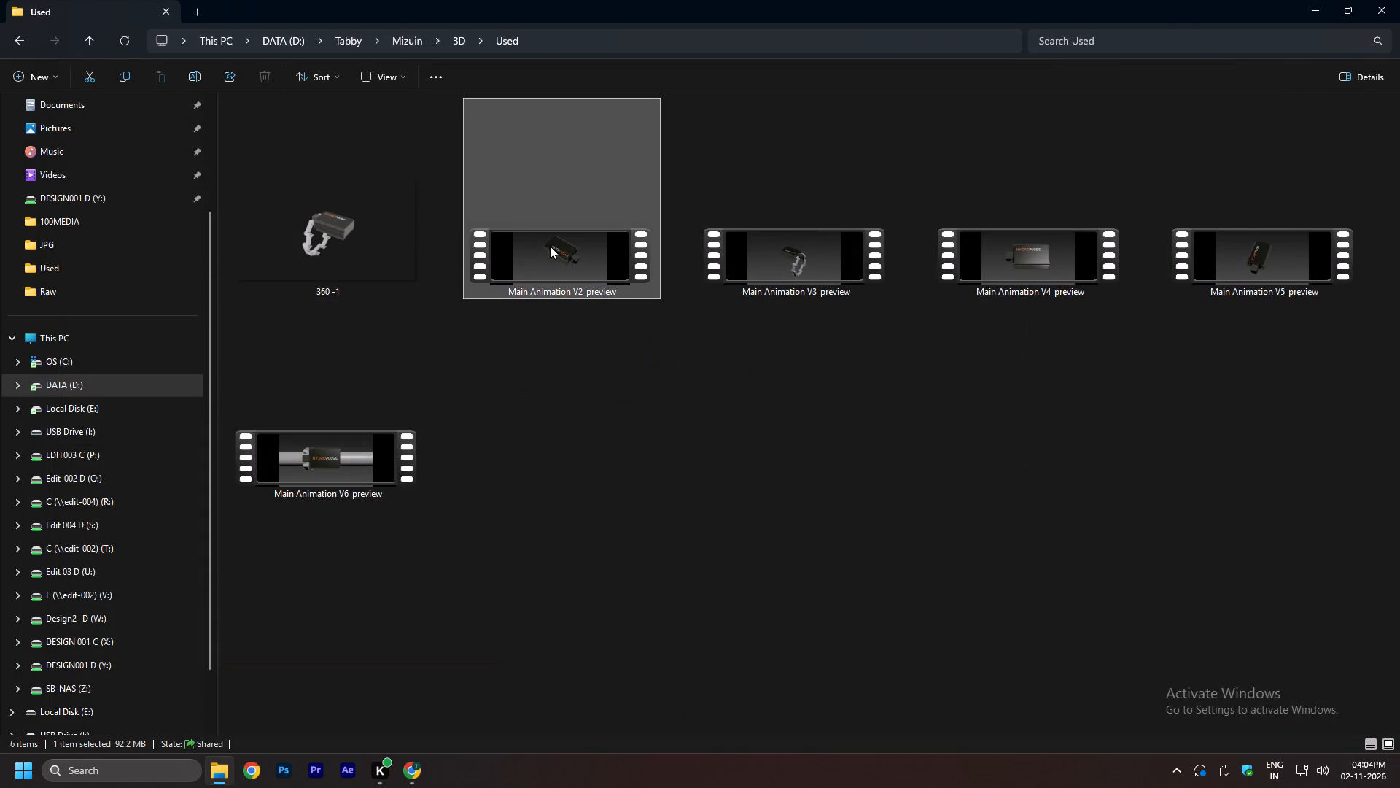
pyautogui.click(753, 522)
pyautogui.rightClick(489, 431)
pyautogui.click(571, 647)
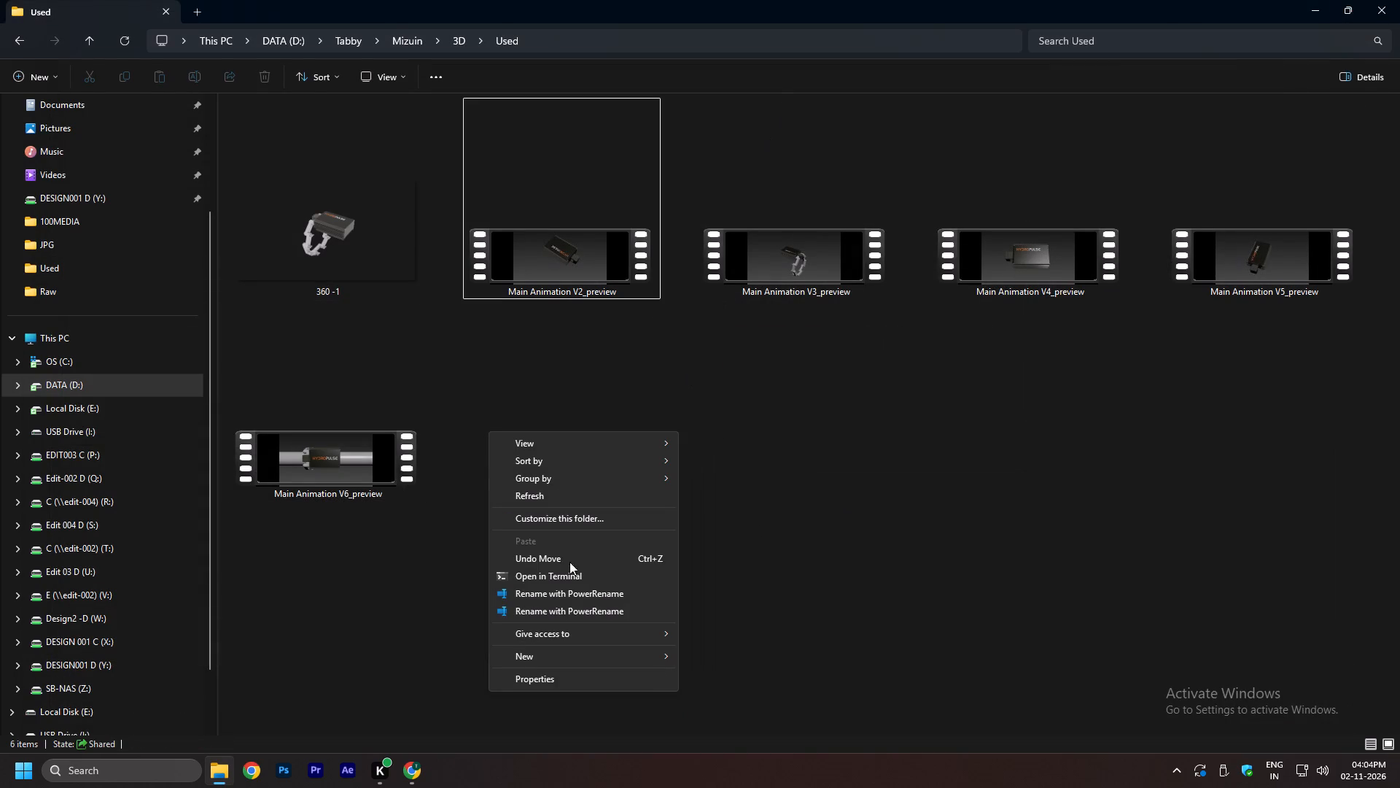
pyautogui.click(540, 484)
pyautogui.click(542, 502)
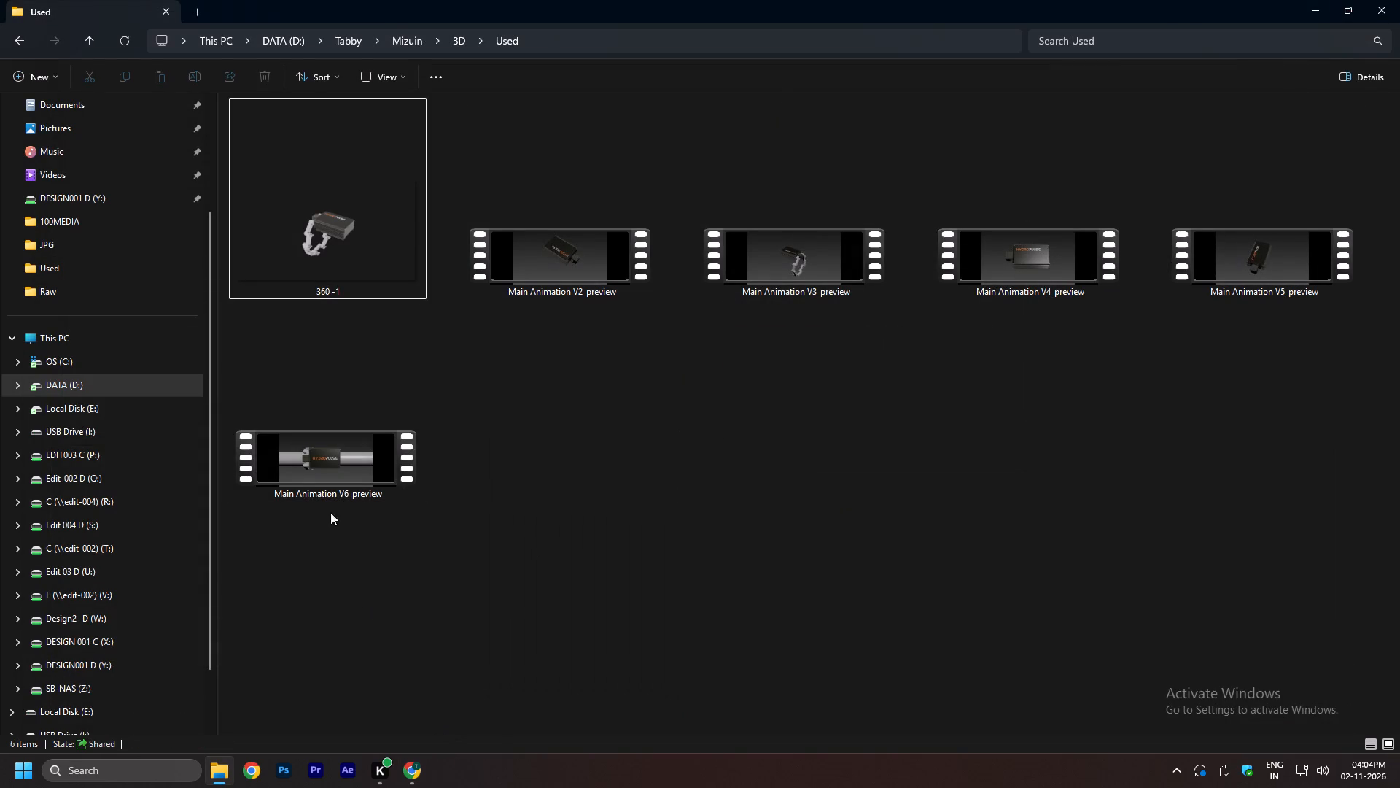
pyautogui.click(330, 468)
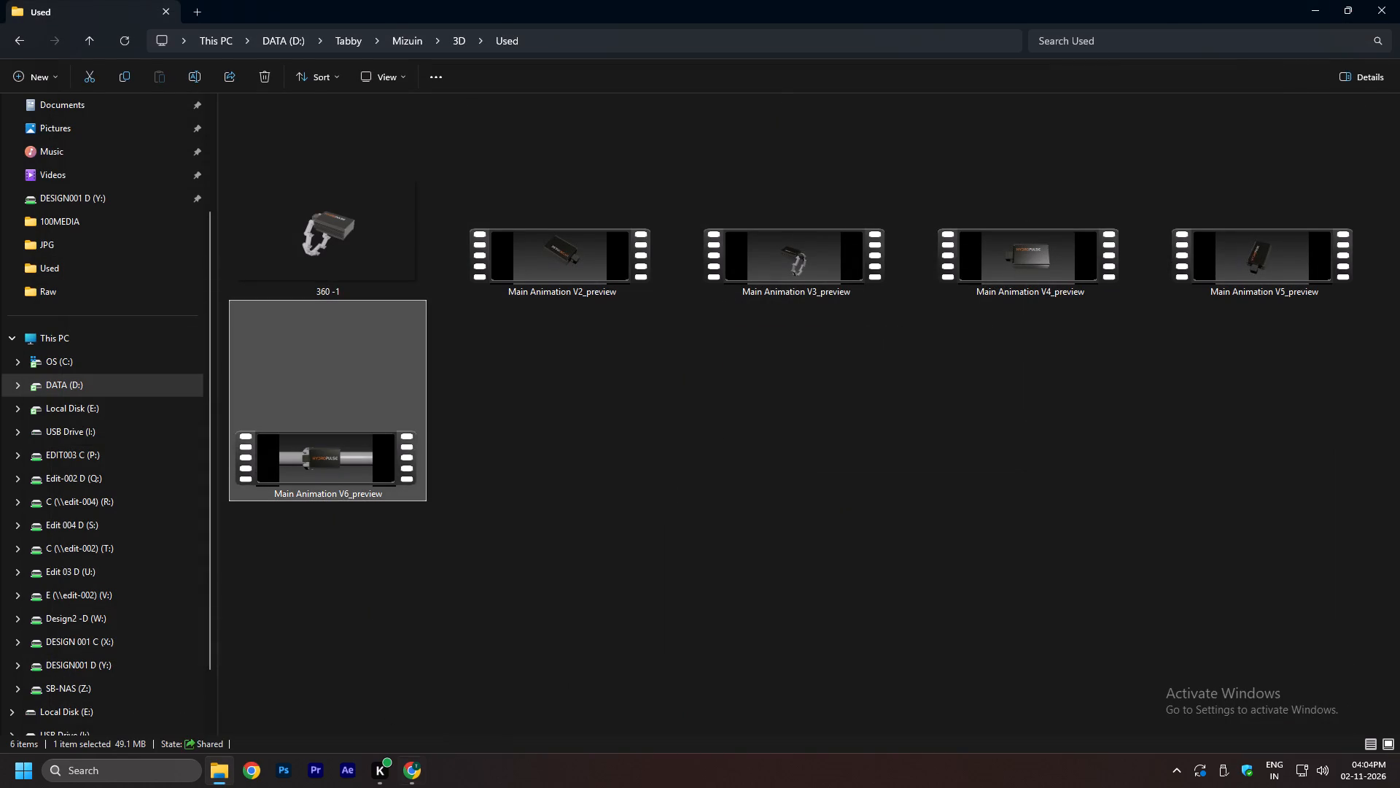